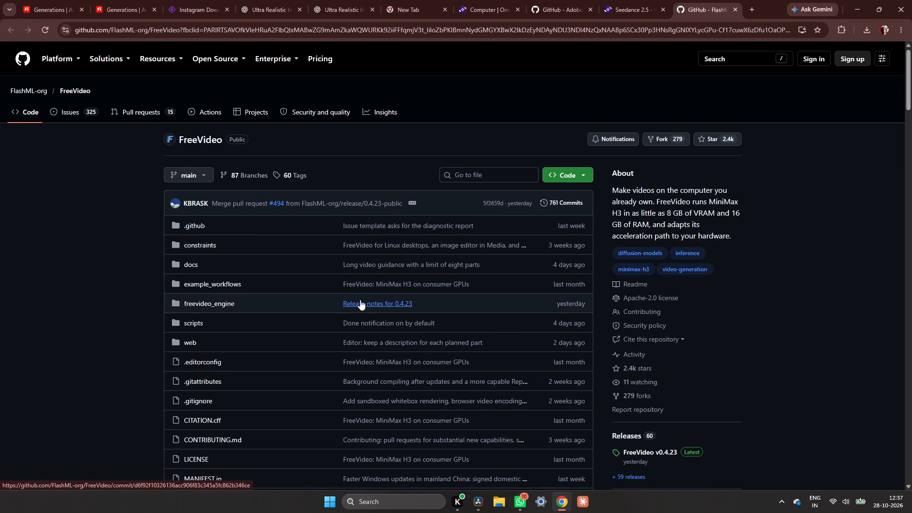
Read through the FreeVideo repository page, from the file list through the README's installation instructions to its License section.
scroll(367, 355, "down", 4)
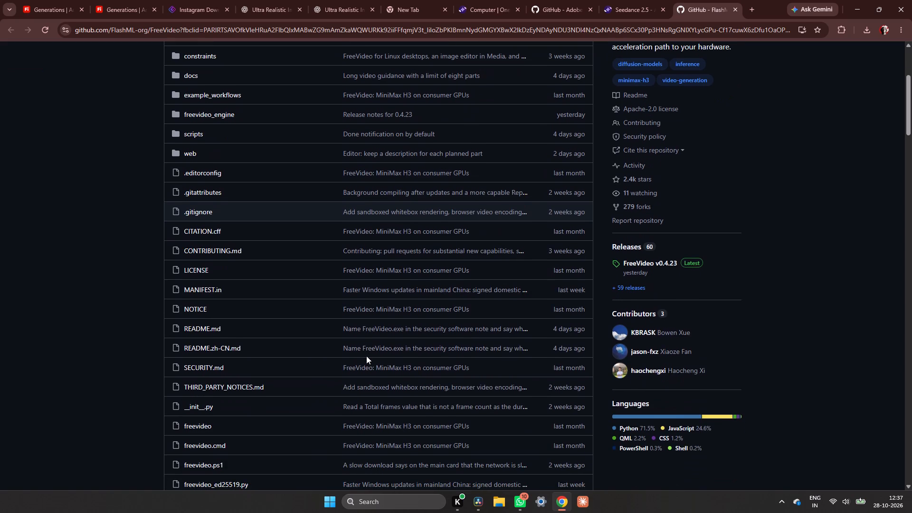
scroll(366, 356, "down", 5)
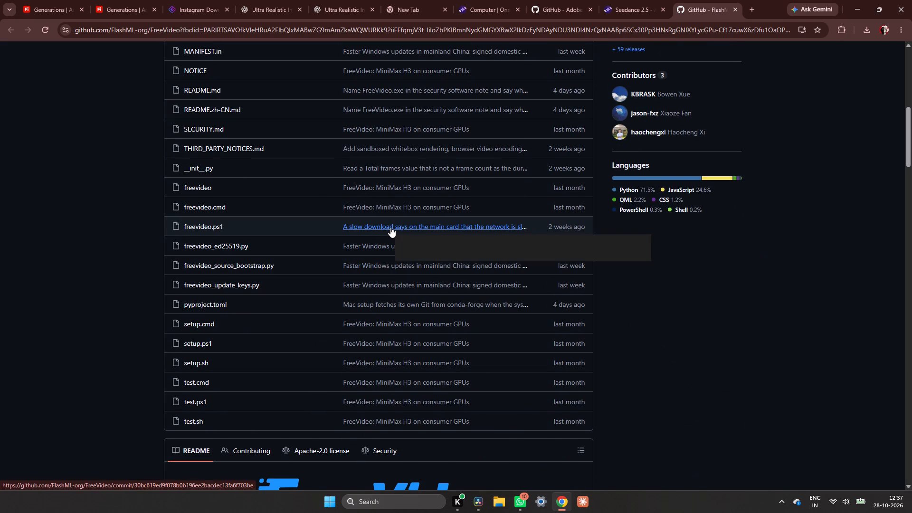
scroll(390, 227, "down", 10)
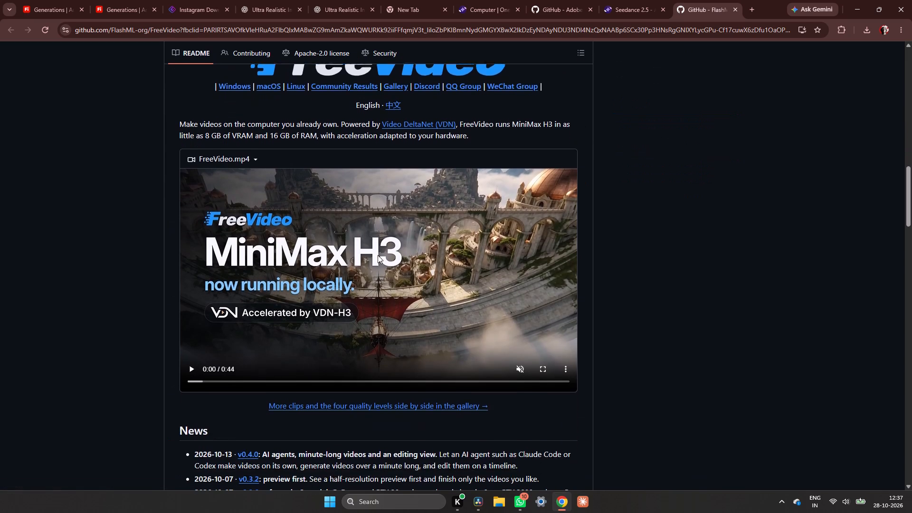
scroll(378, 255, "up", 2)
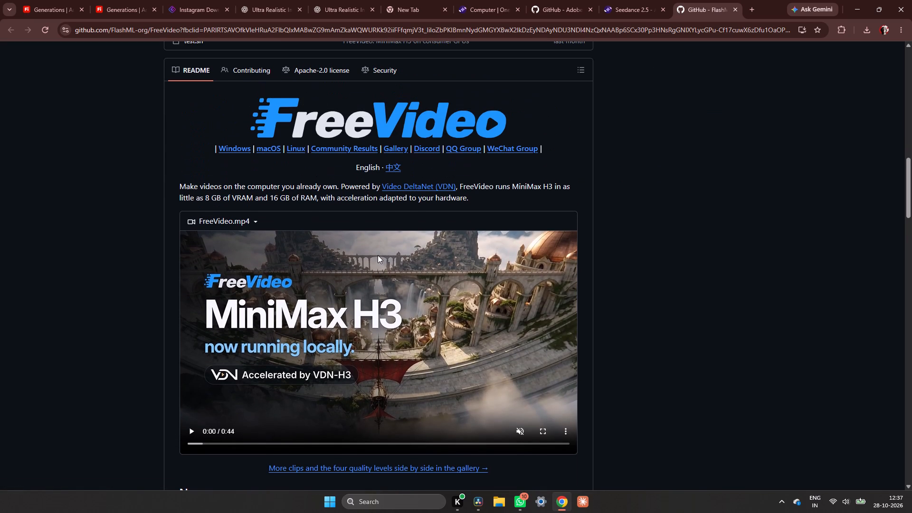
scroll(378, 255, "down", 18)
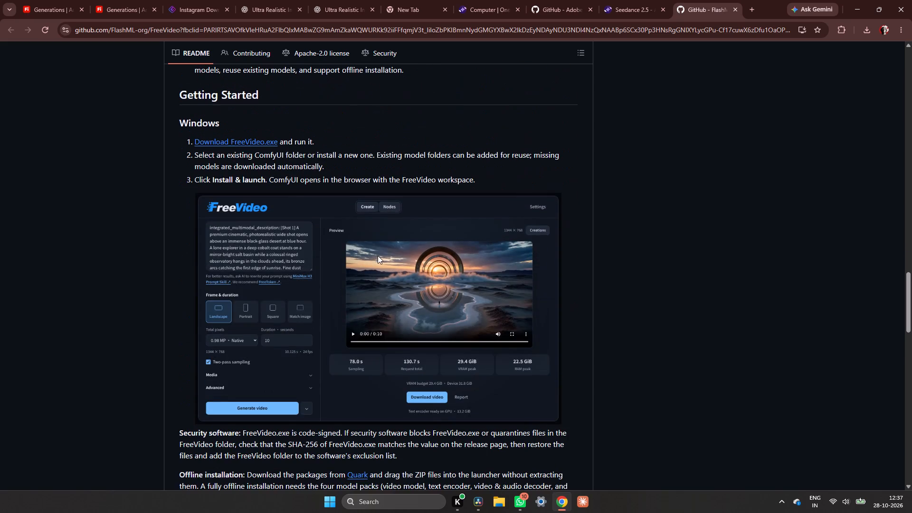
scroll(378, 256, "down", 1)
scroll(378, 256, "up", 2)
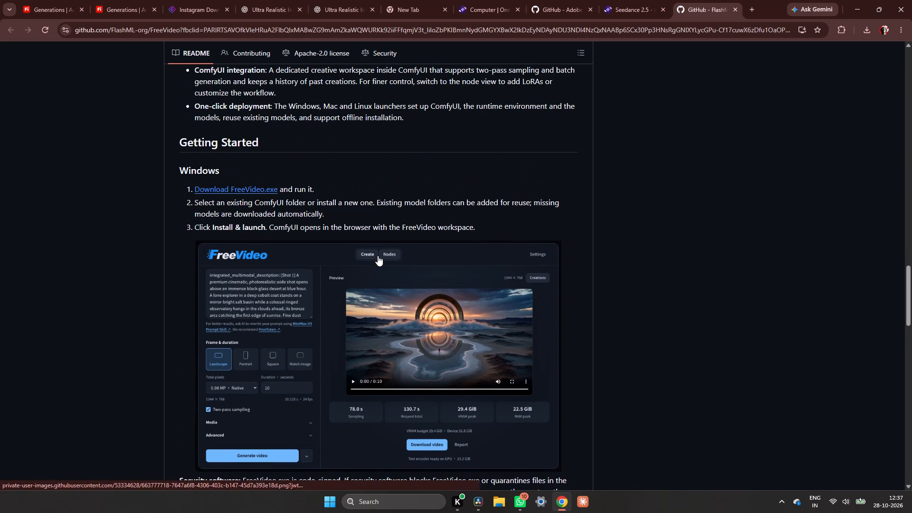
scroll(378, 256, "down", 5)
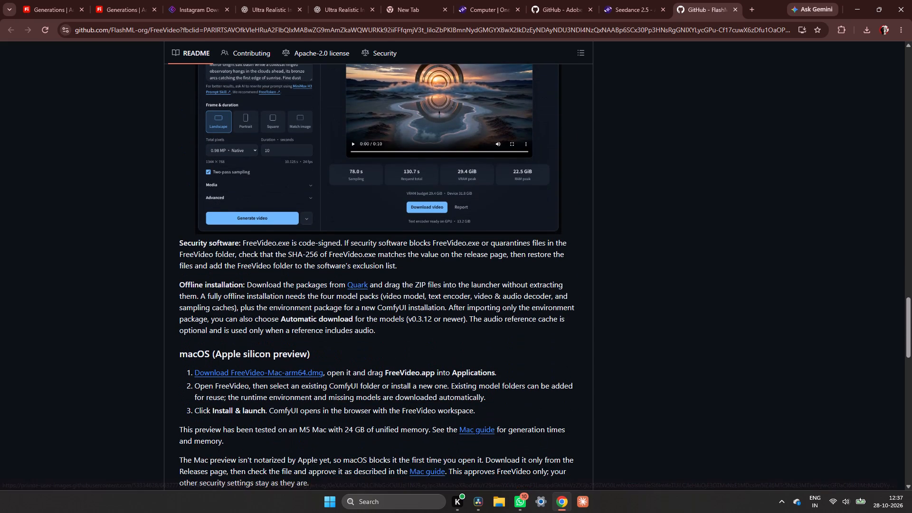
scroll(378, 256, "up", 3)
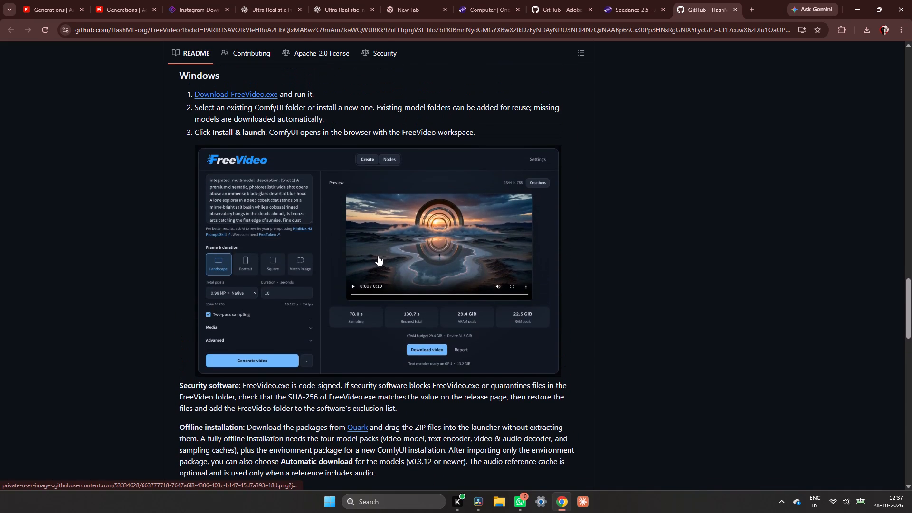
scroll(354, 266, "down", 7)
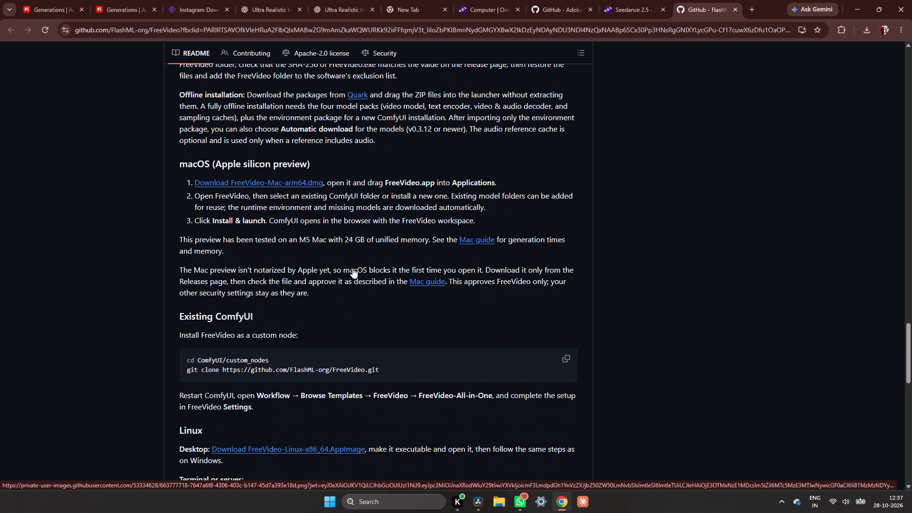
scroll(352, 268, "down", 6)
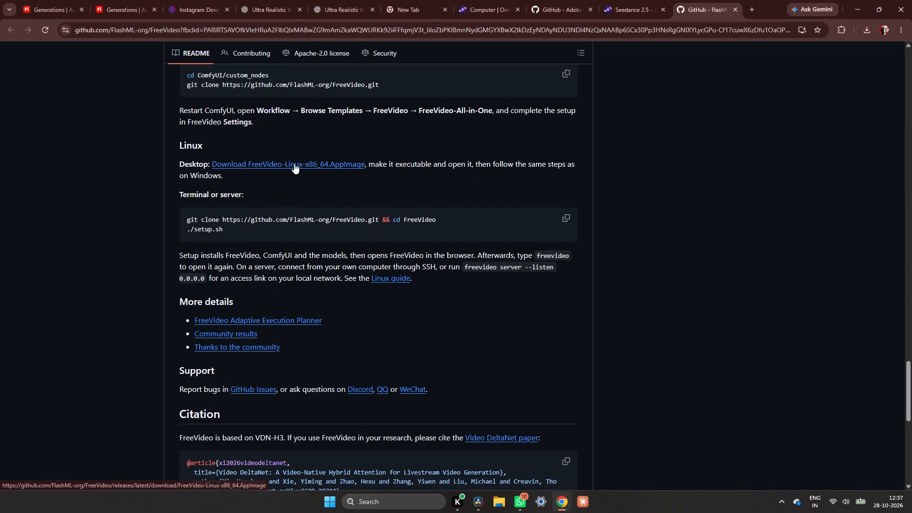
scroll(330, 362, "down", 6)
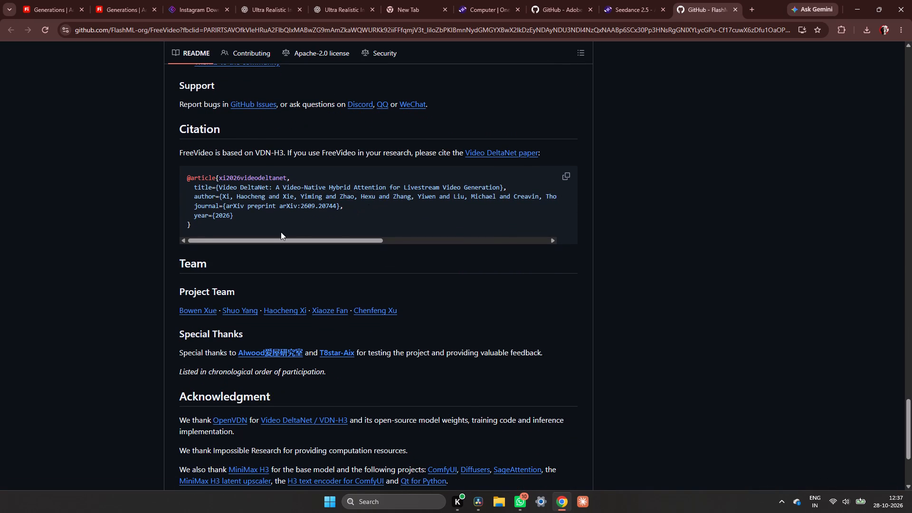
scroll(281, 232, "down", 9)
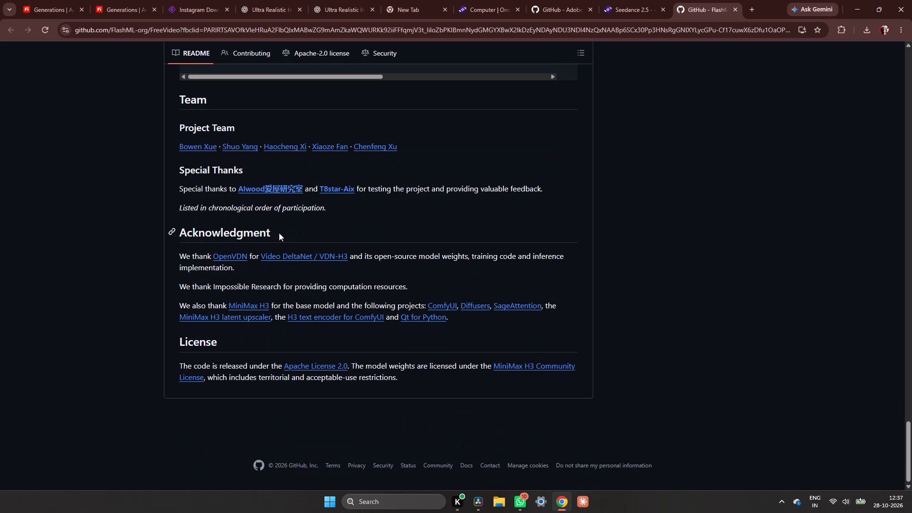
Review the FreeVideo README again from the end, including the News and About sections, back to the repository's file list.
scroll(375, 242, "up", 18)
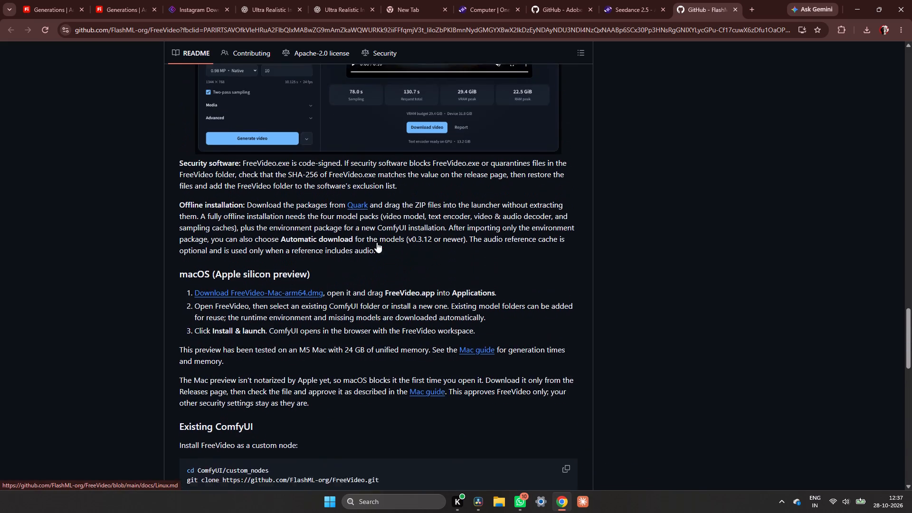
scroll(377, 242, "up", 17)
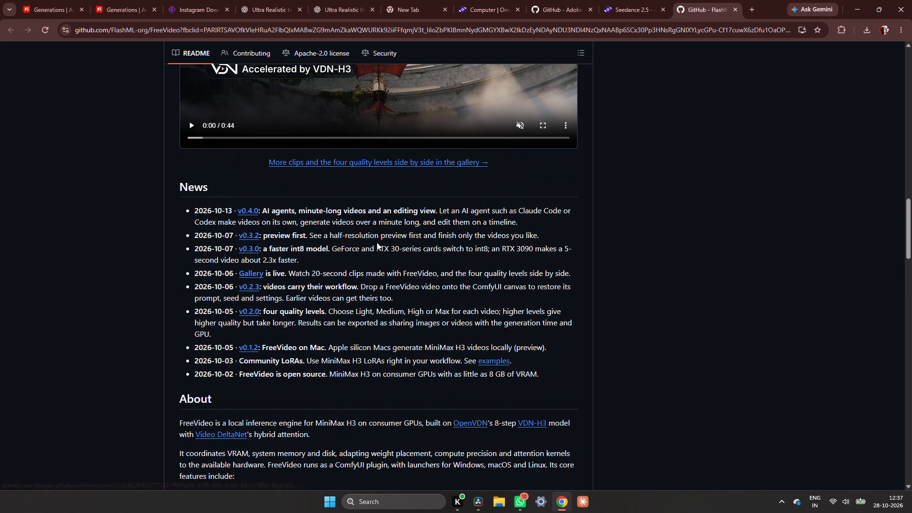
scroll(377, 242, "down", 4)
scroll(377, 242, "up", 4)
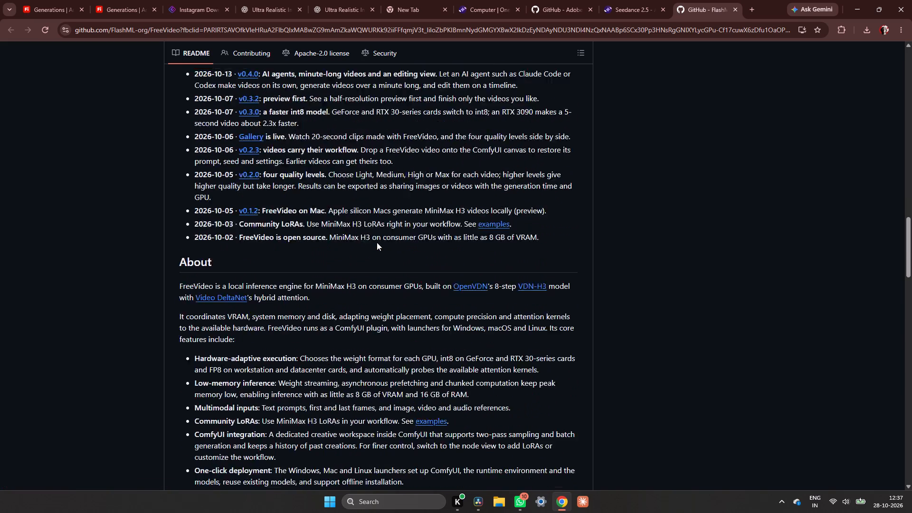
scroll(377, 242, "up", 8)
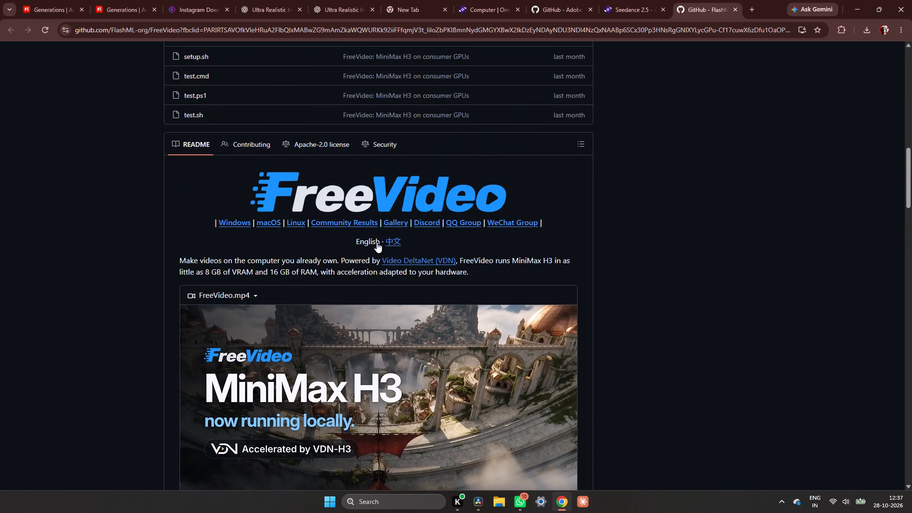
scroll(377, 242, "up", 5)
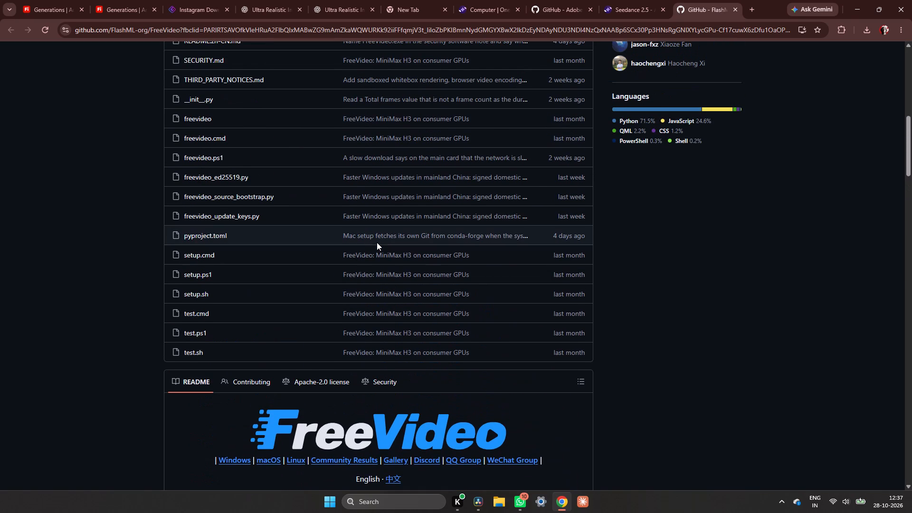
scroll(377, 242, "up", 2)
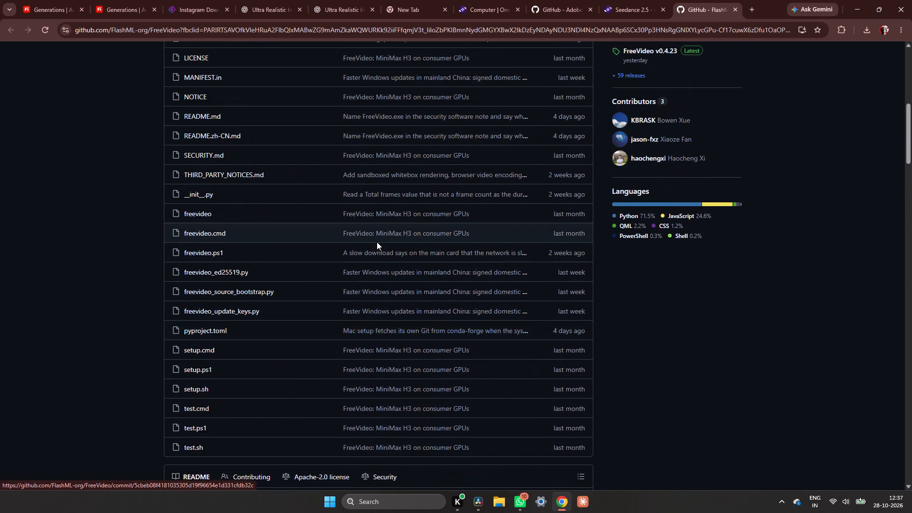
scroll(377, 242, "up", 9)
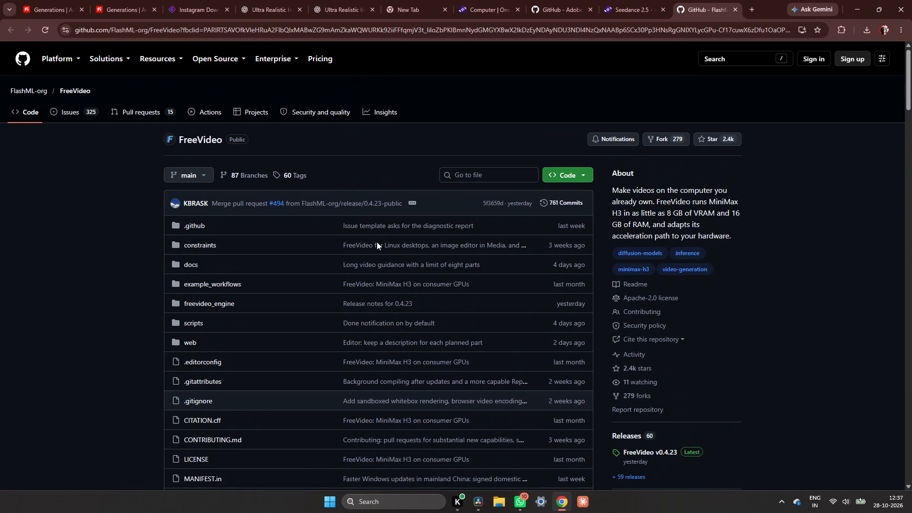
left_click(377, 242)
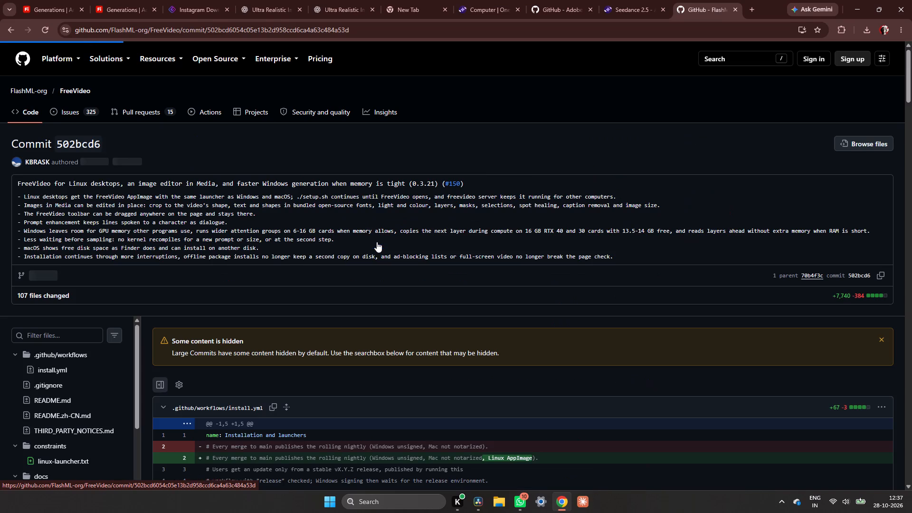
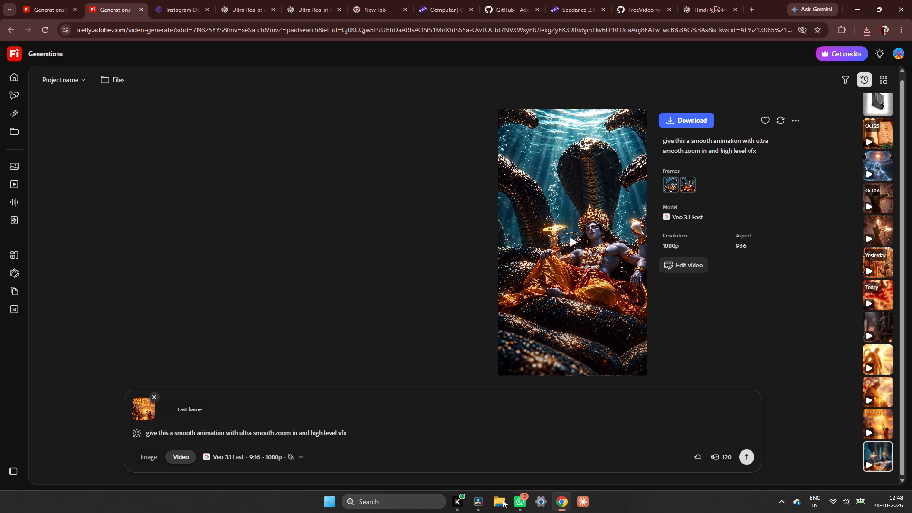
Switch to the PK RAM project in DaVinci Resolve and place the playhead at about 01:05:55, past the last edited clip.
left_click(476, 505)
triple_click(370, 279)
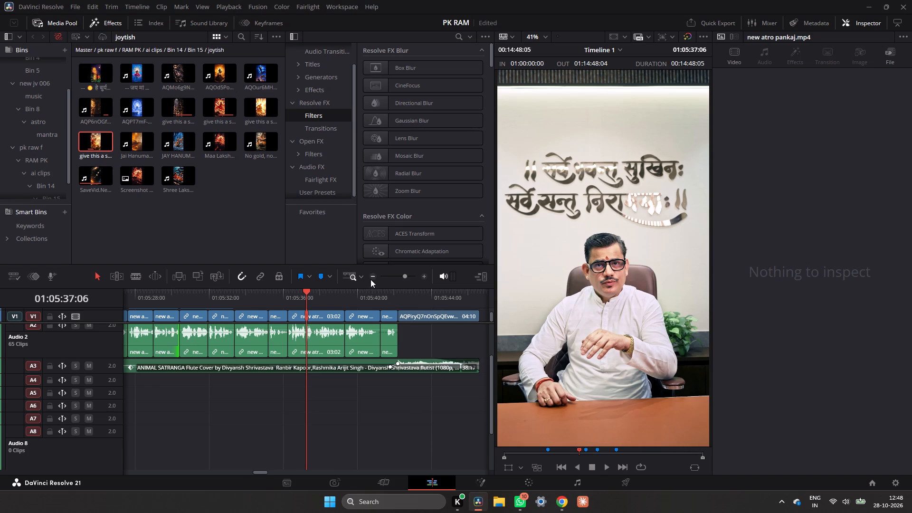
left_click(349, 297)
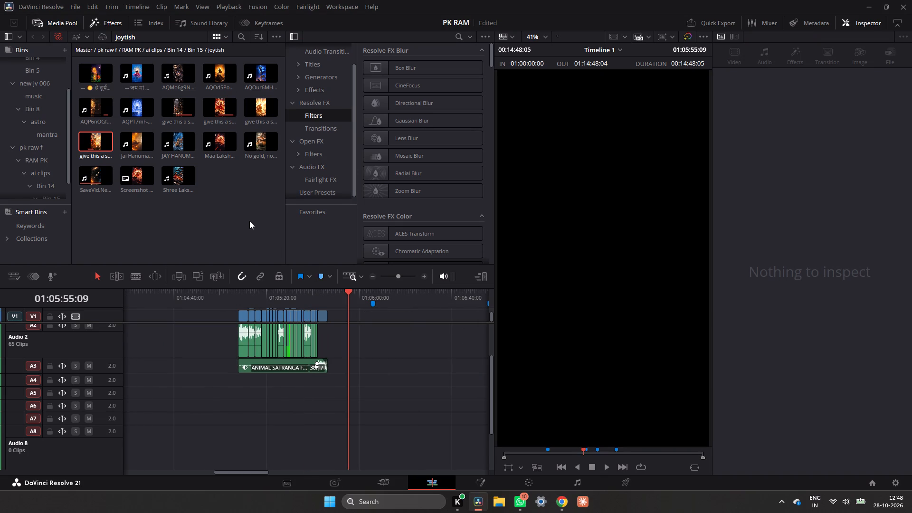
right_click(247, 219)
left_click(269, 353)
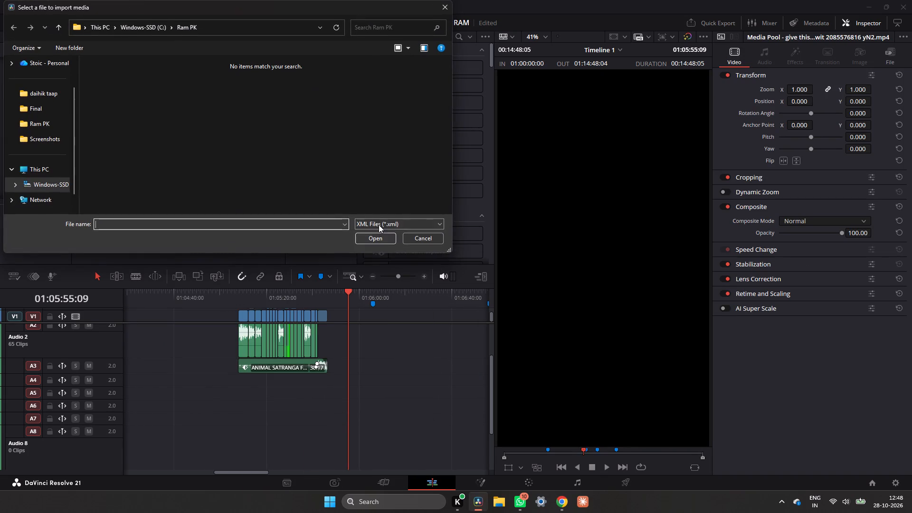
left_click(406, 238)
Import the Surya chariot video "give this a smooth animation wit 903682 GzF" from the Ram PK folder into the joytish bin.
right_click(171, 227)
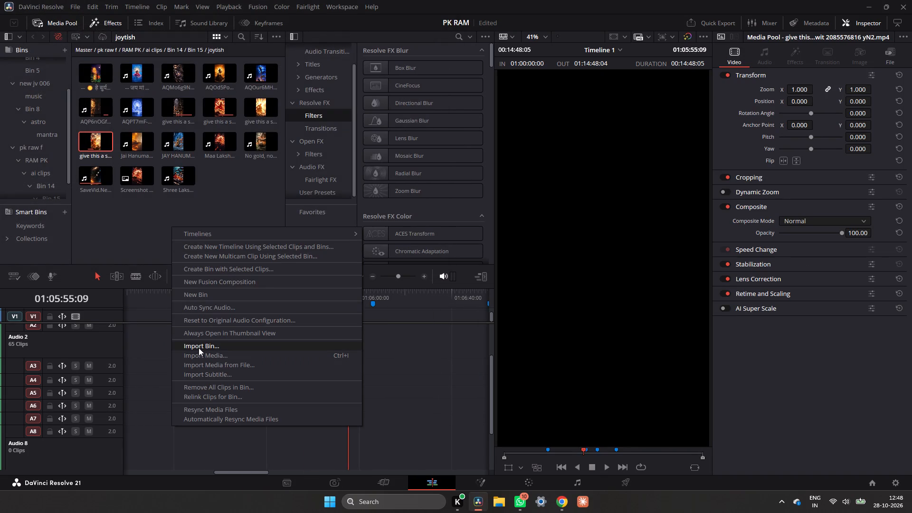
left_click(198, 351)
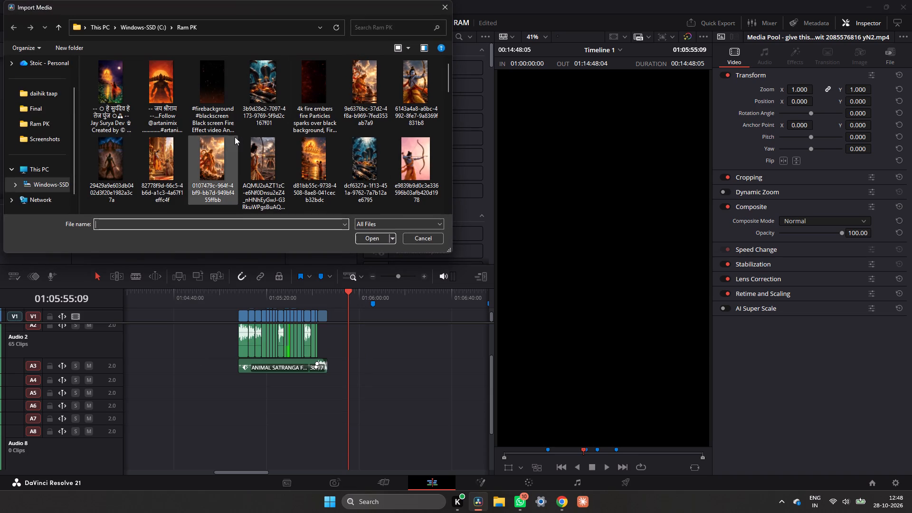
scroll(174, 157, "down", 4)
scroll(216, 171, "down", 3)
scroll(312, 122, "up", 2)
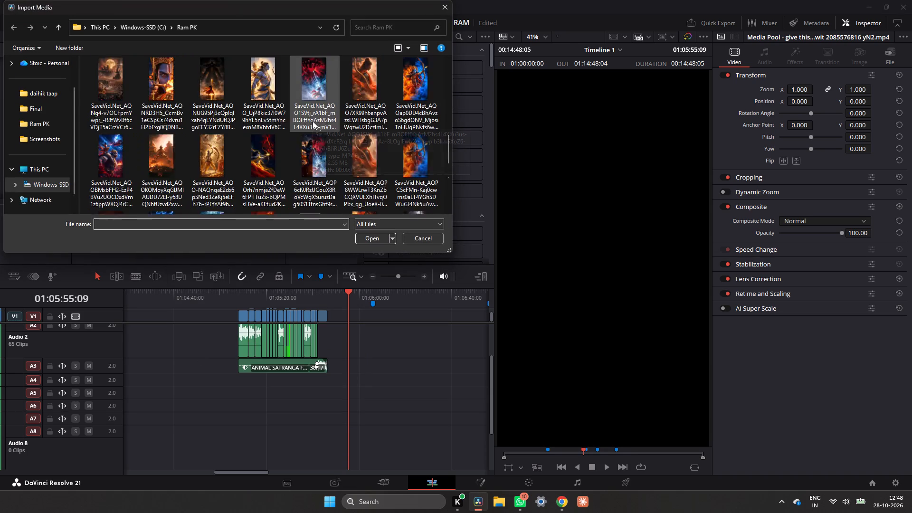
scroll(310, 138, "down", 6)
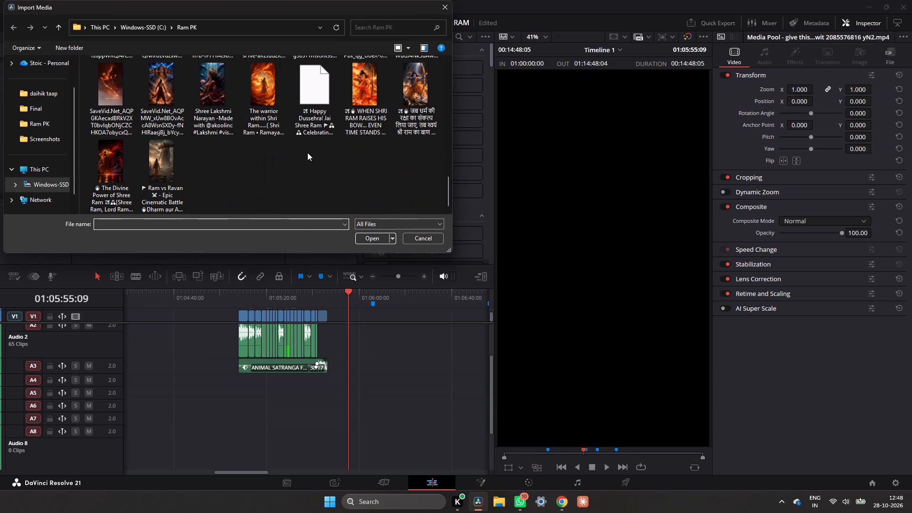
scroll(224, 149, "up", 11)
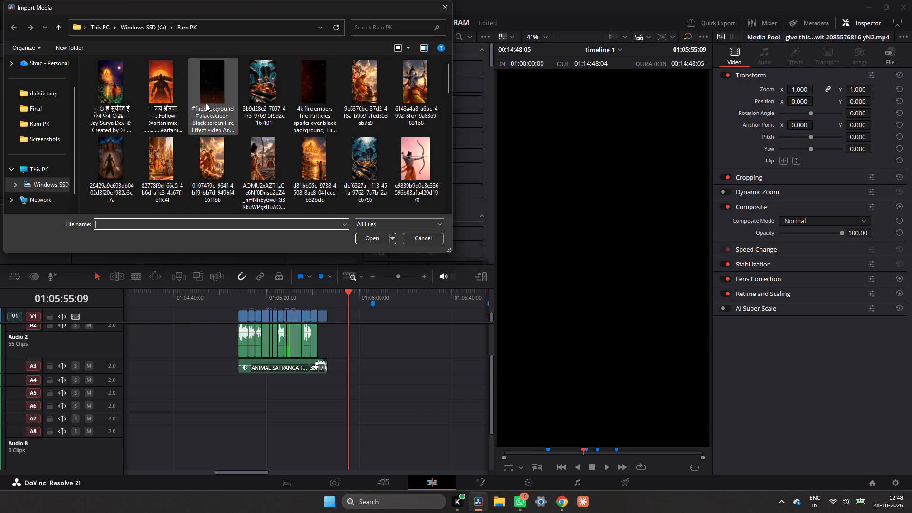
scroll(334, 147, "down", 1)
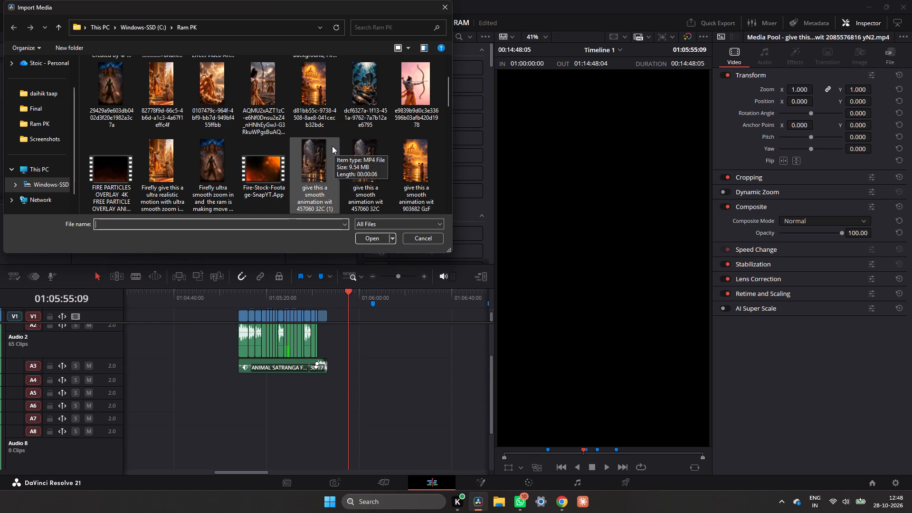
left_click(403, 161)
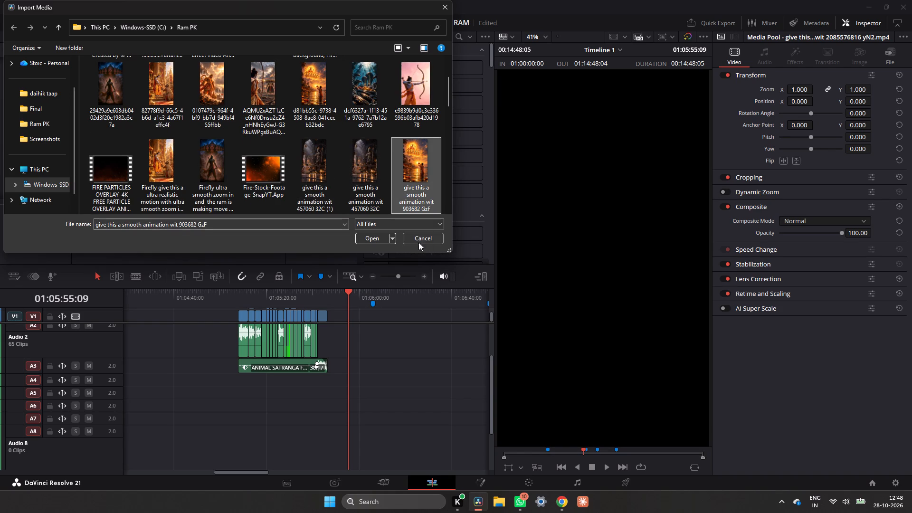
left_click(377, 236)
right_click(245, 213)
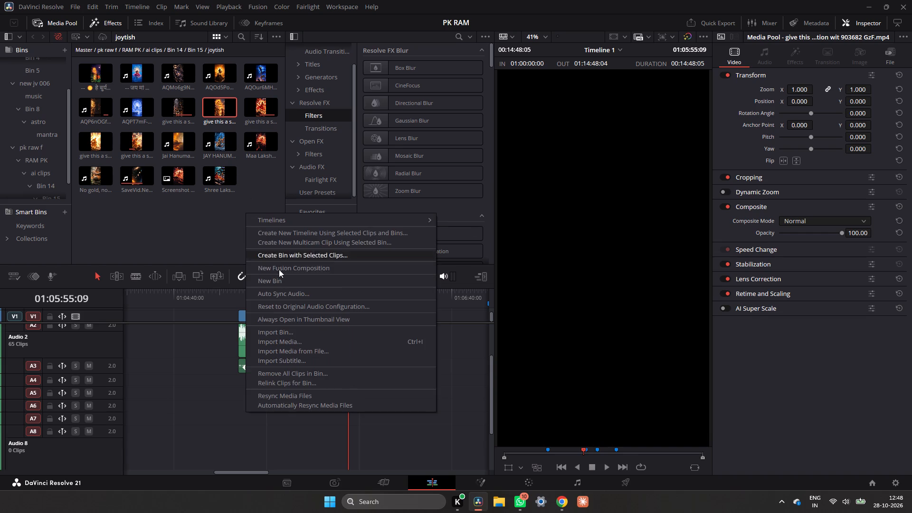
left_click(294, 342)
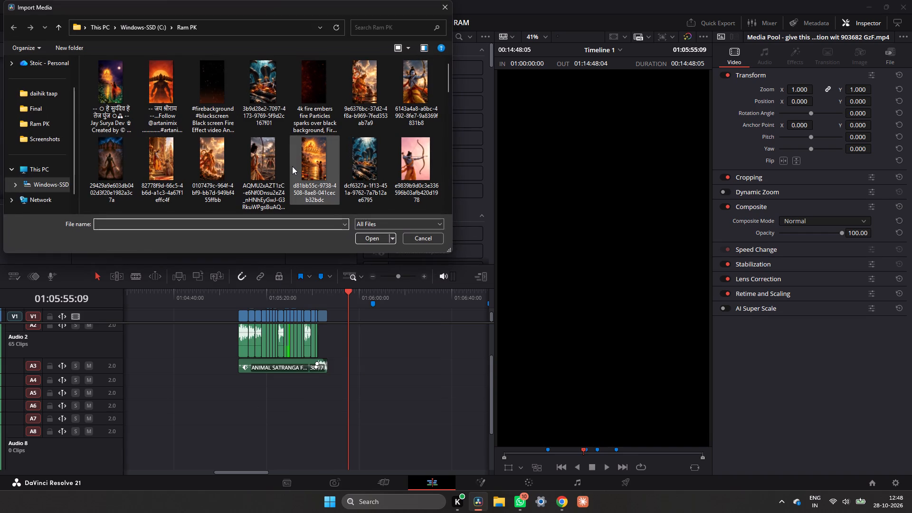
scroll(342, 166, "down", 2)
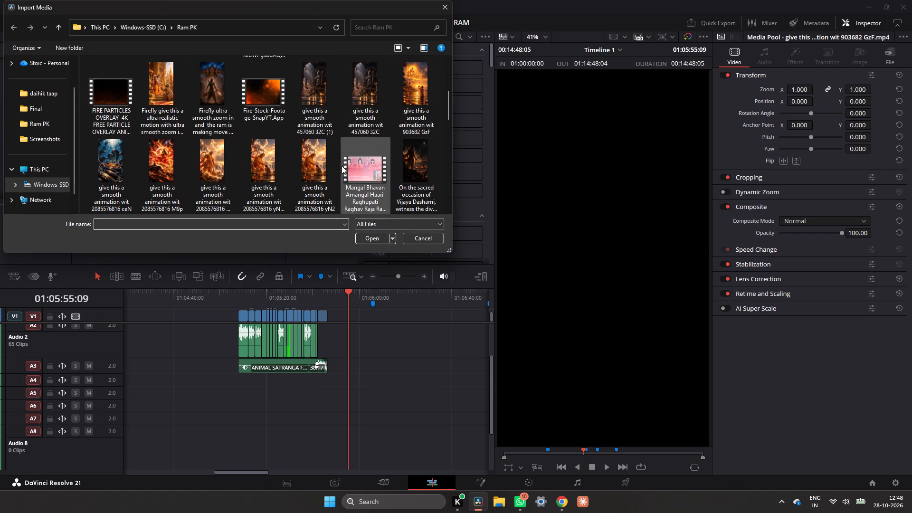
left_click(118, 174)
left_click(365, 233)
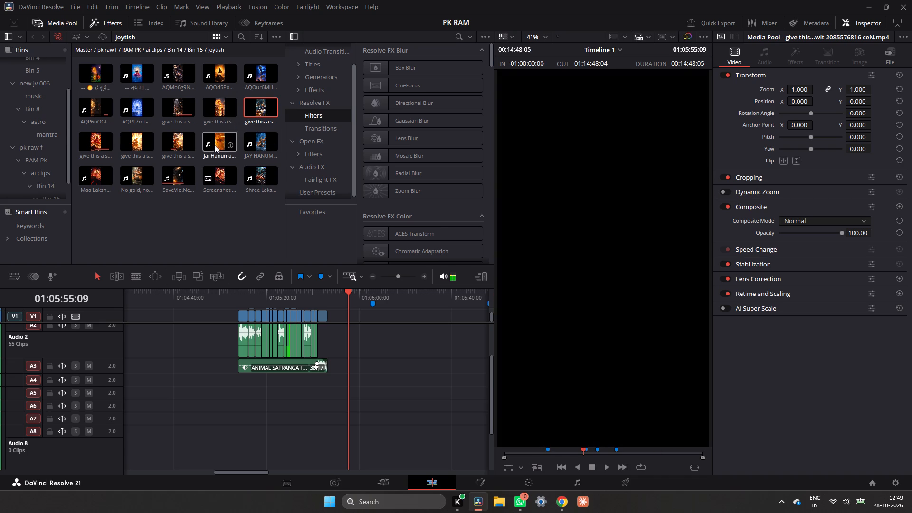
Place the imported Surya and Vishnu clips together on V1 at about 01:06:11, in the empty stretch after the existing edit.
left_click(225, 109, "ctrl")
left_click_drag(264, 110, 354, 276)
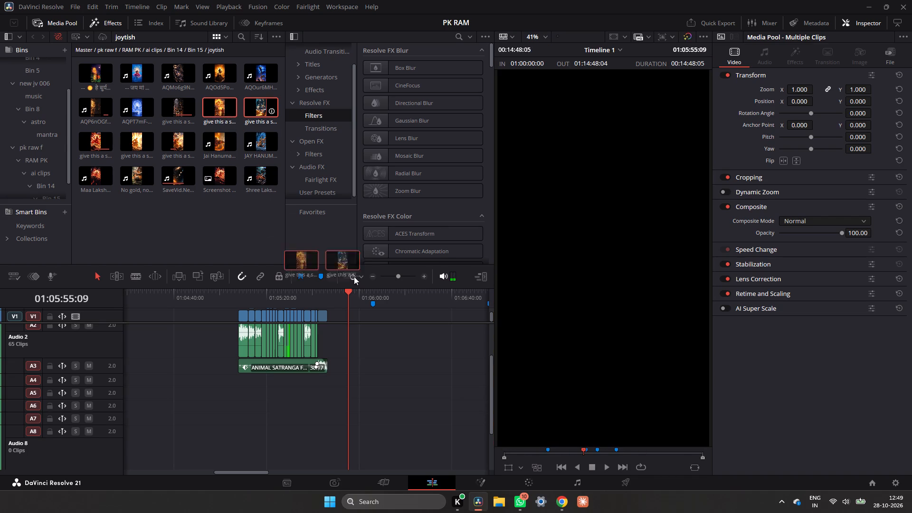
left_click_drag(354, 276, 385, 330)
left_click(385, 328)
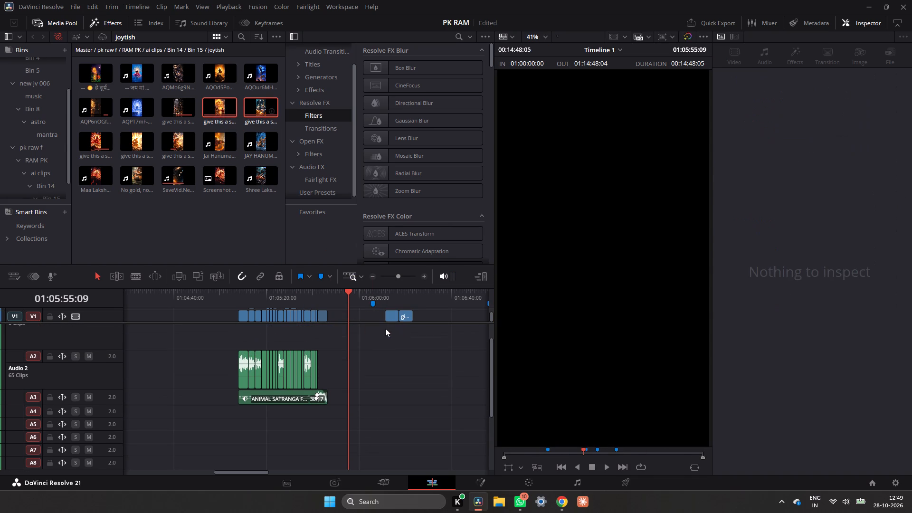
left_click(389, 290)
left_click(391, 289)
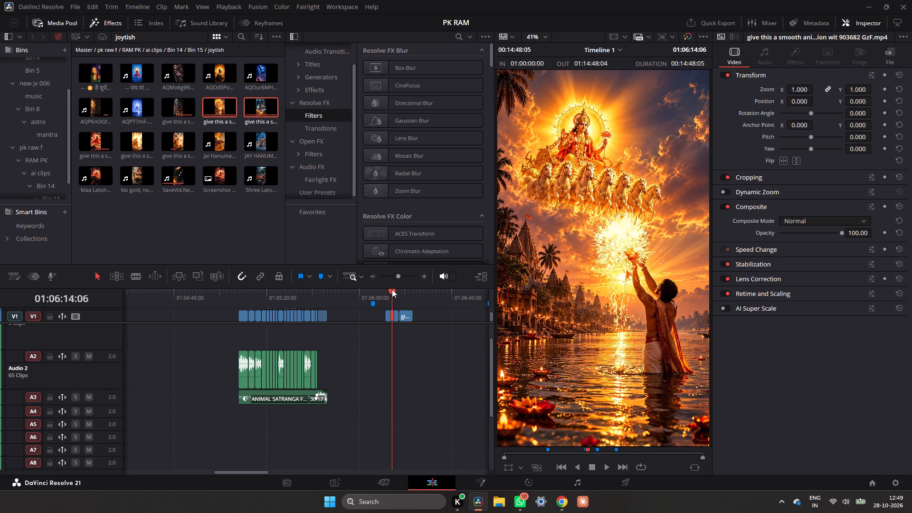
Adjust the split between the timeline's video and audio tracks so V1 to V5 show together with A1 and A2.
double_click(420, 275)
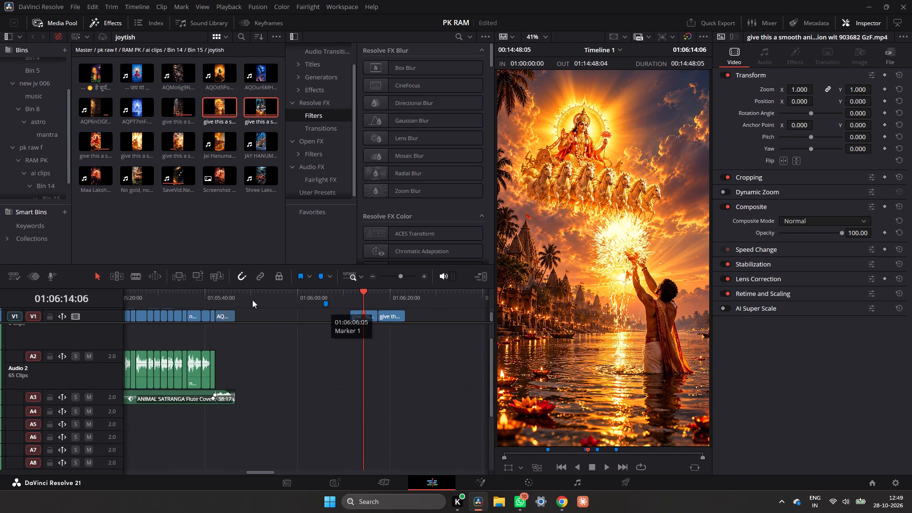
scroll(205, 362, "up", 3)
scroll(244, 330, "up", 2)
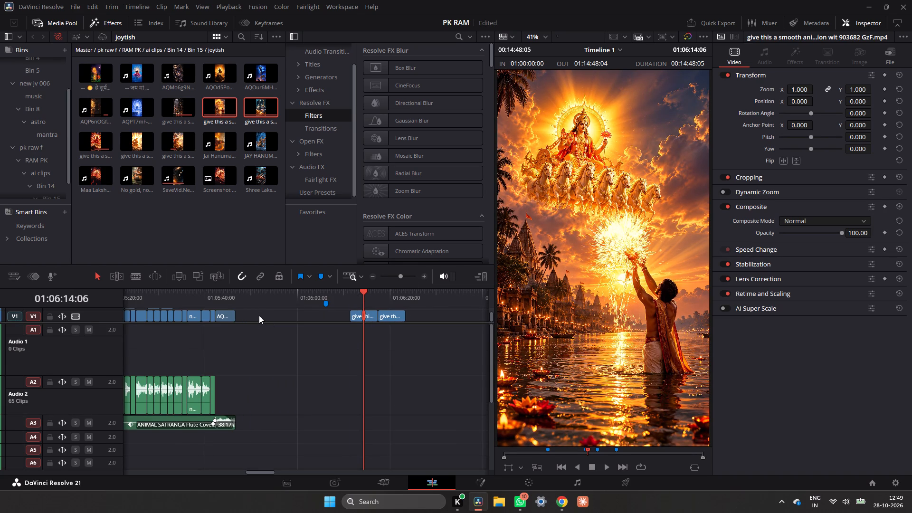
scroll(259, 315, "up", 2)
left_click_drag(257, 322, 240, 454)
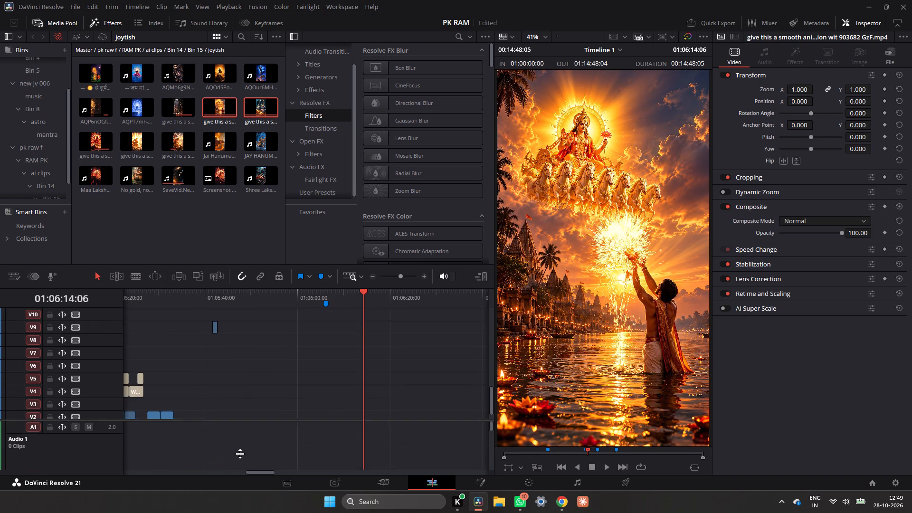
left_click_drag(240, 454, 236, 470)
scroll(269, 393, "down", 1)
scroll(269, 393, "down", 2, "ctrl")
scroll(269, 393, "up", 2, "ctrl")
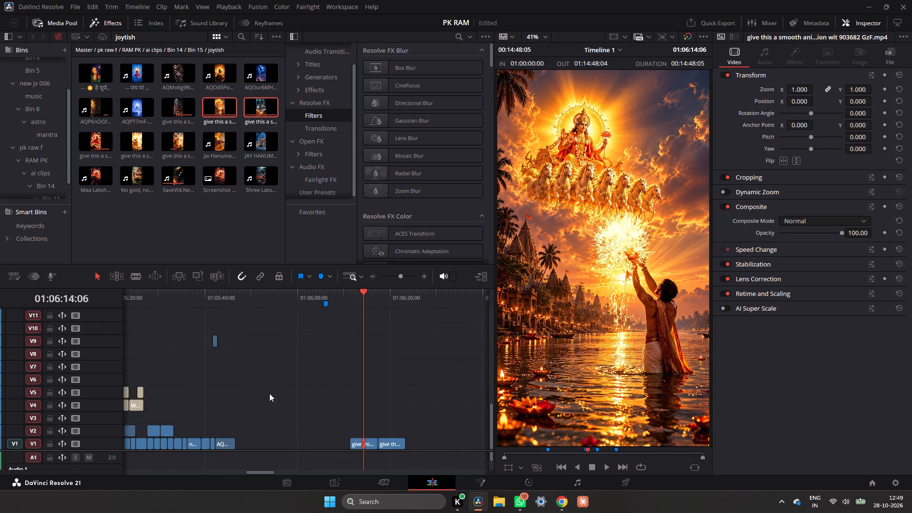
scroll(269, 393, "up", 3, "ctrl")
scroll(321, 350, "down", 4)
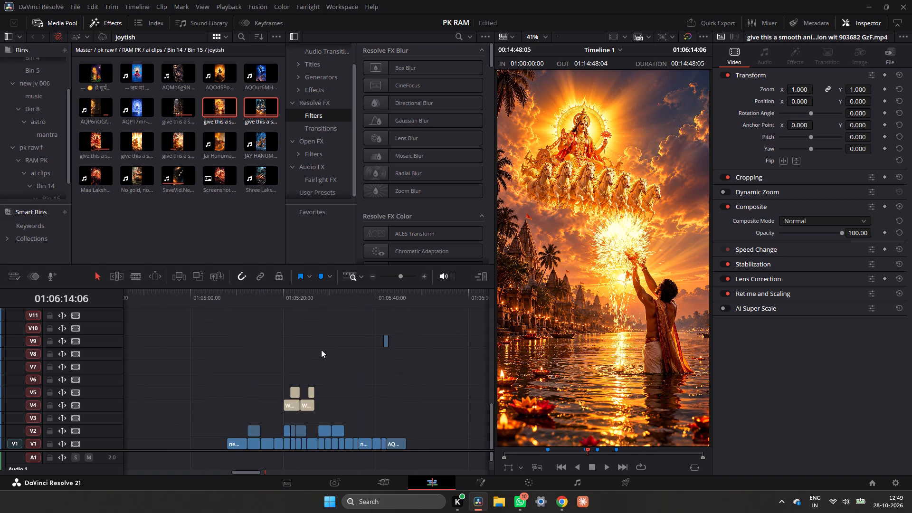
scroll(349, 355, "up", 2)
scroll(350, 355, "down", 4)
left_click_drag(424, 450, 399, 377)
scroll(399, 371, "down", 2, "ctrl")
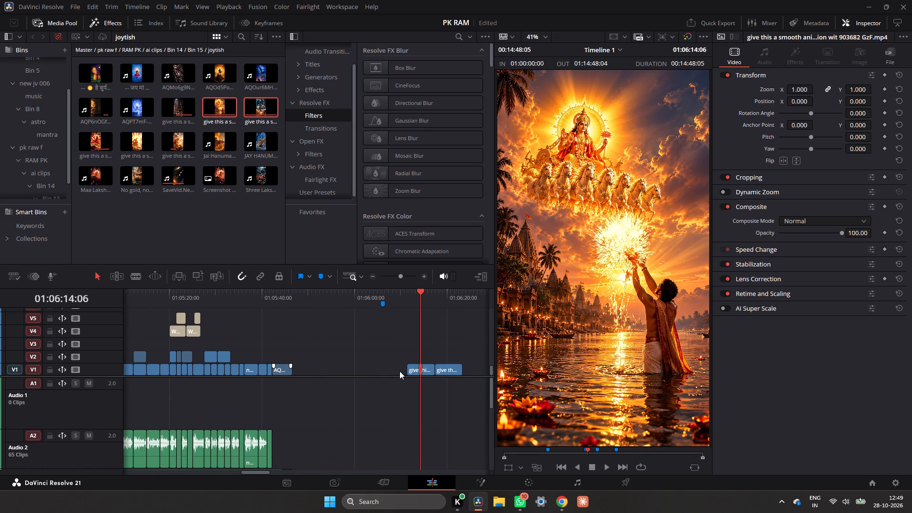
Locate the Sunday line at about 01:05:33 and move the Surya chariot clip there on V2, directly after the preceding overlay clip.
left_click_drag(412, 298, 227, 319)
left_click_drag(227, 319, 209, 323)
left_click(217, 299)
key("space")
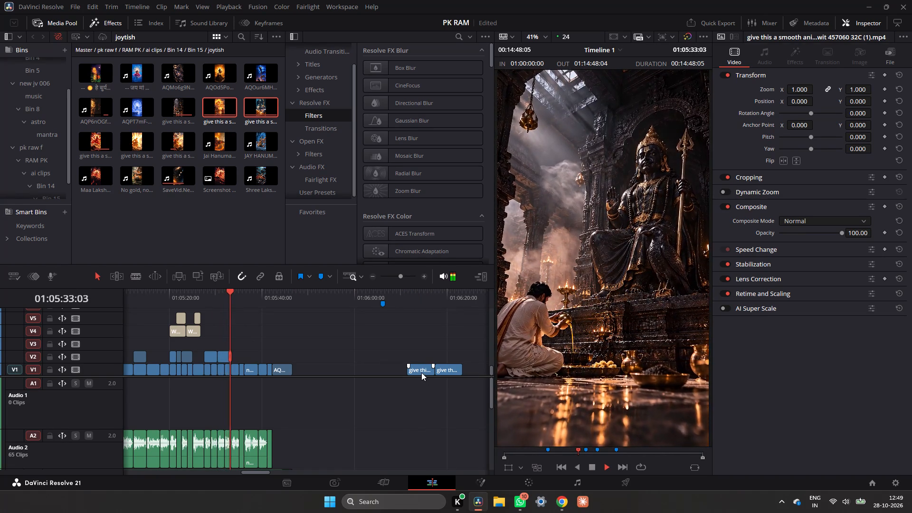
key("space")
left_click_drag(420, 369, 280, 353)
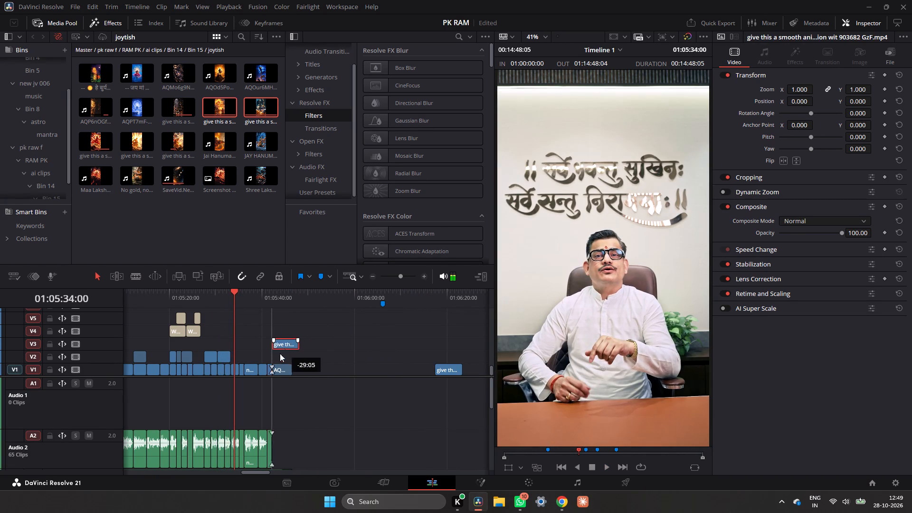
left_click_drag(280, 353, 271, 356)
double_click(425, 277)
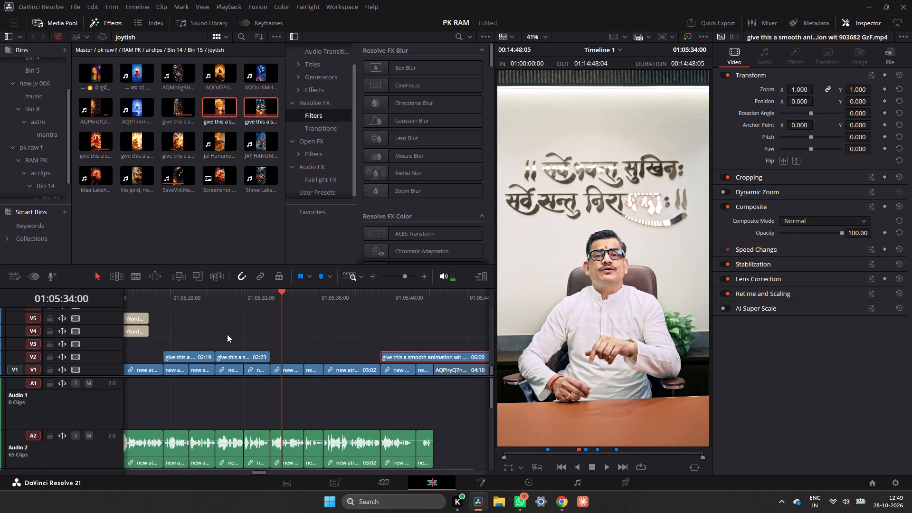
left_click_drag(280, 294, 177, 351)
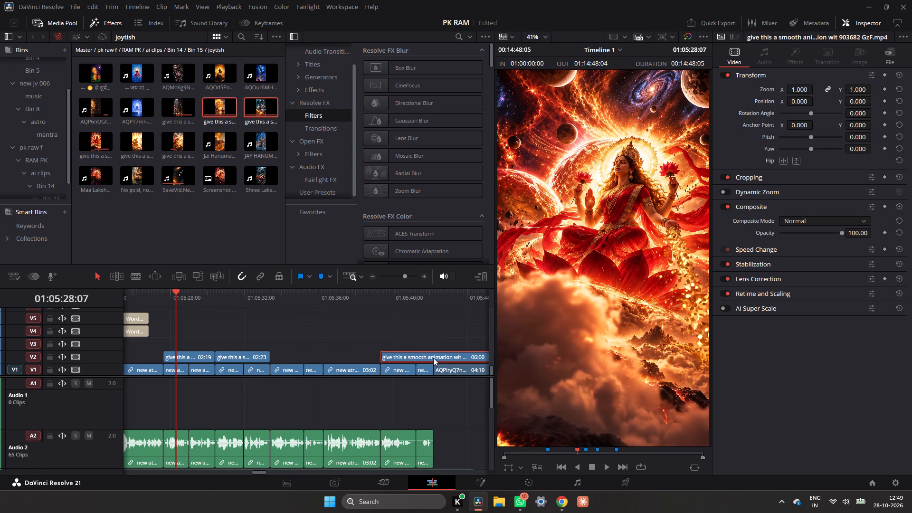
left_click_drag(433, 355, 324, 357)
left_click(324, 358)
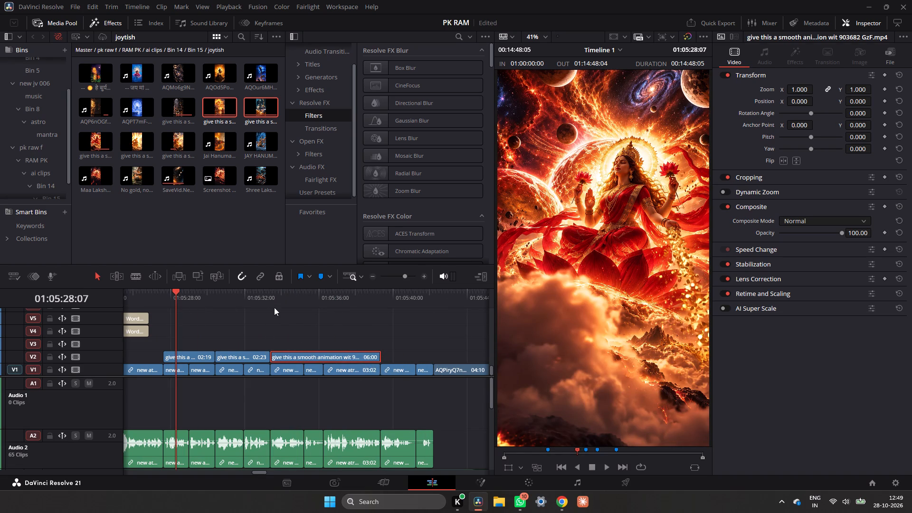
Play the Surya chariot clip against the narration from about 01:05:33 to 01:05:37 and return the playhead to 01:05:33:19.
left_click(271, 299)
key("space")
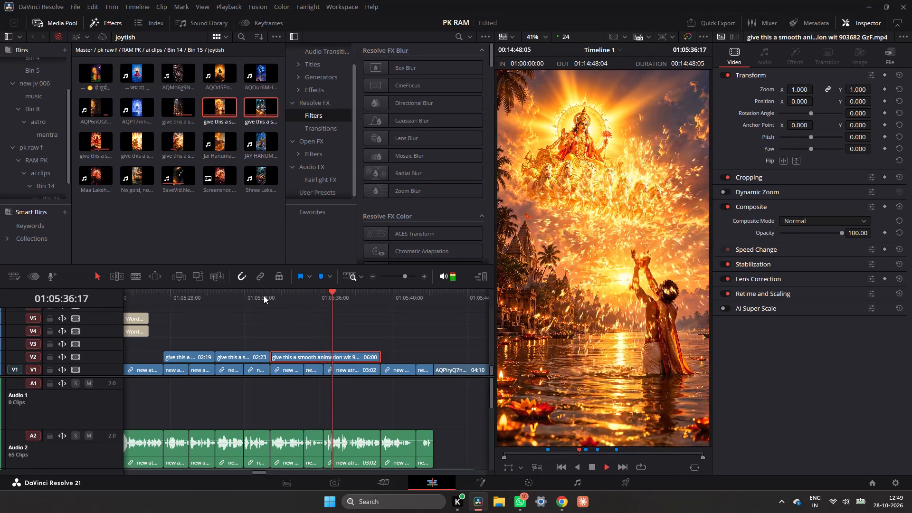
key("space")
left_click_drag(338, 293, 323, 306)
key("space")
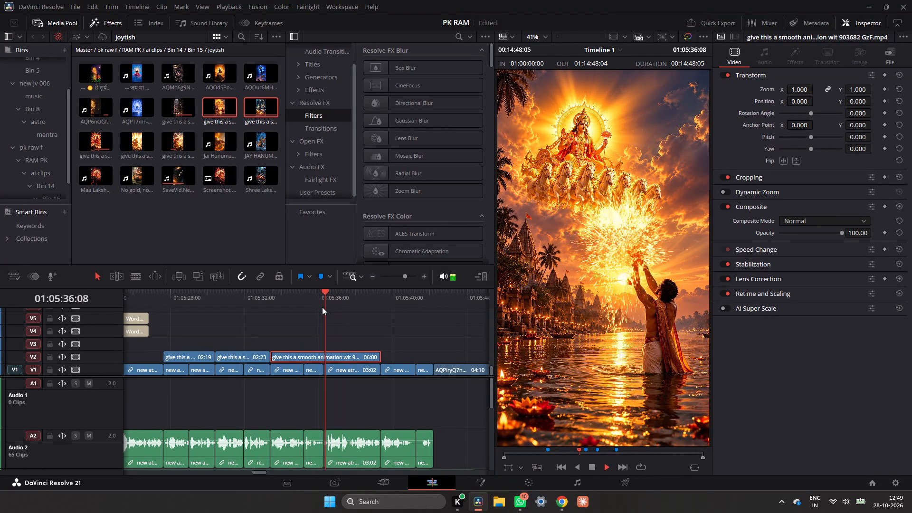
key("space")
key("space")
key("space")
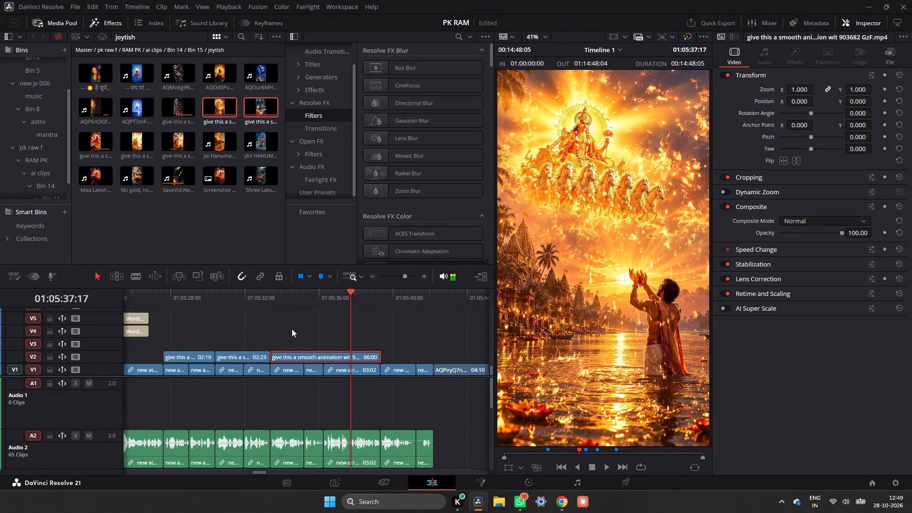
left_click(278, 306)
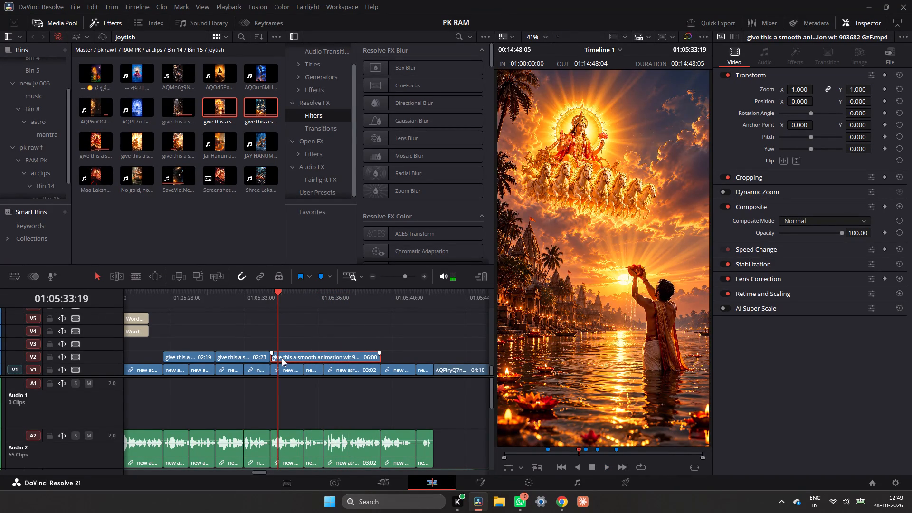
Trim the start of the Surya chariot clip on V2 to a 04:04 duration, close the gap to the preceding overlay, and play it.
left_click_drag(274, 360, 311, 361)
left_click_drag(340, 360, 318, 361)
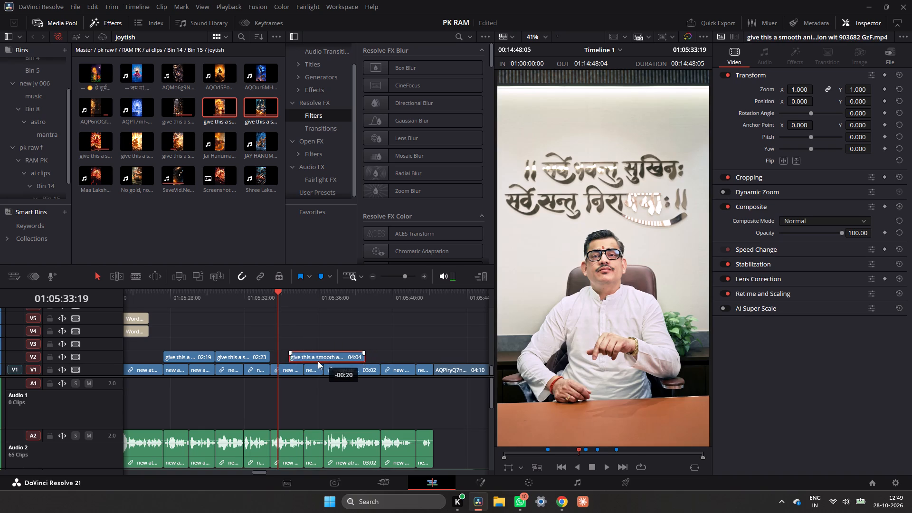
left_click_drag(318, 361, 306, 358)
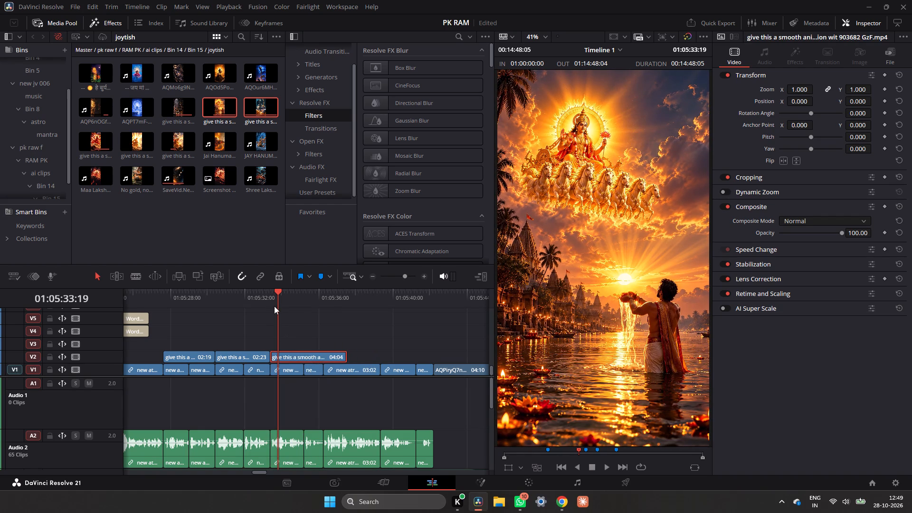
left_click(273, 297)
key("space")
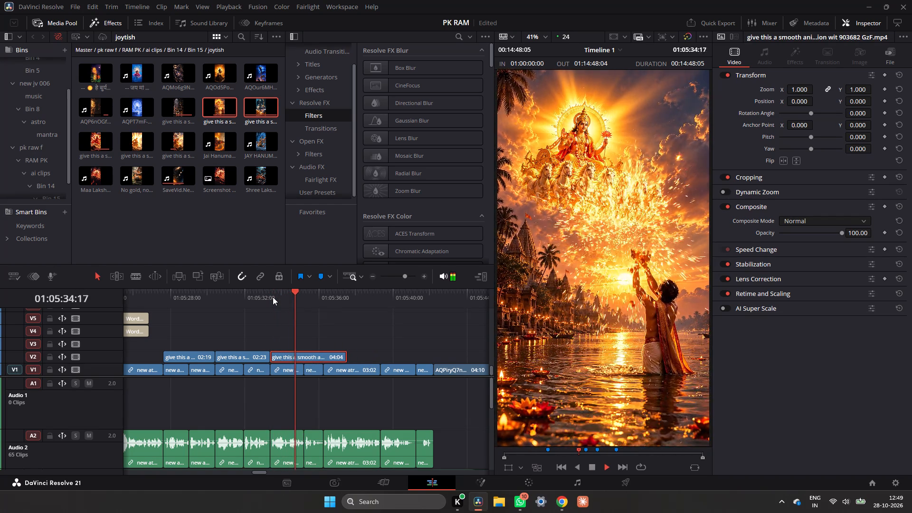
key("space")
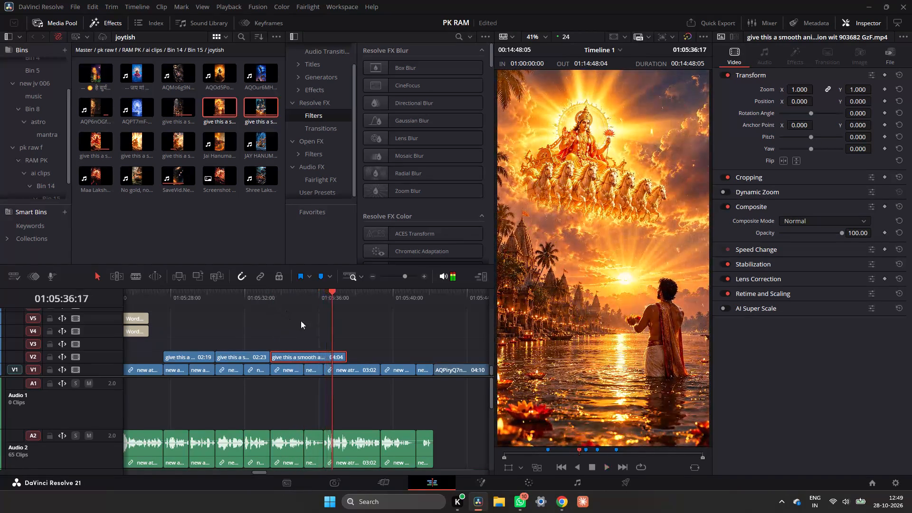
Trim the end of the Surya chariot clip on V2 to a 02:21 duration, matching the V1 cut at about 01:05:36.
left_click_drag(343, 361, 324, 365)
left_click(324, 365)
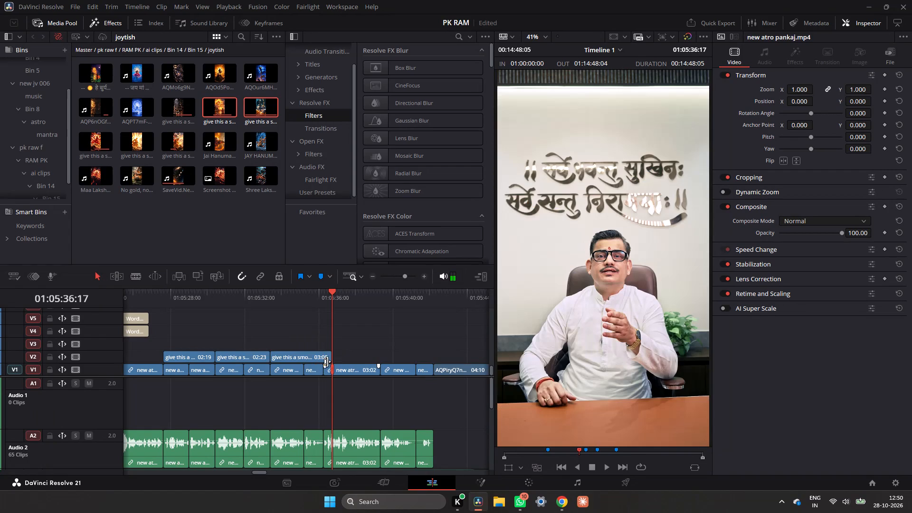
left_click_drag(328, 361, 322, 363)
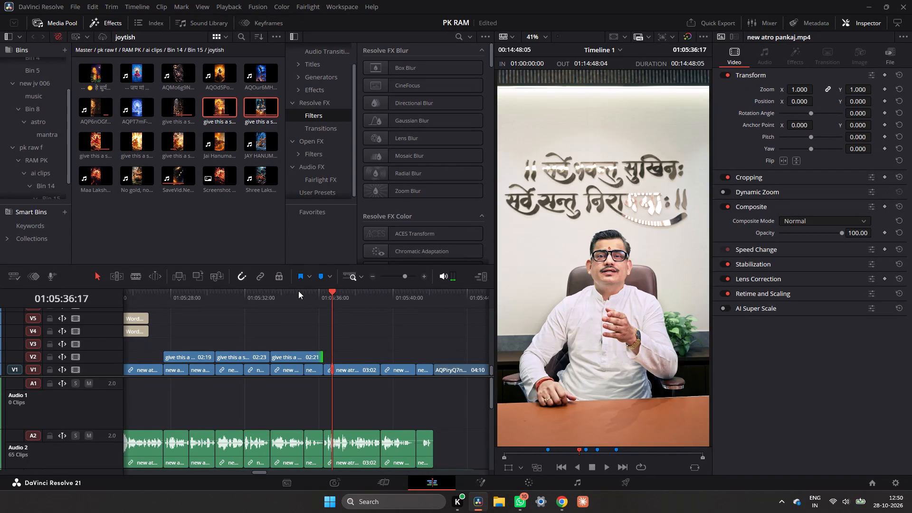
Play the trimmed Surya clip against the narration up to about 01:05:36, including a full-screen check.
left_click(298, 291)
key("space")
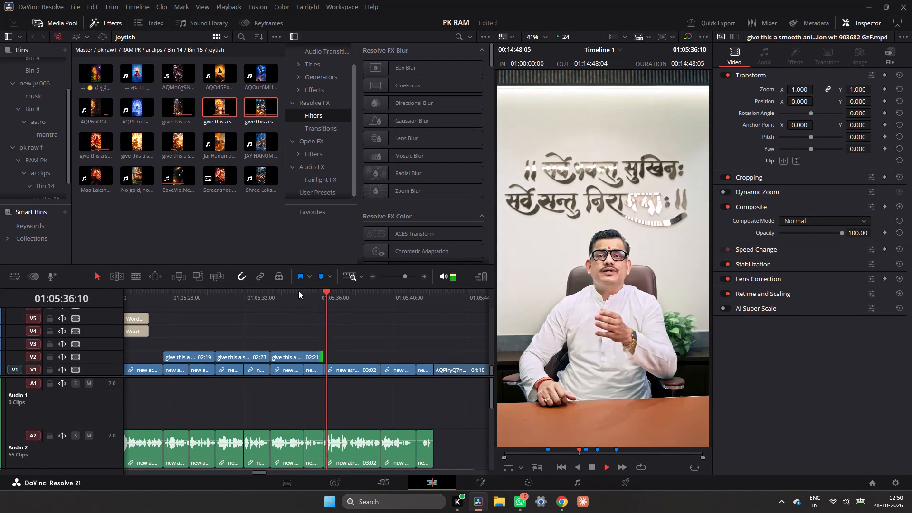
left_click(298, 291)
left_click(277, 294)
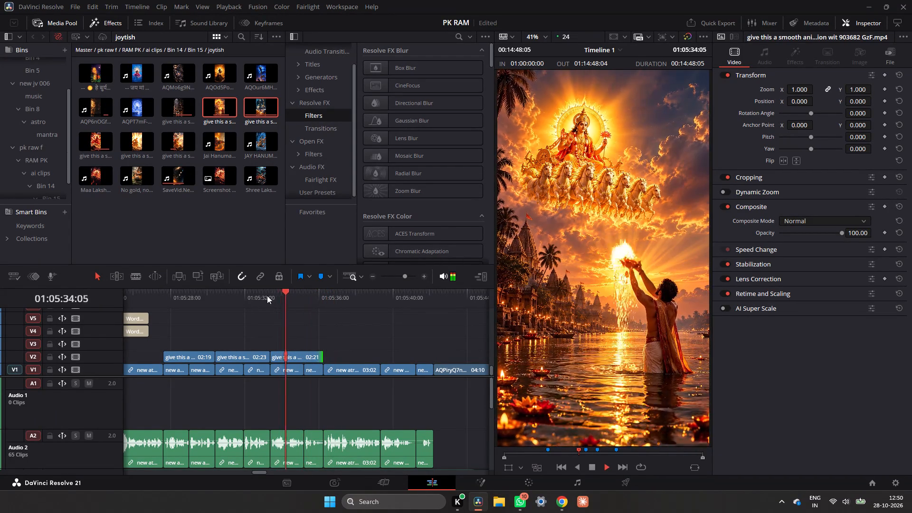
key("space")
key("p")
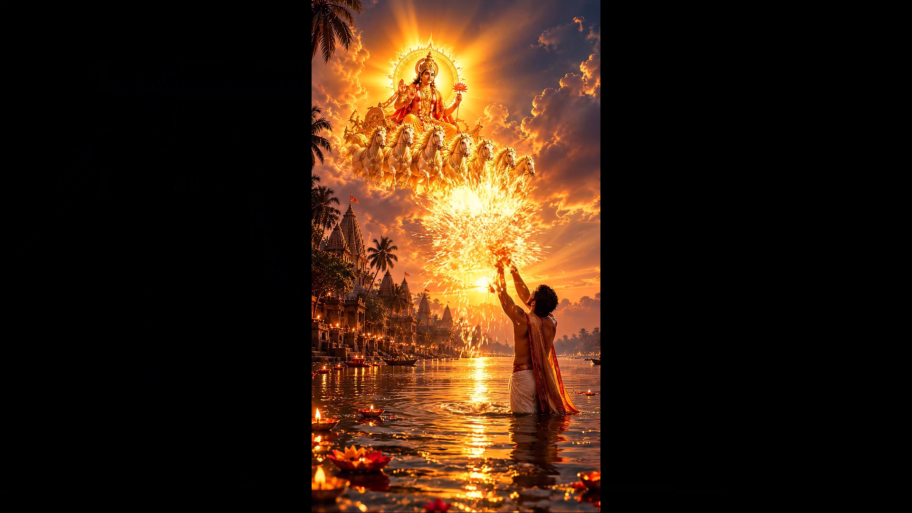
key("p")
key("space")
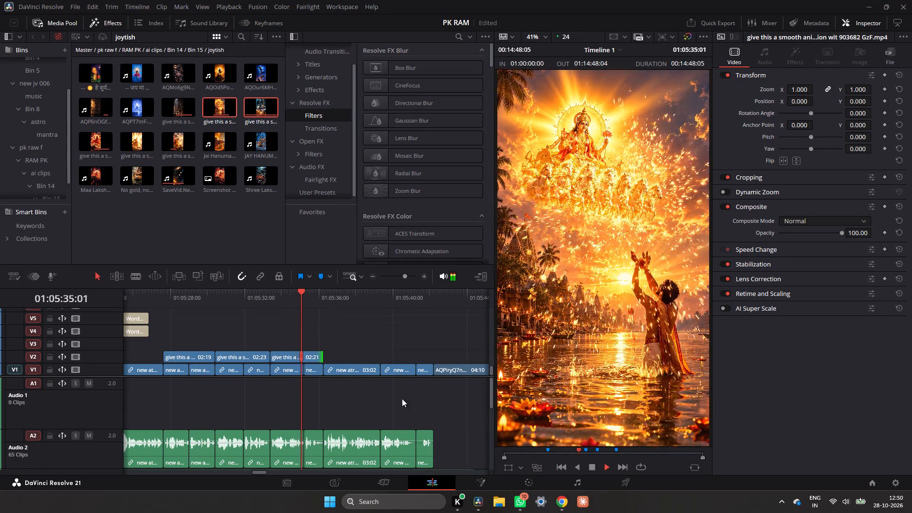
key("space")
Move the Vishnu clip from the empty stretch at about 01:06:11 to V3, starting at about 01:05:25.
double_click(371, 276)
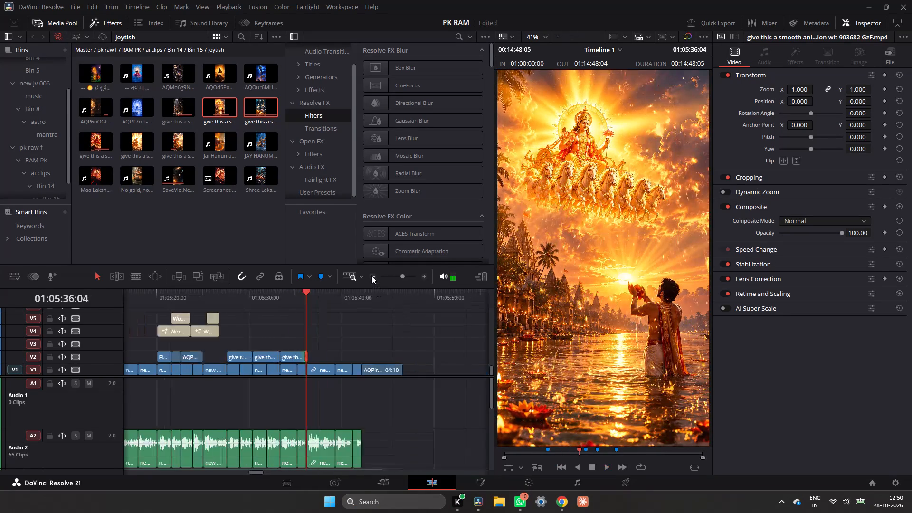
left_click(370, 276)
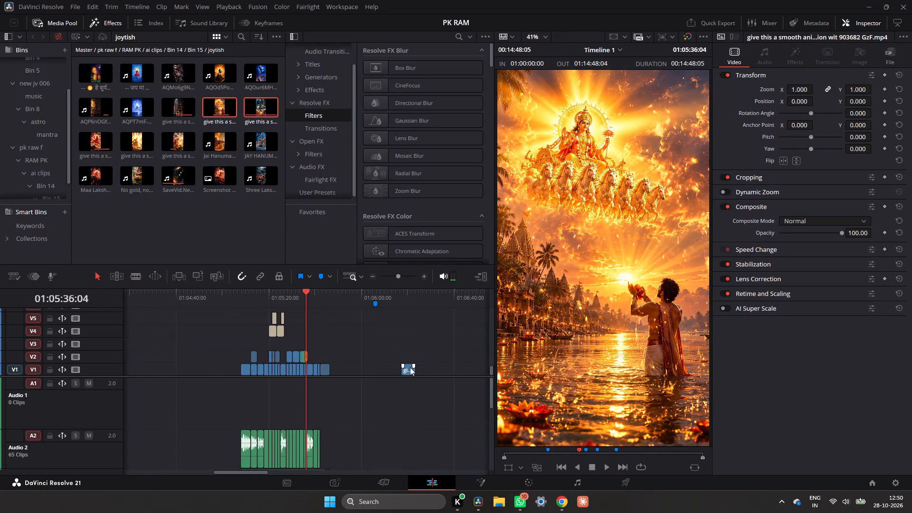
left_click_drag(409, 368, 339, 338)
double_click(425, 277)
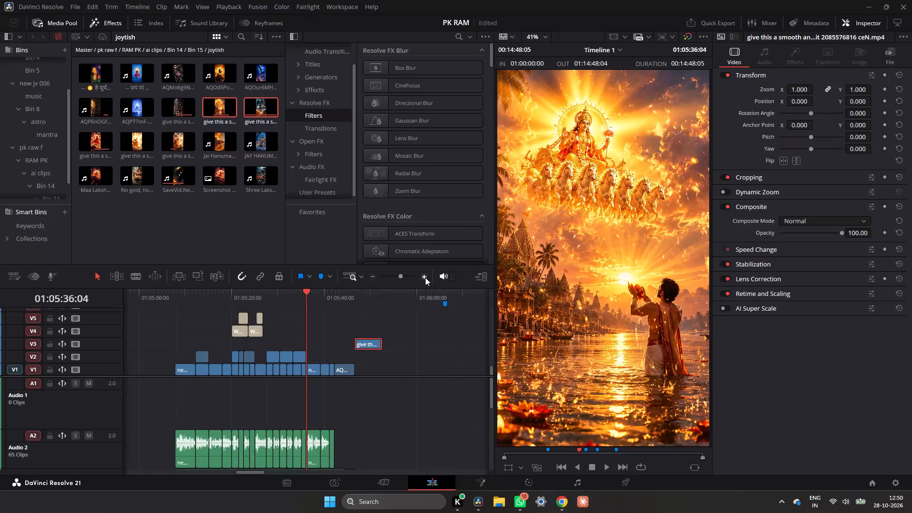
left_click_drag(418, 343, 218, 344)
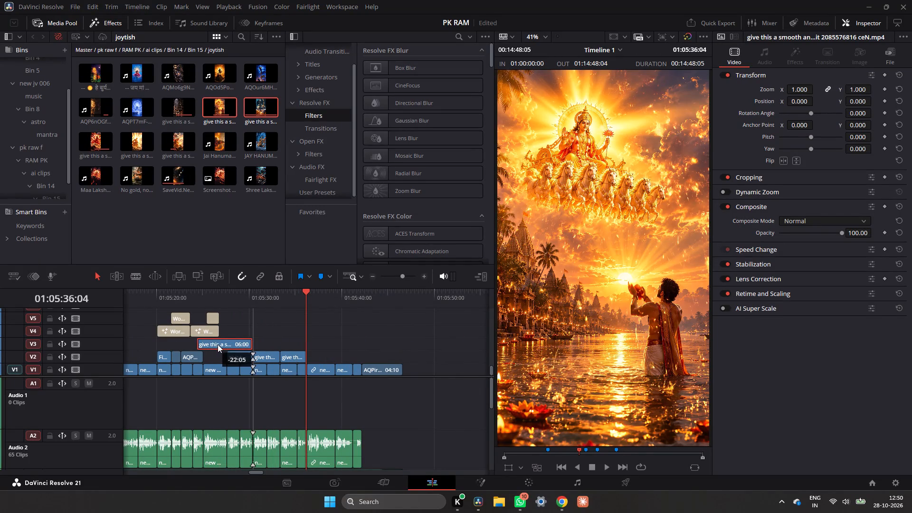
left_click_drag(218, 344, 217, 344)
Play the Vishnu clip against the narration from about 01:05:25 to 01:05:31.
left_click(200, 293)
key("space")
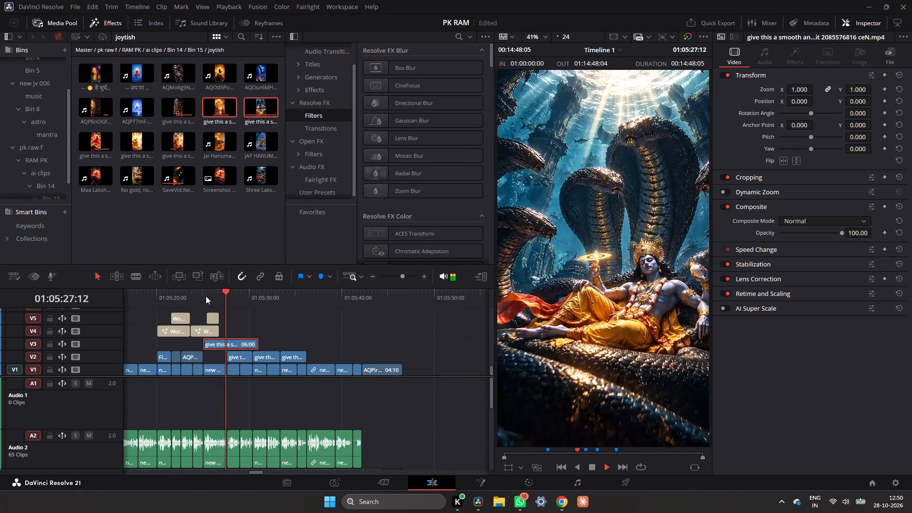
key("space")
key("space")
key("space")
key("space")
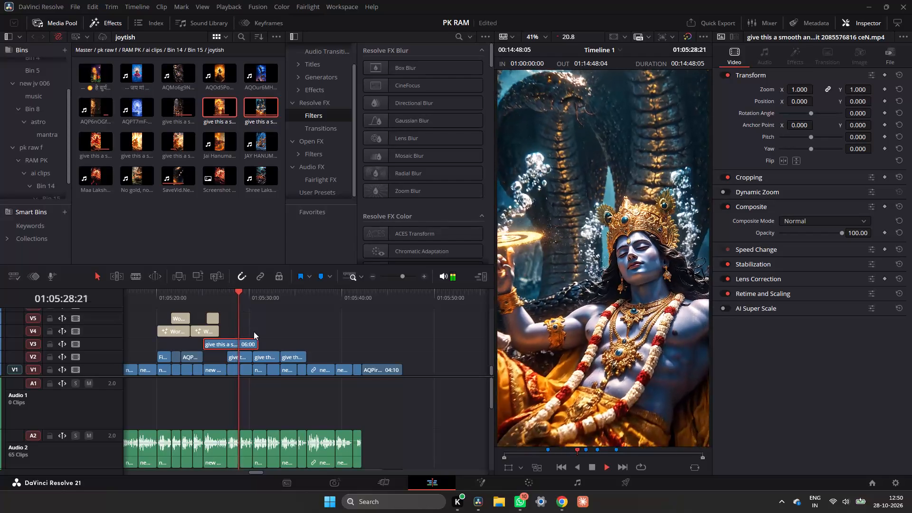
key("space")
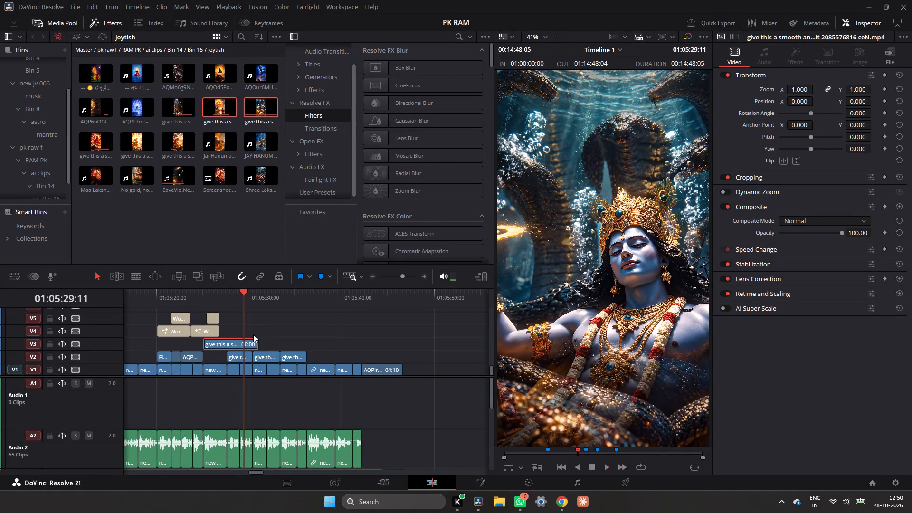
key("space")
key("space")
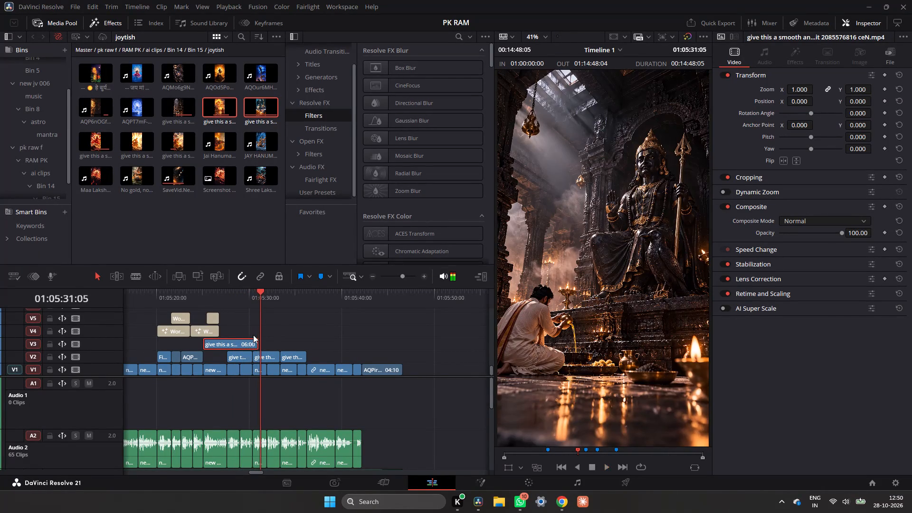
Find the out point at 01:05:28:21 by replaying and stepping back, and trim the Vishnu clip's end there for a 03:22 duration.
left_click(233, 297)
key("space")
key("space")
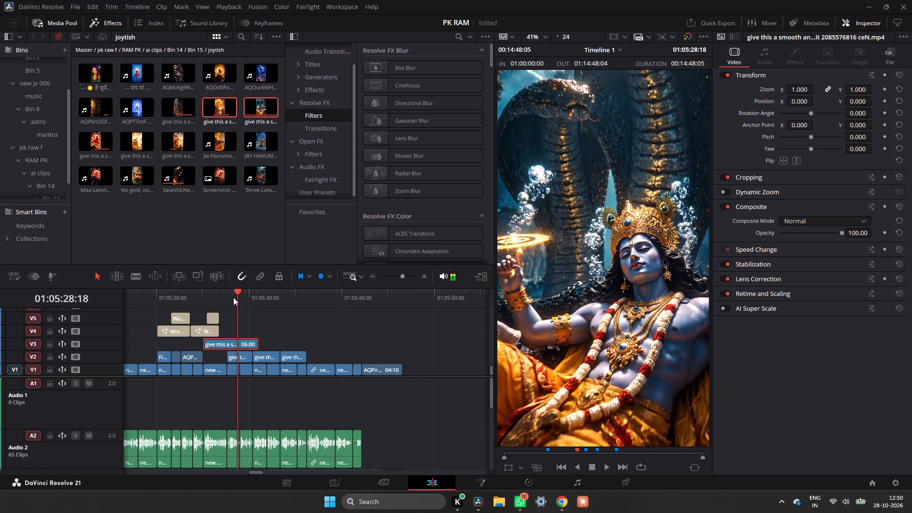
key("space")
key("space")
key("space")
key("space")
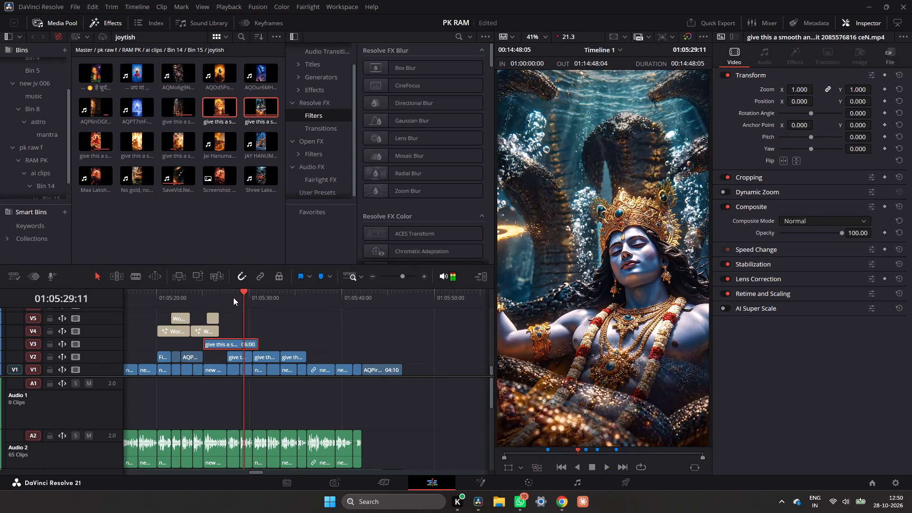
key("Left")
key("Left")
key("Left")
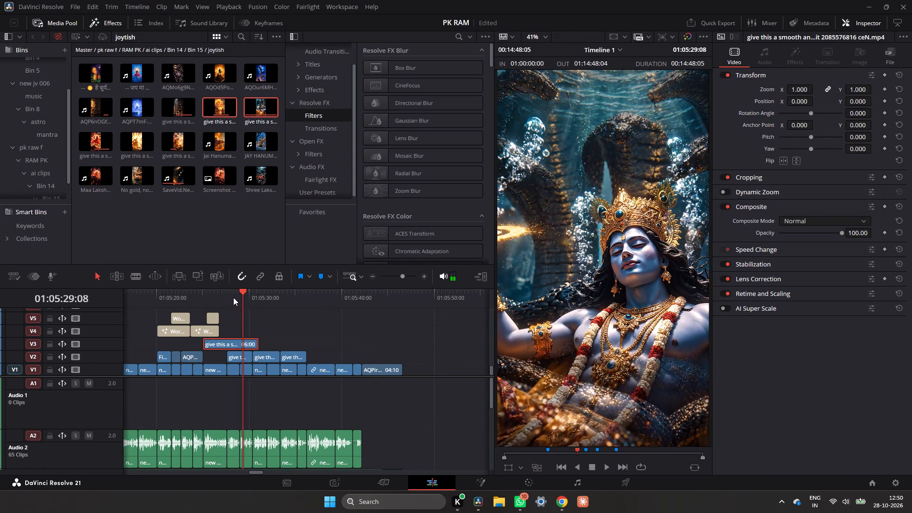
key("Left")
key("Left")
key("Left")
key("Left")
key("Left")
key("Left")
key("Left")
key("Left")
key("Left")
key("Left")
key("Left")
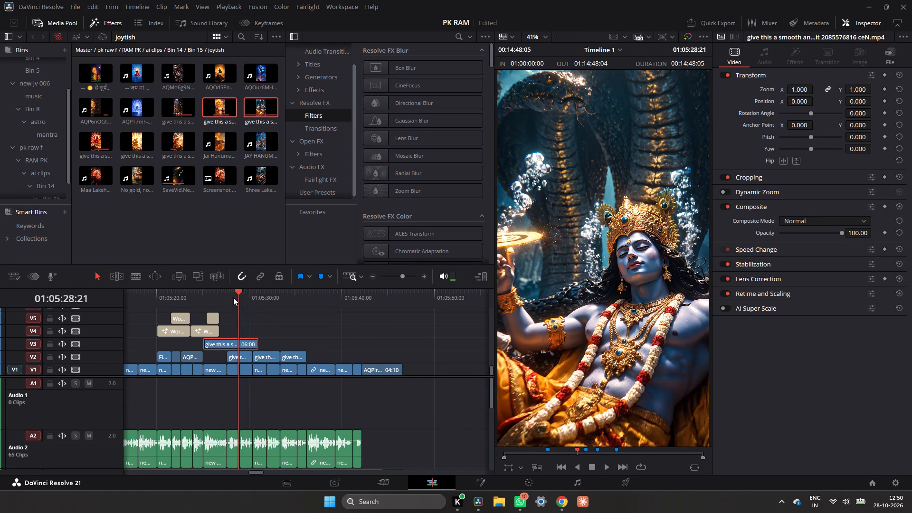
left_click_drag(255, 347, 239, 350)
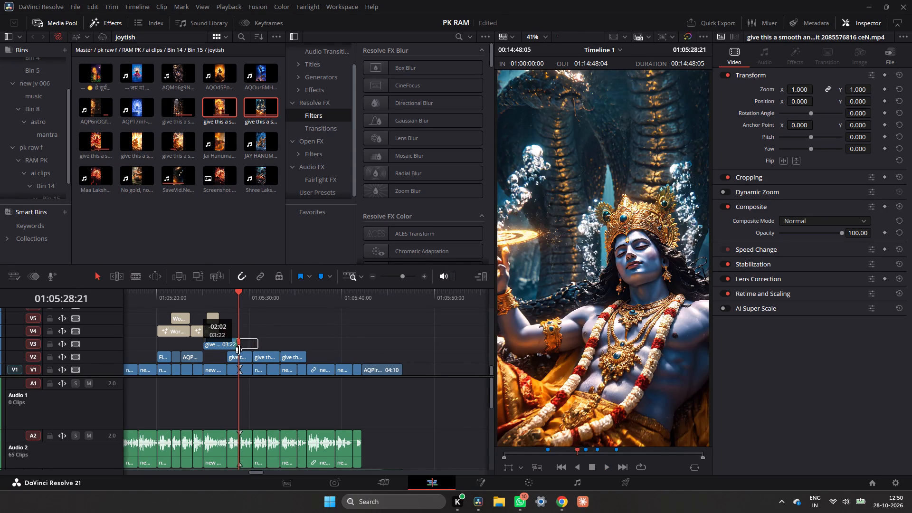
left_click_drag(239, 350, 238, 350)
Move the trimmed Vishnu clip earlier on V3 so that it ends where the Lakshmi overlay on V2 begins.
left_click_drag(228, 345, 217, 345)
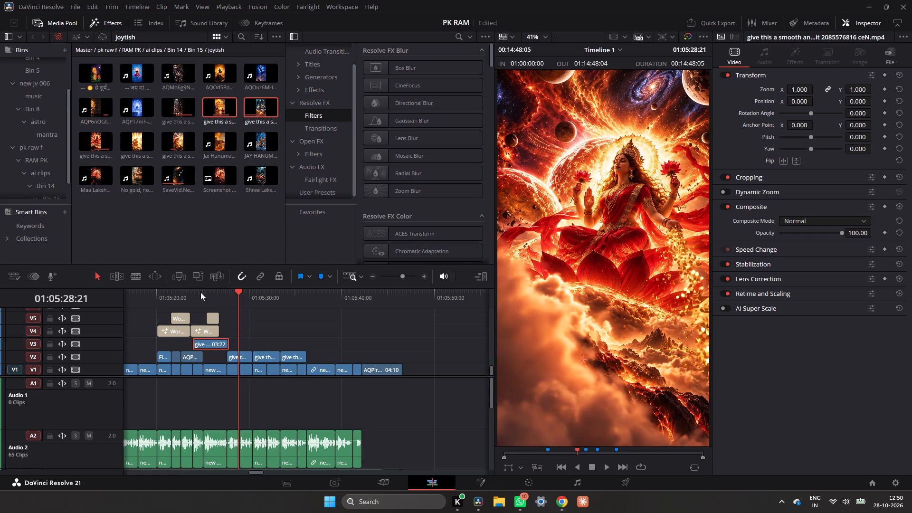
Play the overlay sequence from about 01:05:25 to 01:05:38 and recheck the Surya clip from about 01:05:33.
left_click(200, 292)
key("space")
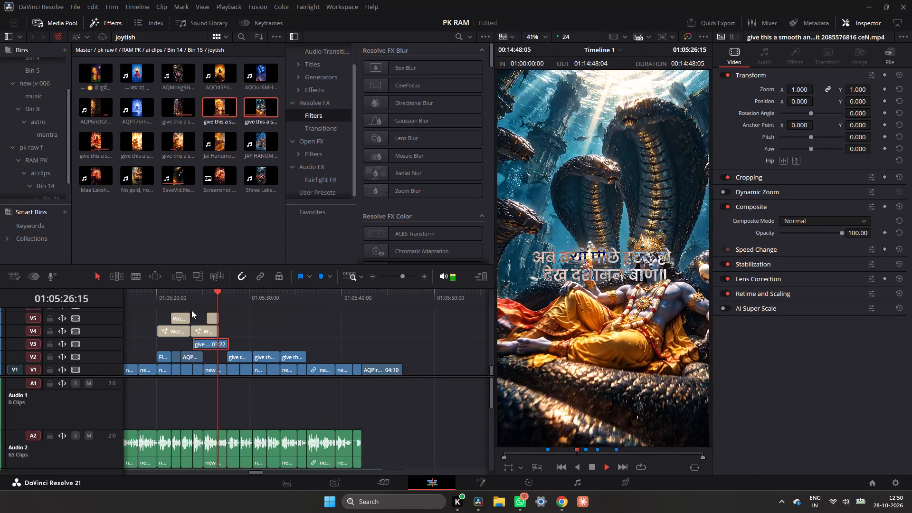
key("space")
key("space")
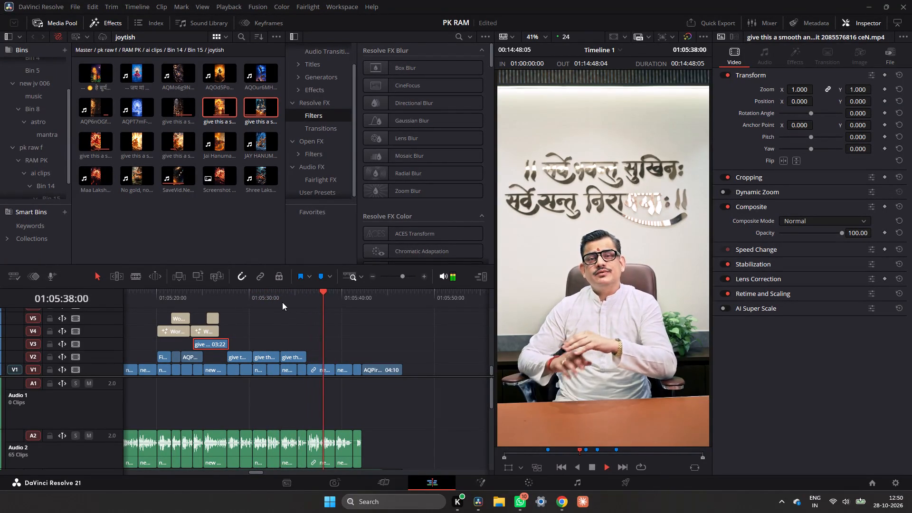
left_click(282, 302)
key("space")
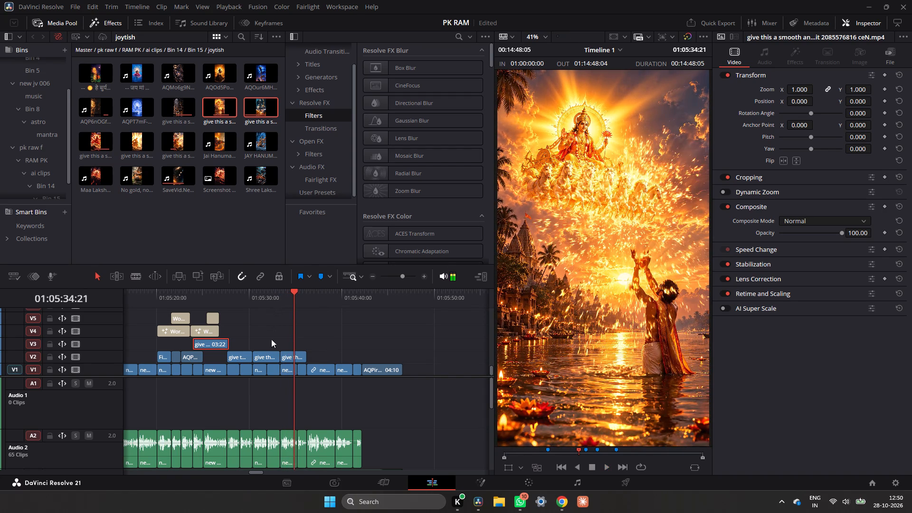
Apply the Transform effect to the Surya chariot clip on V2, with the playhead at its start at 01:05:33:09.
left_click_drag(293, 300, 285, 304)
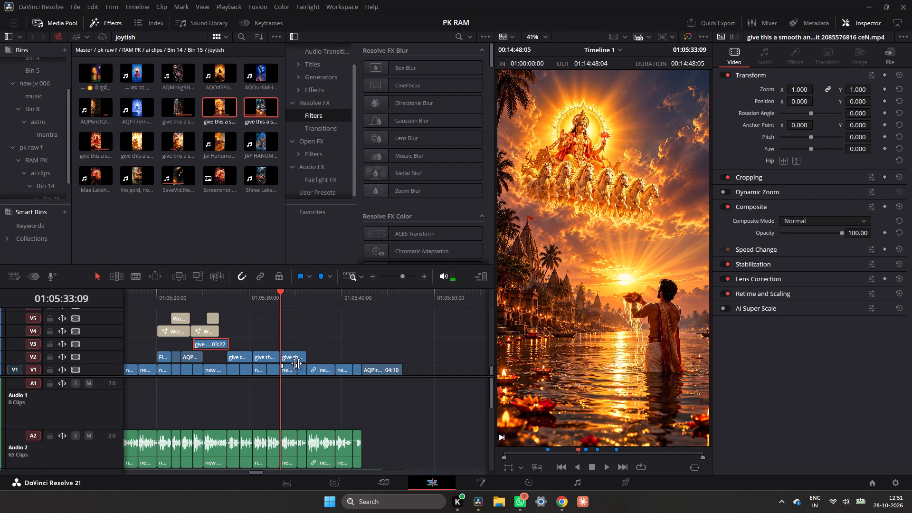
left_click(296, 364)
left_click(296, 359)
key("shift+space")
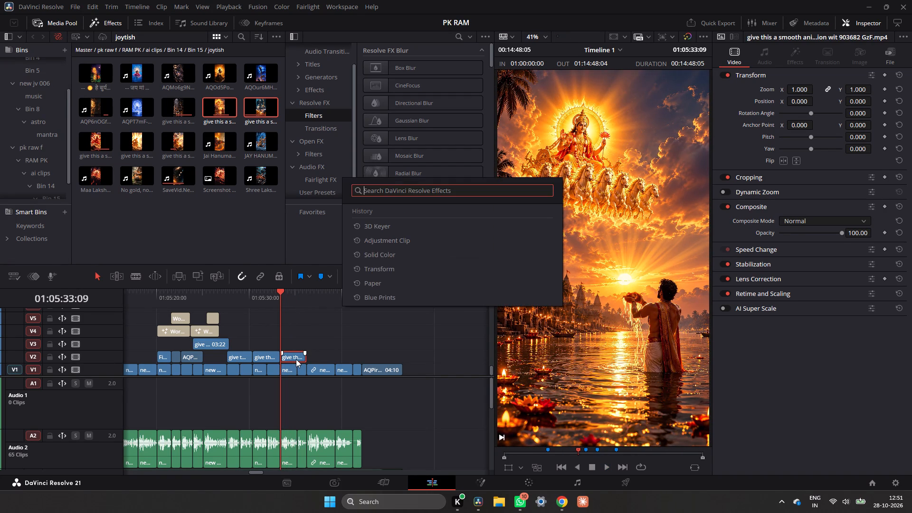
left_click(403, 274)
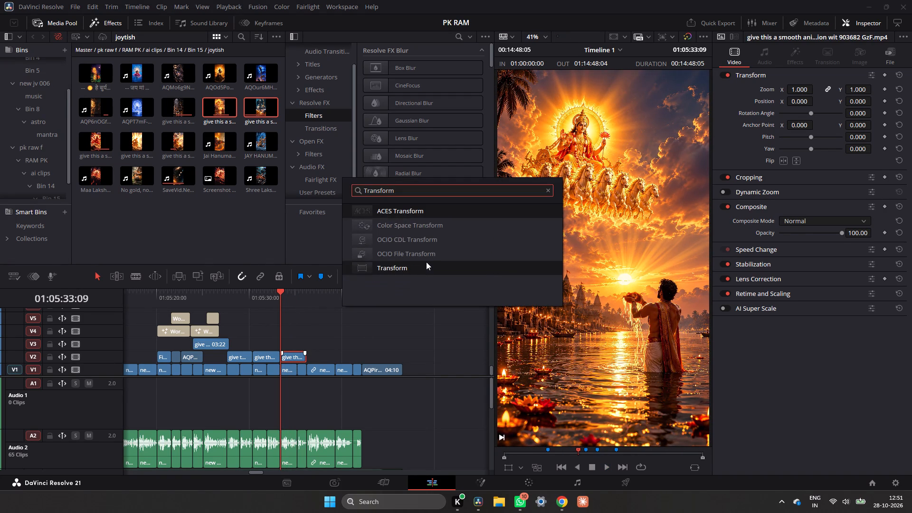
left_click(424, 264)
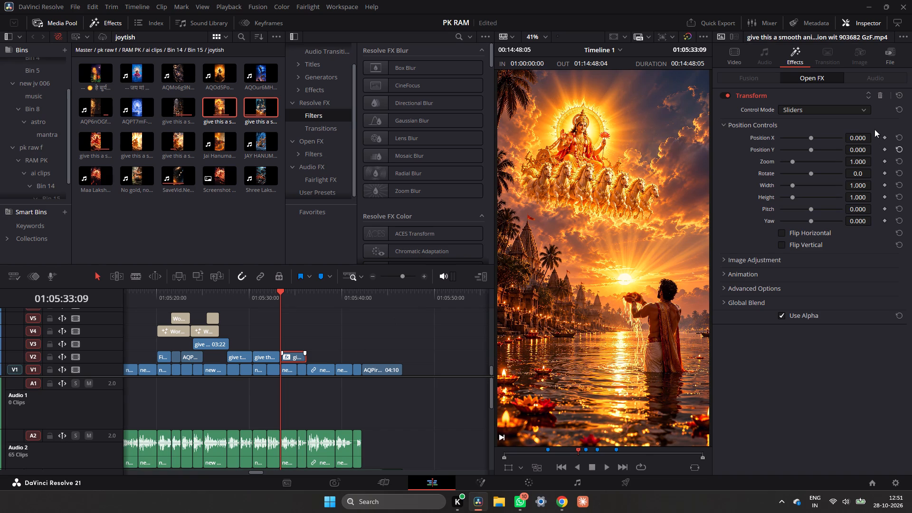
Keyframe the Transform effect's Zoom from 1.000 at 01:05:33:09 to a slightly larger value at 01:05:36:06 for a slow push-in.
left_click(884, 160)
left_click_drag(292, 302, 306, 302)
left_click_drag(861, 162, 864, 162)
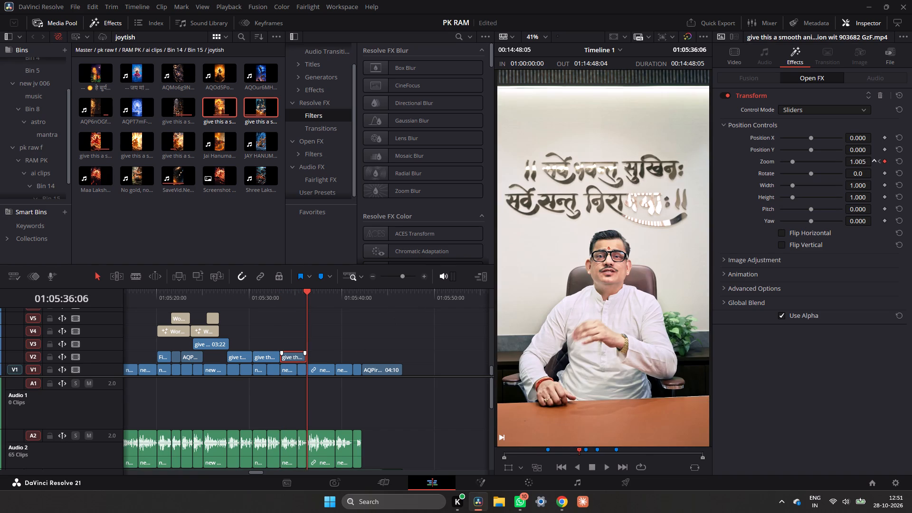
left_click_drag(864, 162, 874, 169)
Set the Transform effect's Motion Blur to 1.000 and play the Surya clip to check the zoom.
left_click(774, 279)
left_click_drag(833, 290, 868, 285)
left_click(285, 299)
key("space")
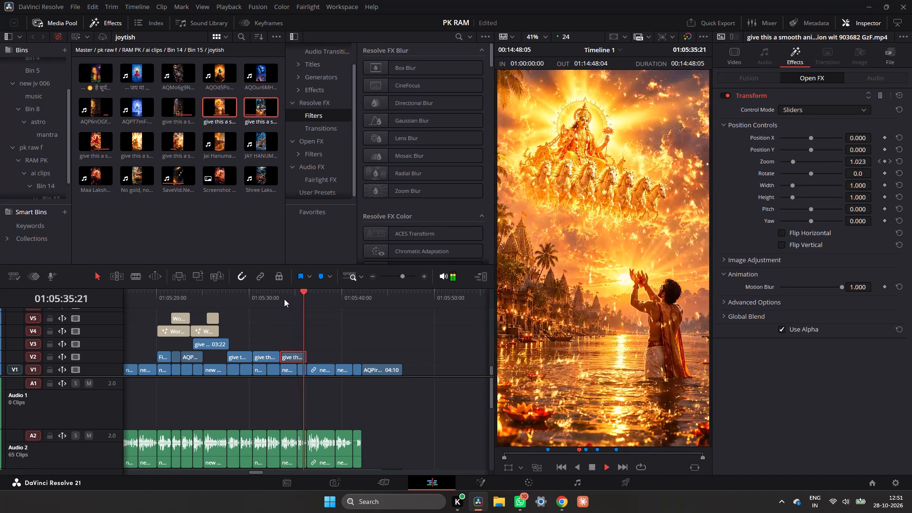
Replay the Surya chariot clip from about 01:05:33 to 01:05:36 to check its slow zoom.
key("space")
left_click(284, 299)
key("space")
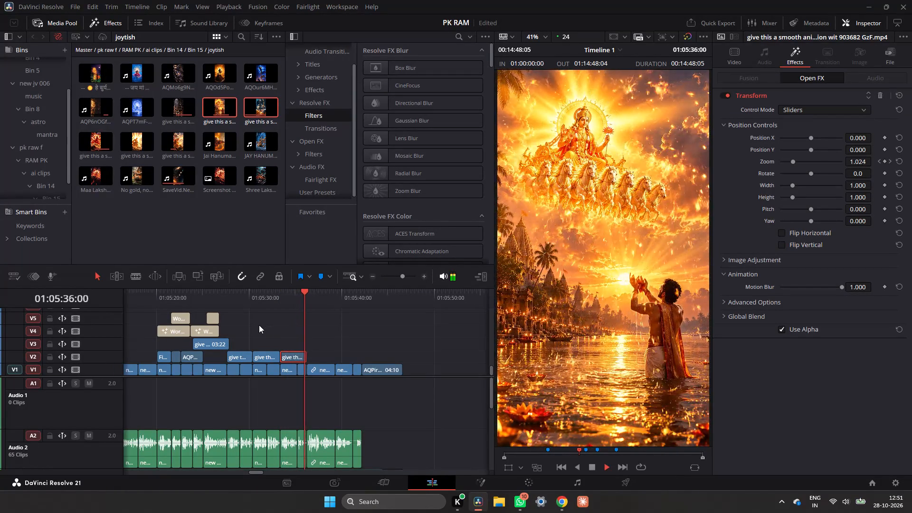
key("space")
Trim the start of the animation clip on V3 to about 01:05:25 and move the clip down onto V2.
left_click(198, 299)
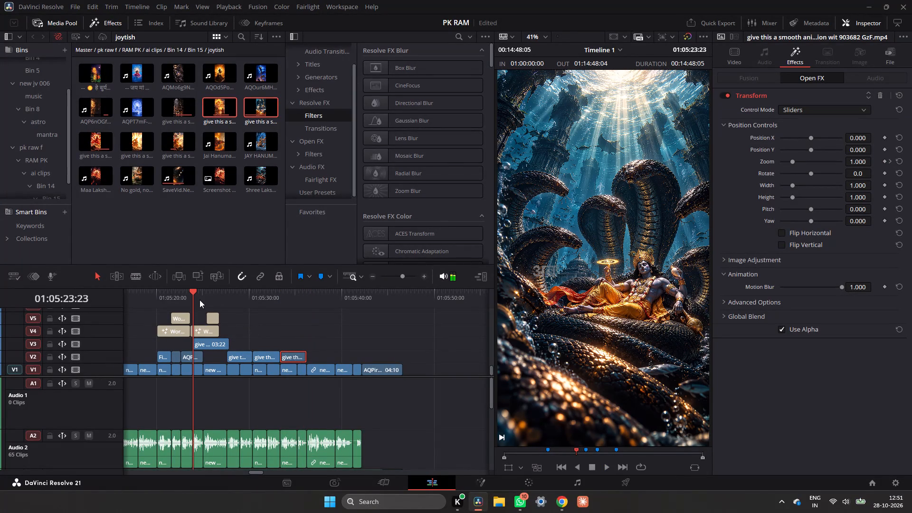
left_click_drag(194, 348, 205, 351)
left_click_drag(216, 343, 217, 352)
Play the V2 sequence from about 01:05:24 to 01:05:35 and recheck the Surya clip from about 01:05:34.
left_click(199, 299)
key("space")
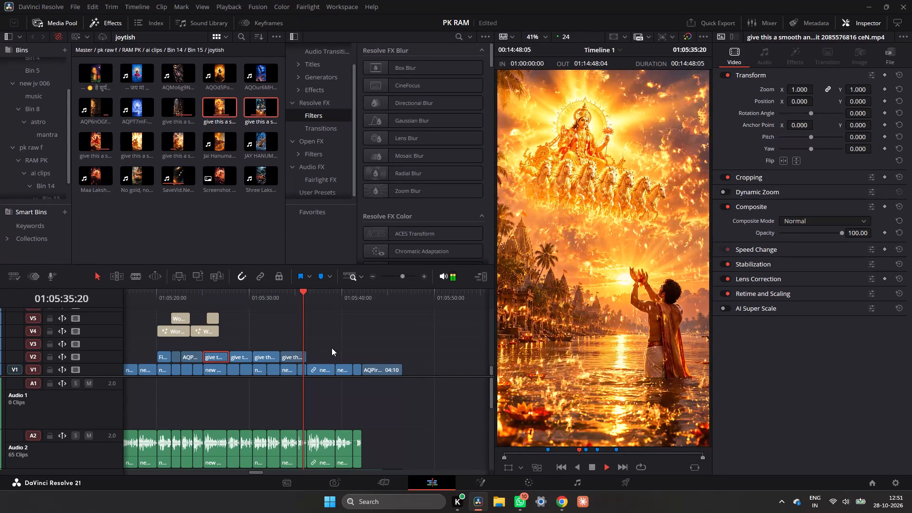
key("space")
left_click(285, 296)
key("space")
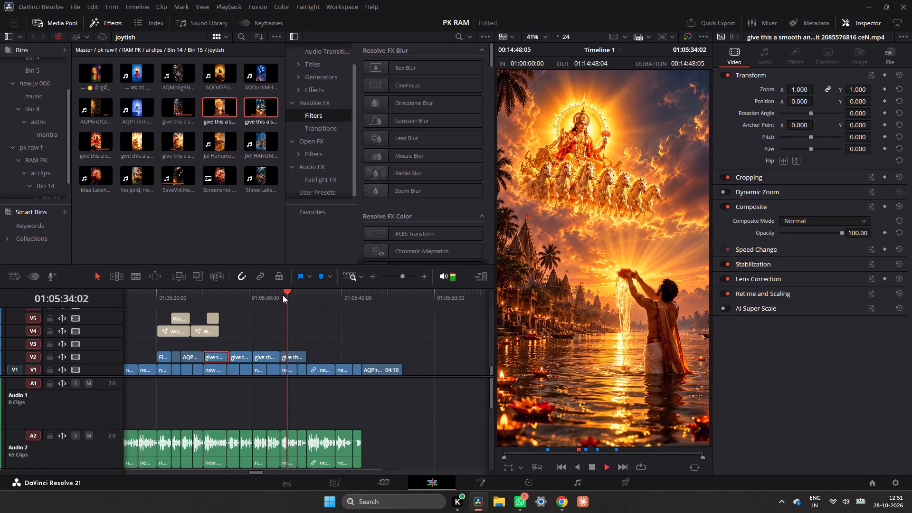
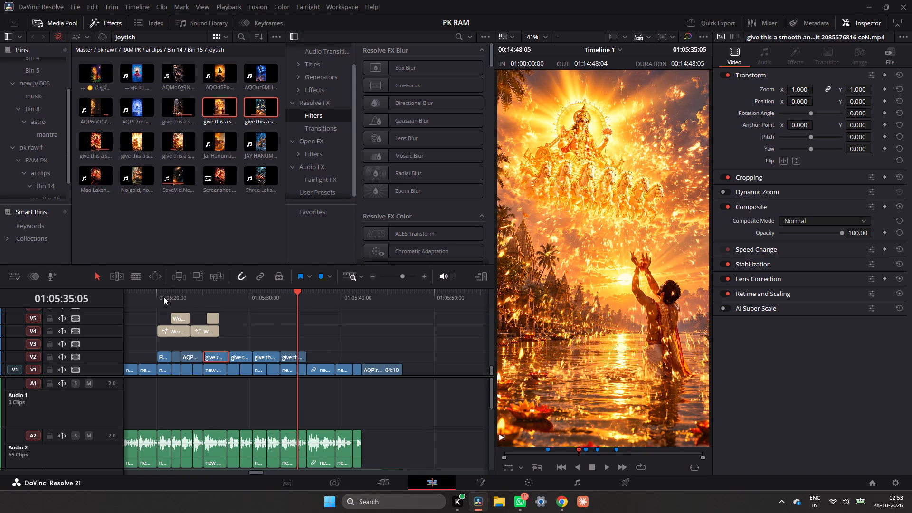
left_click(160, 296)
left_click(180, 334)
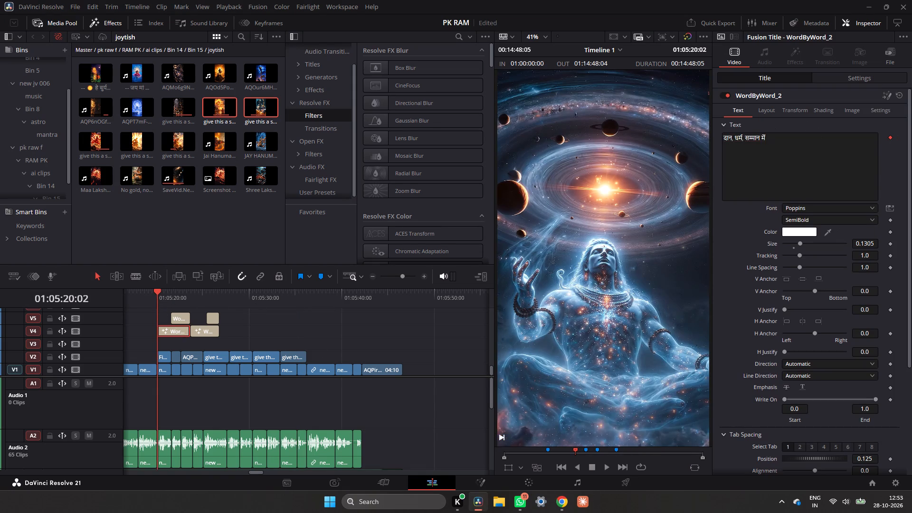
left_click(785, 141)
key("ctrl+a")
key("ctrl+v")
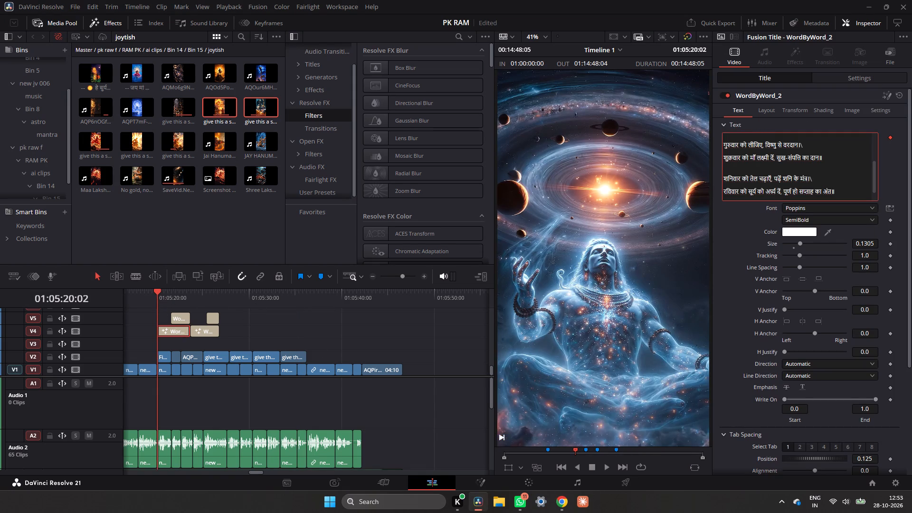
scroll(831, 171, "up", 4)
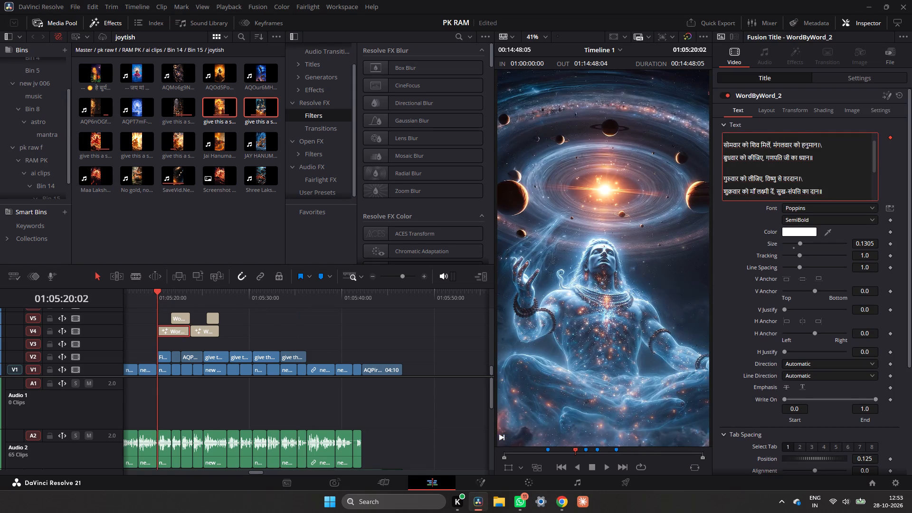
scroll(831, 171, "up", 1)
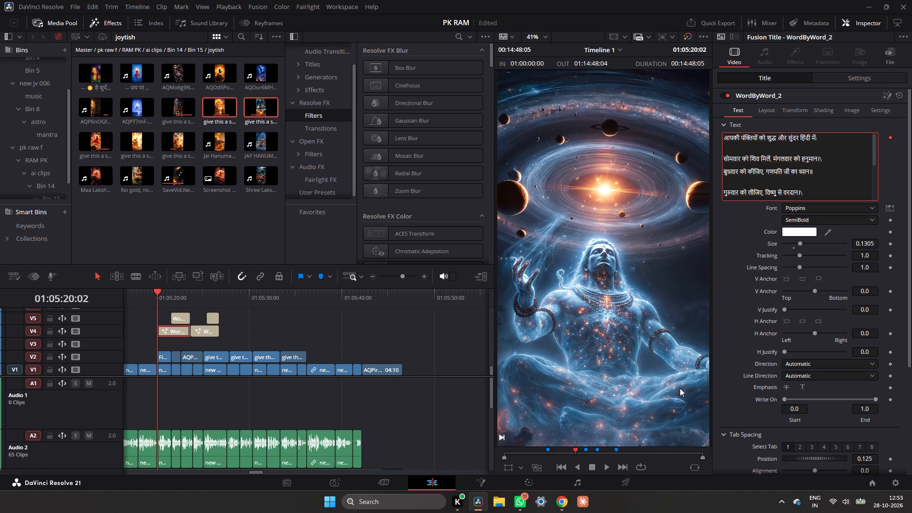
left_click(554, 511)
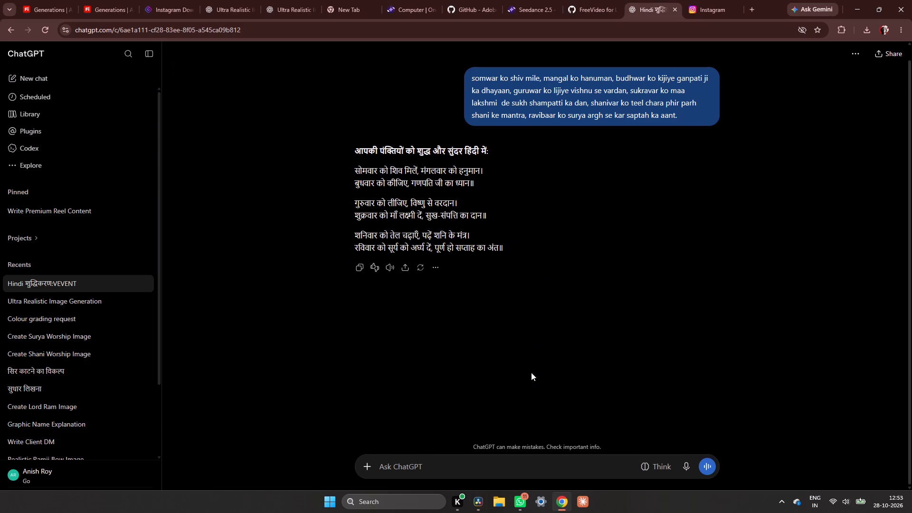
left_click(475, 505)
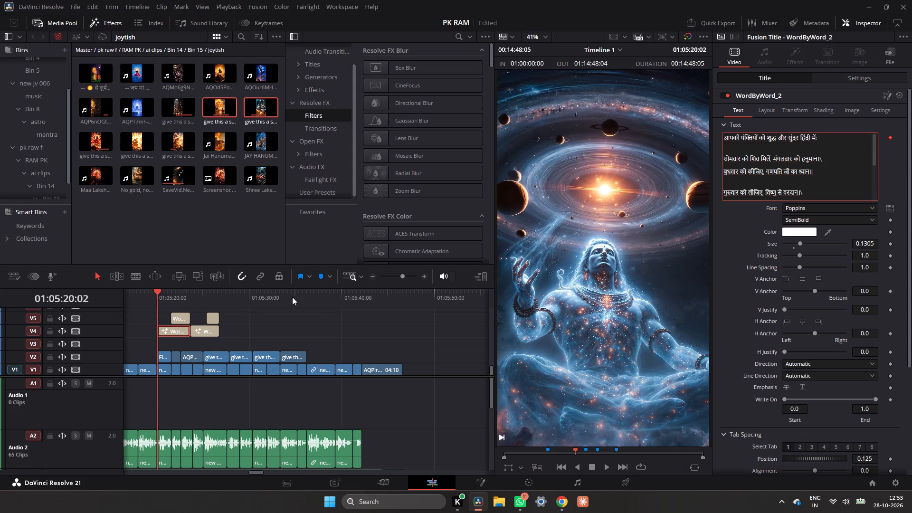
key("space")
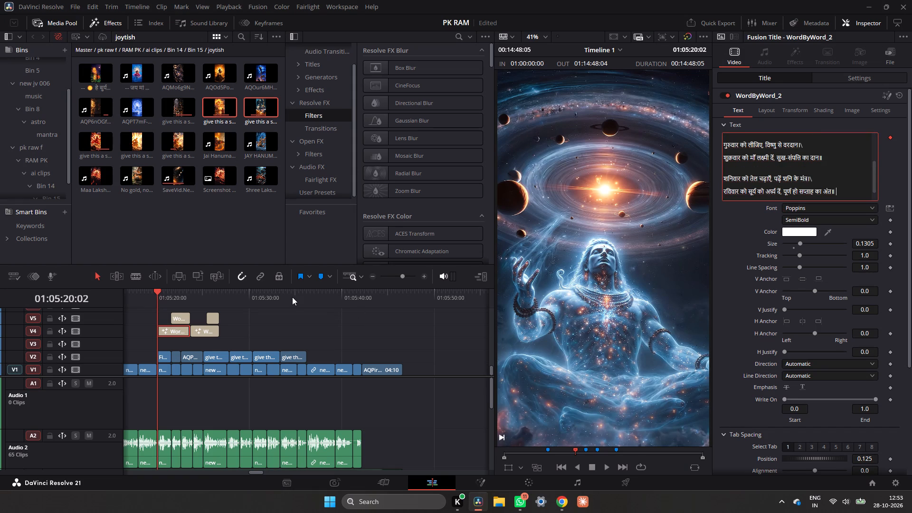
key("BackSpace")
Delete the introductory heading and the blank lines above सोमवार in the V4 title text.
scroll(859, 161, "up", 7)
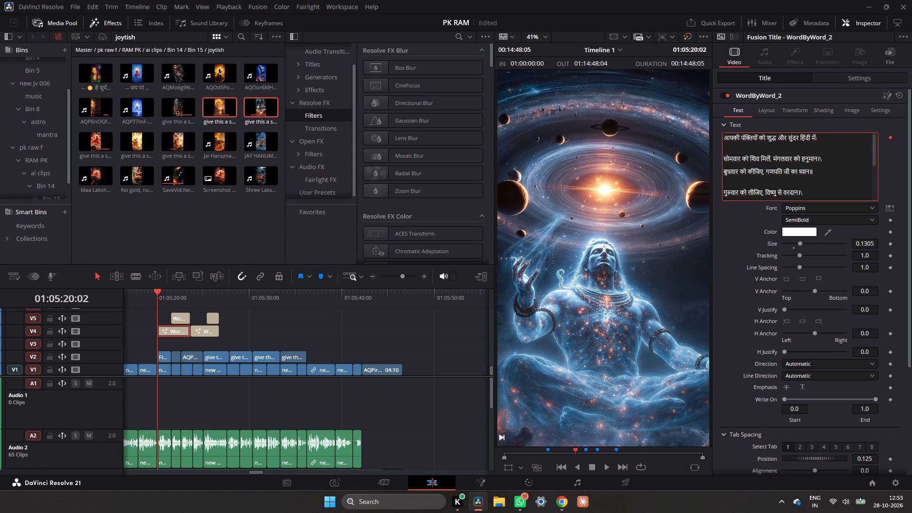
left_click(823, 137)
key("BackSpace")
key("BackSpace")
key("BackSpace")
key("BackSpace")
key("BackSpace")
key("BackSpace")
key("BackSpace")
key("BackSpace")
key("BackSpace")
key("BackSpace")
key("BackSpace")
key("BackSpace")
key("BackSpace")
key("BackSpace")
key("BackSpace")
key("BackSpace")
key("BackSpace")
key("BackSpace")
key("BackSpace")
key("BackSpace")
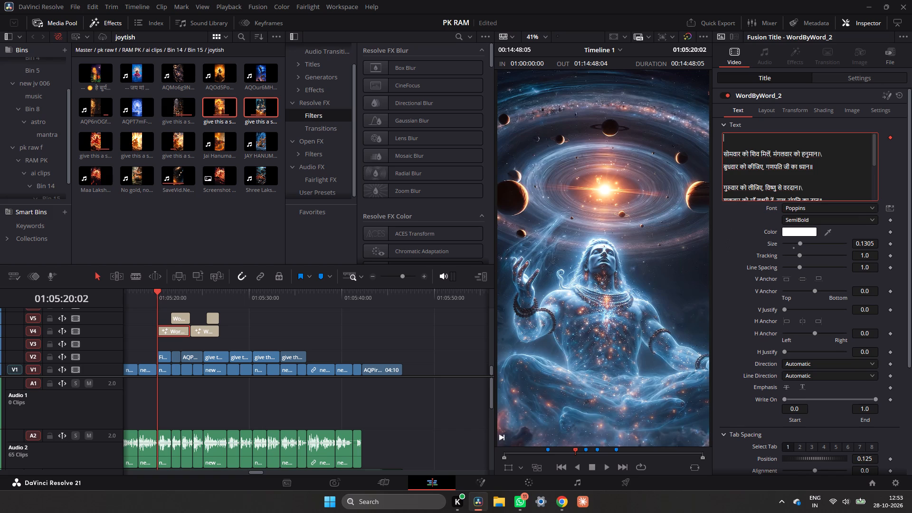
left_click(723, 153)
key("BackSpace")
key("BackSpace")
key("BackSpace")
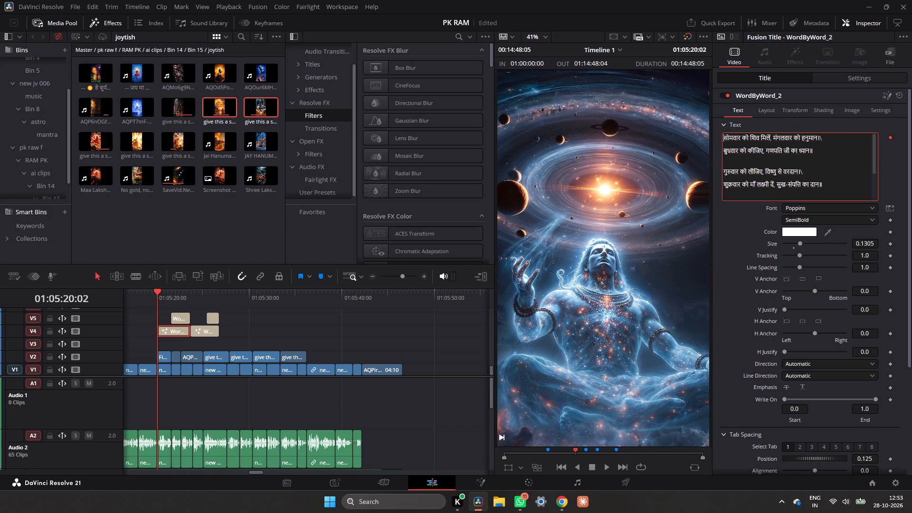
Cut all verses after the first line and remove its stray backslash, keeping only "सोमवार को शिव मिलें, मंगलवार को हनुमान।".
left_click_drag(723, 150, 816, 218)
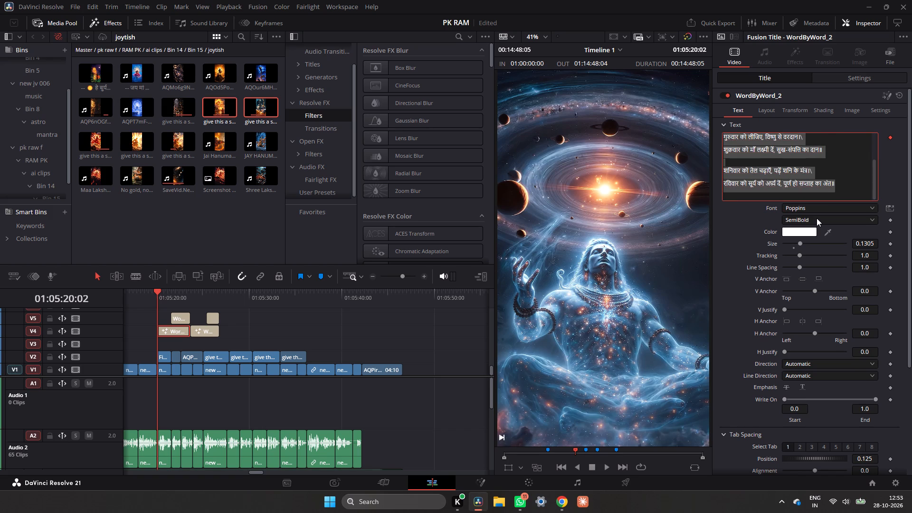
key("ctrl+x")
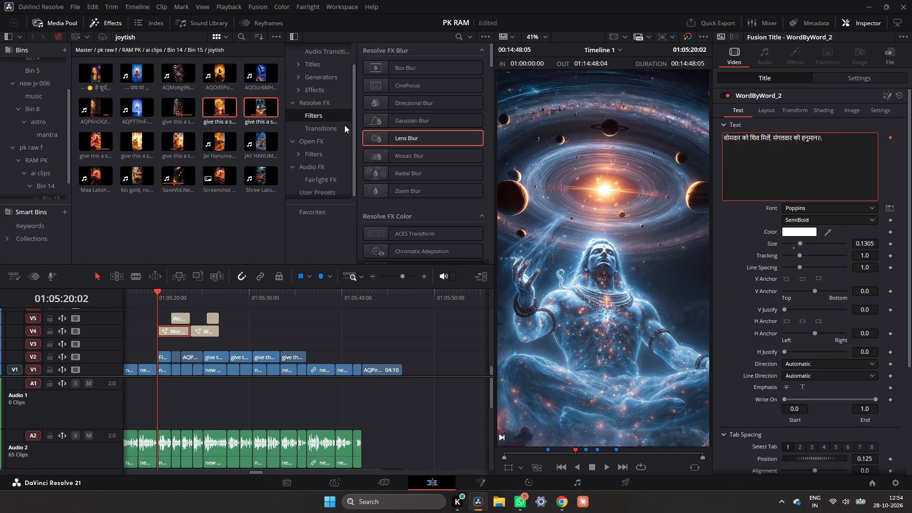
key("BackSpace")
key("BackSpace")
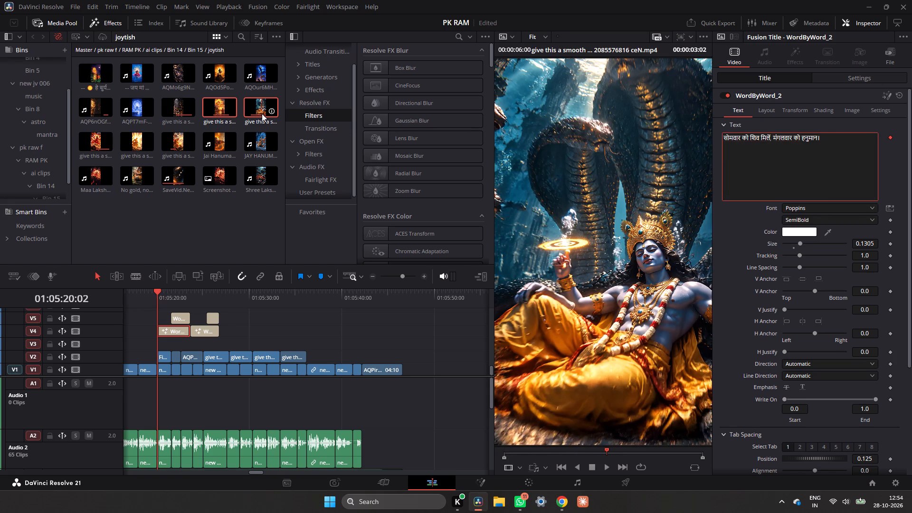
Play the new title against the narration from 01:05:20 to about 01:05:22.
left_click(152, 293)
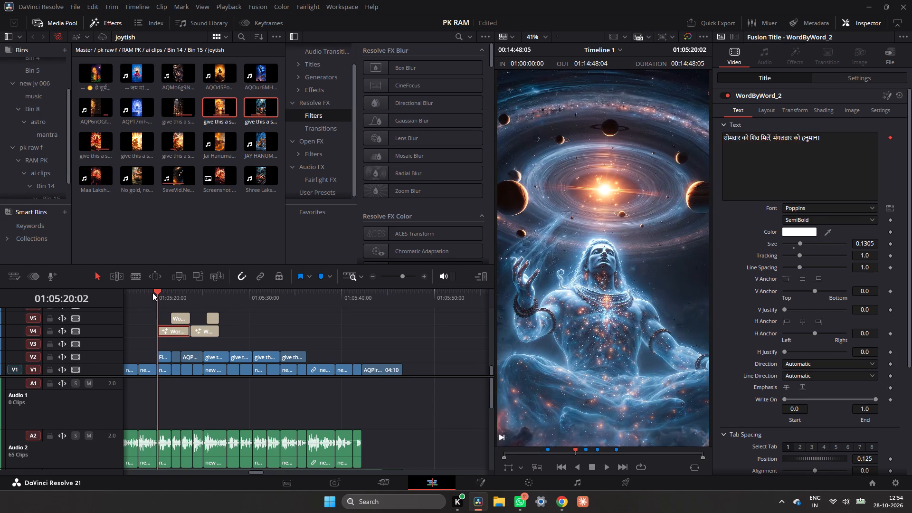
key("space")
key("space")
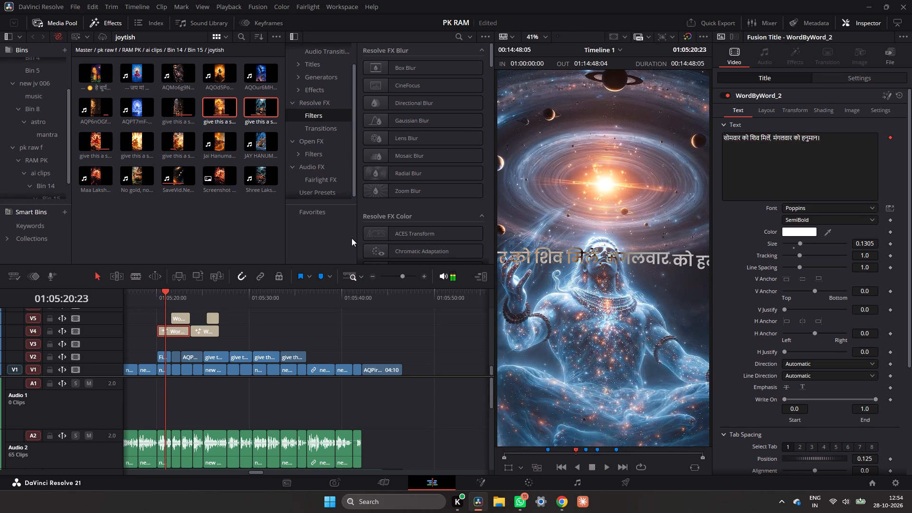
key("space")
key("space")
key("space")
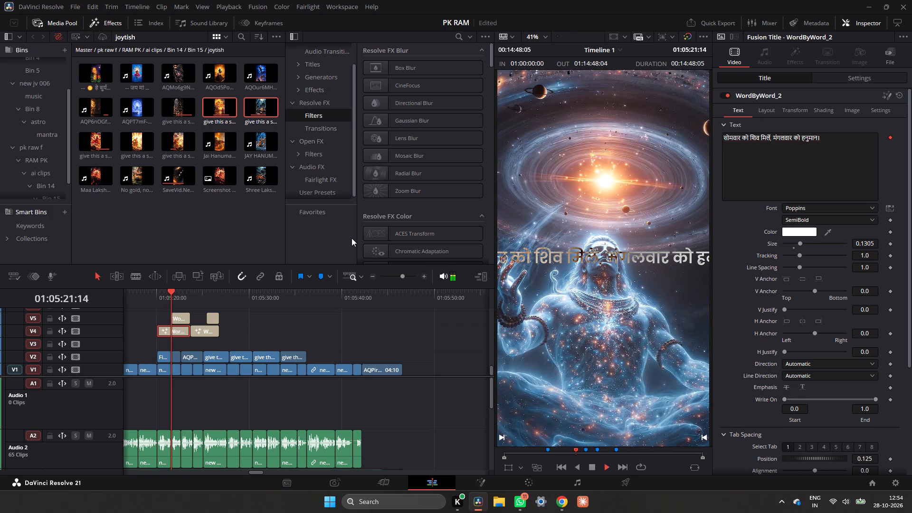
key("space")
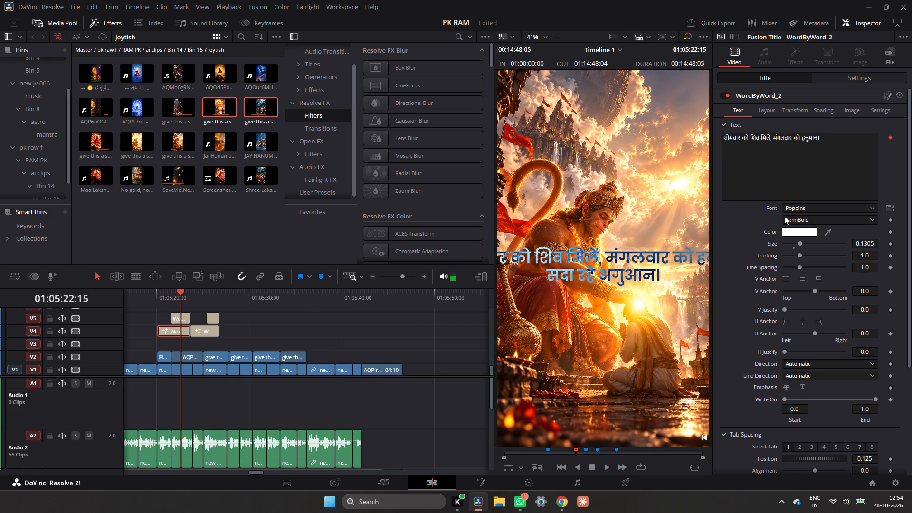
Paste the remaining verses back into the title, and cut everything after "सोमवार को शिव मिलें," for reuse.
left_click(836, 132)
left_click(826, 143)
key("Return")
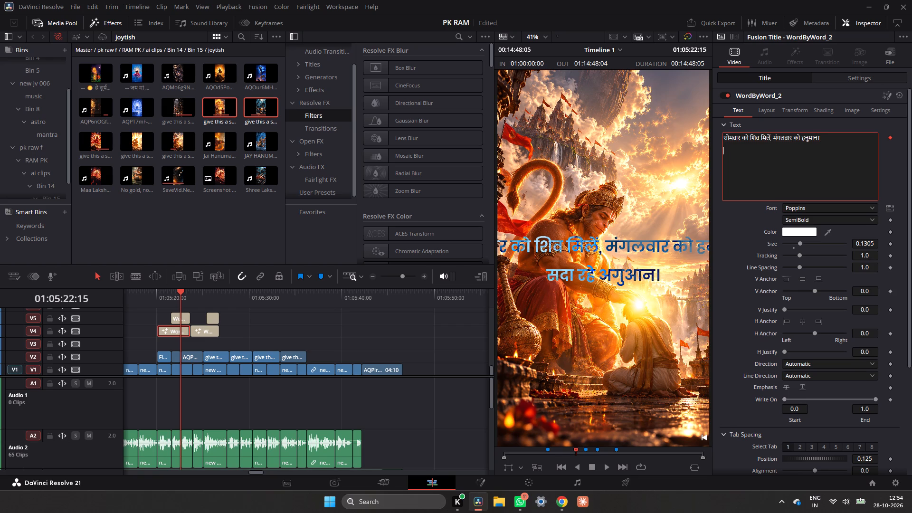
key("ctrl+v")
scroll(808, 165, "up", 5)
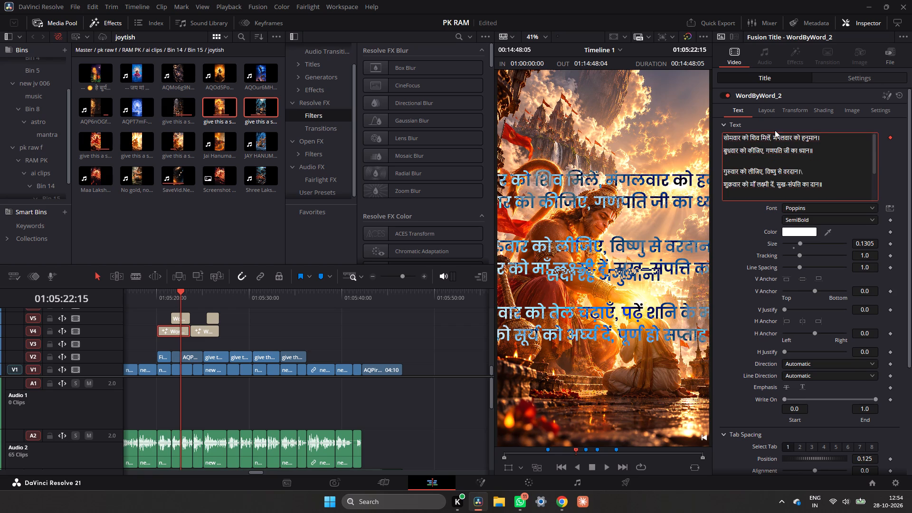
left_click_drag(772, 138, 814, 204)
key("ctrl+c")
key("ctrl+c")
key("ctrl+x")
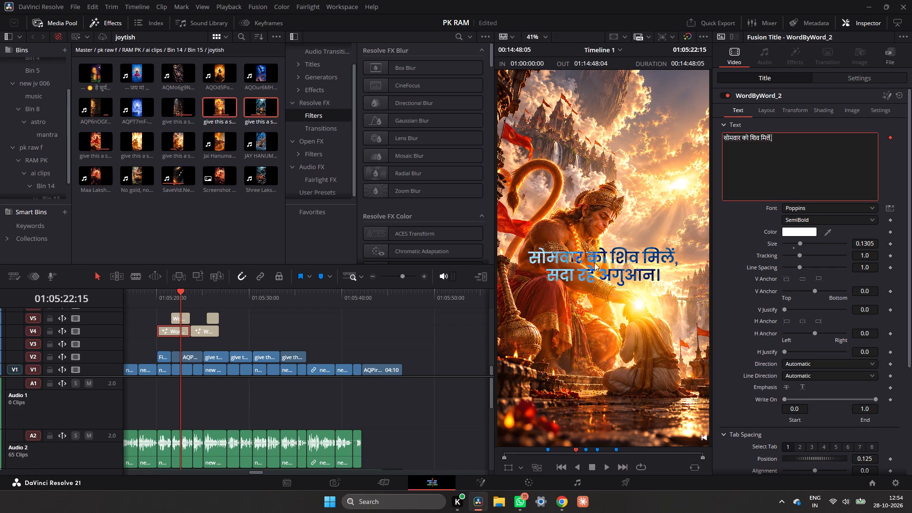
Replay the shortened title against the narration from about 01:05:20 to 01:05:22.
left_click(165, 290)
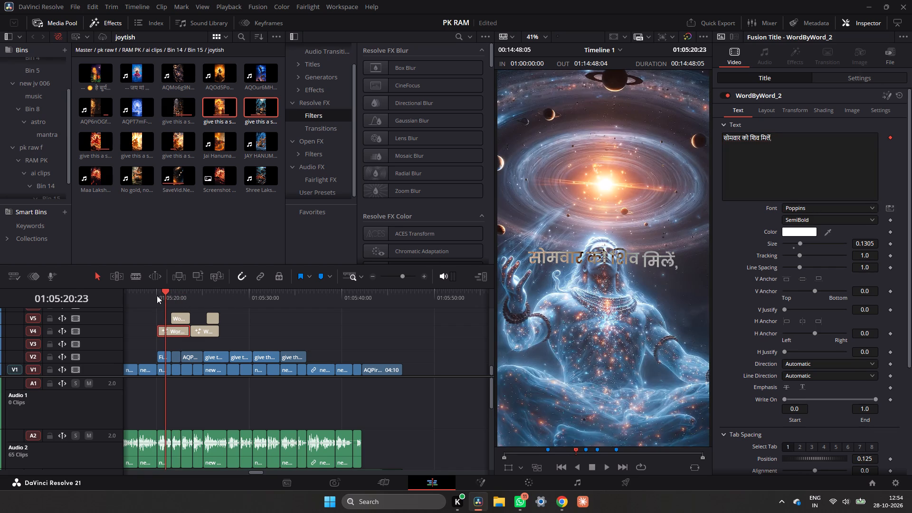
left_click(157, 295)
key("space")
key("space")
key("space")
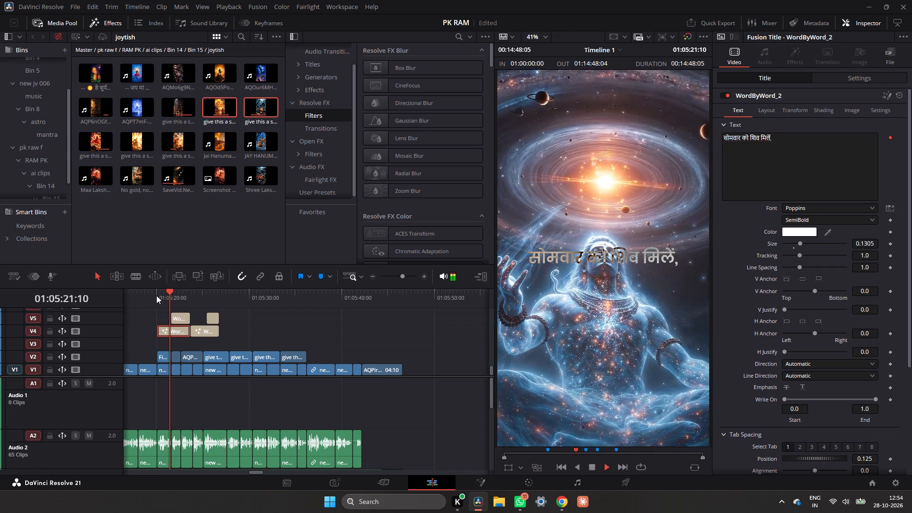
key("space")
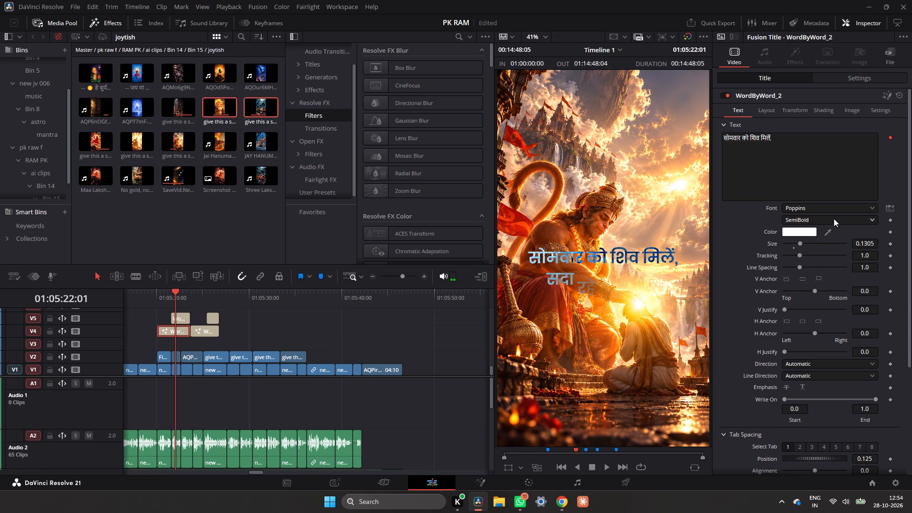
Change the font of the "सोमवार को शिव मिलें," title to Rozha One.
left_click(838, 205)
scroll(810, 406, "down", 1)
scroll(810, 406, "up", 1)
scroll(810, 406, "down", 2)
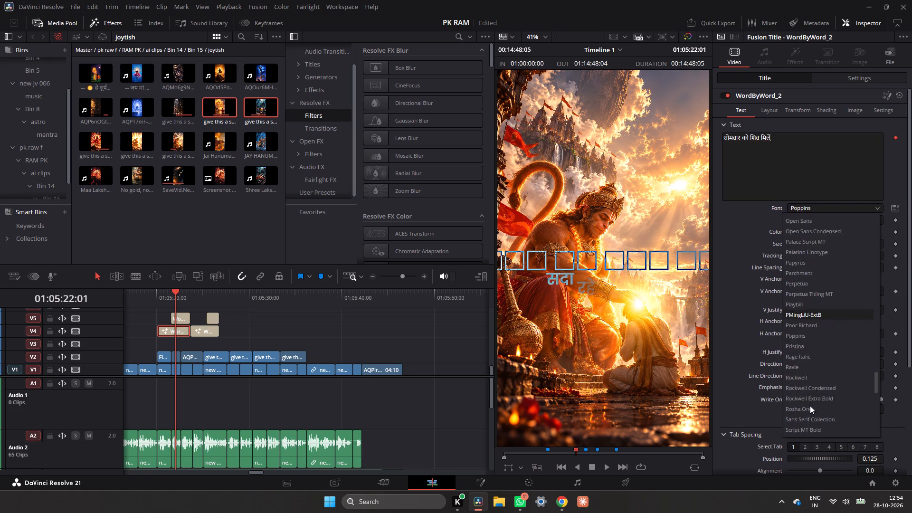
scroll(810, 406, "down", 18)
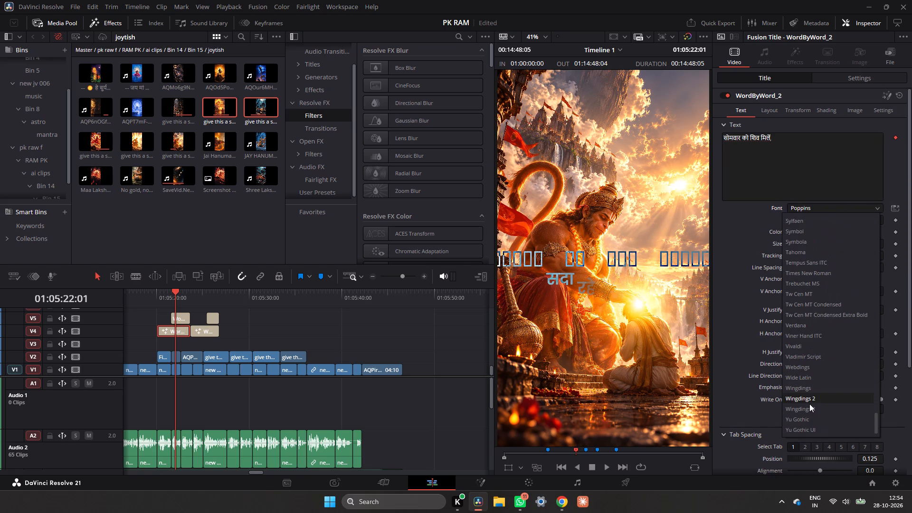
scroll(809, 403, "down", 7)
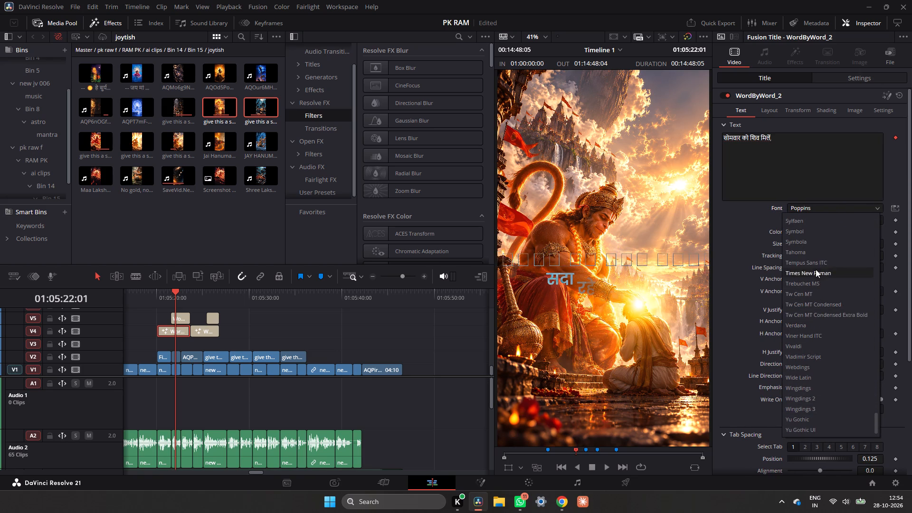
scroll(812, 227, "up", 3)
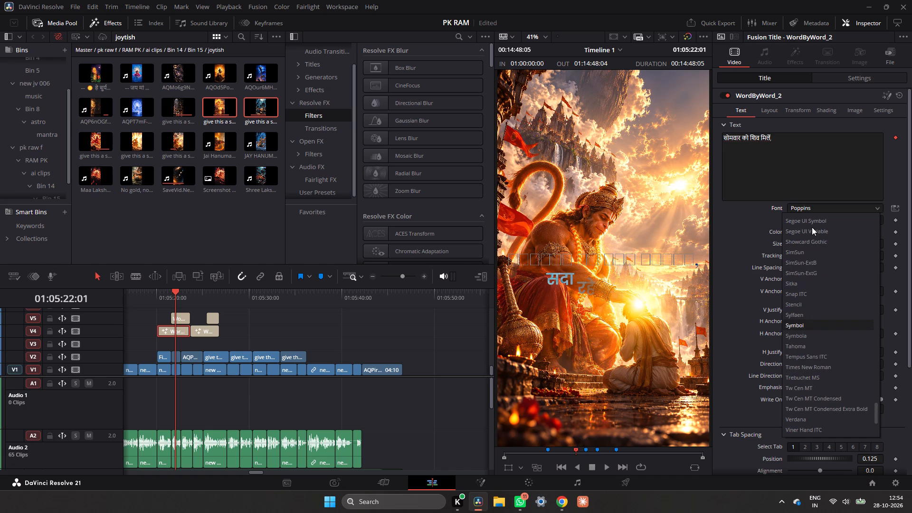
scroll(811, 225, "up", 5)
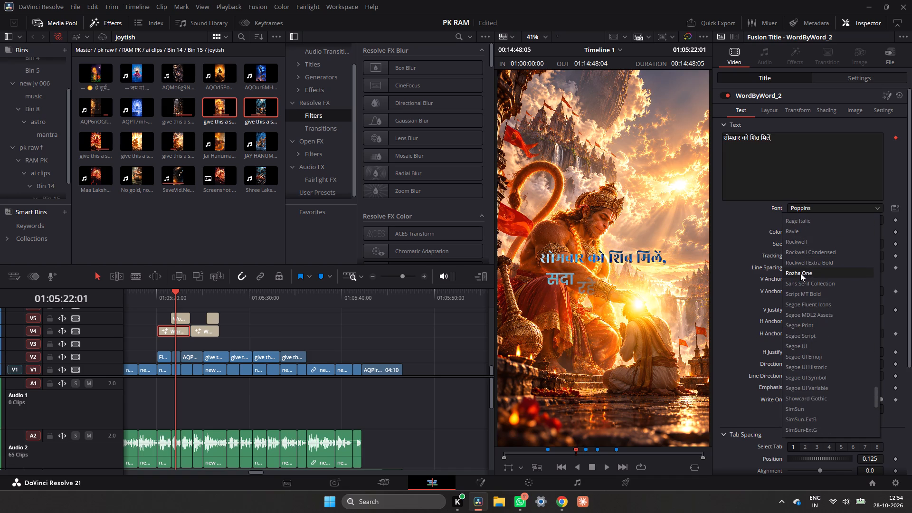
left_click(800, 273)
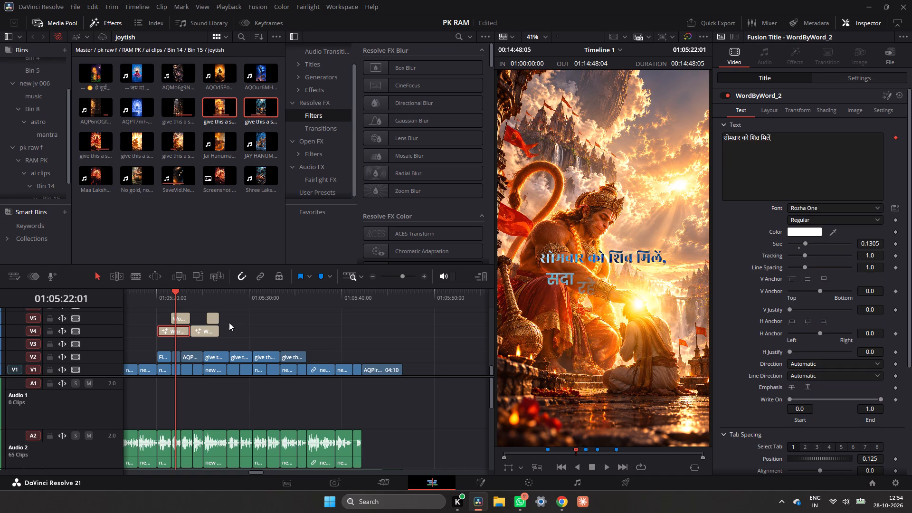
Delete the leftover "सदा रहे अगुआन।" title on V5 above the first weekday title.
left_click(178, 320)
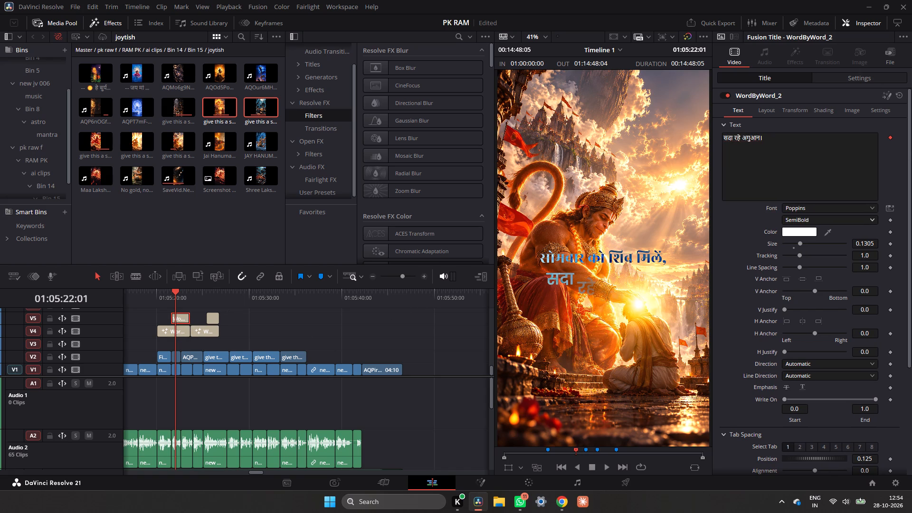
left_click(777, 156)
key("ctrl+a")
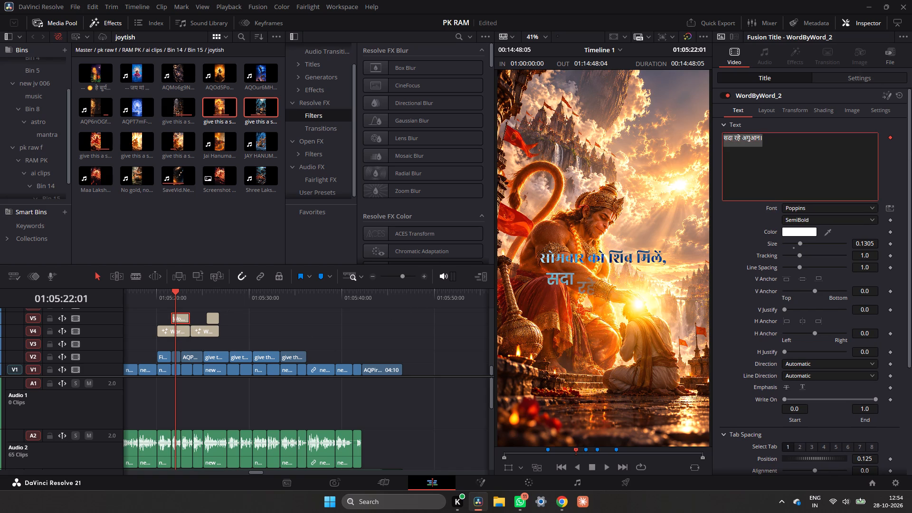
left_click(252, 337)
left_click(161, 299)
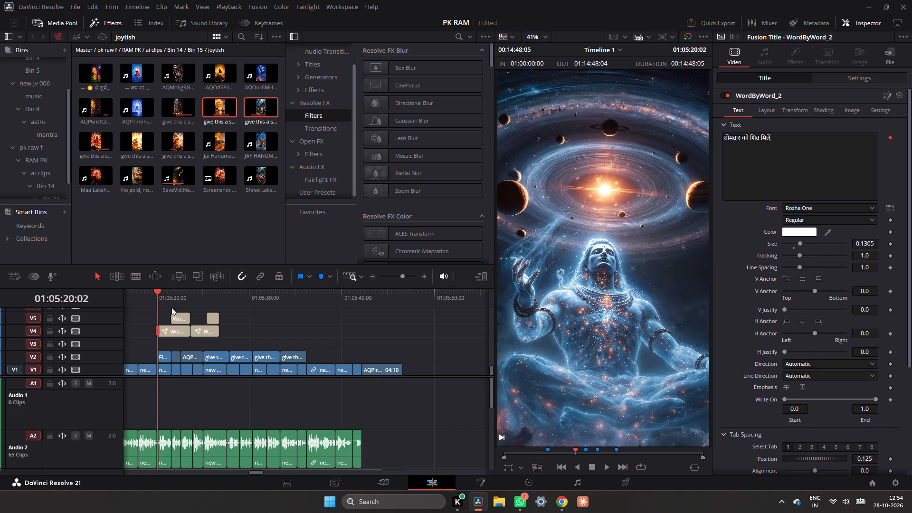
left_click(181, 323)
key("BackSpace")
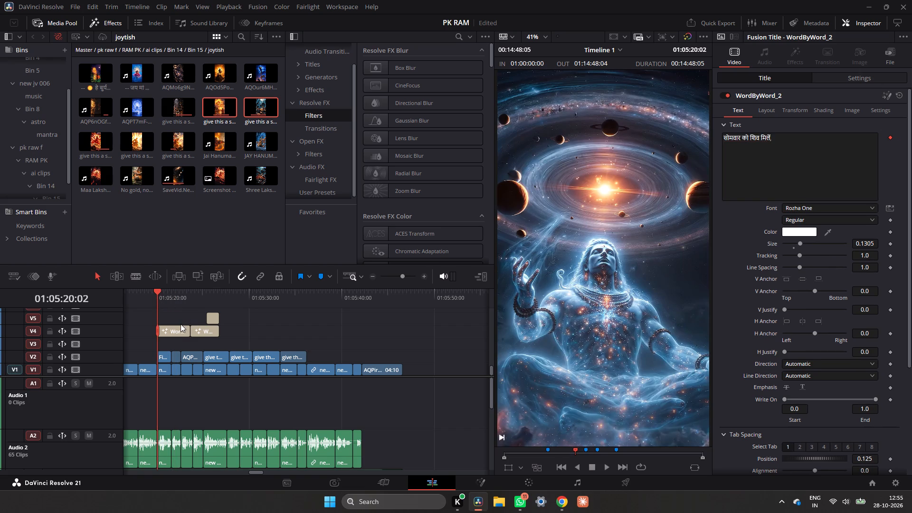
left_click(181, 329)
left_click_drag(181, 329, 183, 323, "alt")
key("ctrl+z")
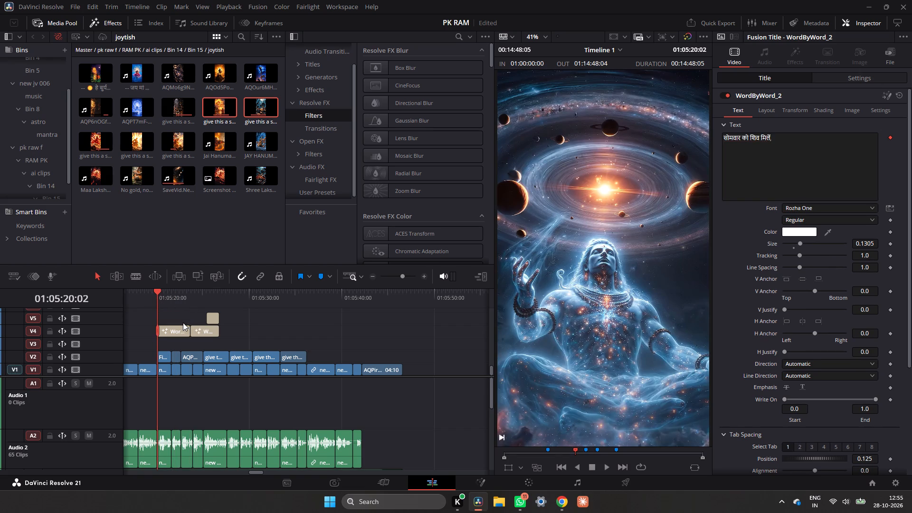
Set the text size of the "सोमवार को शिव मिलें," title on V4 to 0.1586.
left_click(179, 327)
left_click_drag(175, 296, 180, 296)
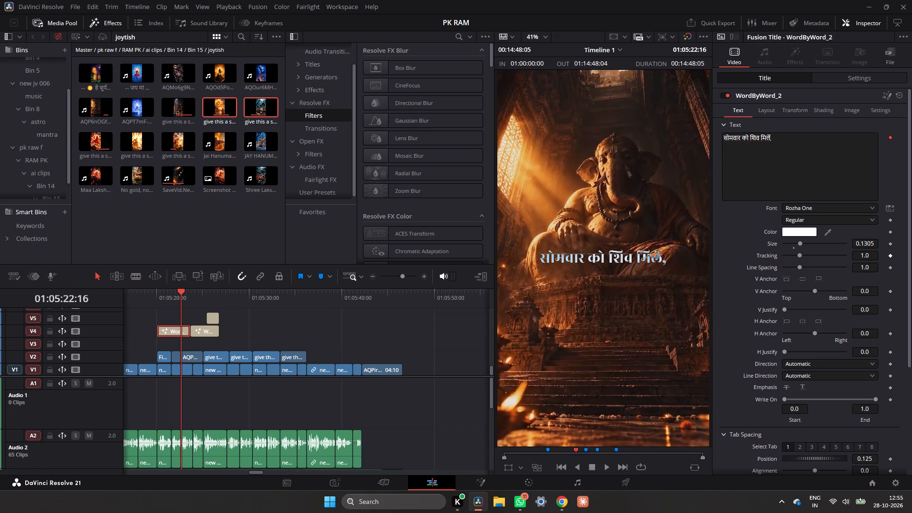
left_click_drag(873, 245, 557, 294)
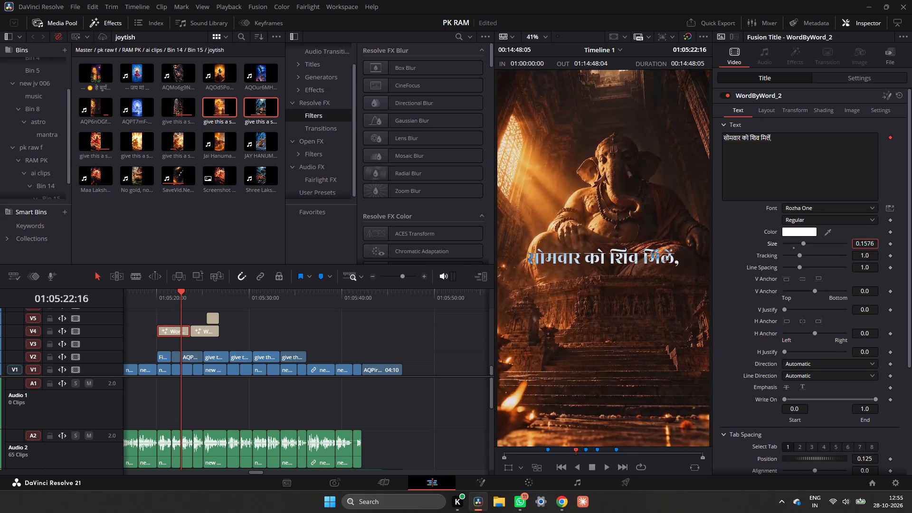
left_click_drag(557, 294, 560, 297)
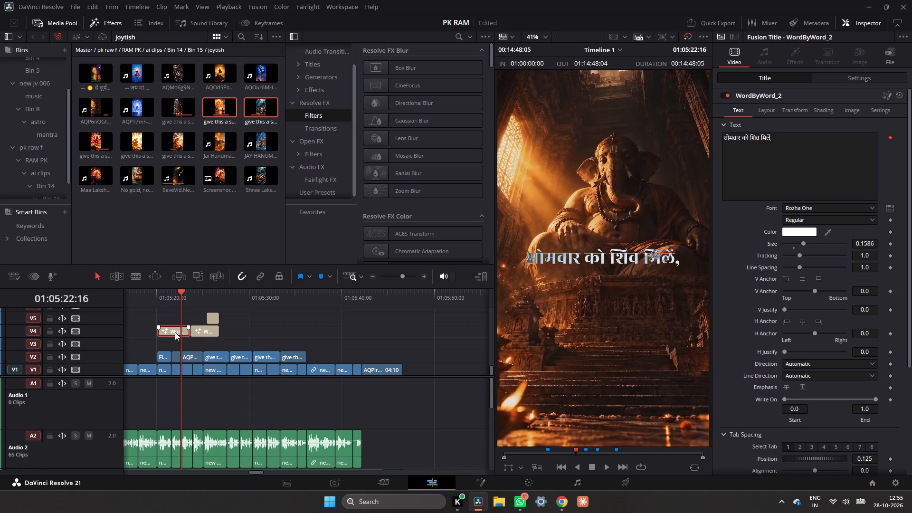
Duplicate the title onto V5, shift the copy about 01:10 later, and trim its end to near the original title's end.
left_click_drag(175, 332, 176, 319, "alt")
left_click_drag(168, 294, 163, 295)
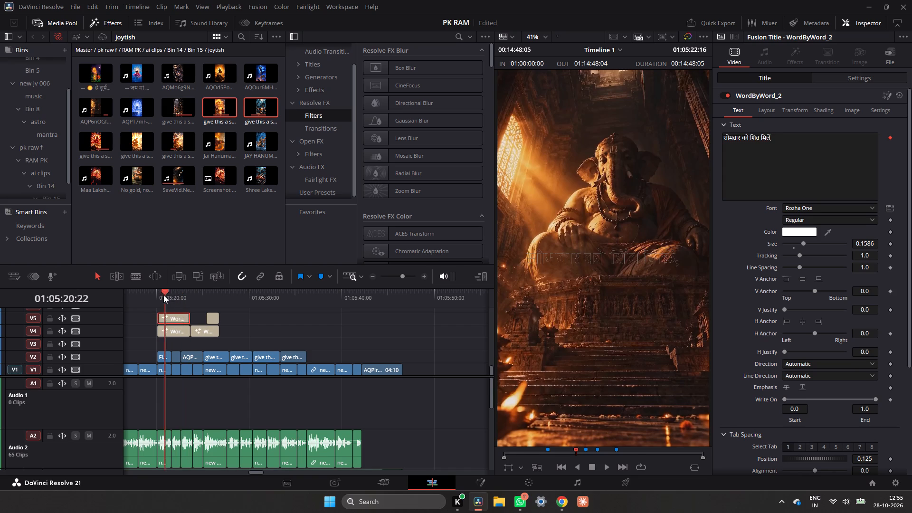
left_click_drag(163, 295, 161, 295)
left_click_drag(171, 321, 183, 319)
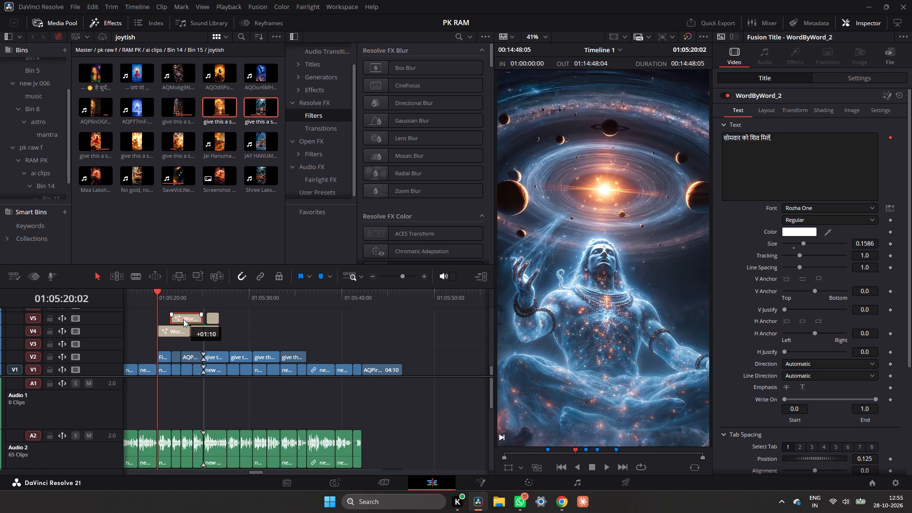
left_click_drag(183, 319, 183, 319)
left_click_drag(201, 322, 193, 323)
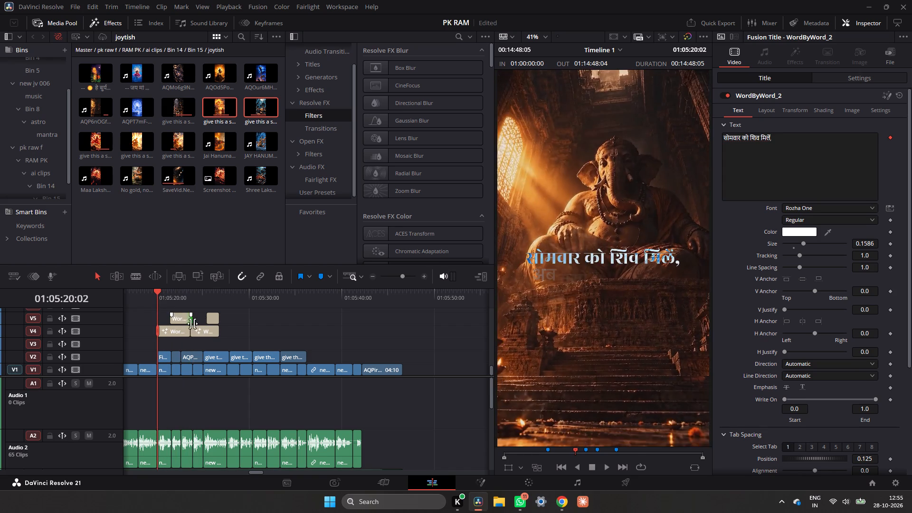
Replace the V5 copy's text with the remaining verses, and cut everything after "मंगलवार को हनुमान।" for reuse.
left_click(187, 321)
left_click(808, 152)
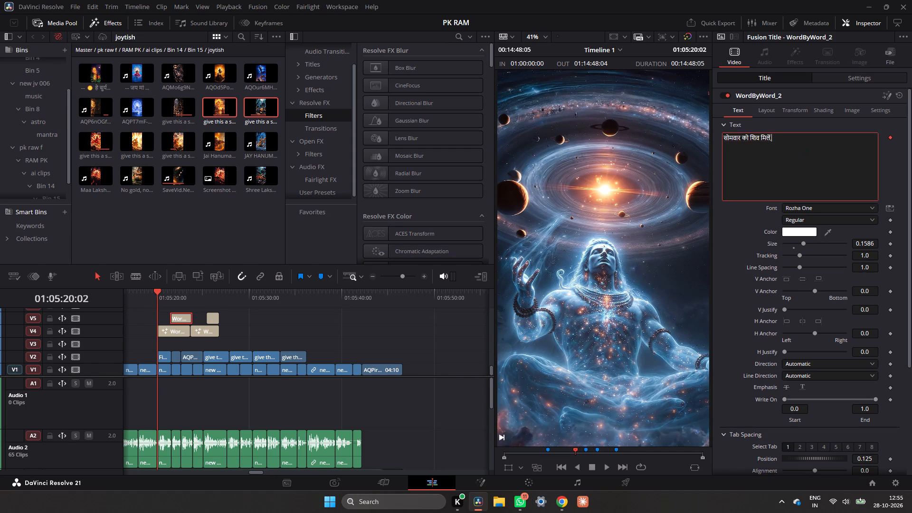
key("ctrl+a")
key("ctrl+v")
scroll(791, 155, "up", 3)
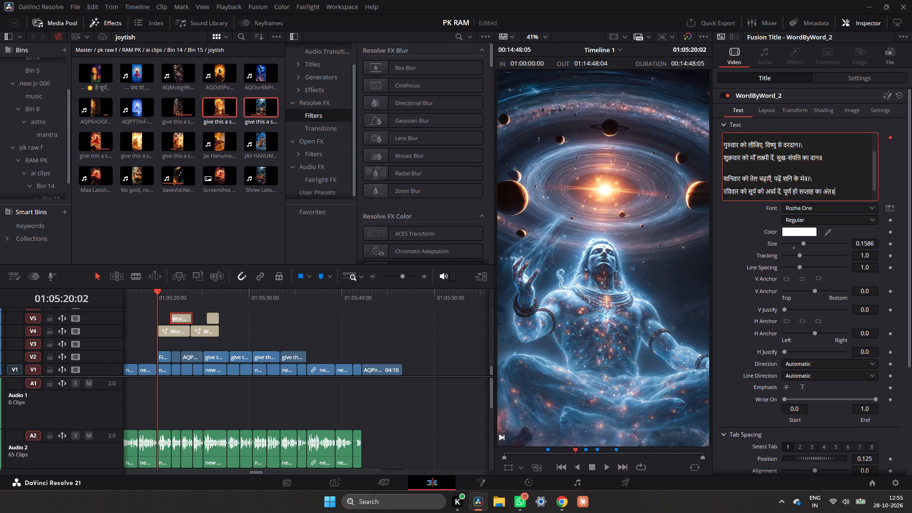
scroll(791, 155, "up", 7)
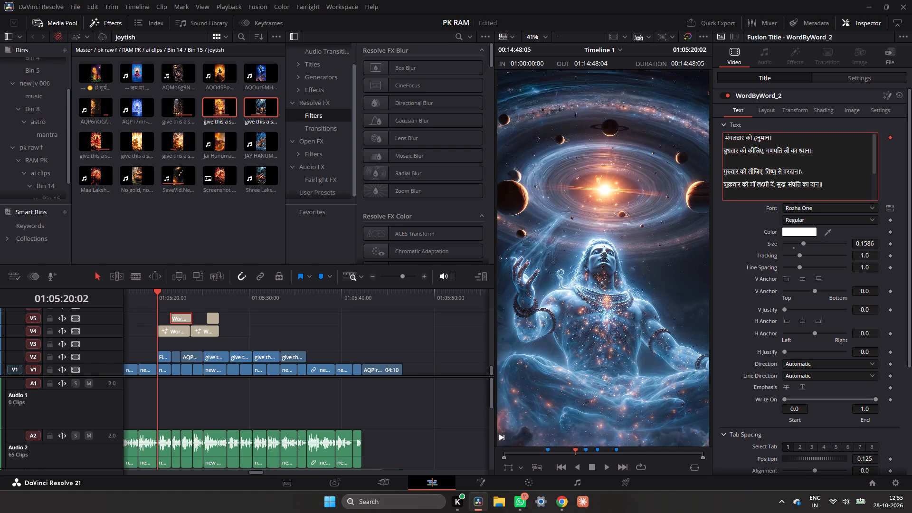
left_click_drag(723, 150, 805, 211)
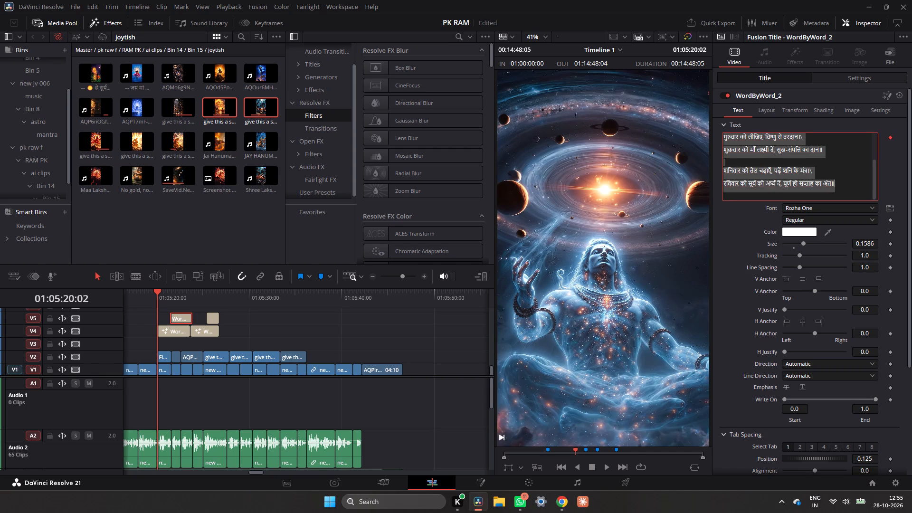
left_click_drag(805, 211, 845, 190)
key("ctrl+x")
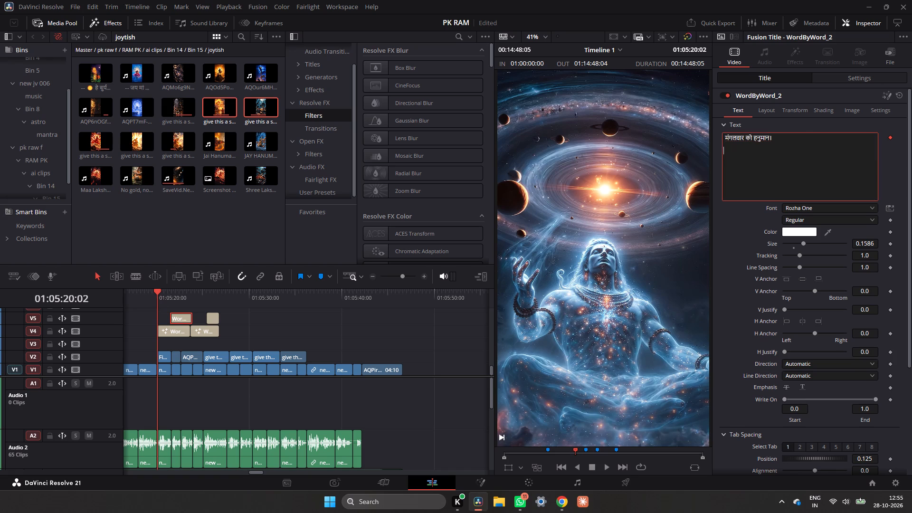
key("BackSpace")
key("space")
key("BackSpace")
Play both titles against the narration from 01:05:18 to about 01:05:22, replaying the stretch from about 01:05:20.
left_click(141, 294)
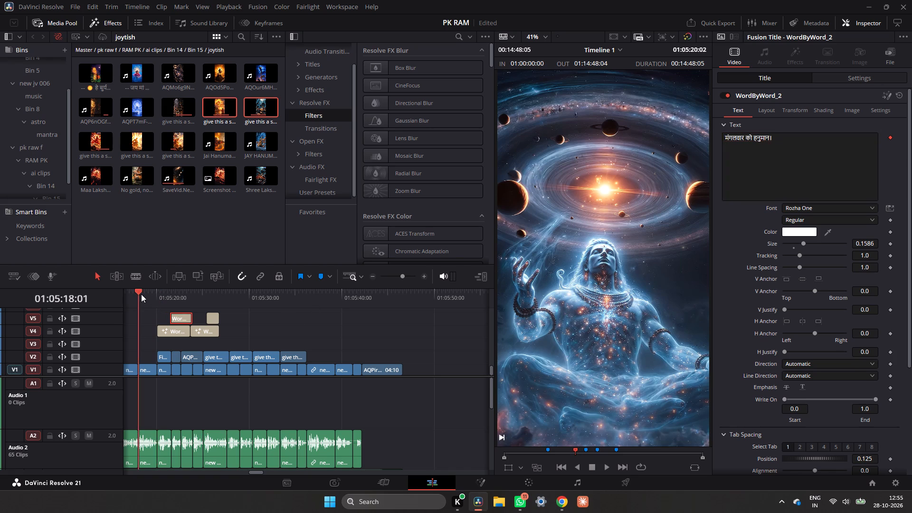
key("space")
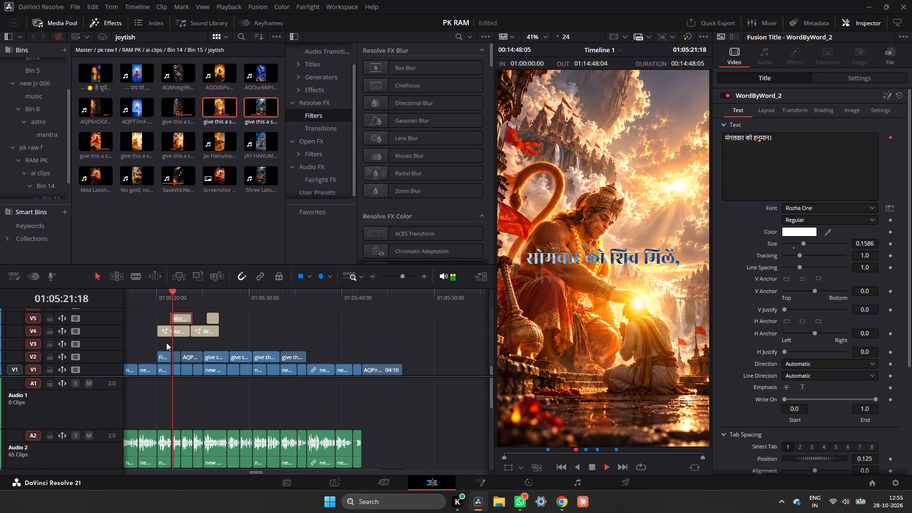
key("space")
key("space")
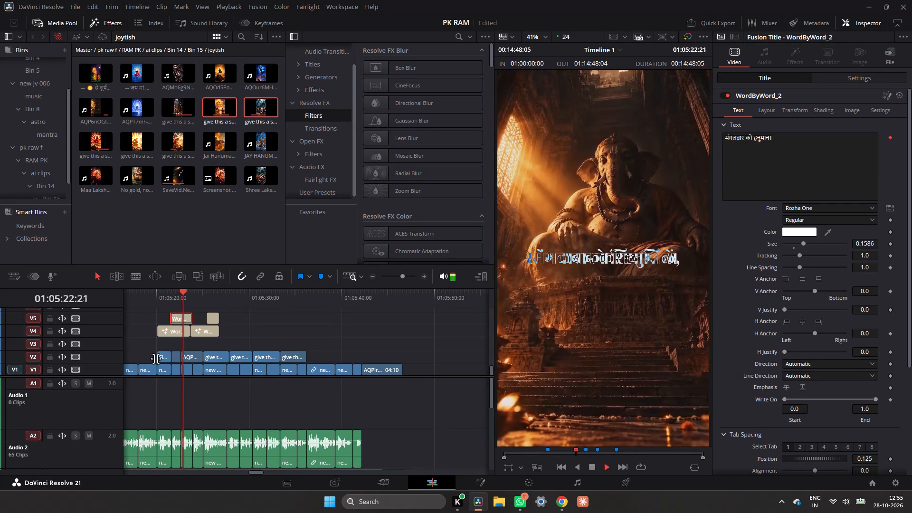
key("space")
left_click(158, 292)
key("space")
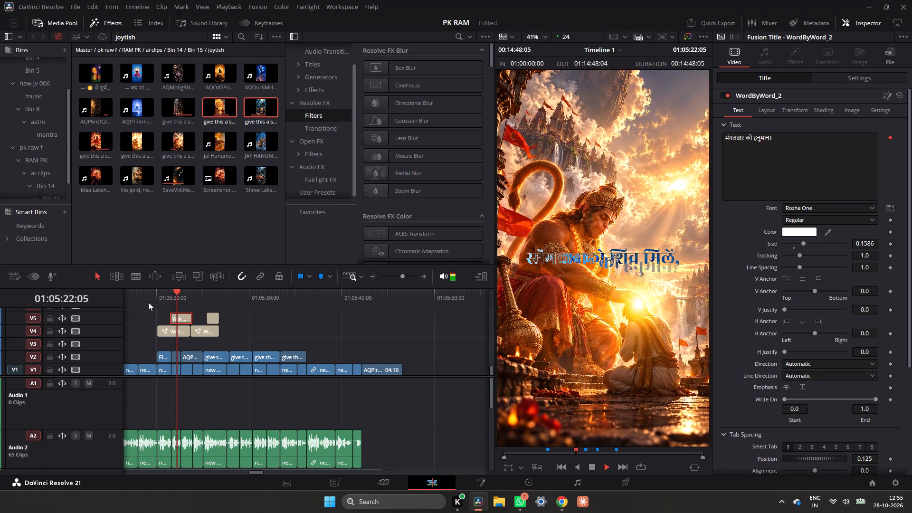
key("space")
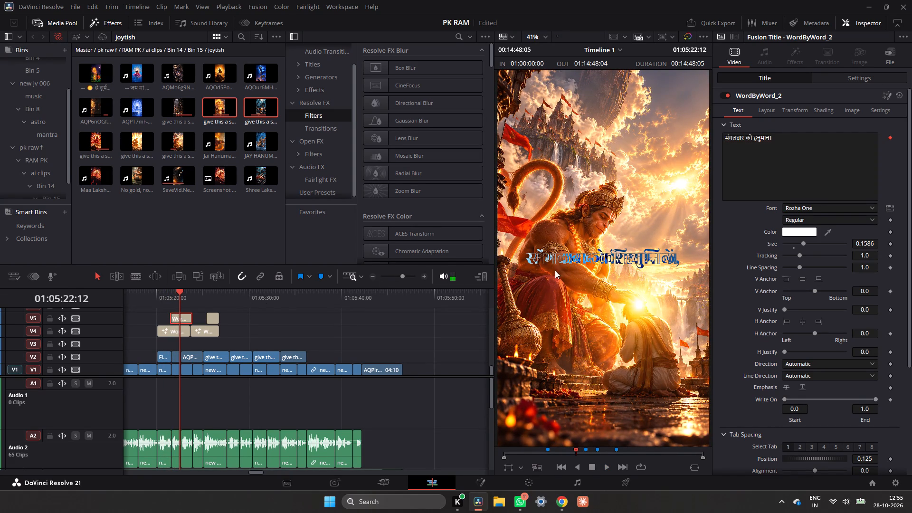
Move the "मंगलवार को हनुमान।" title below the first line by setting its Position Y to -94.
left_click(844, 73)
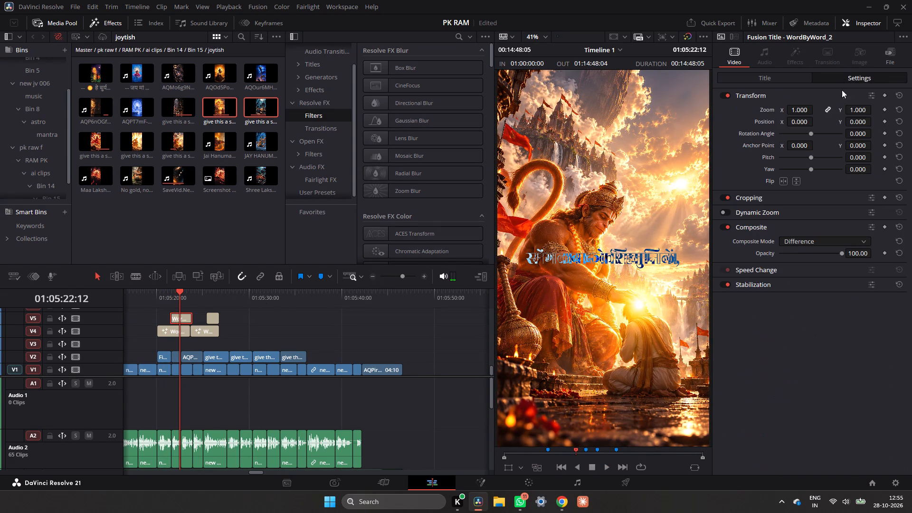
left_click_drag(857, 120, 809, 166)
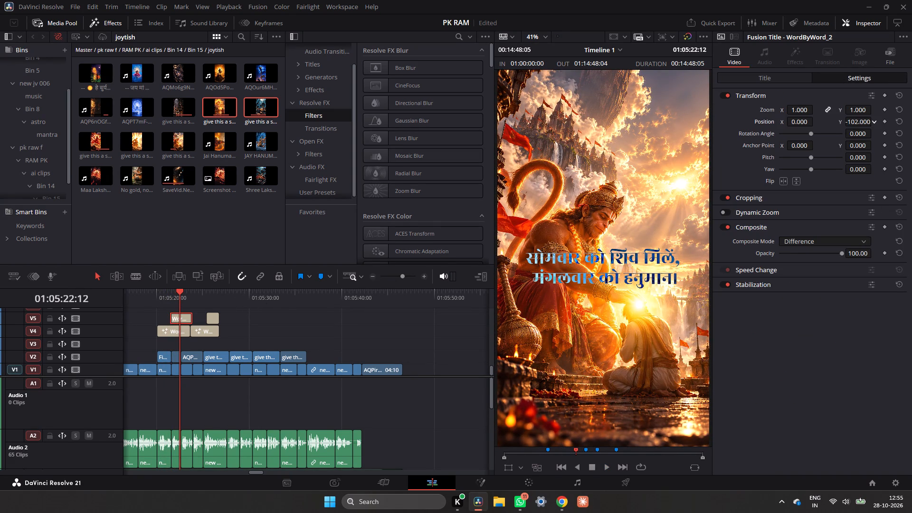
left_click_drag(809, 166, 809, 179)
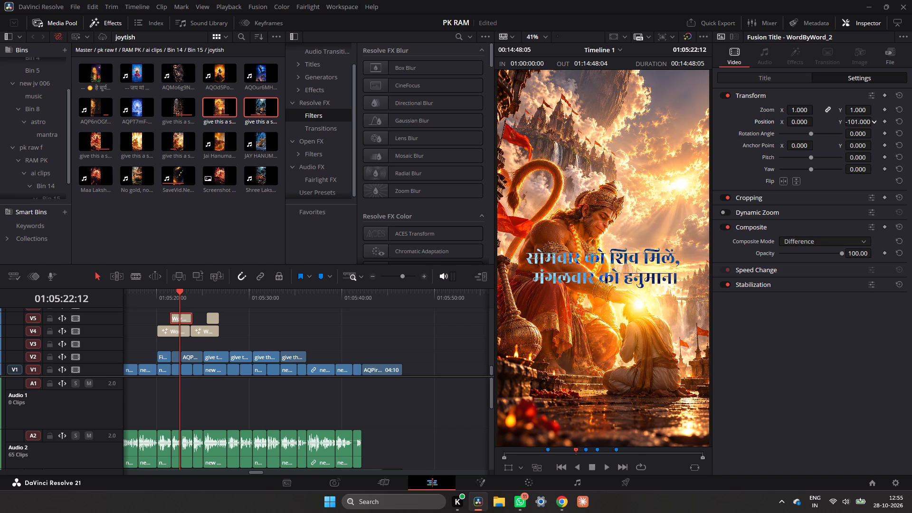
left_click_drag(809, 179, 813, 179)
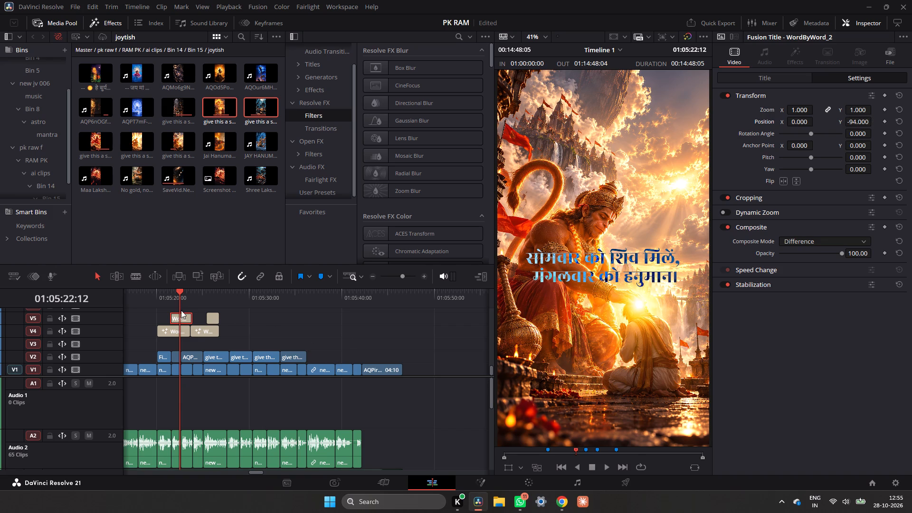
Replay the two stacked title lines against the narration up to about 01:05:22.
left_click(164, 302)
key("space")
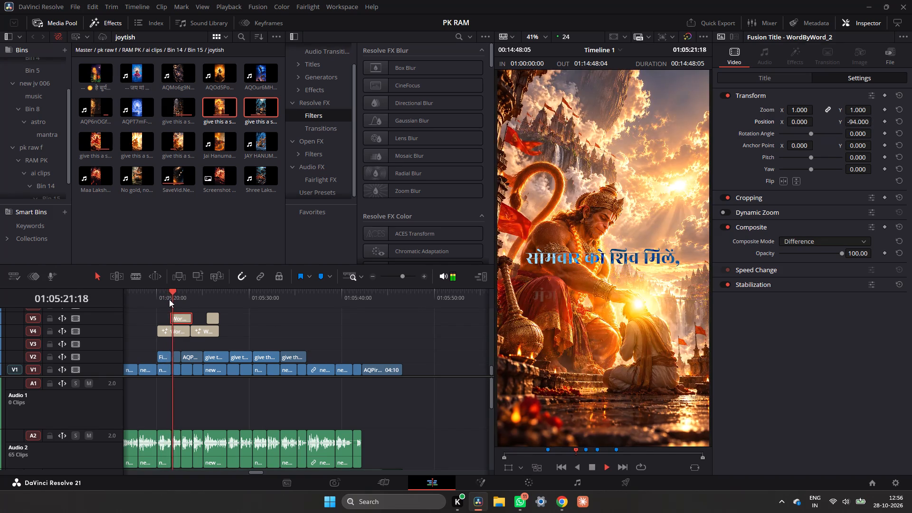
key("space")
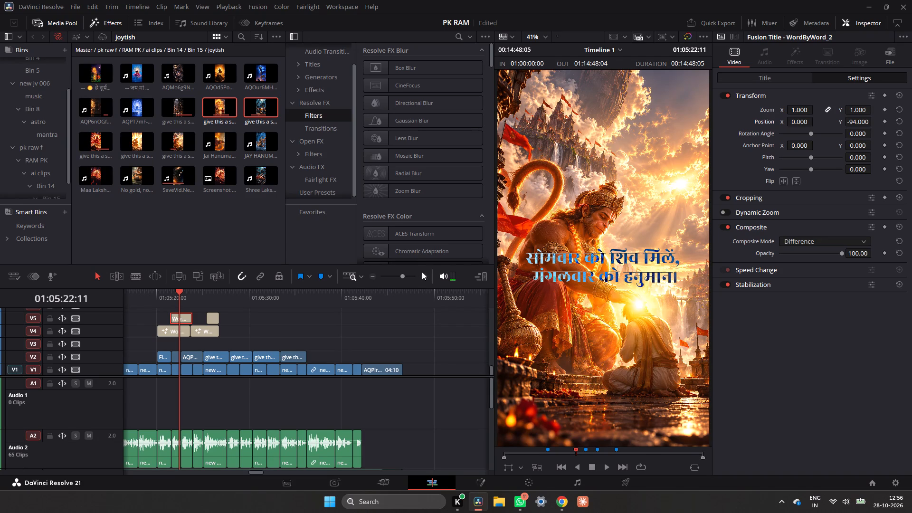
Undo the second title's Position Y offset and shorten both titles so they run one after another, the V5 one ending at 01:05:22:16.
key("ctrl+z")
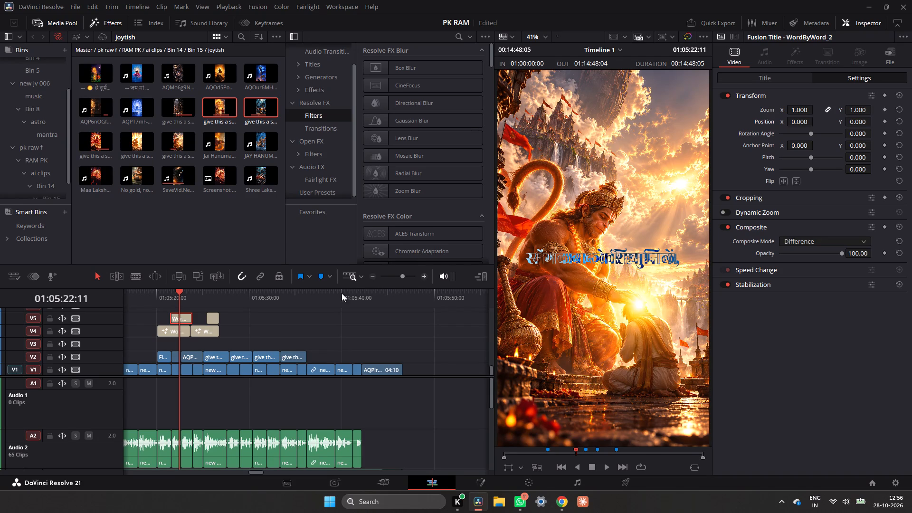
left_click_drag(186, 331, 171, 333)
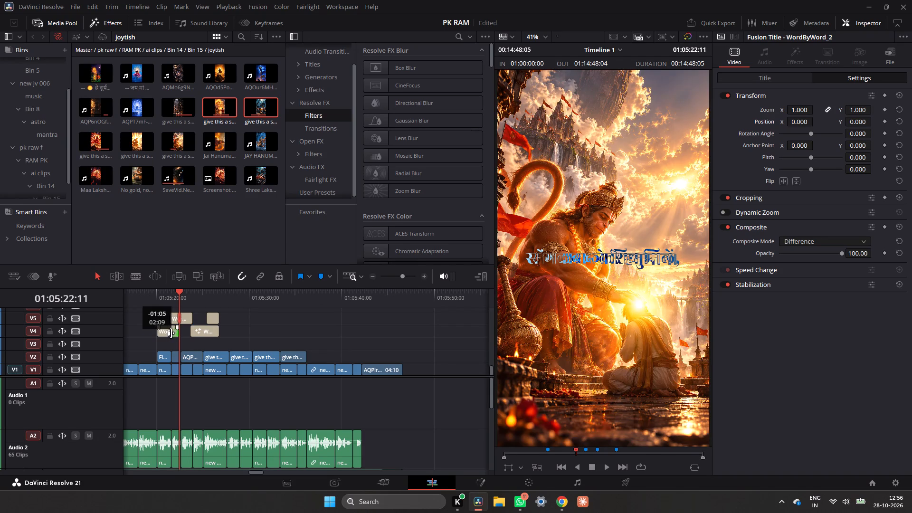
left_click_drag(171, 333, 170, 333)
left_click_drag(191, 320, 186, 322)
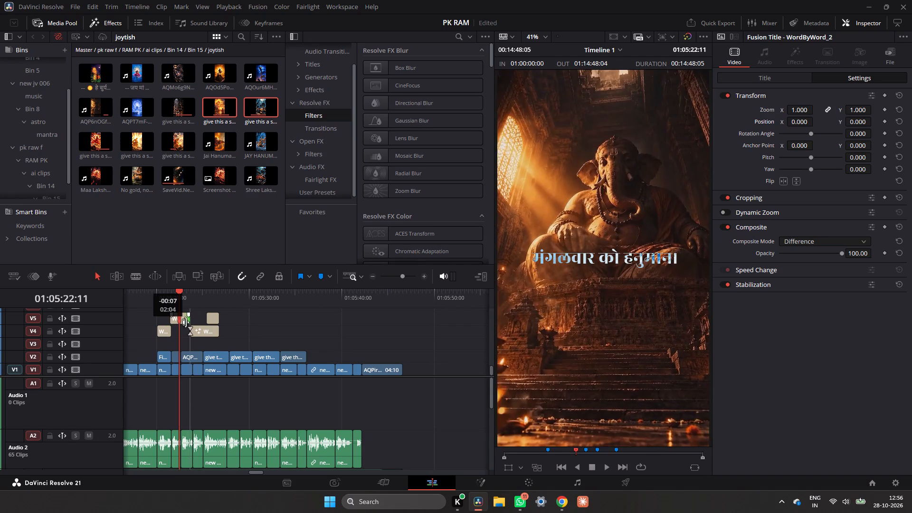
left_click_drag(186, 322, 181, 325)
Play the shortened titles against the narration from about 01:05:20, continuing to about 01:05:24.
left_click(158, 297)
key("space")
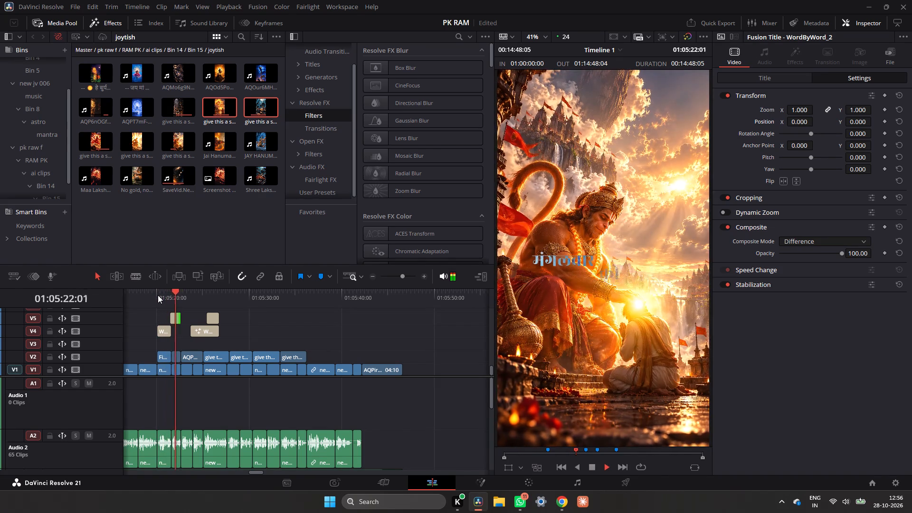
left_click(159, 294)
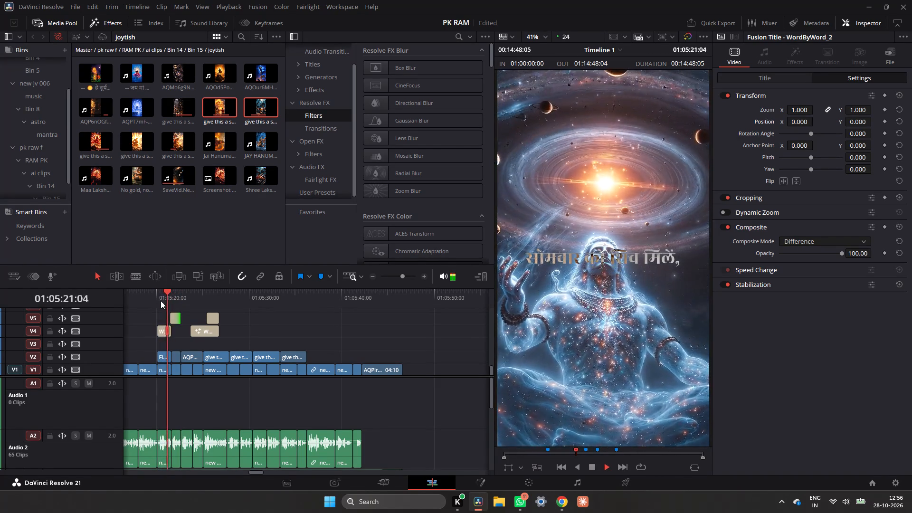
key("space")
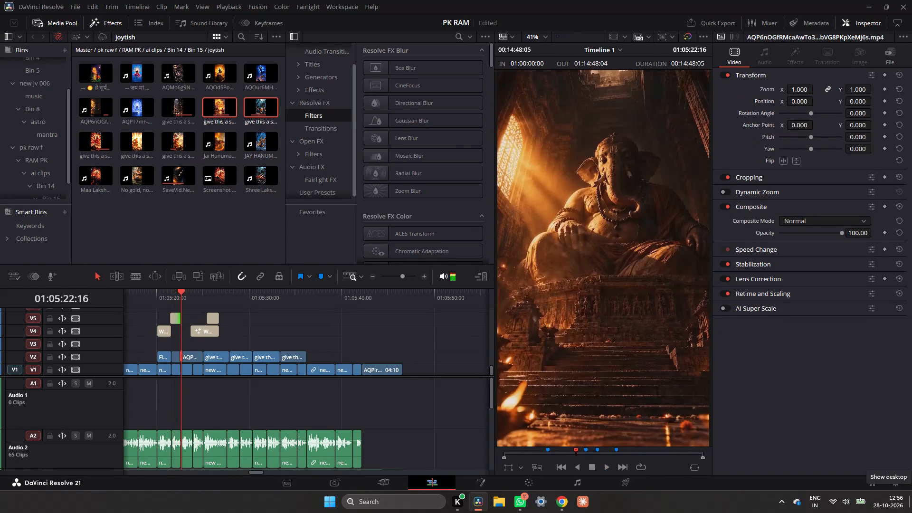
left_click(161, 297)
key("space")
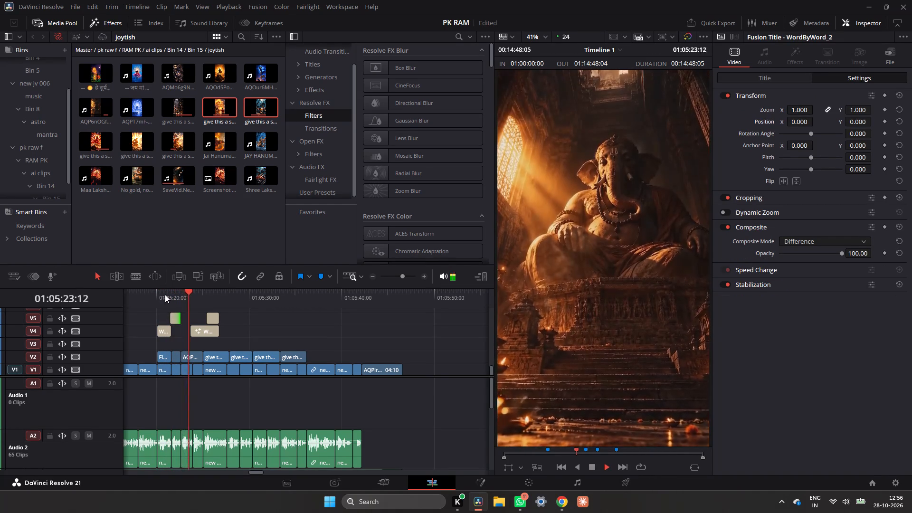
key("space")
Delete the leftover word-by-word titles on V4 and V5 that follow the "मंगलवार को हनुमान।" title.
left_click(429, 277)
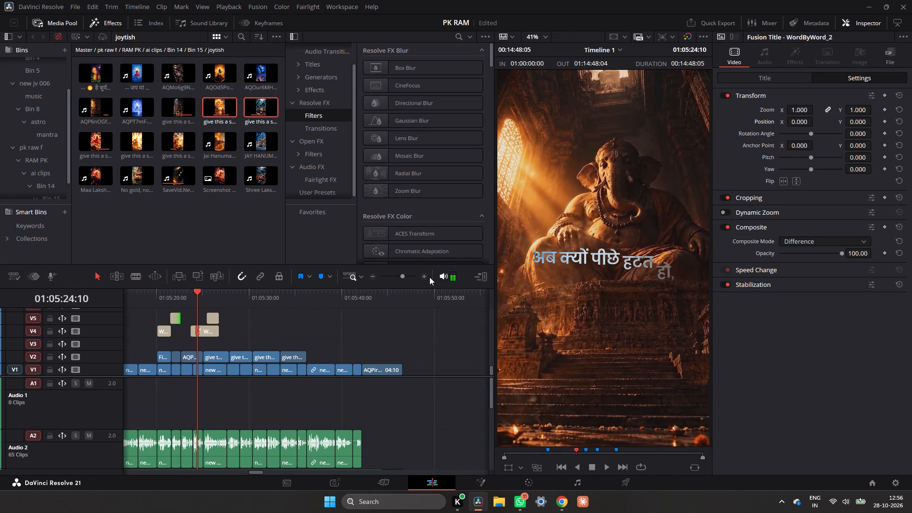
left_click_drag(246, 333, 210, 332)
left_click_drag(210, 332, 203, 321)
key("BackSpace")
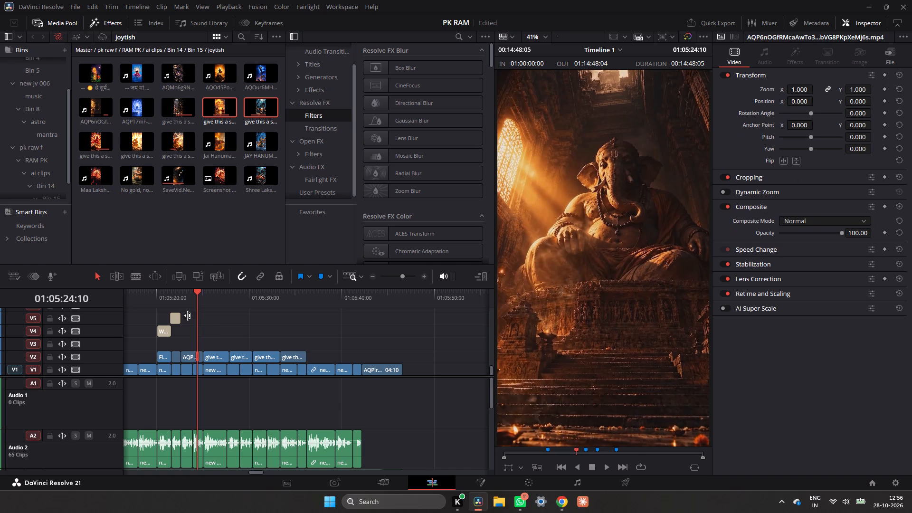
left_click_drag(177, 320, 185, 321)
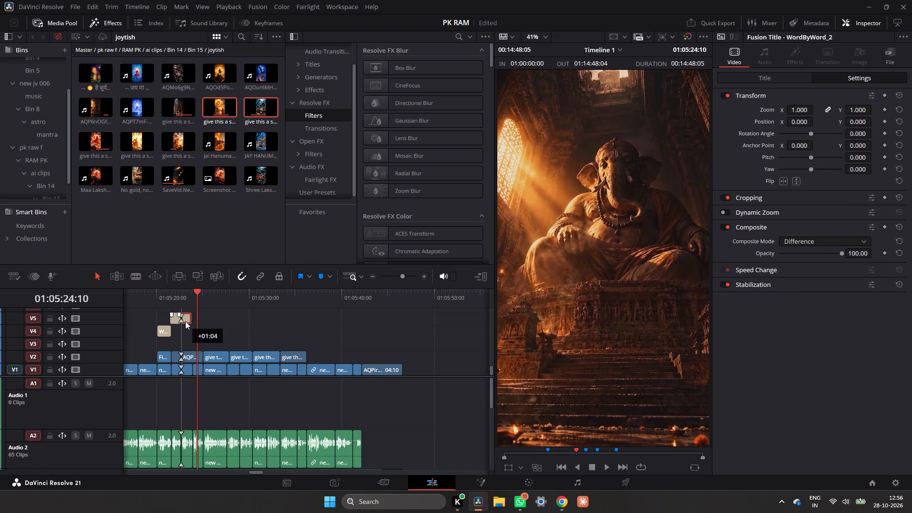
left_click_drag(185, 321, 185, 329)
left_click(191, 330)
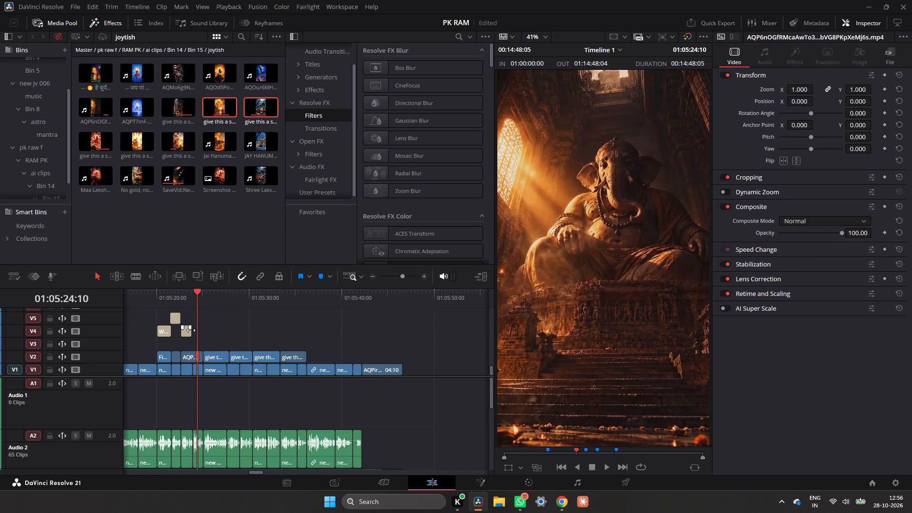
left_click(190, 332)
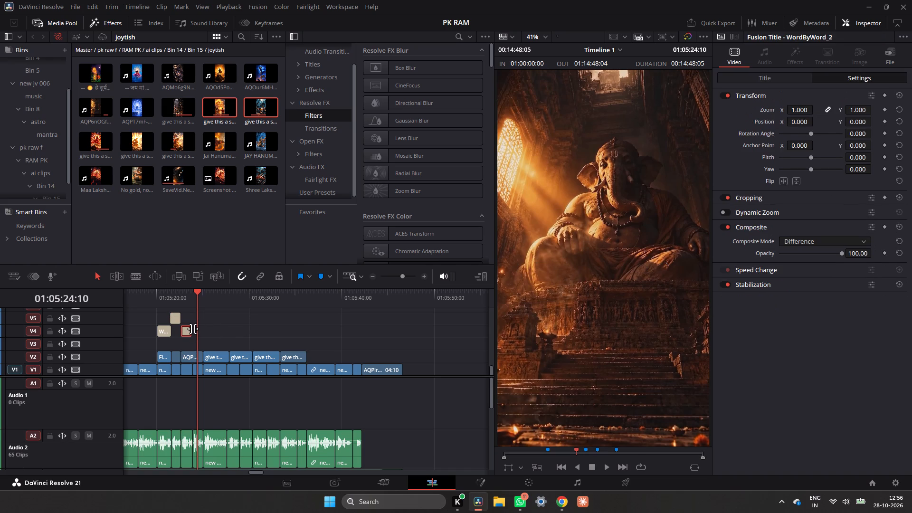
left_click_drag(192, 331, 201, 335)
key("space")
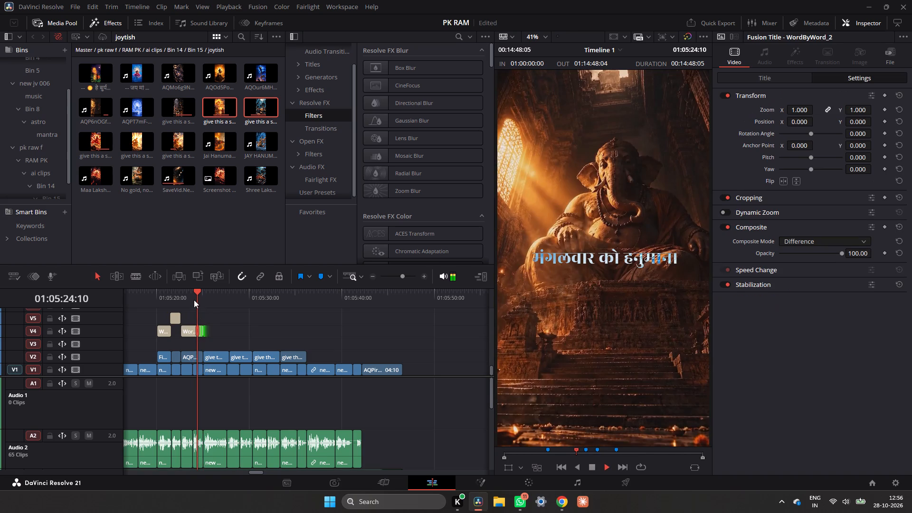
key("space")
left_click(184, 294)
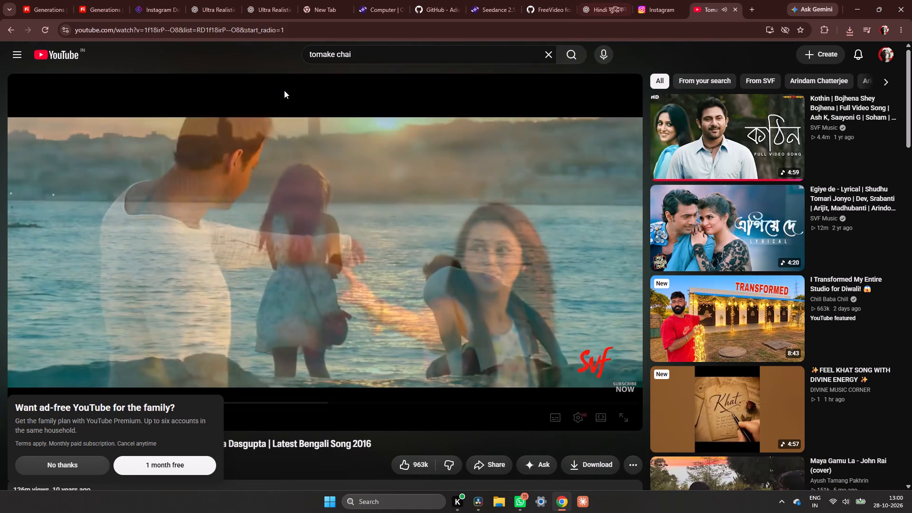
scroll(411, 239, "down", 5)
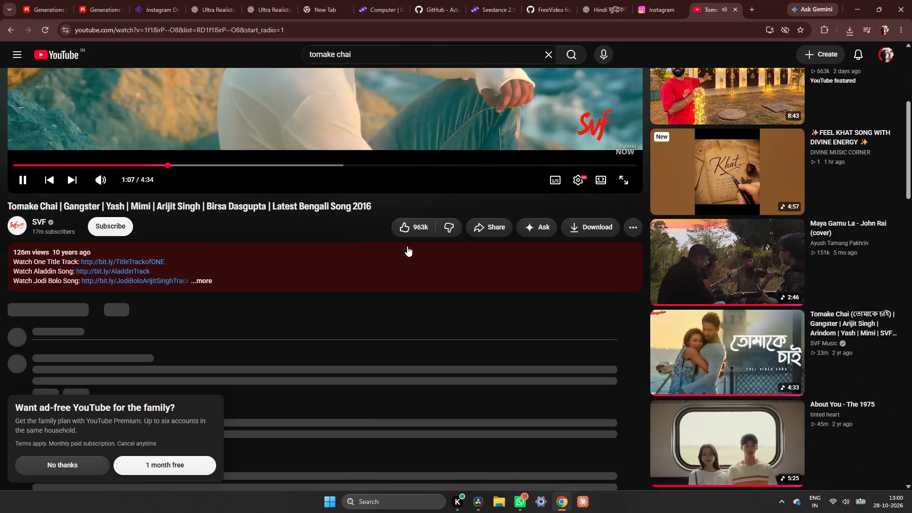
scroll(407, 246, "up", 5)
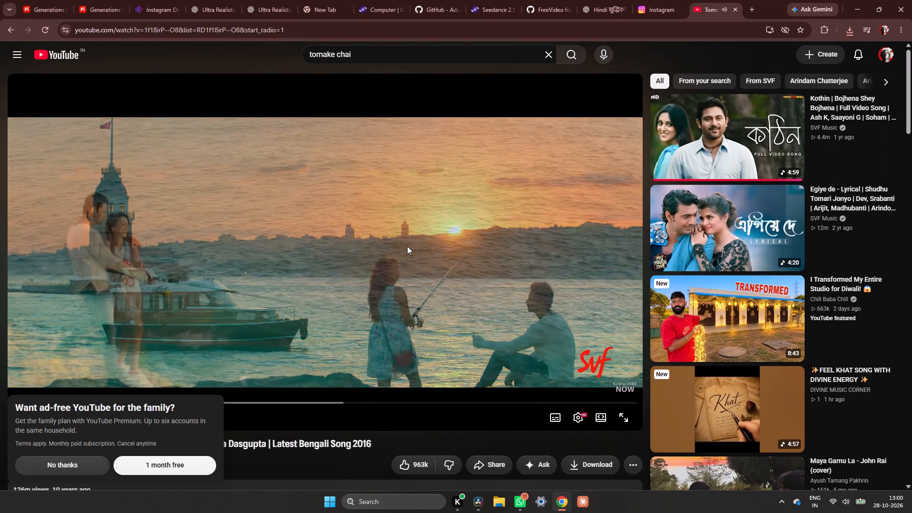
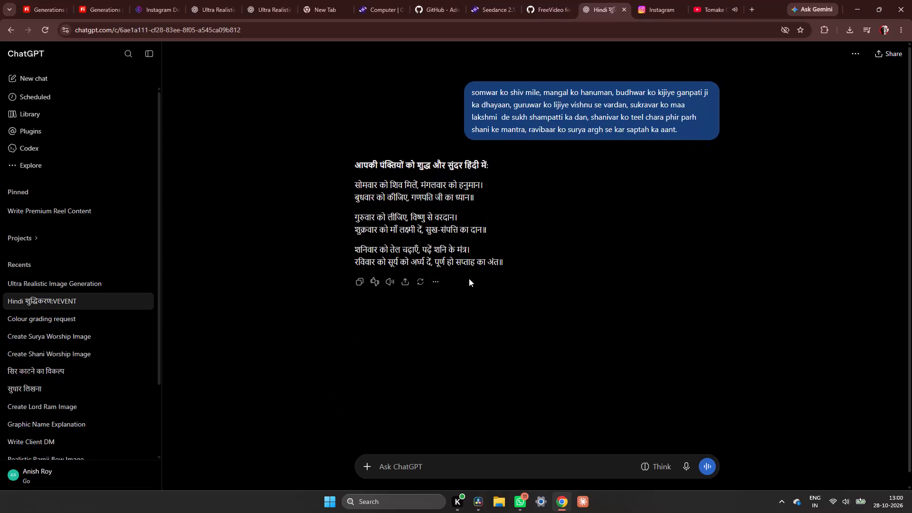
In DaVinci Resolve, play the timeline from about 01:05:20 to review the Monday and Tuesday Hindi titles over the deity clips.
left_click(475, 509)
left_click(298, 363)
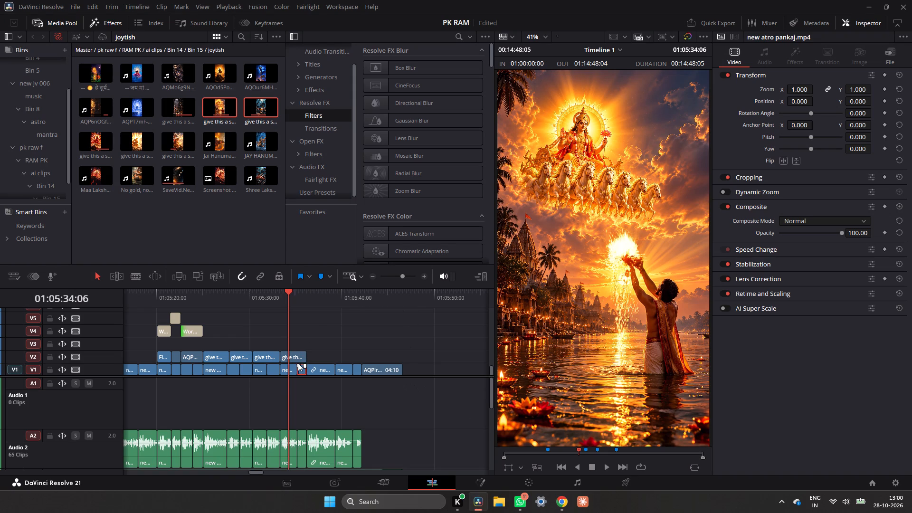
left_click(297, 362)
left_click(301, 357)
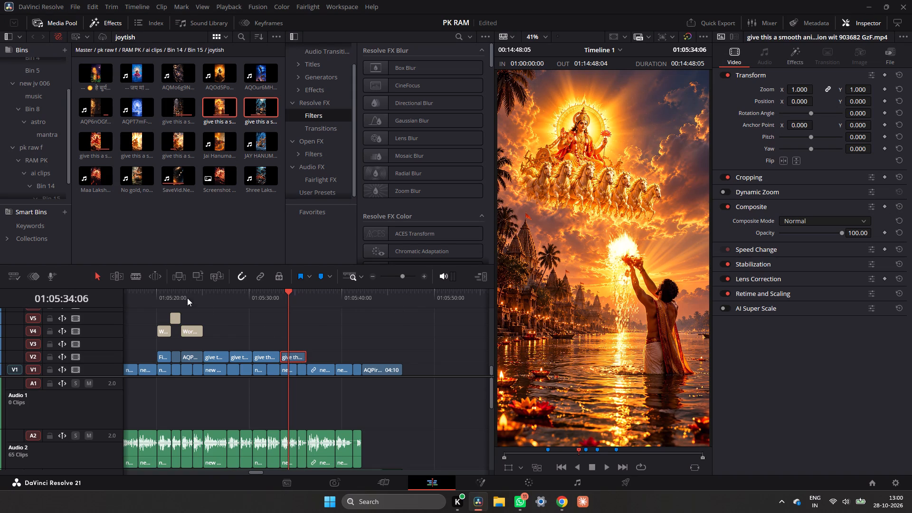
left_click(158, 294)
key("space")
key("space")
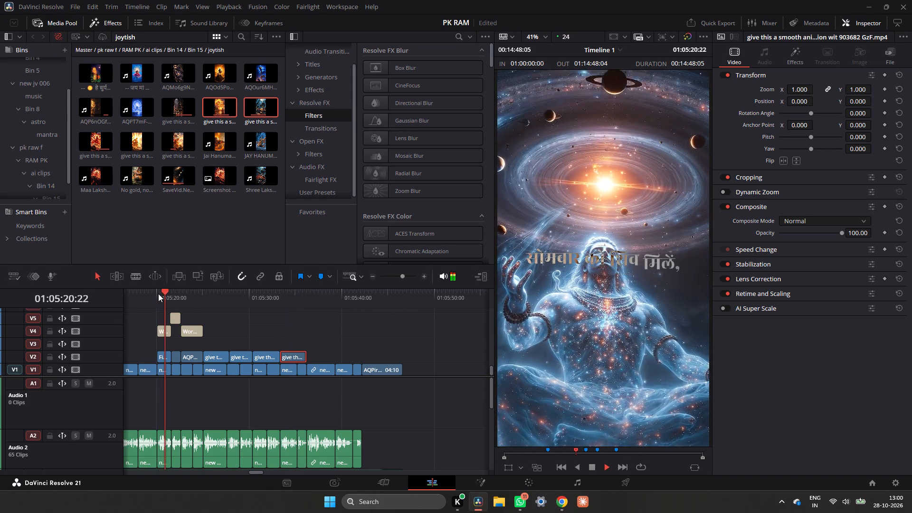
key("space")
key("space")
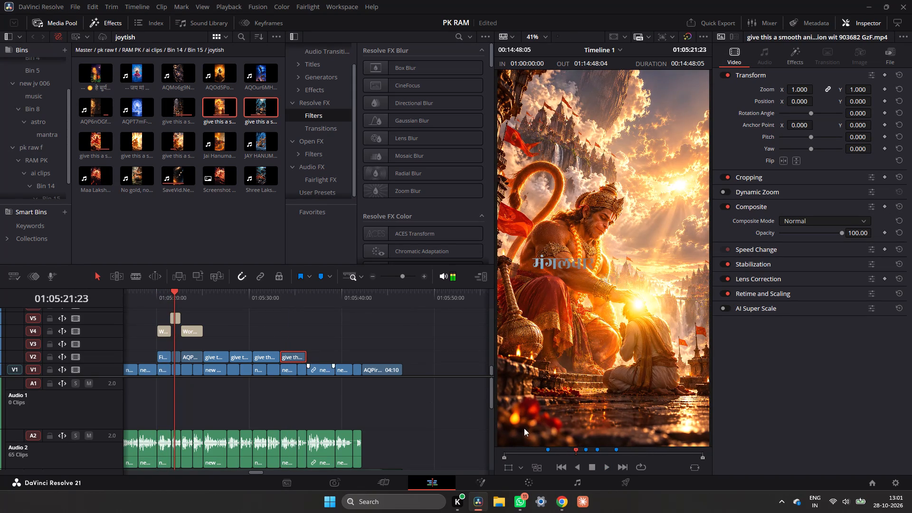
Switch to Chrome and open Pinterest in a new tab through a Google search.
left_click(556, 500)
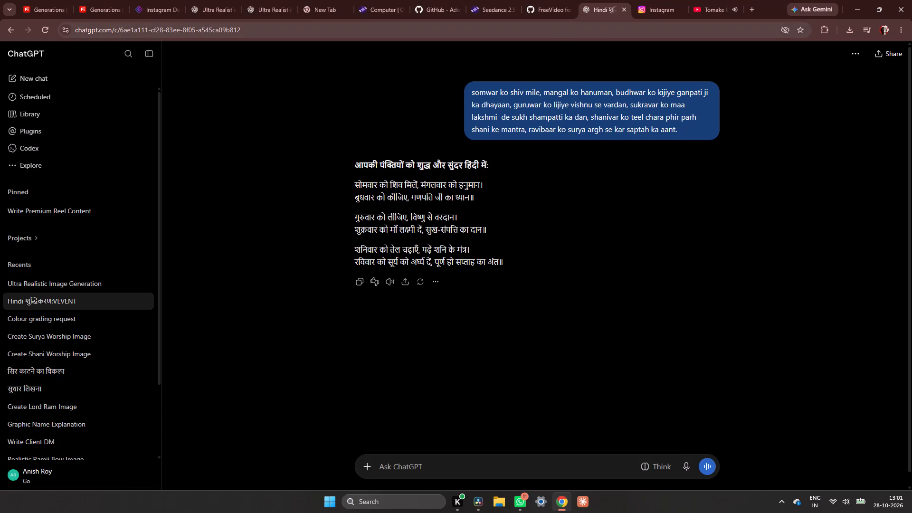
left_click(760, 8)
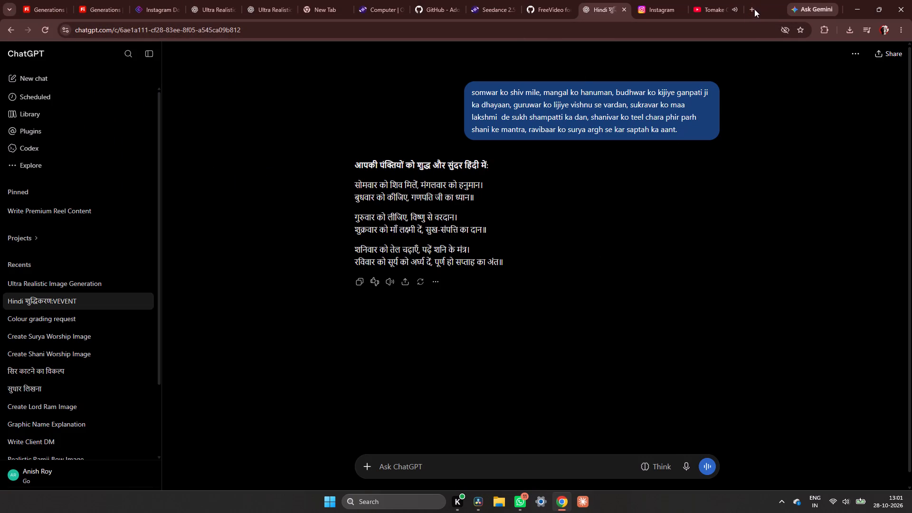
left_click(750, 11)
left_click(389, 176)
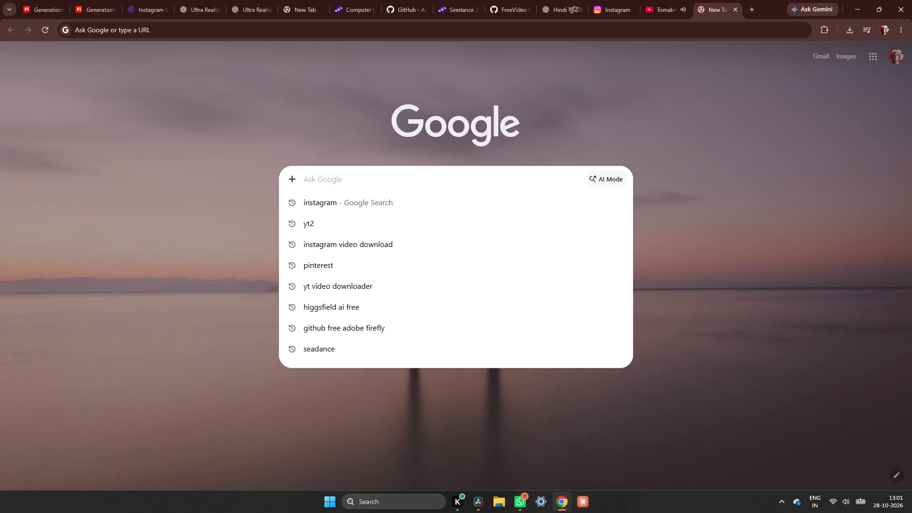
type("pintres")
key("Return")
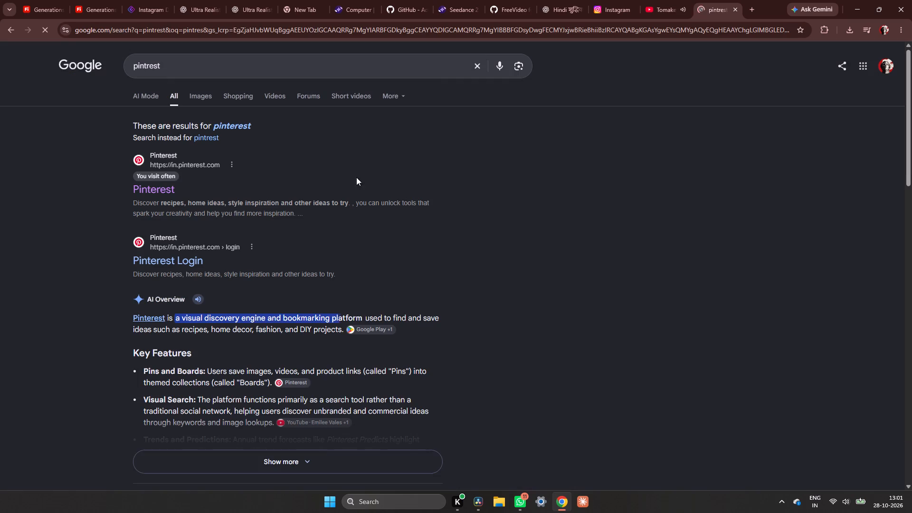
left_click_drag(157, 198, 152, 188)
left_click(152, 188)
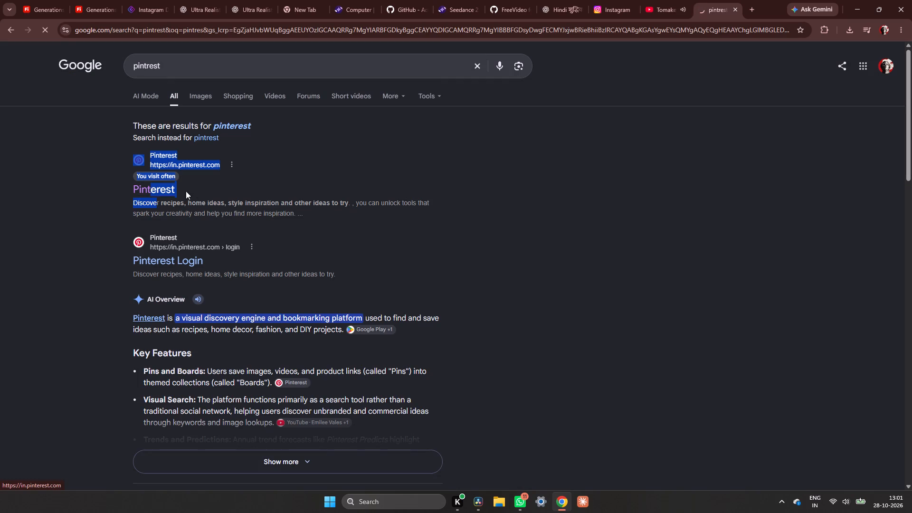
left_click(143, 193)
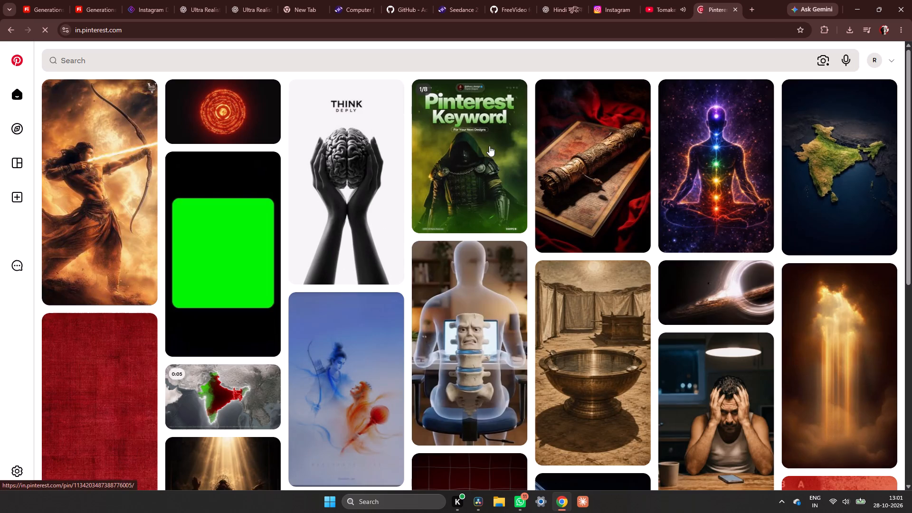
Search Pinterest for "krishna edit" and look through the results for a video with Hindi title text.
left_click(352, 69)
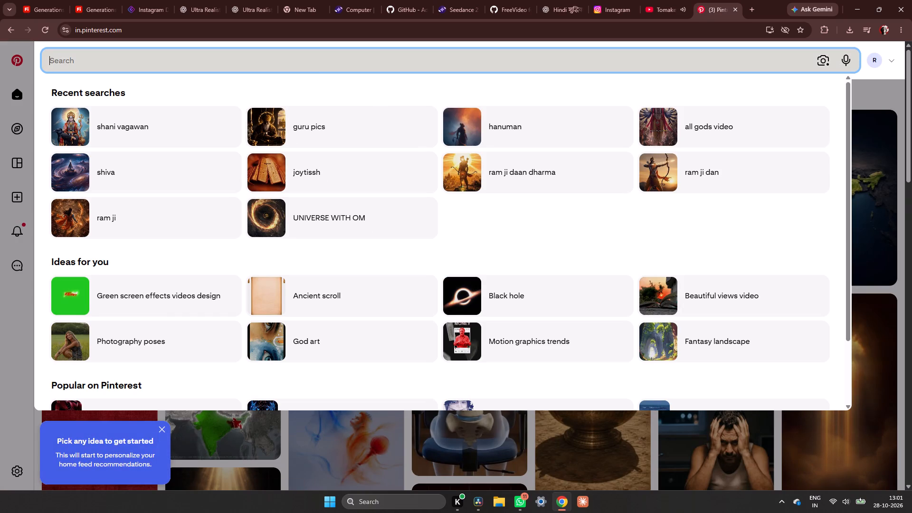
type("krishna edit")
key("Return")
key("space")
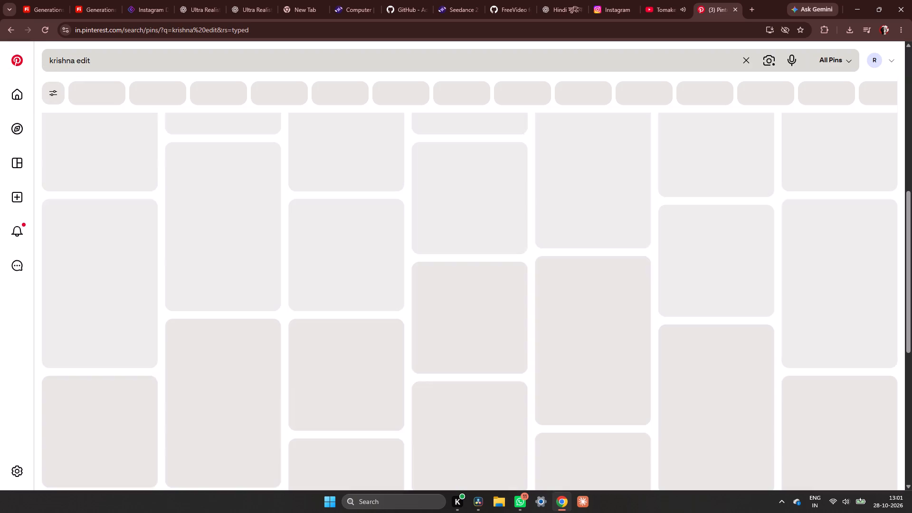
scroll(209, 206, "up", 4)
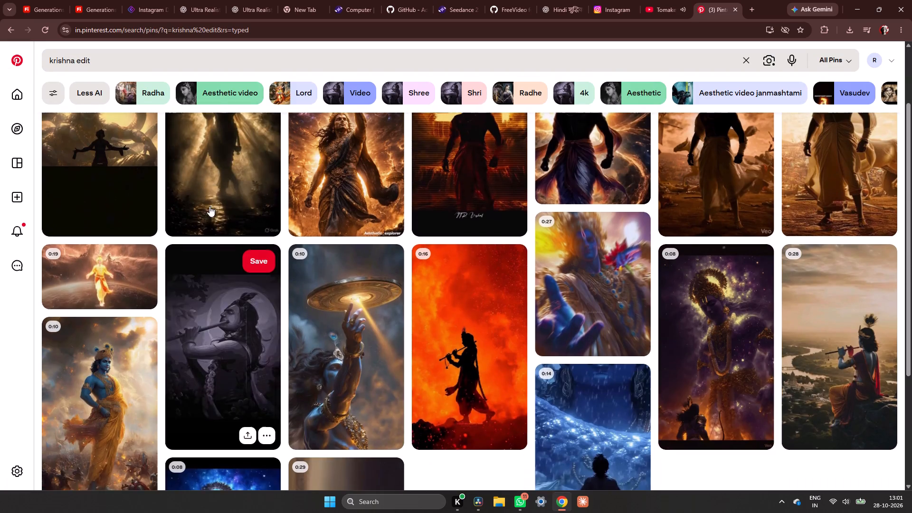
scroll(209, 206, "up", 8)
scroll(399, 218, "right", 1)
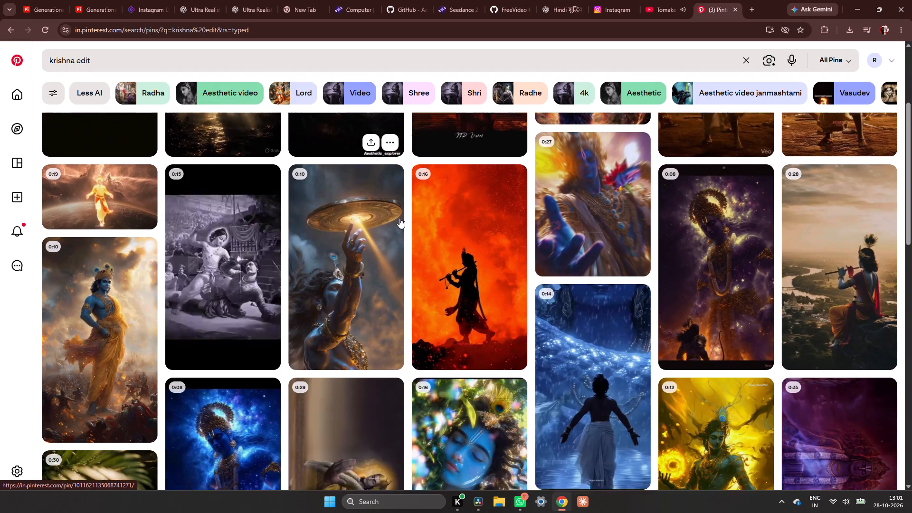
scroll(399, 218, "right", 1)
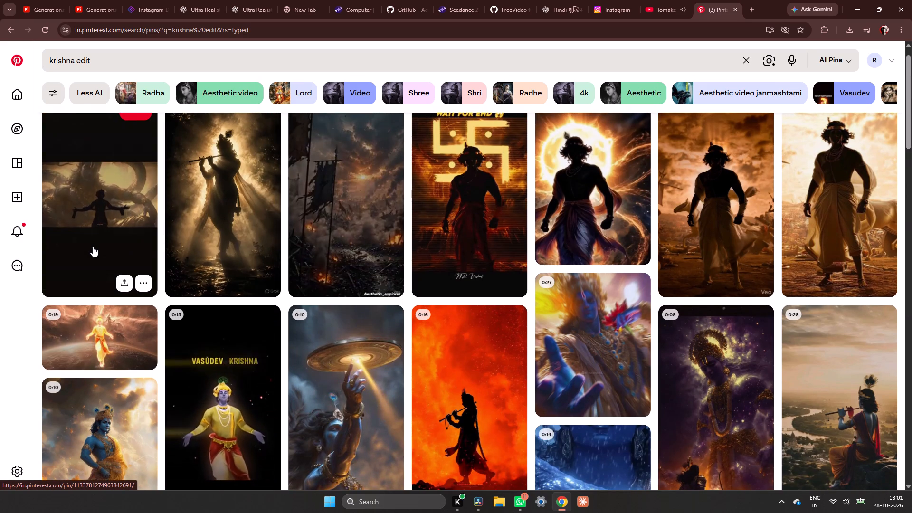
Open the "Krishna powerful mantra" video and examine how its Hindi titles appear within the first five seconds.
left_click(93, 247)
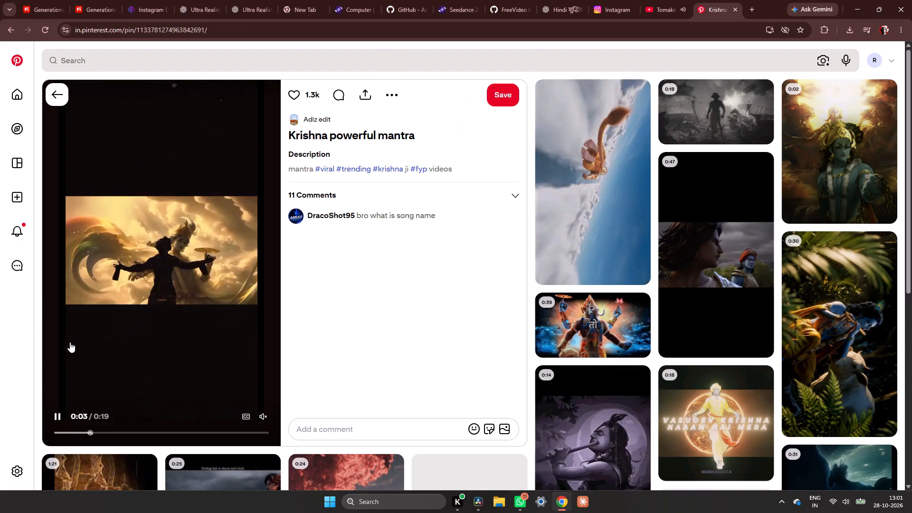
left_click(157, 324)
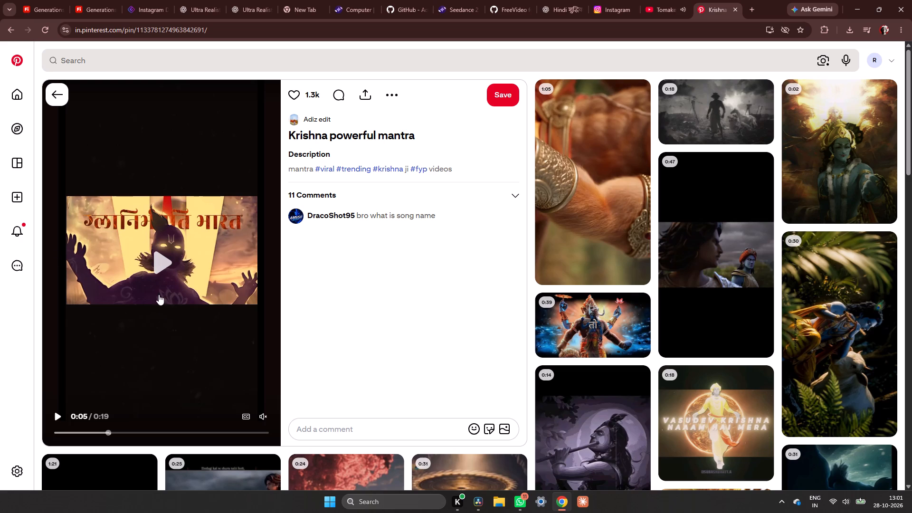
left_click_drag(109, 433, 76, 438)
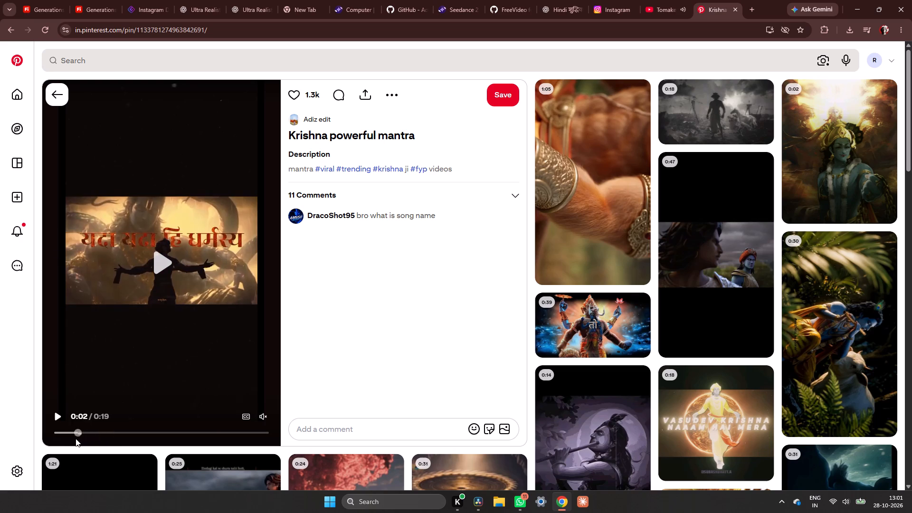
left_click_drag(76, 438, 75, 438)
left_click_drag(74, 438, 118, 423)
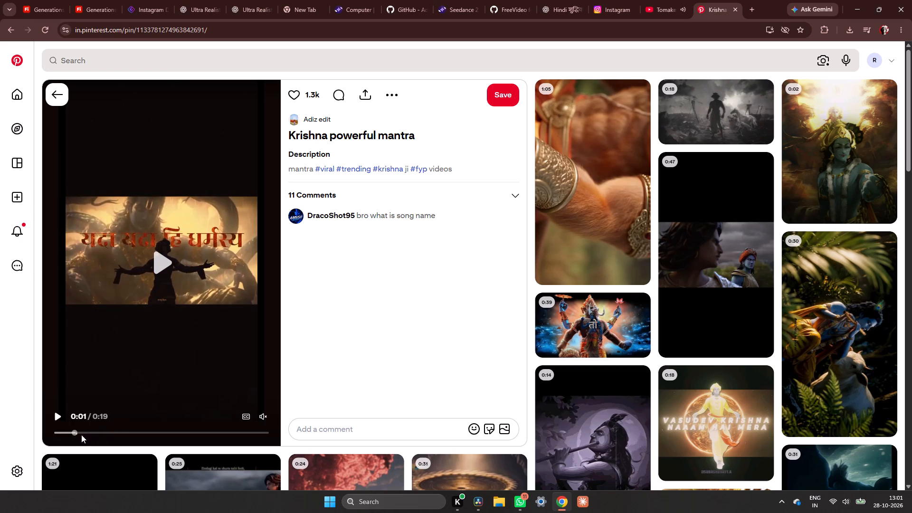
left_click_drag(76, 432, 114, 434)
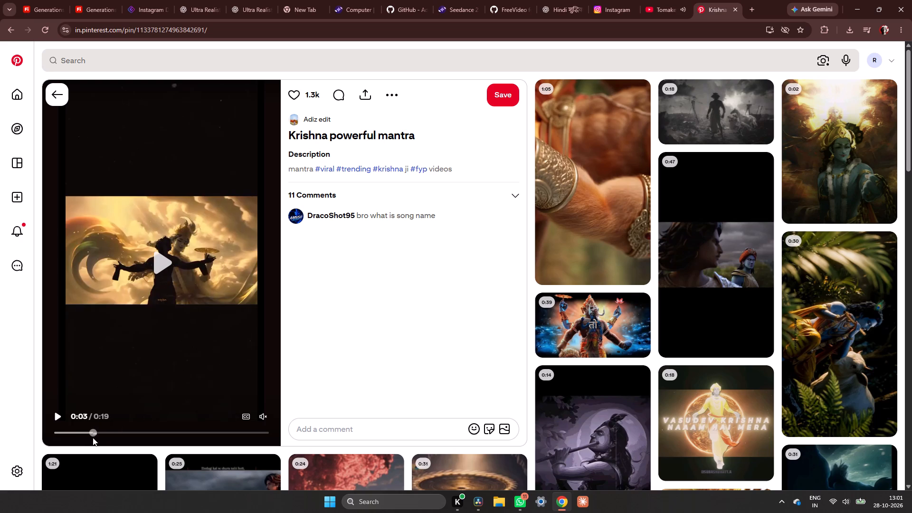
left_click_drag(93, 437, 113, 435)
left_click_drag(92, 434, 101, 435)
left_click_drag(101, 435, 66, 438)
left_click_drag(93, 430, 64, 436)
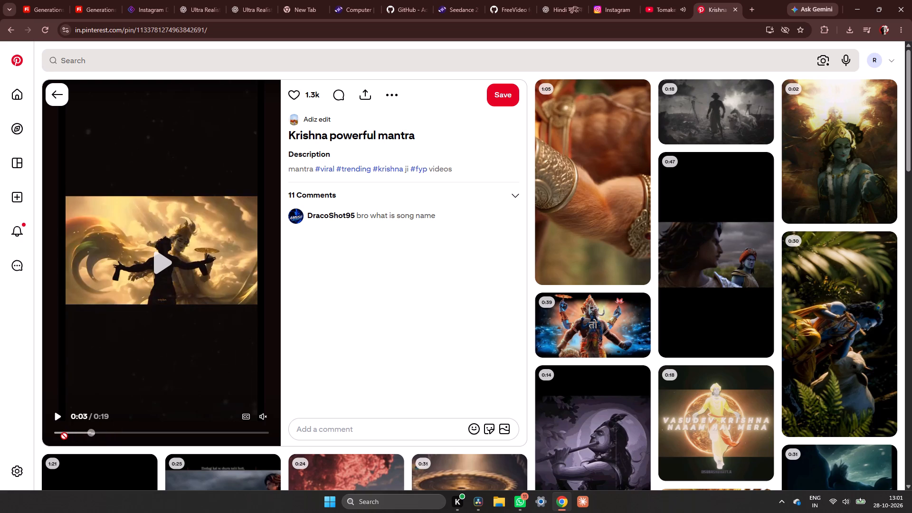
left_click_drag(64, 436, 62, 436)
left_click_drag(84, 431, 66, 436)
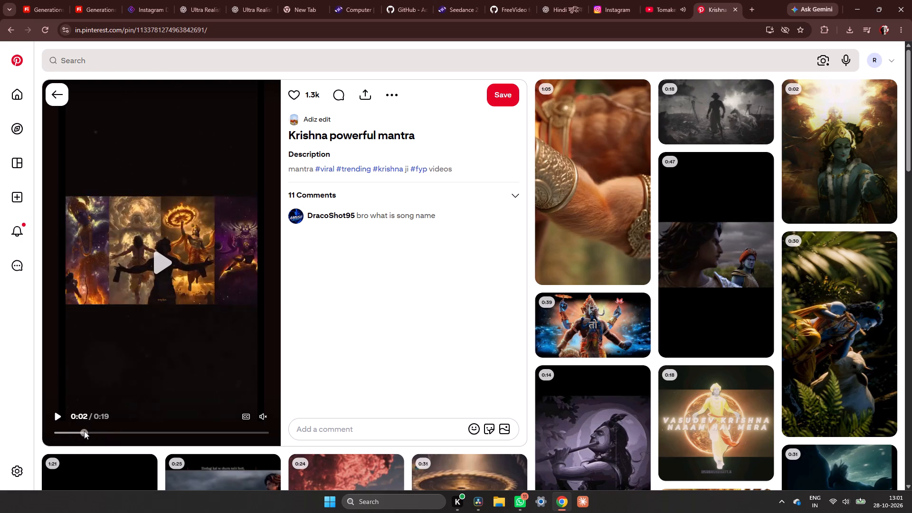
left_click(75, 361)
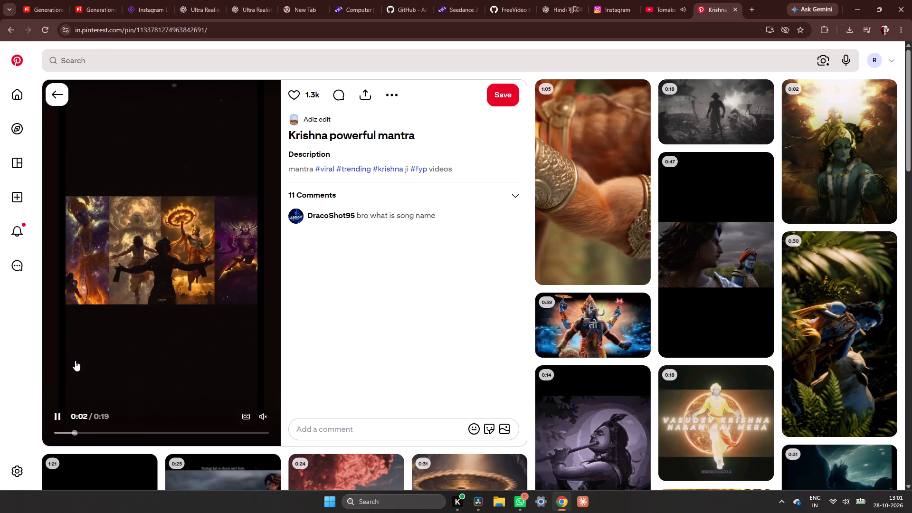
left_click(75, 361)
left_click(75, 361)
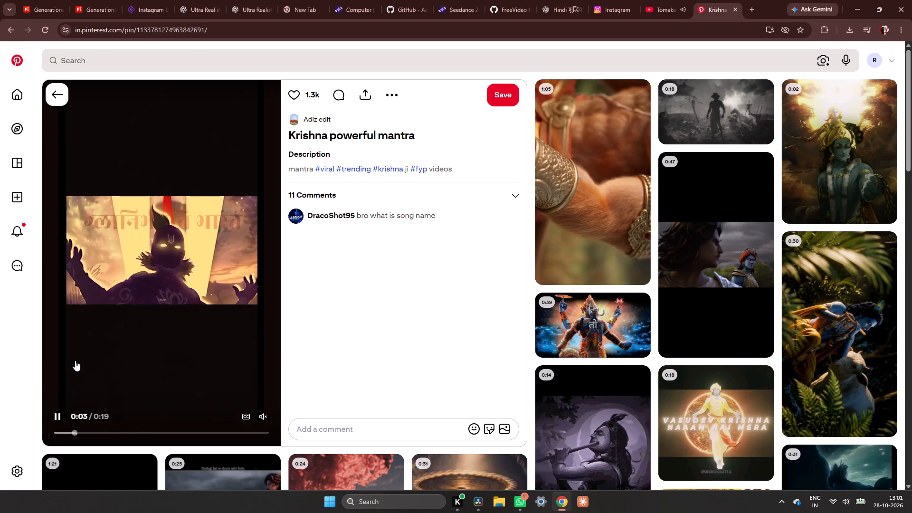
left_click(75, 361)
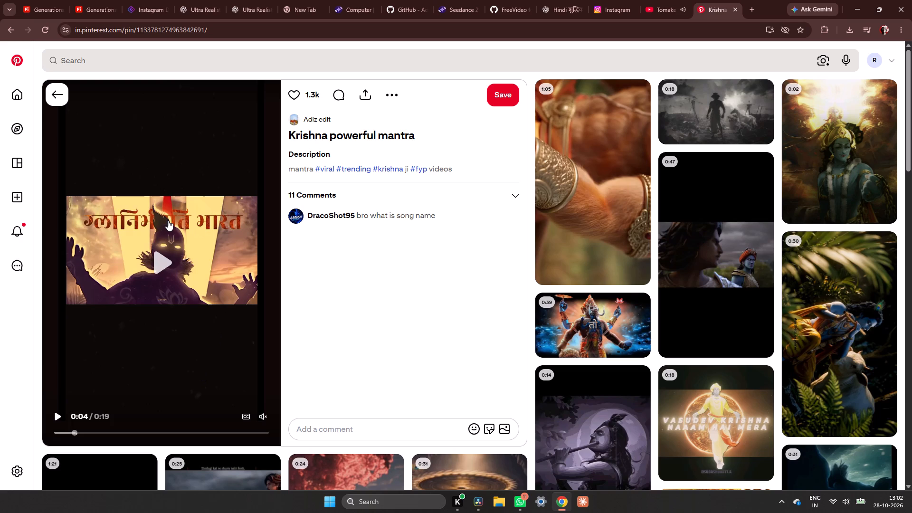
key("shift+super+s")
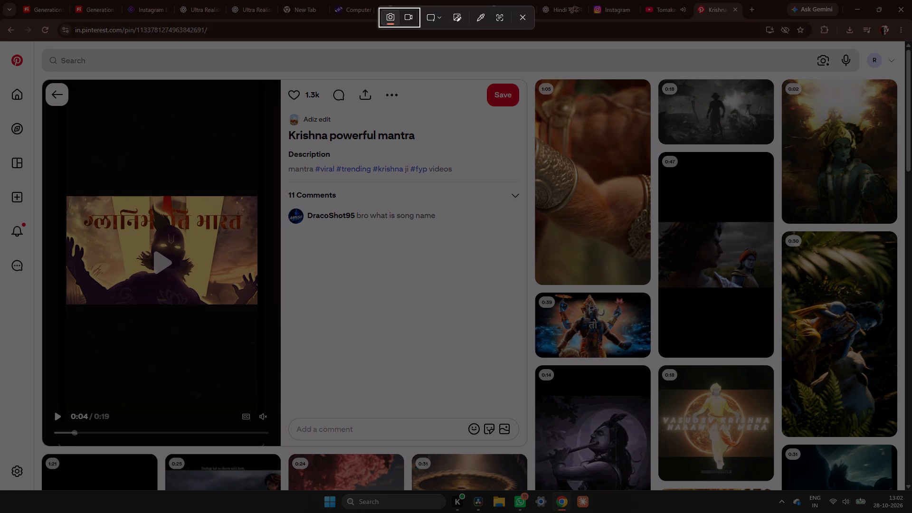
left_click_drag(64, 157, 243, 244)
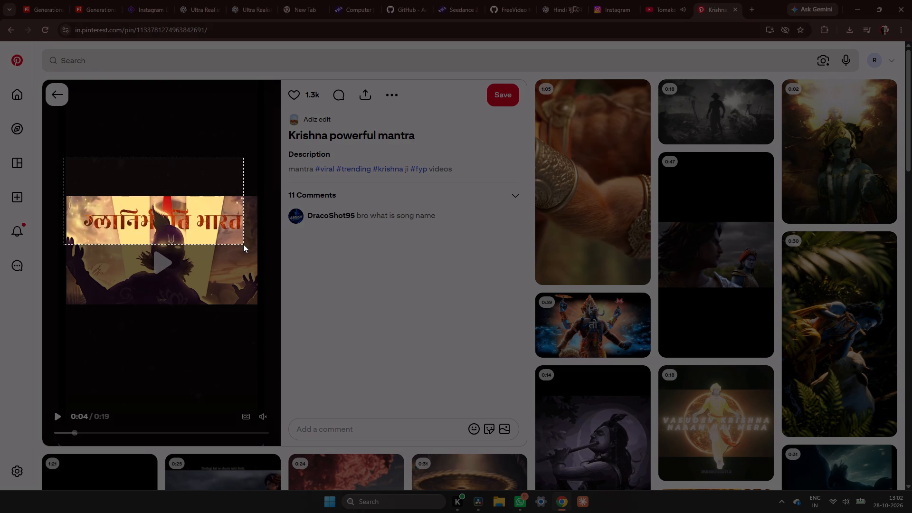
left_click_drag(243, 244, 254, 247)
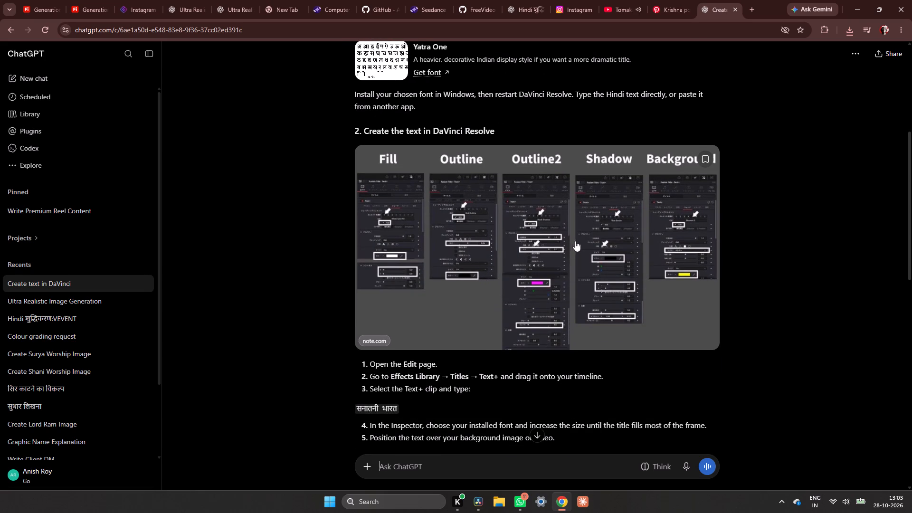
left_click(550, 243)
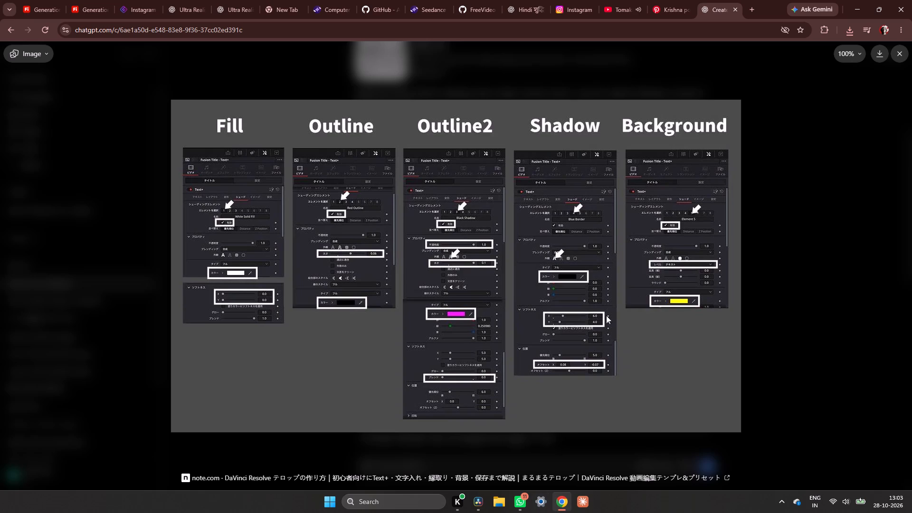
Go back to Pinterest and search for "red velvet overlay texture".
left_click(674, 0)
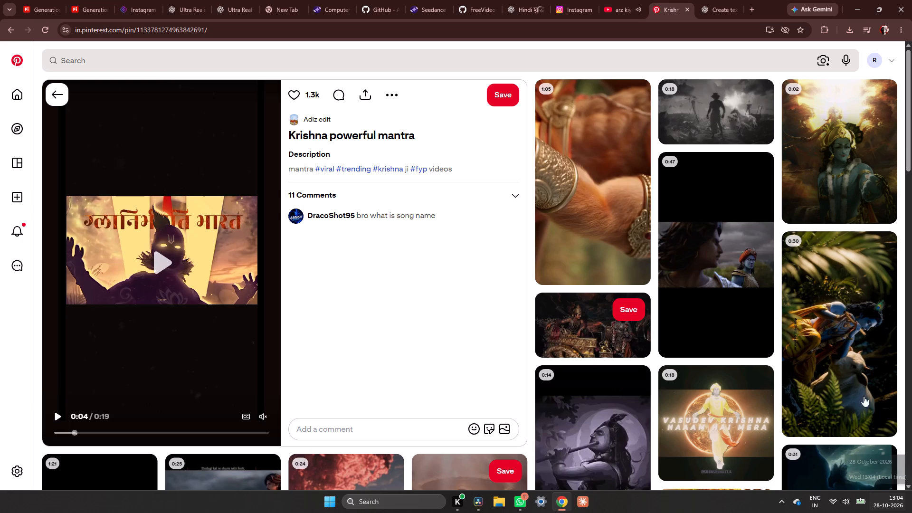
left_click(230, 49)
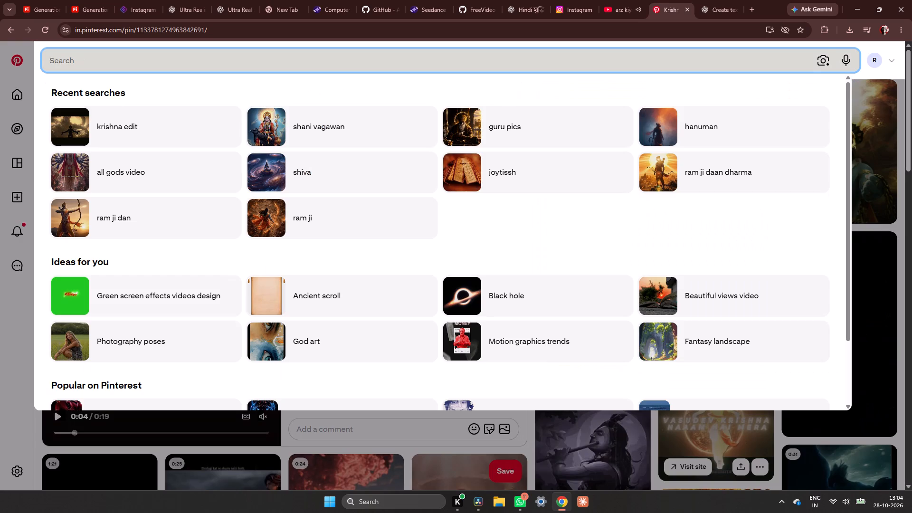
type("red ve")
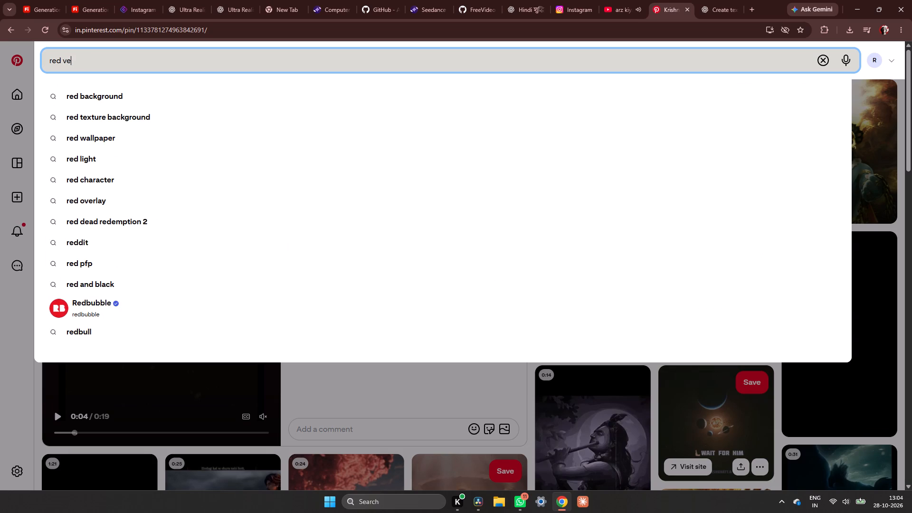
type("lvet overlay te")
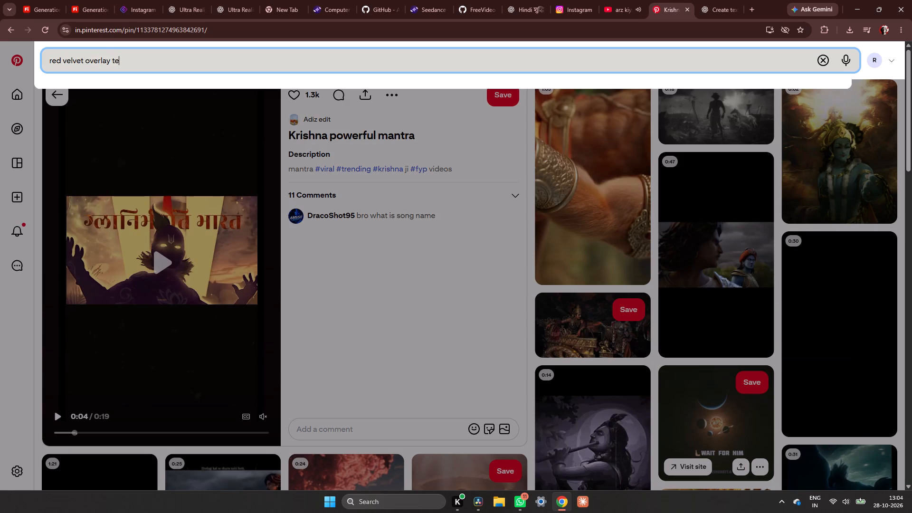
type("xture")
key("Return")
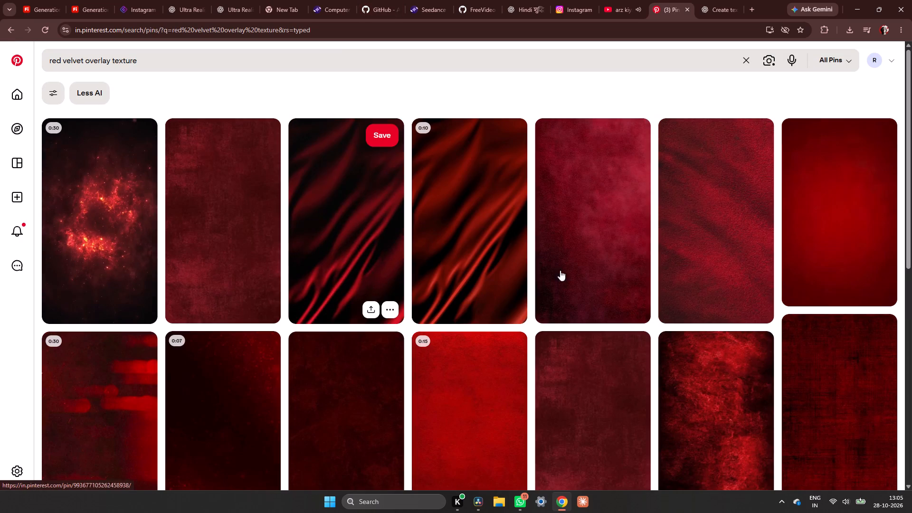
Look through the red velvet texture results for an overlay suited to the title lettering.
scroll(499, 324, "down", 3)
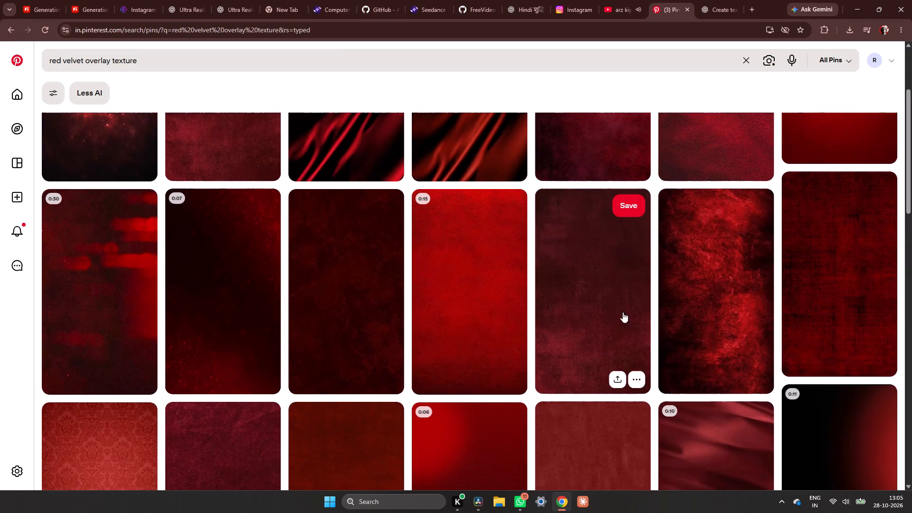
scroll(672, 313, "down", 5)
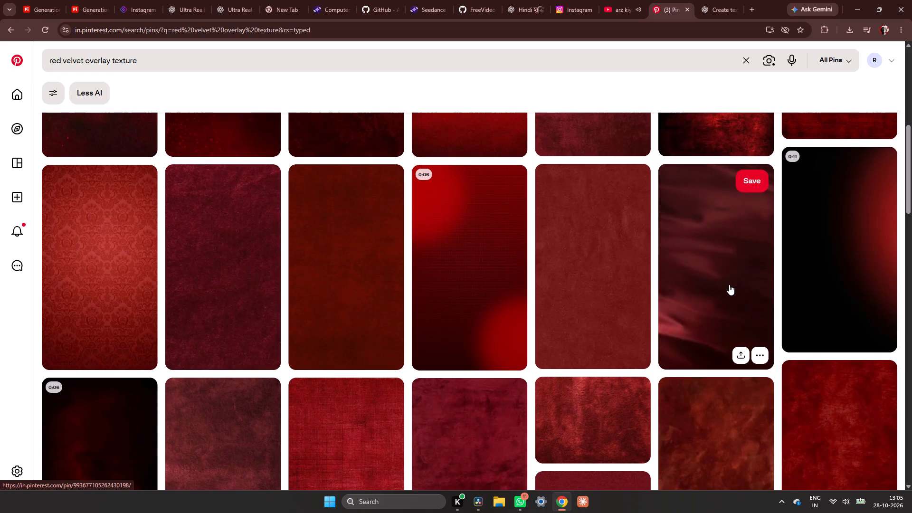
scroll(743, 273, "up", 5)
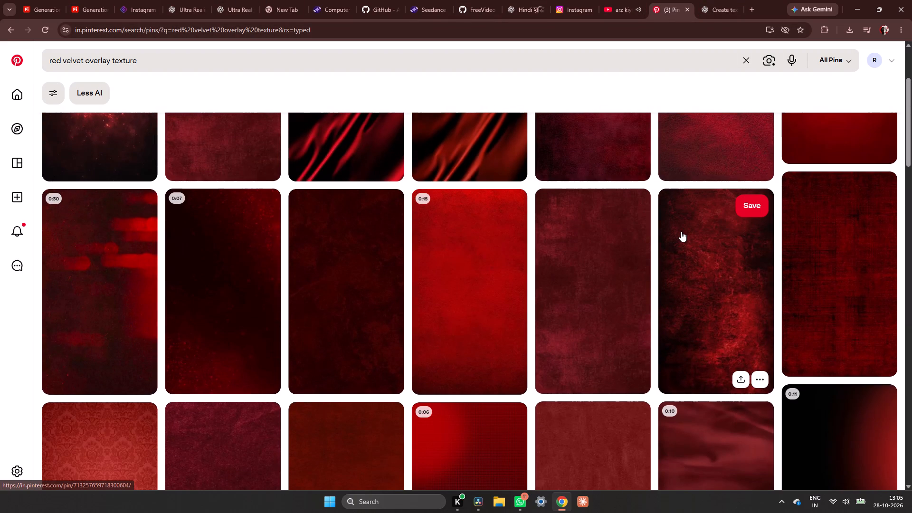
scroll(693, 254, "down", 10)
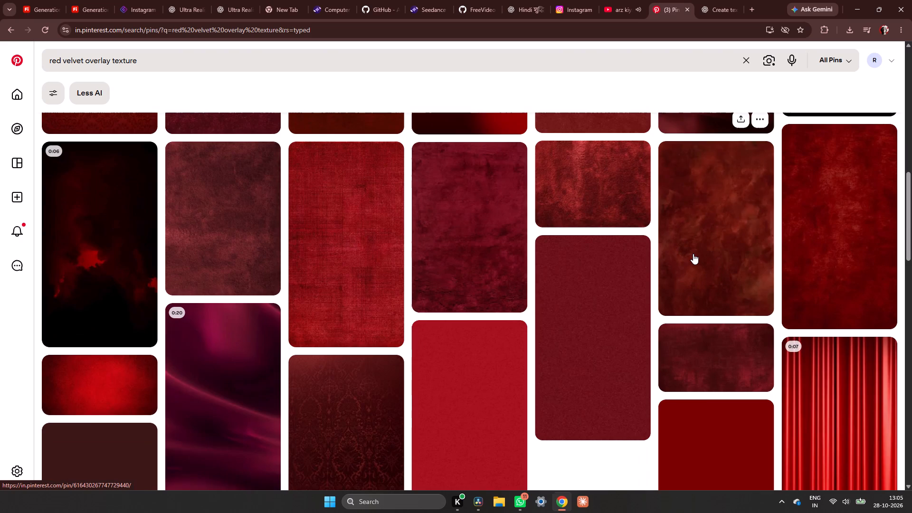
scroll(693, 254, "down", 11)
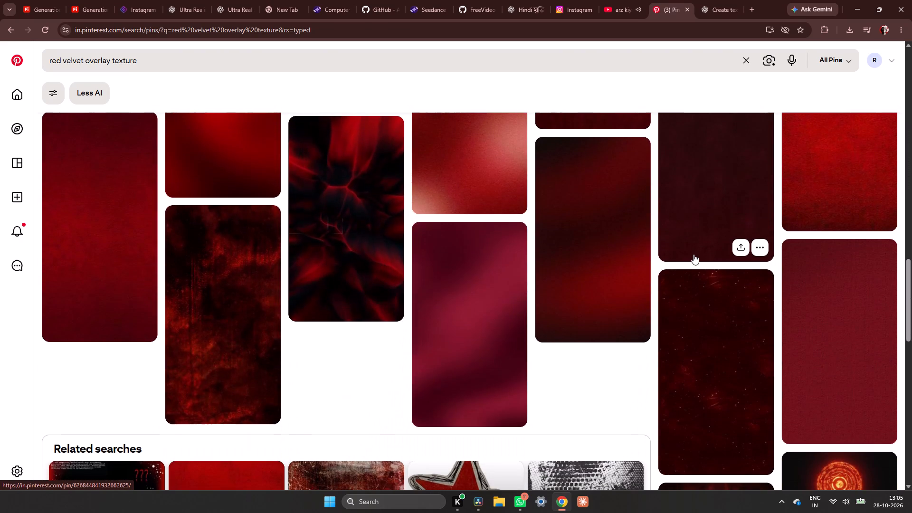
scroll(693, 254, "down", 7)
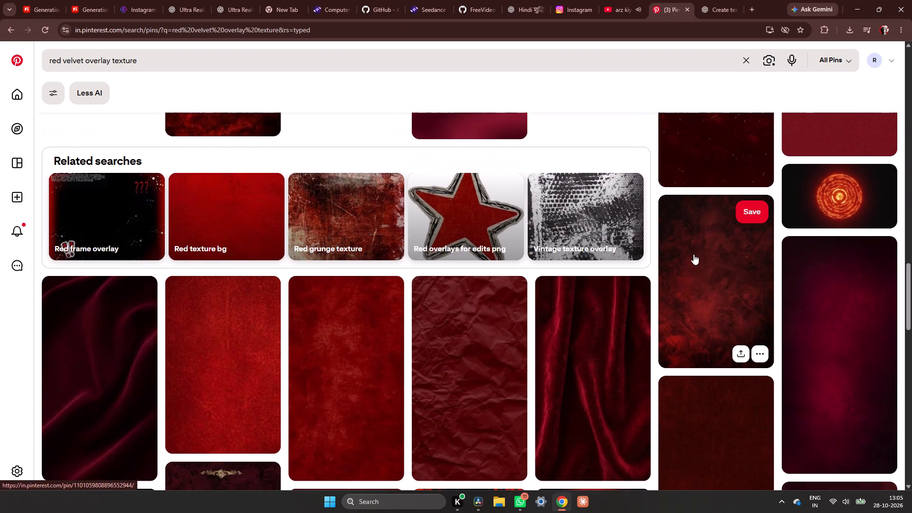
scroll(693, 254, "down", 9)
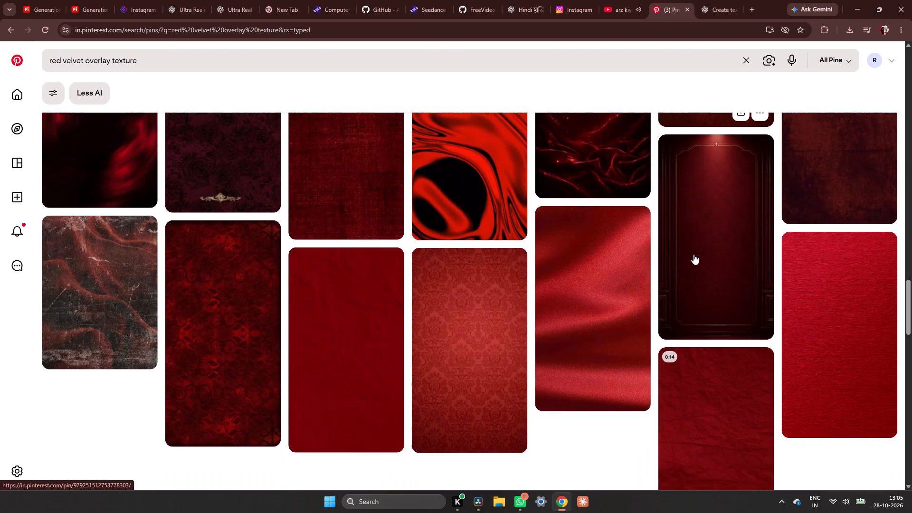
scroll(693, 254, "down", 11)
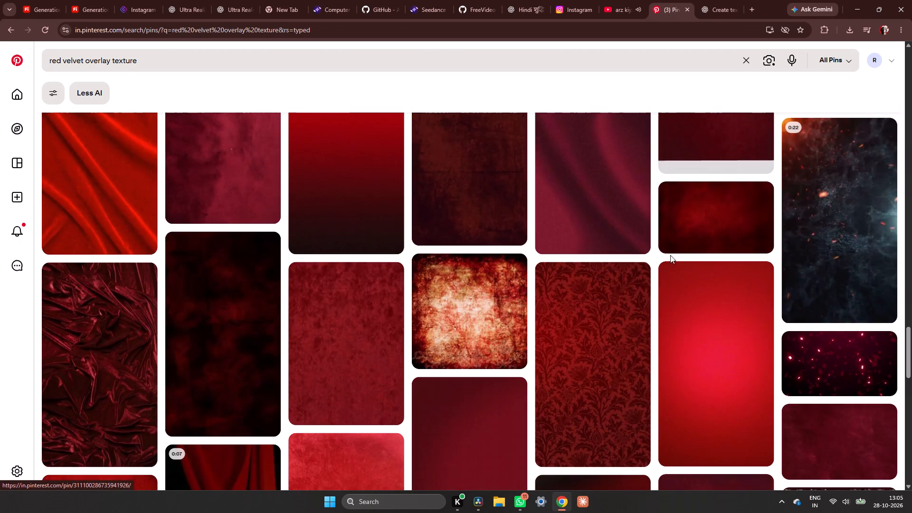
scroll(661, 257, "down", 1)
scroll(482, 231, "up", 3)
scroll(482, 231, "down", 11)
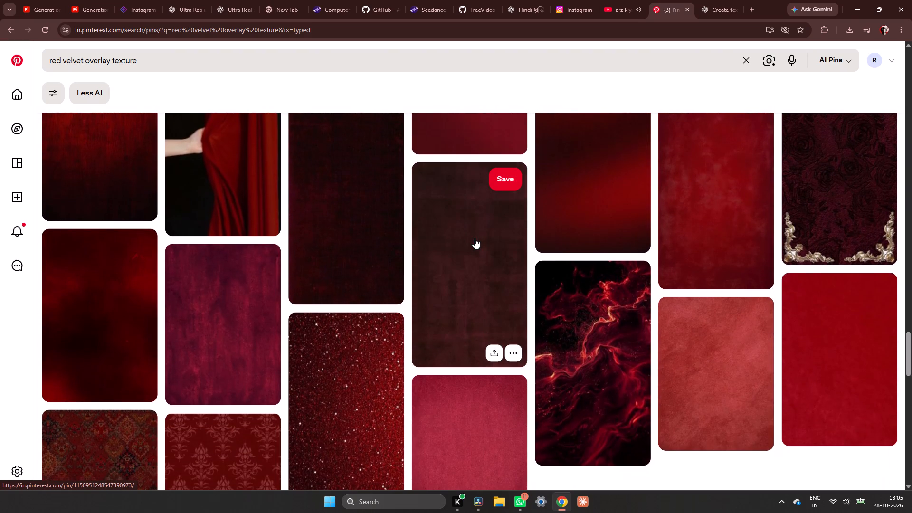
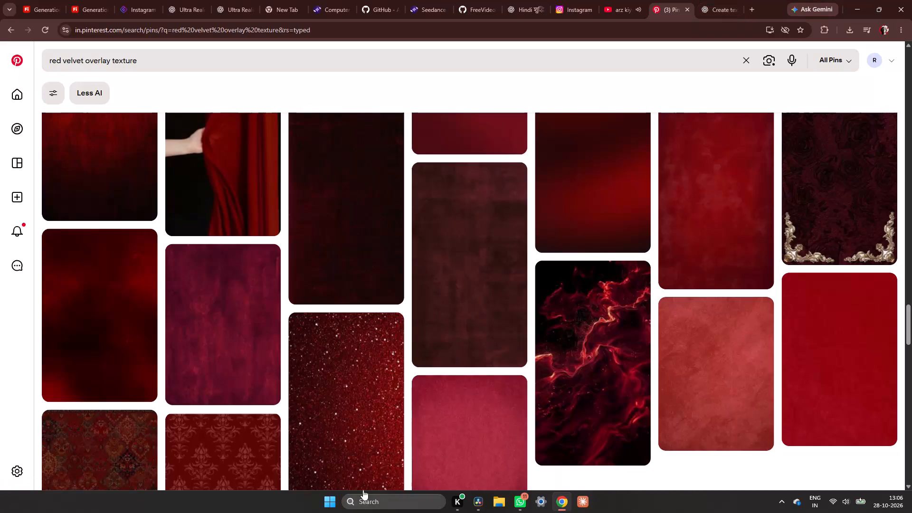
scroll(366, 485, "down", 7)
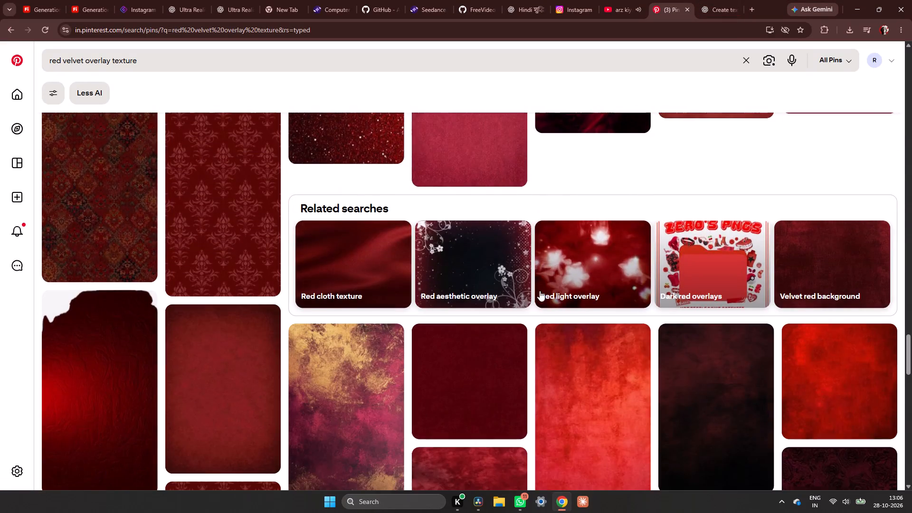
scroll(540, 291, "down", 10)
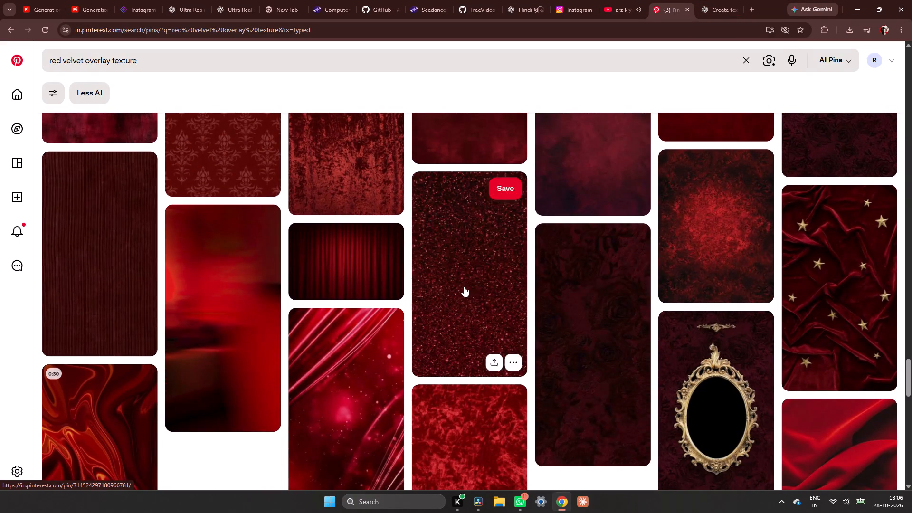
scroll(427, 292, "down", 6)
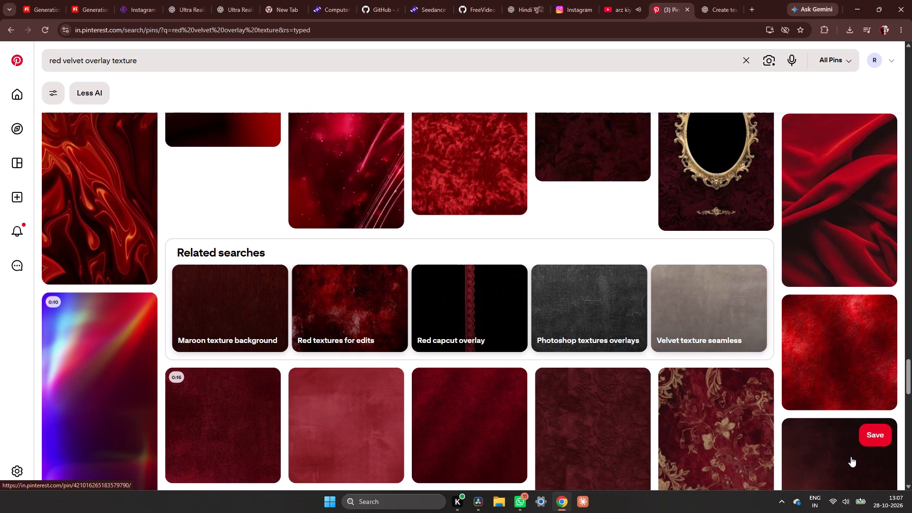
scroll(514, 303, "down", 5)
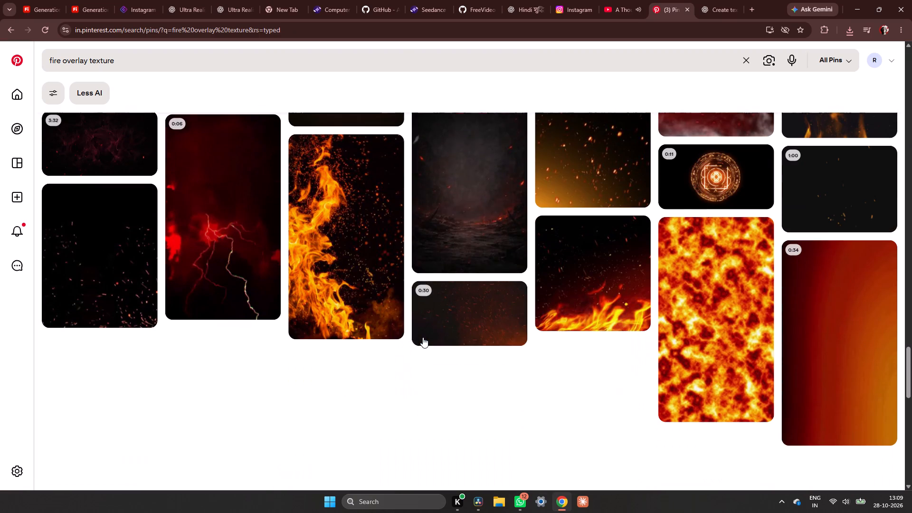
scroll(423, 337, "down", 10)
scroll(422, 336, "up", 1)
scroll(422, 336, "down", 3)
scroll(258, 310, "down", 10)
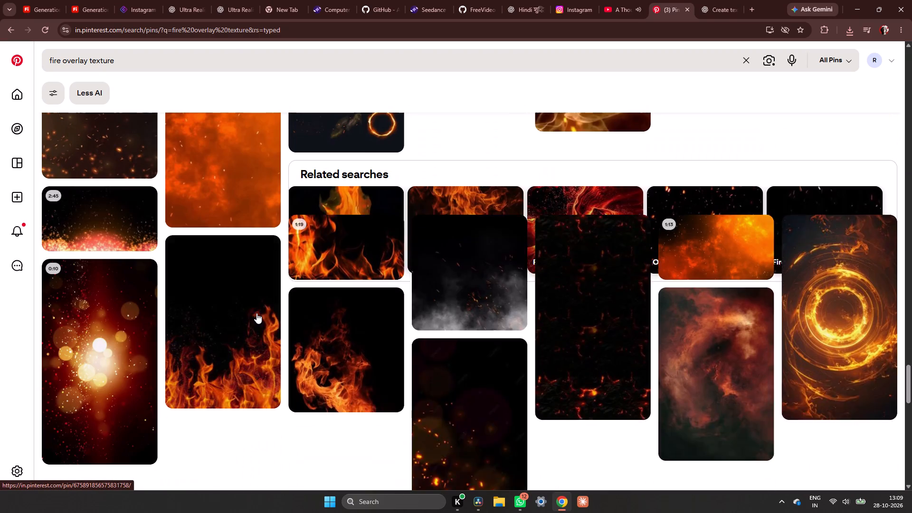
scroll(475, 379, "down", 2)
scroll(473, 386, "up", 1)
scroll(473, 386, "down", 11)
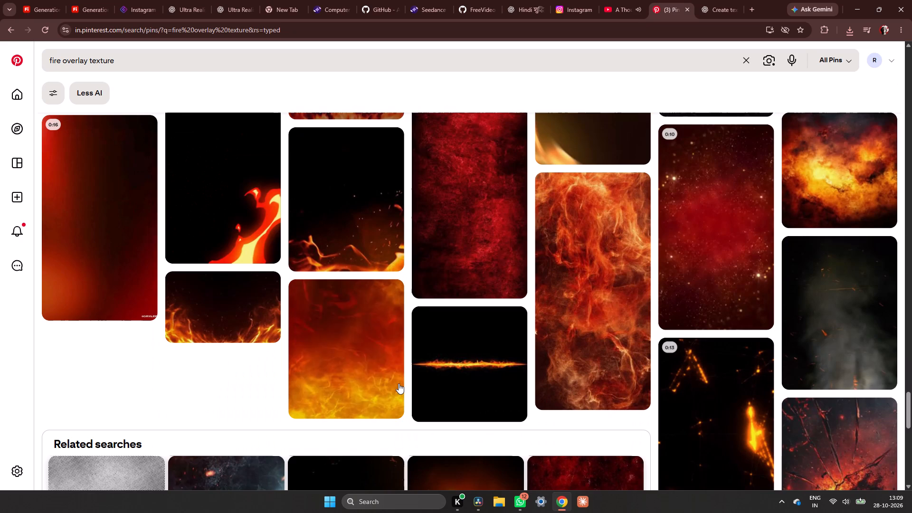
scroll(397, 383, "down", 1)
scroll(477, 220, "up", 3)
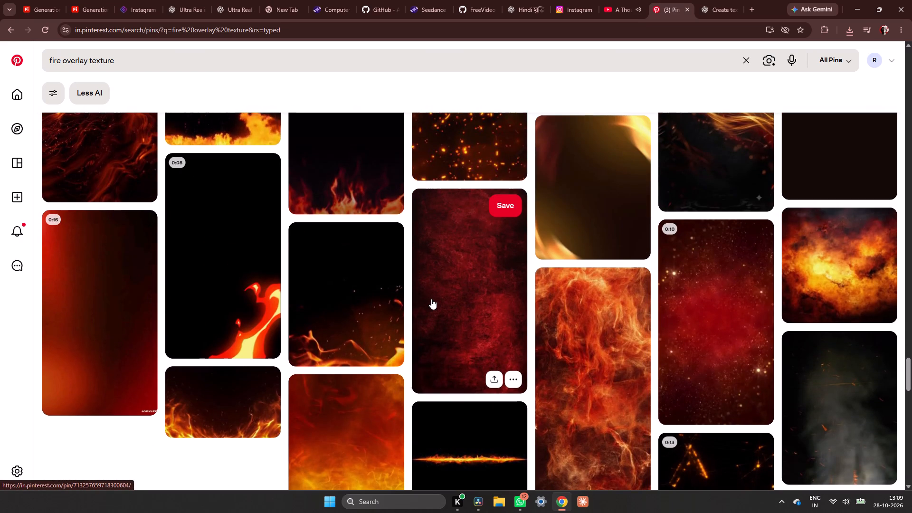
Open the dark red grunge texture pin and save its image as a JPEG in the Ram PK folder.
left_click(439, 302)
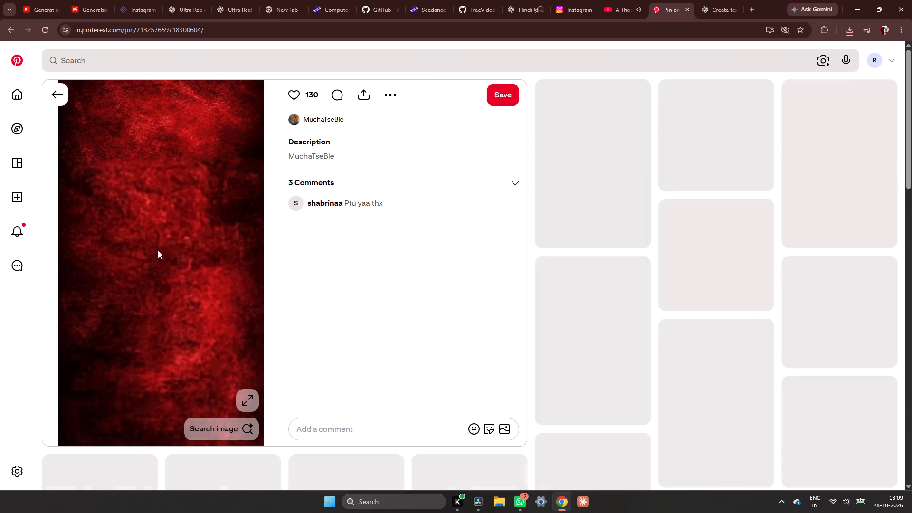
scroll(157, 250, "up", 2)
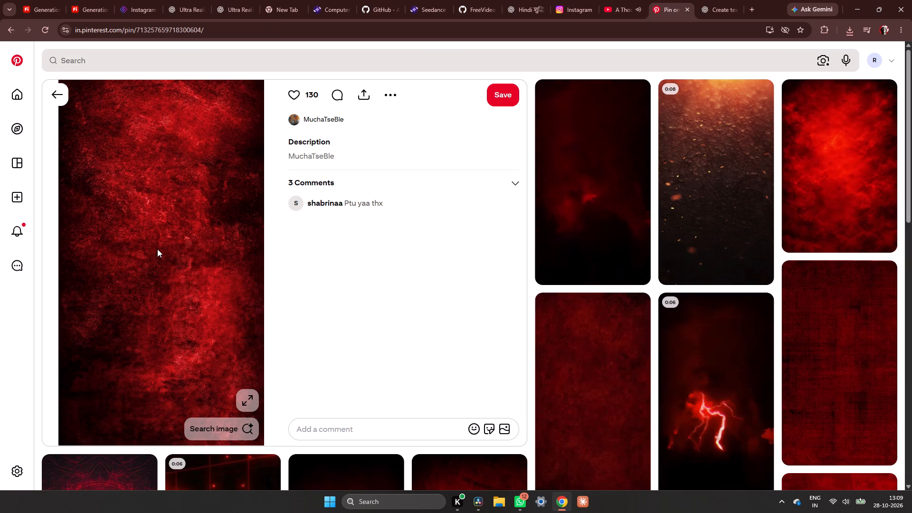
right_click(157, 249)
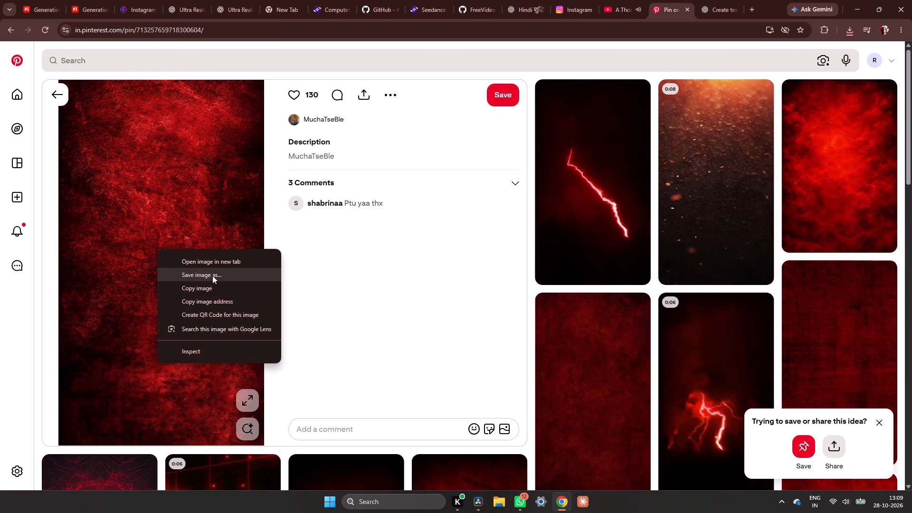
left_click(213, 277)
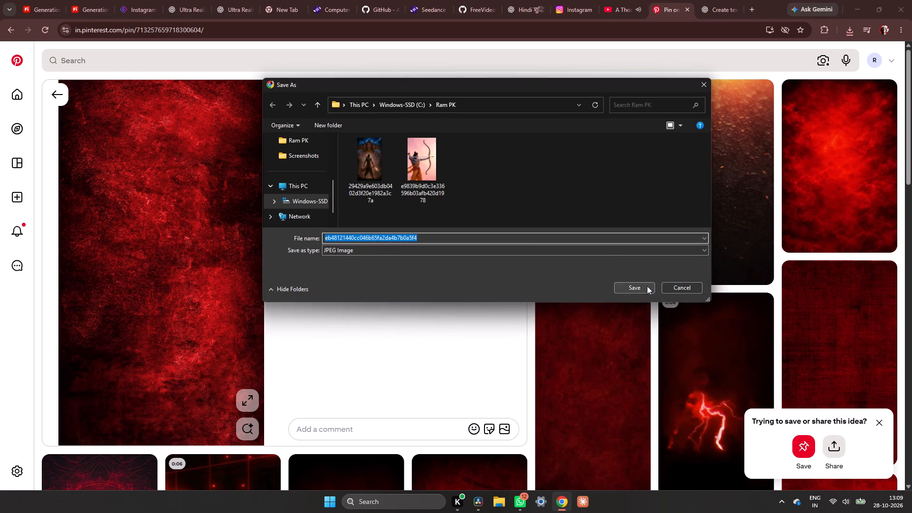
left_click(647, 286)
Examine the related pins under the dark red grunge texture for further red overlay textures.
scroll(359, 326, "down", 12)
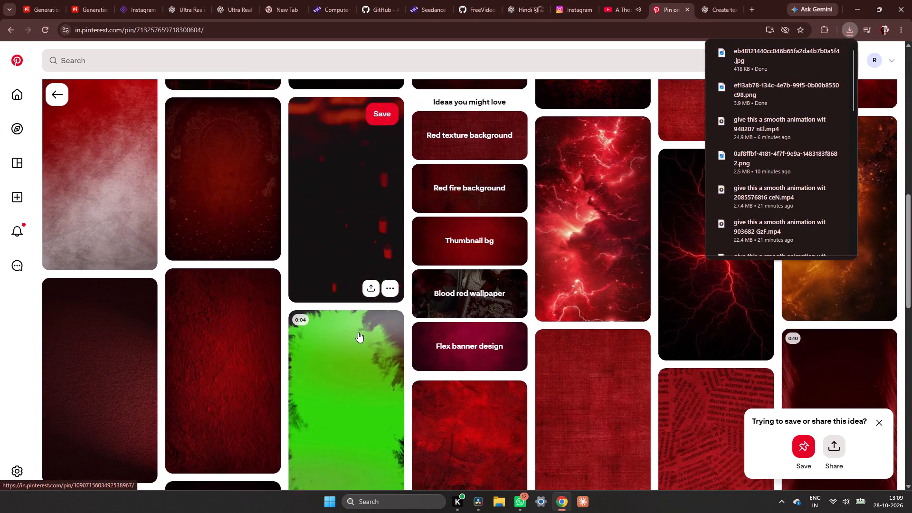
scroll(359, 331, "down", 5)
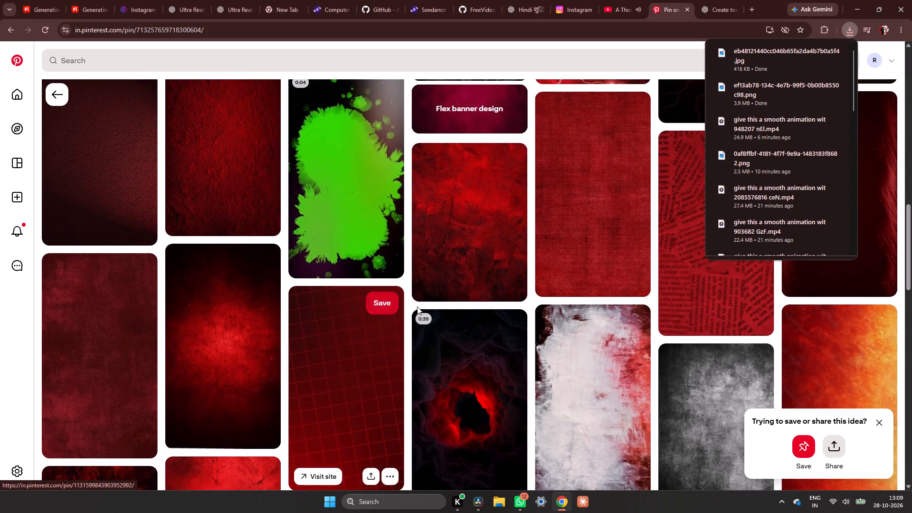
scroll(517, 300, "down", 6)
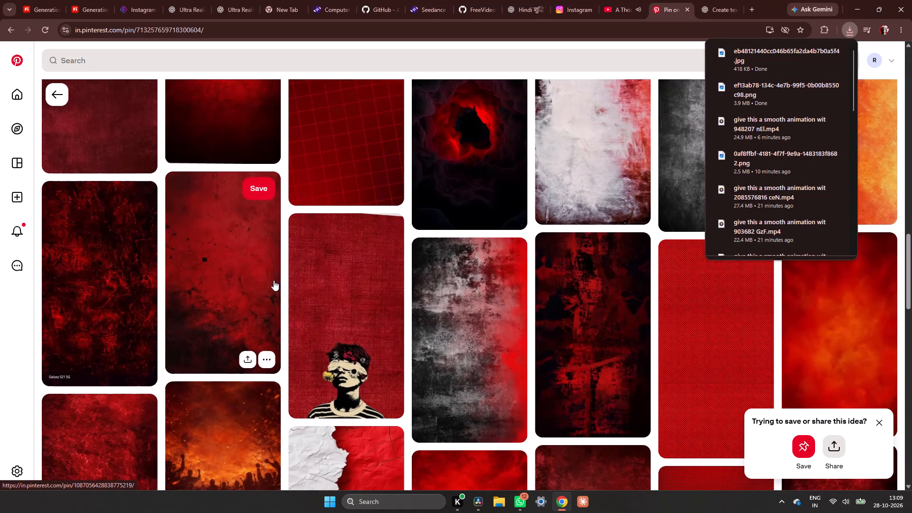
scroll(259, 283, "down", 10)
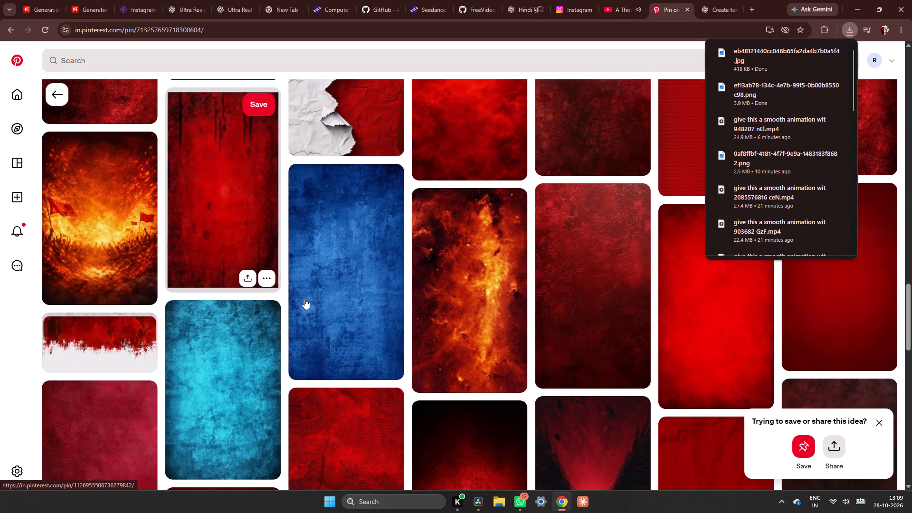
scroll(387, 264, "down", 6)
scroll(443, 320, "up", 4)
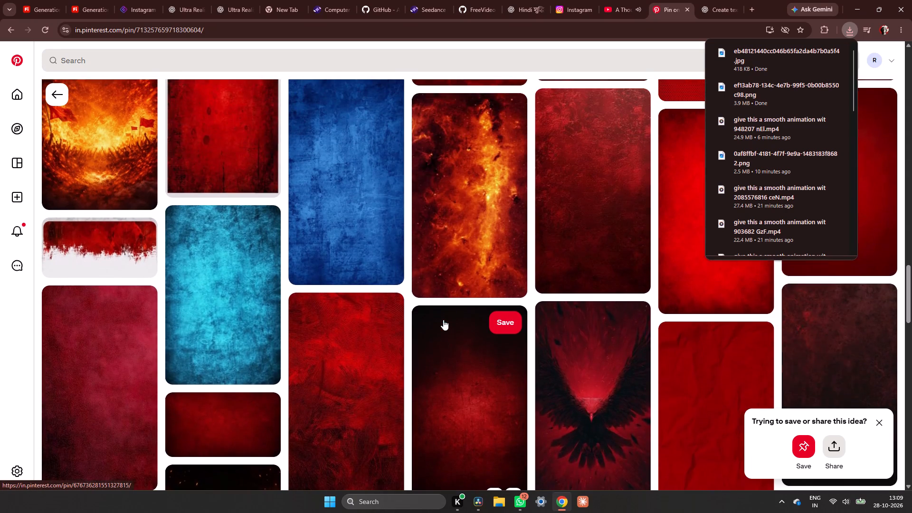
scroll(443, 320, "up", 4)
scroll(253, 283, "up", 6)
Open the speckled red grunge texture pin that darkens to black at its base, check its related pins, and save its image.
left_click(232, 202)
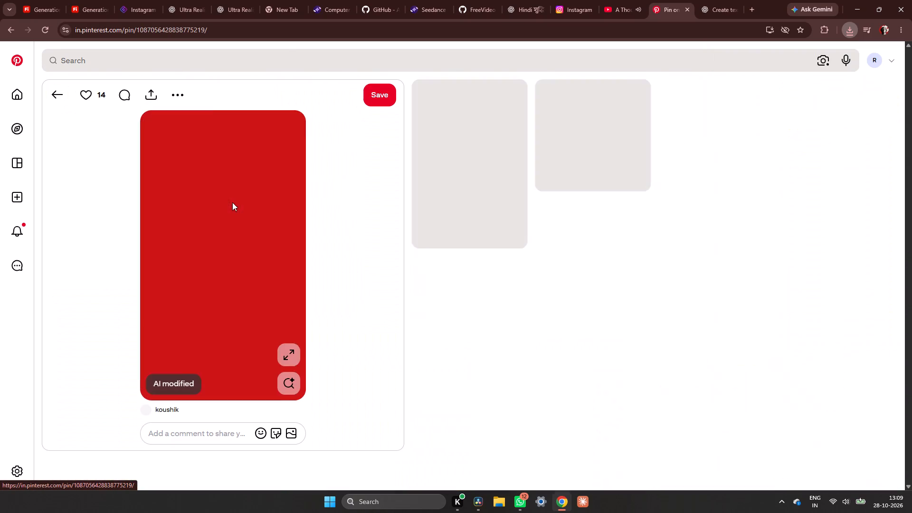
scroll(351, 296, "down", 4)
scroll(493, 303, "up", 3)
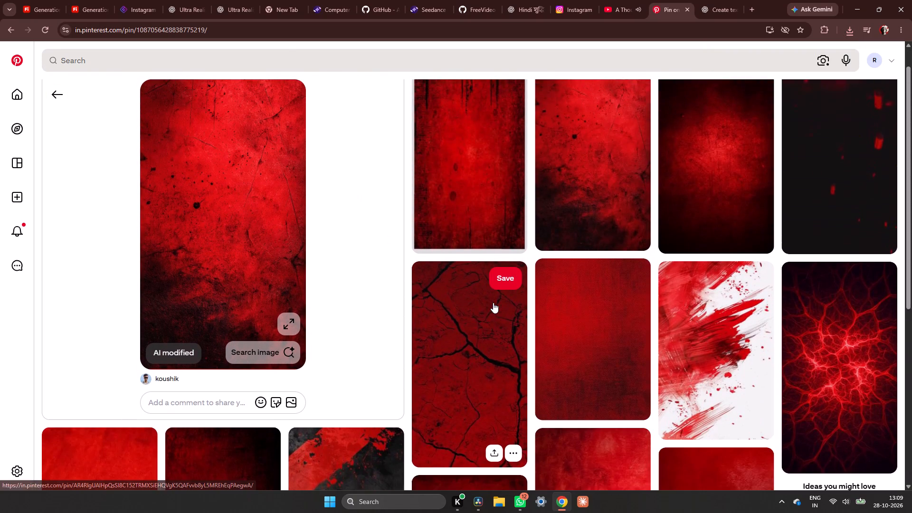
scroll(493, 303, "up", 2)
scroll(494, 303, "down", 7)
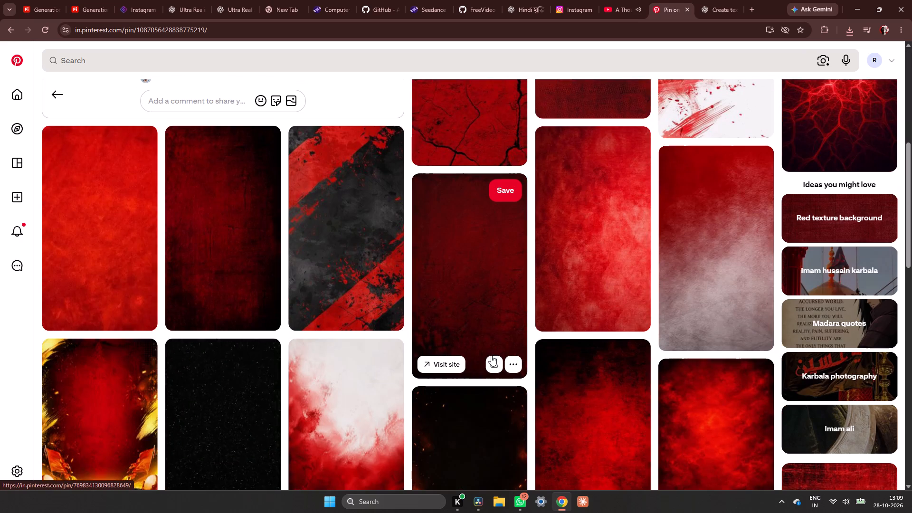
scroll(486, 368, "down", 9)
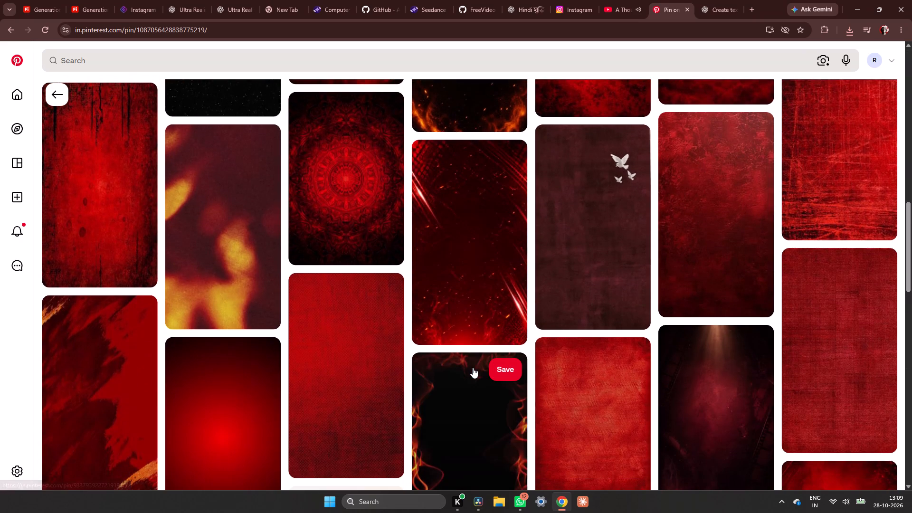
scroll(380, 319, "up", 19)
right_click(256, 271)
left_click(281, 297)
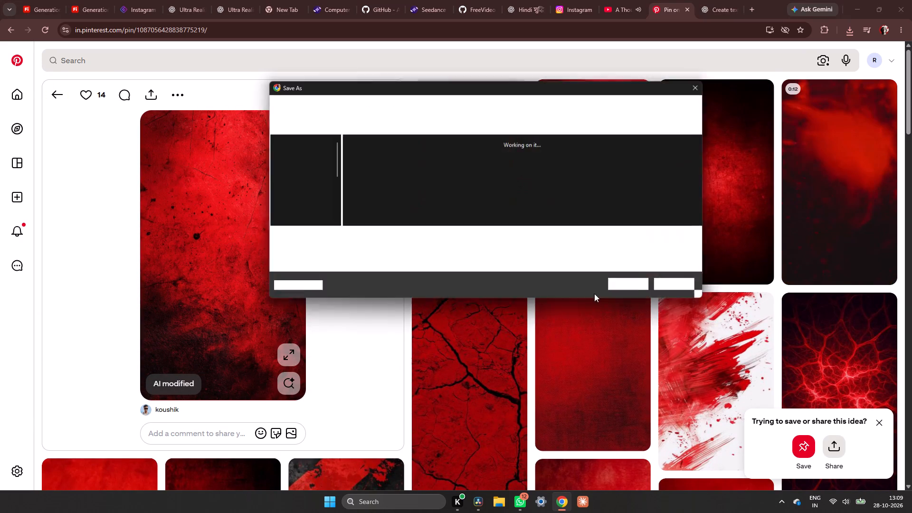
left_click(660, 293)
left_click(644, 288)
Examine the related pins under the speckled red grunge texture for more fiery or red textures.
scroll(562, 369, "down", 16)
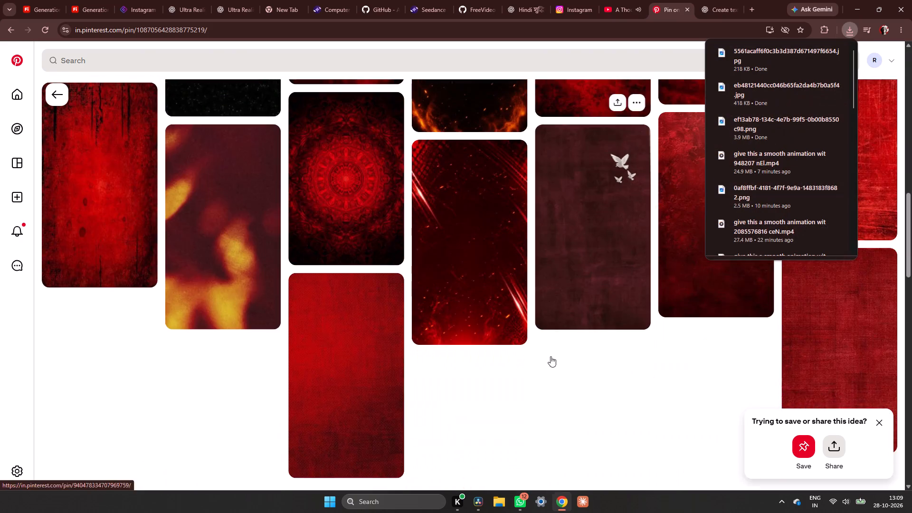
scroll(549, 355, "down", 19)
scroll(543, 352, "down", 8)
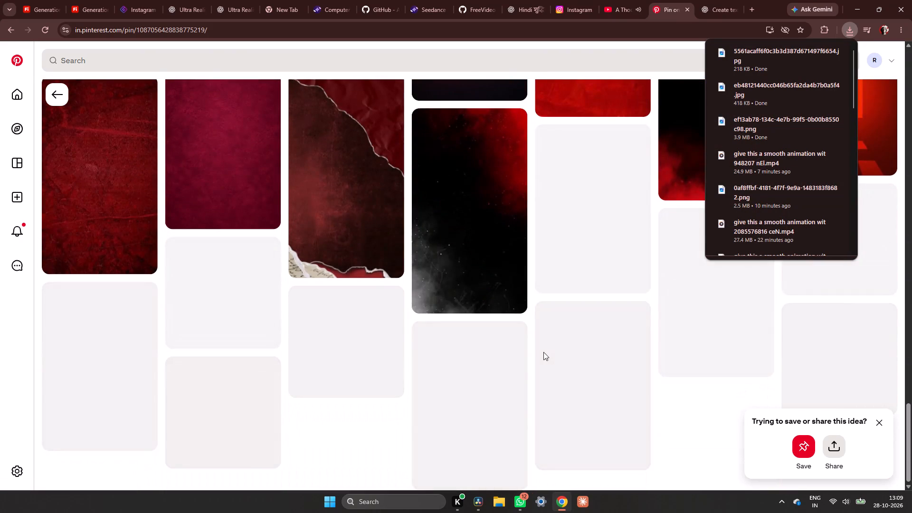
scroll(542, 351, "up", 2)
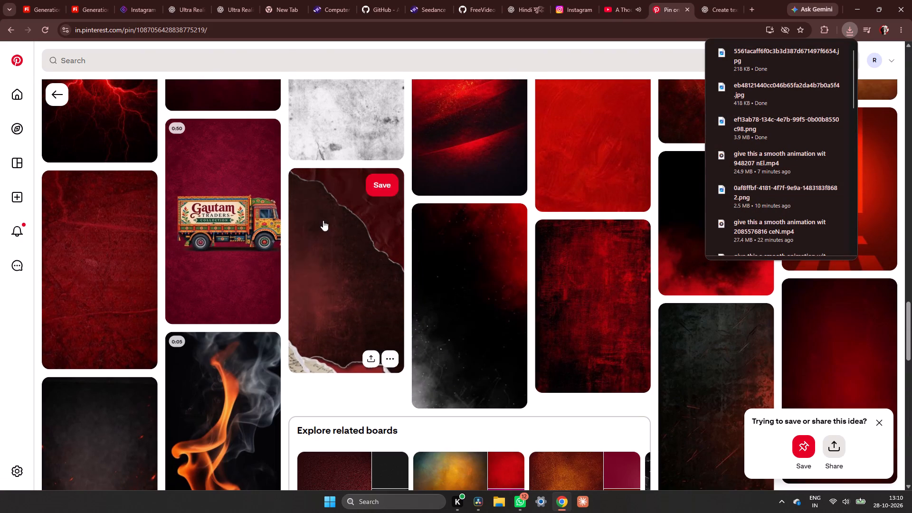
scroll(245, 233, "down", 1)
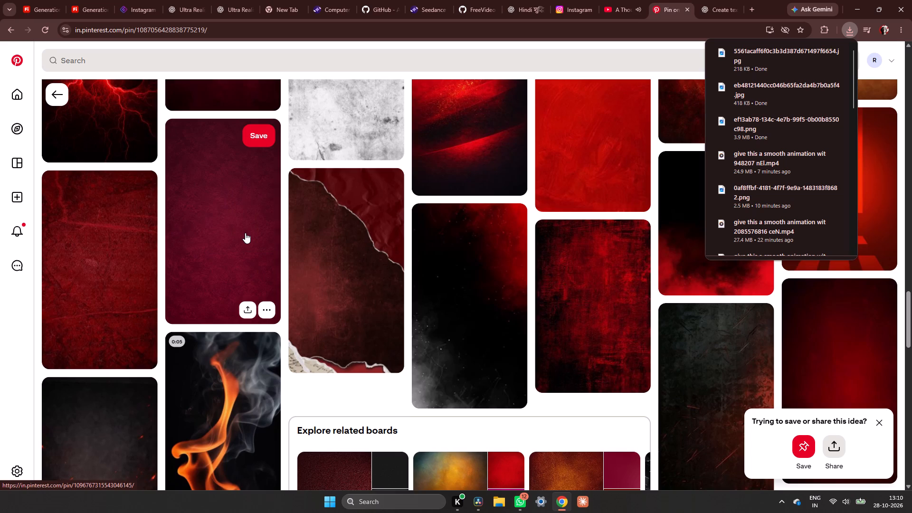
scroll(245, 233, "down", 7)
scroll(559, 327, "down", 9)
scroll(529, 352, "down", 5)
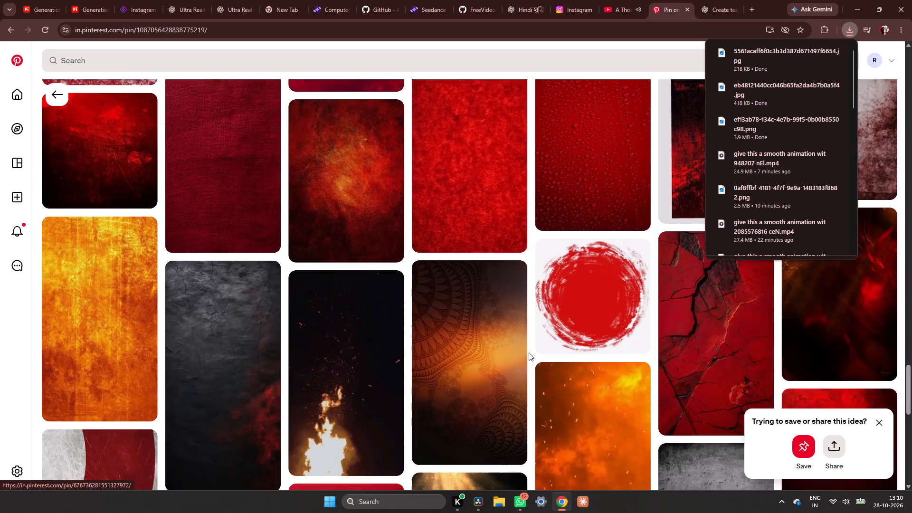
scroll(582, 364, "down", 8)
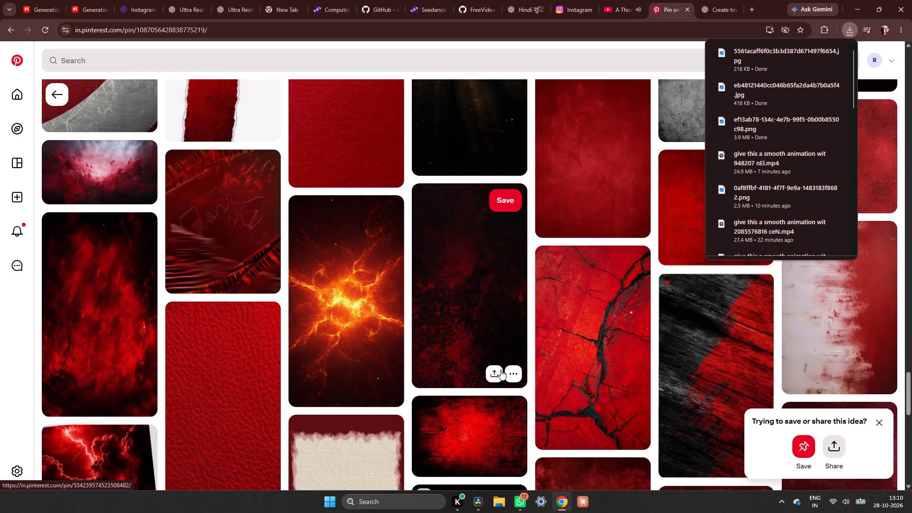
scroll(488, 360, "down", 4)
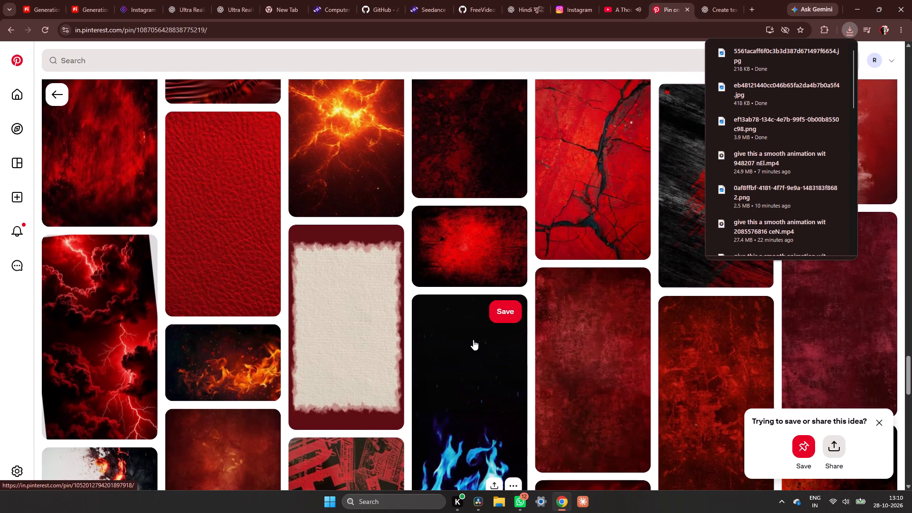
Open the pin showing a glowing orange energy burst on dark red and save its image.
left_click(349, 144)
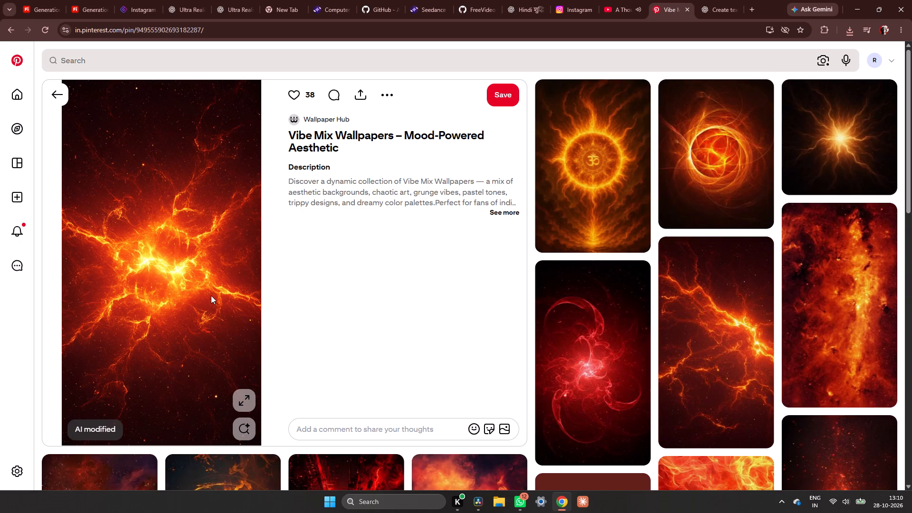
right_click(211, 295)
left_click(294, 325)
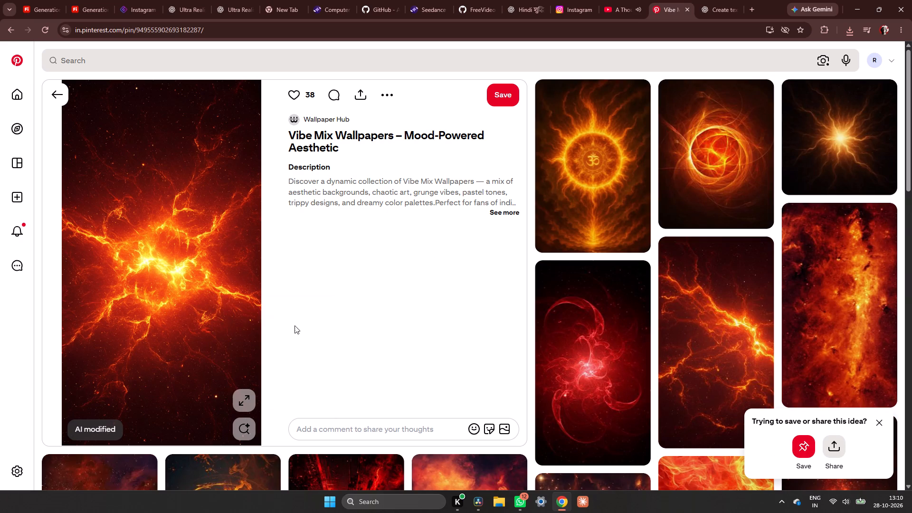
left_click(625, 285)
Open the related pin showing orange lightning veins branching diagonally across dark red and save its image in the Ram PK folder.
scroll(633, 294, "down", 4)
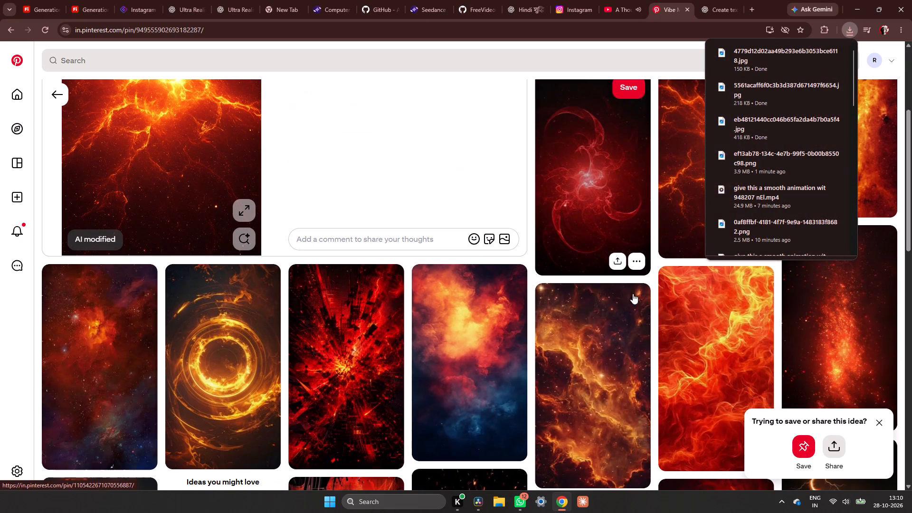
scroll(575, 300, "up", 4)
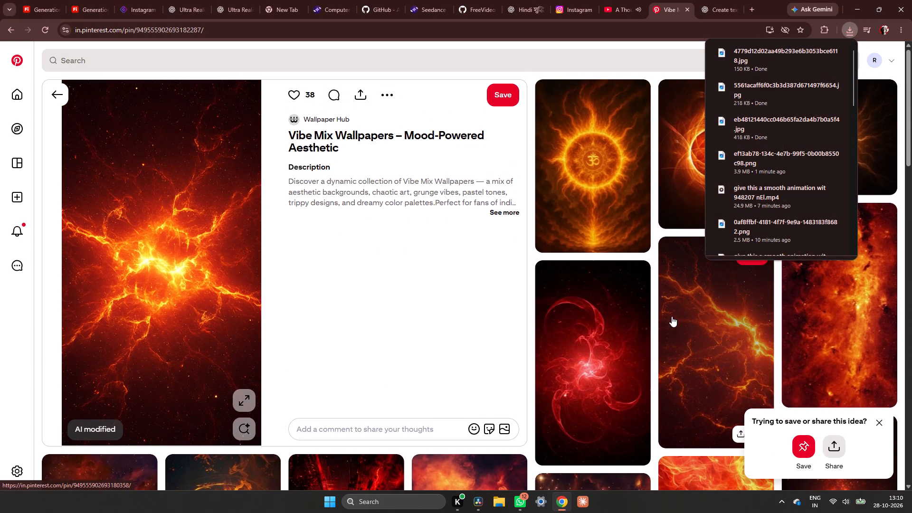
left_click(668, 322)
right_click(224, 256)
left_click(278, 281)
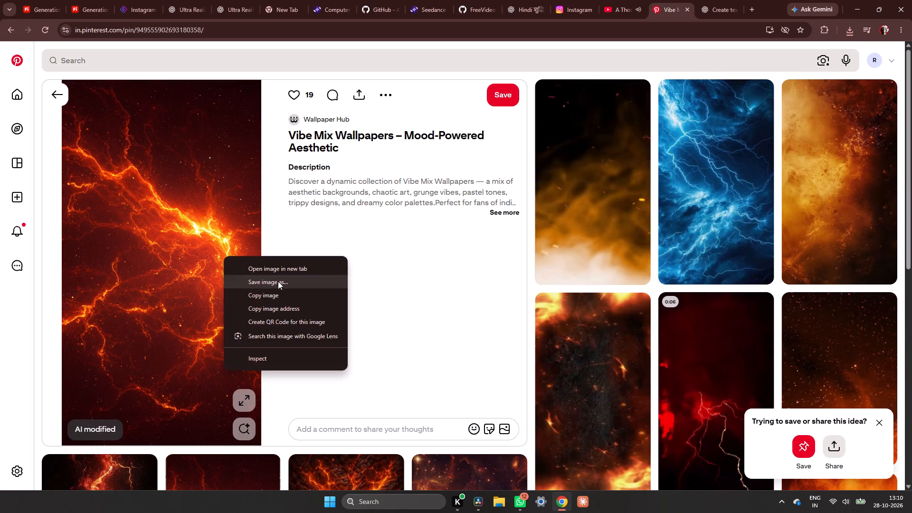
left_click(627, 281)
left_click(628, 287)
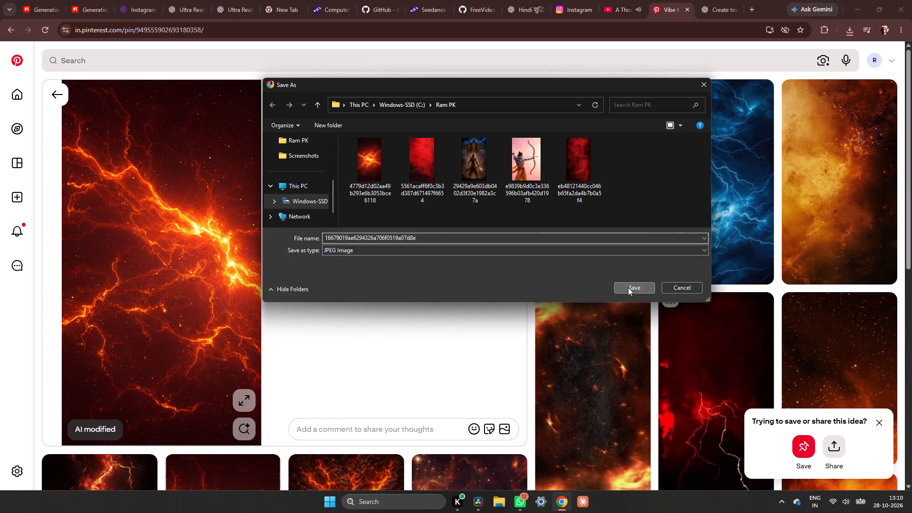
Examine the related pins under the orange lightning vein texture for more fiery or red textures.
scroll(627, 289, "up", 1)
scroll(622, 295, "down", 8)
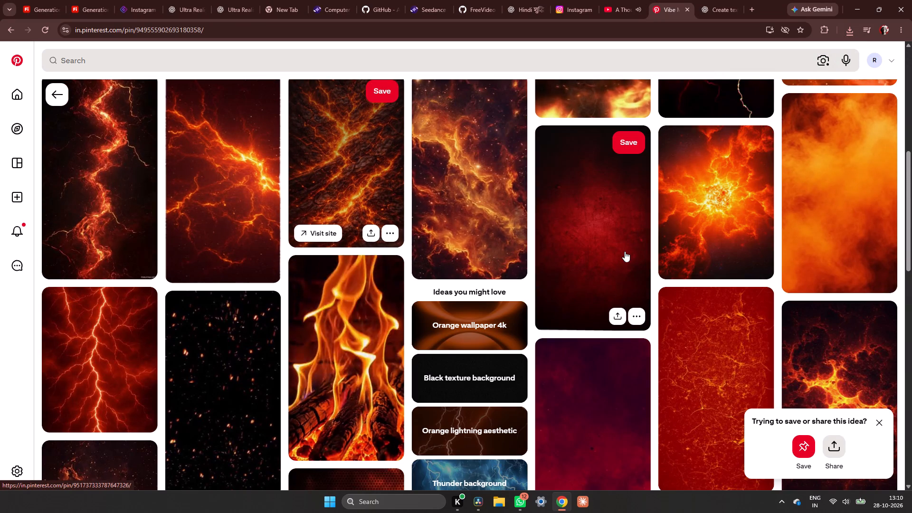
scroll(625, 251, "up", 1)
scroll(819, 257, "up", 4)
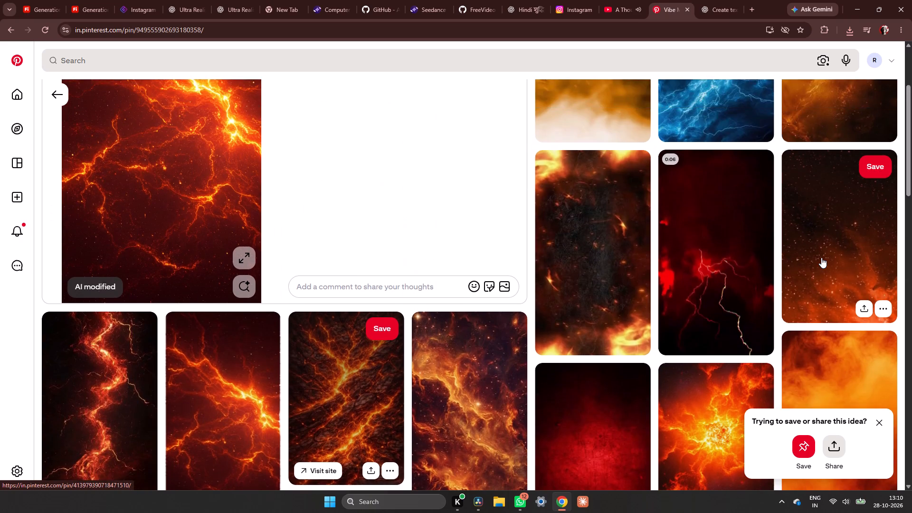
scroll(821, 258, "down", 9)
scroll(297, 237, "down", 4)
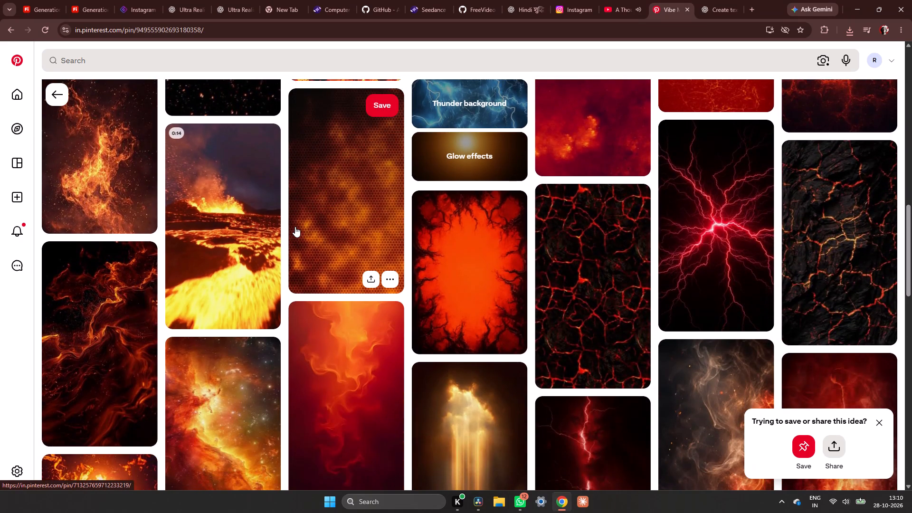
scroll(295, 227, "down", 5)
scroll(295, 227, "up", 3)
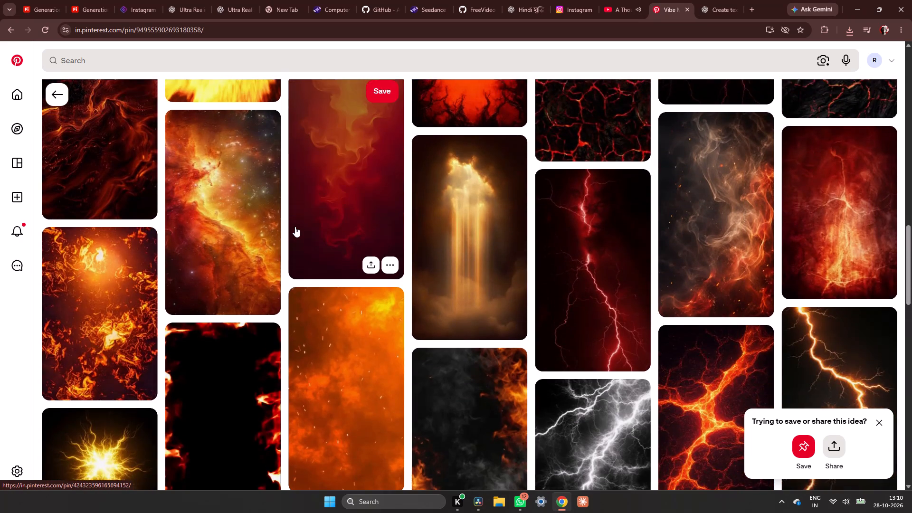
scroll(295, 227, "up", 11)
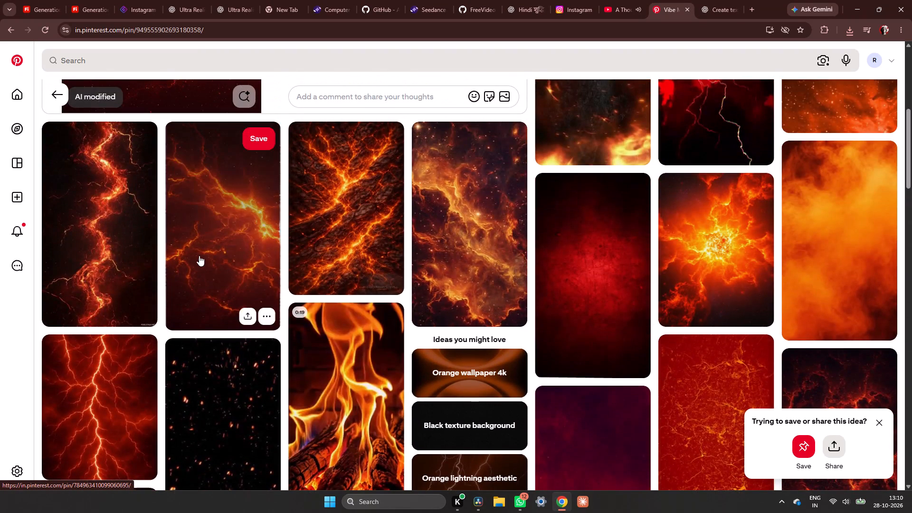
Open the related pin showing a similar orange lightning texture on dark red with zero likes and save its image.
left_click(199, 256)
right_click(199, 299)
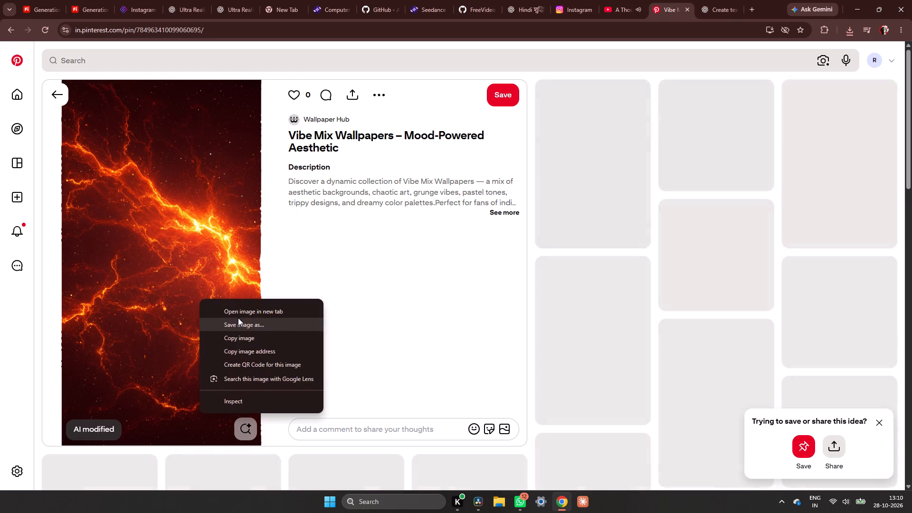
left_click(239, 318)
left_click(624, 286)
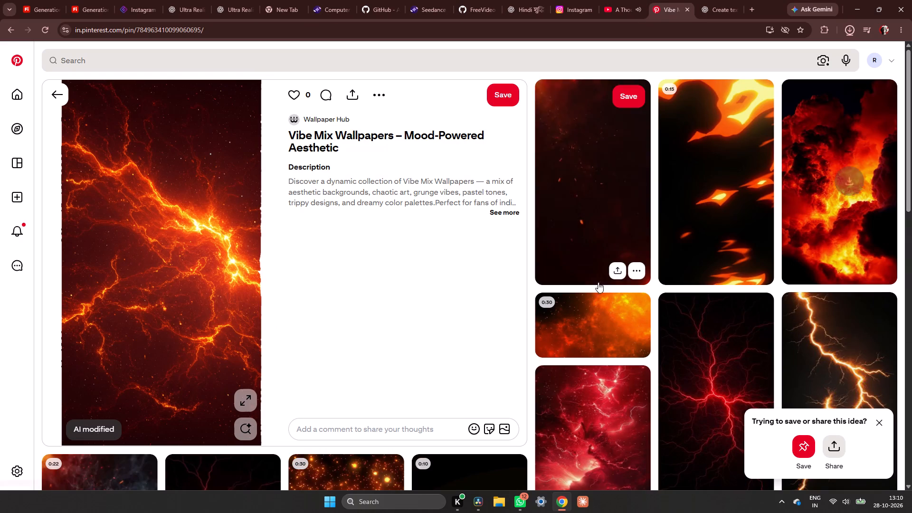
Return to the previous pin's related pins, open the vertical red-orange lightning streak on black, and save its image in Ram PK.
left_click(12, 32)
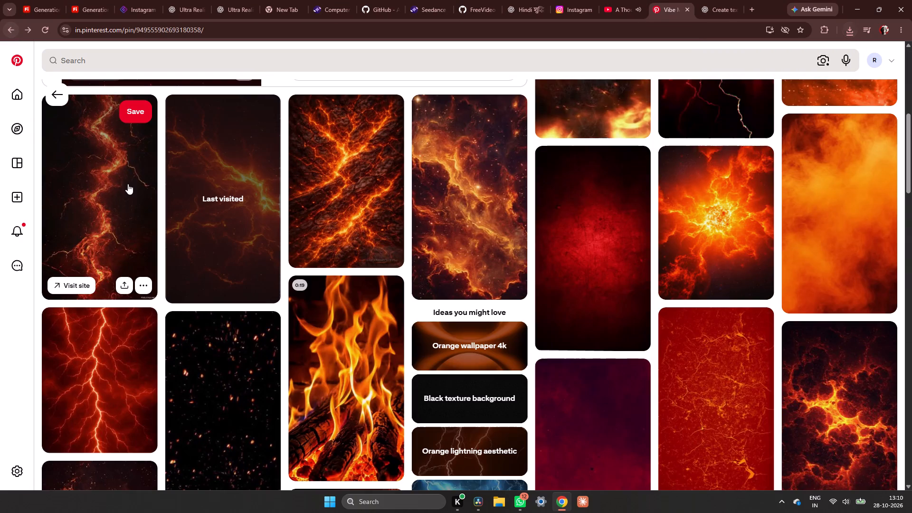
left_click(141, 223)
right_click(200, 261)
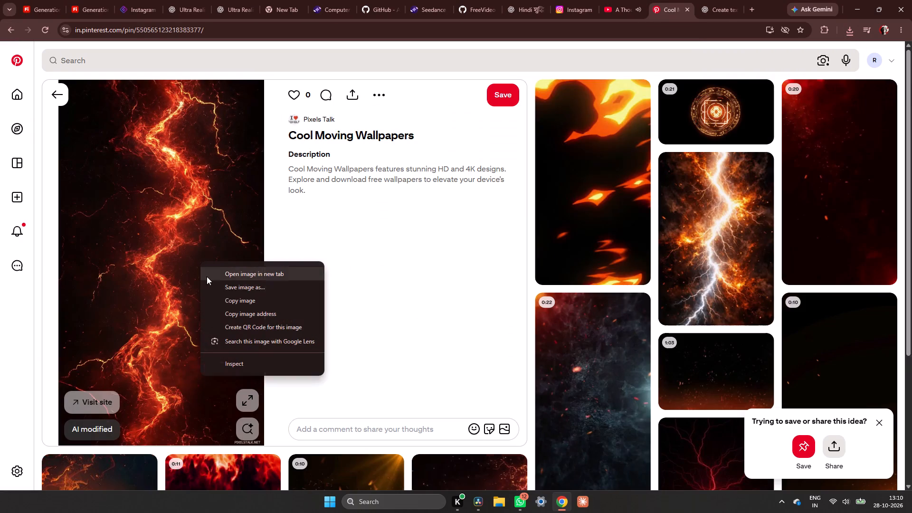
left_click(227, 288)
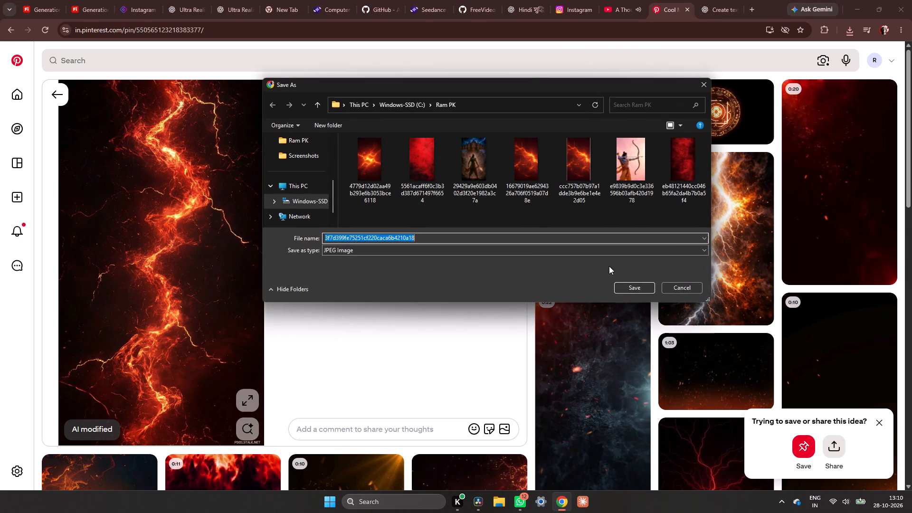
left_click(632, 282)
Examine the related pins under the vertical red-orange lightning image for more fire, ember and lightning textures.
scroll(676, 299, "up", 1)
scroll(676, 299, "down", 12)
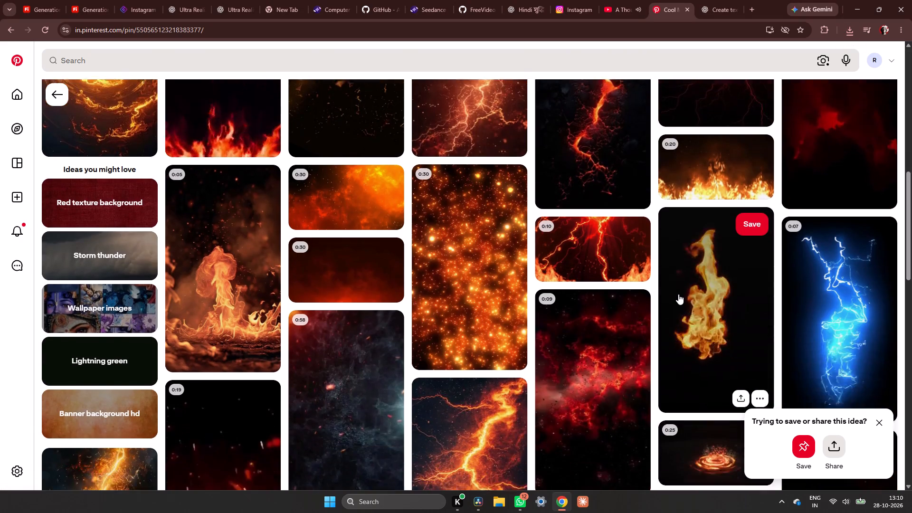
scroll(678, 294, "down", 13)
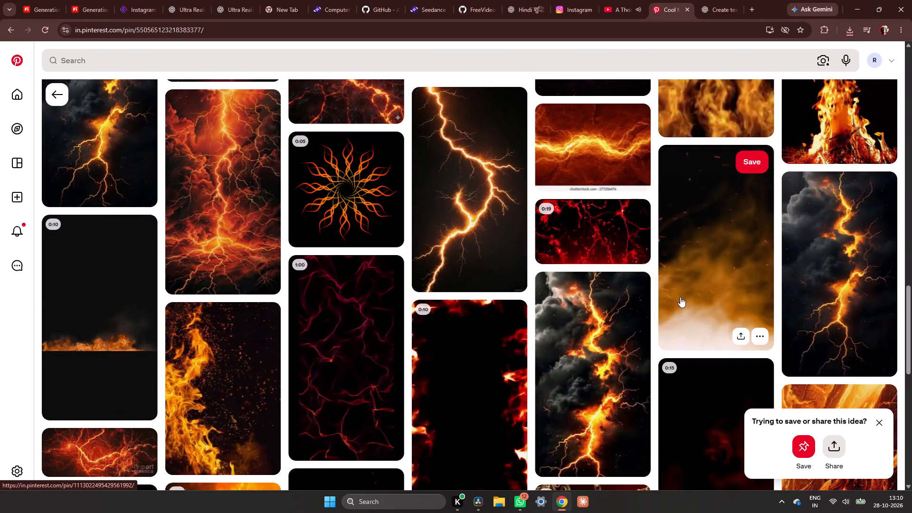
scroll(681, 297, "down", 9)
scroll(660, 300, "up", 1)
scroll(660, 300, "down", 10)
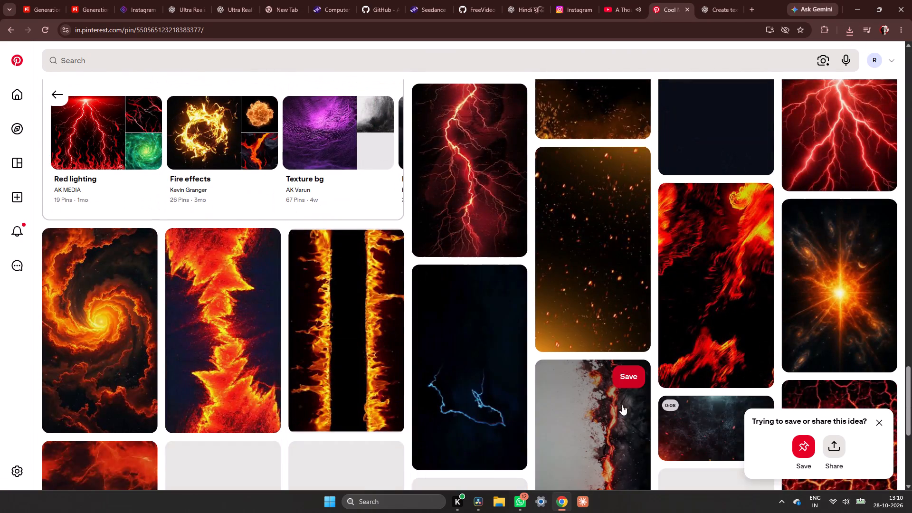
scroll(608, 407, "down", 4)
scroll(607, 405, "up", 1)
scroll(607, 405, "down", 6)
scroll(607, 405, "up", 3)
scroll(607, 405, "down", 11)
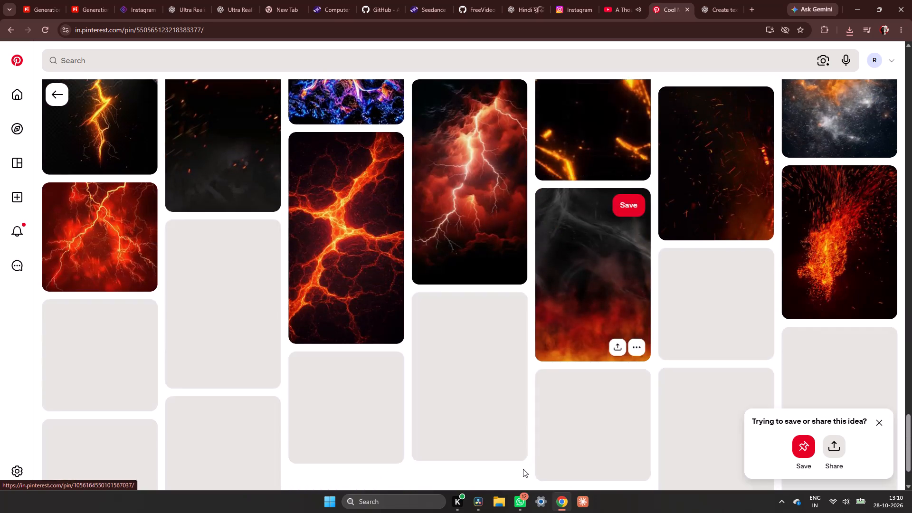
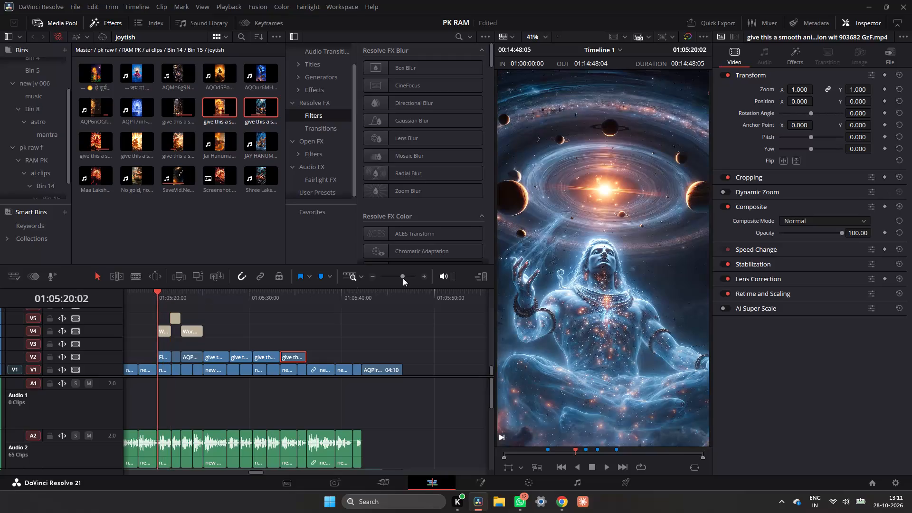
Examine the text, layout, transform and shading settings of the सोमवार title clip on track V4.
triple_click(422, 273)
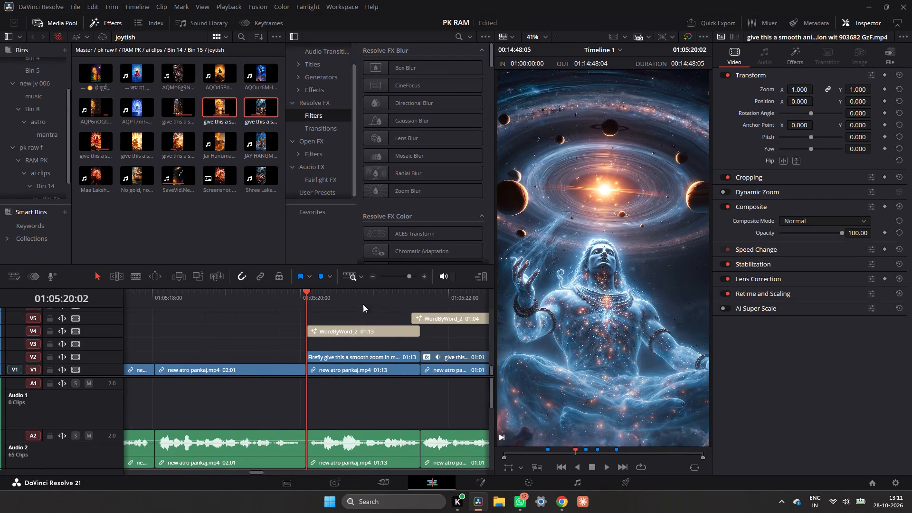
left_click_drag(319, 300, 339, 299)
left_click(365, 332)
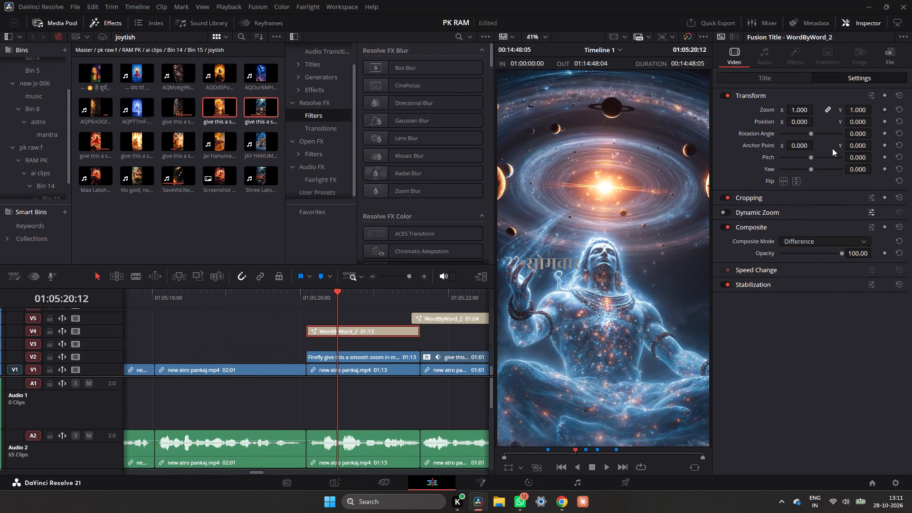
left_click(780, 77)
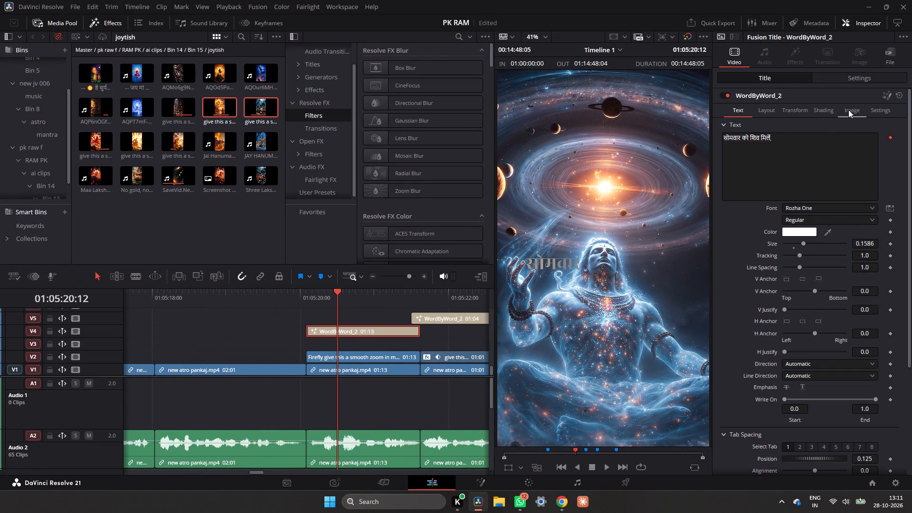
left_click(850, 73)
left_click(798, 76)
scroll(722, 393, "down", 6)
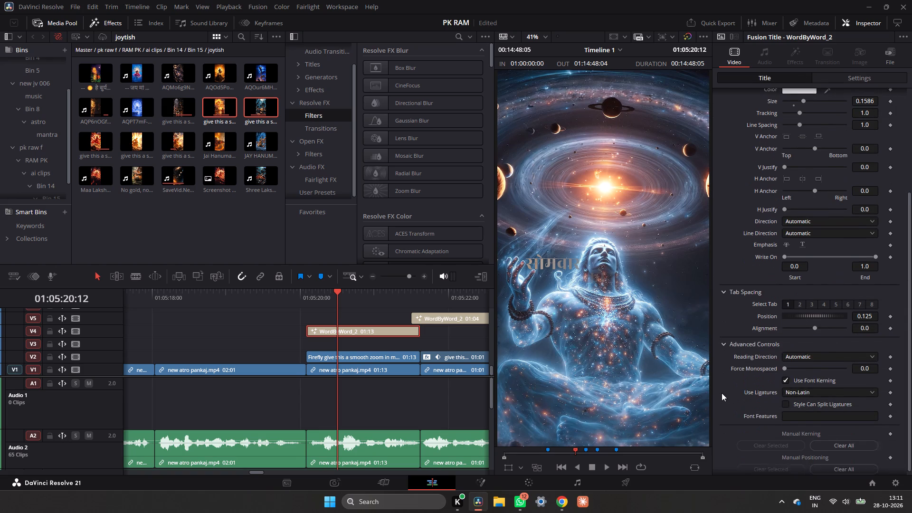
scroll(722, 393, "down", 3)
scroll(722, 252, "up", 3)
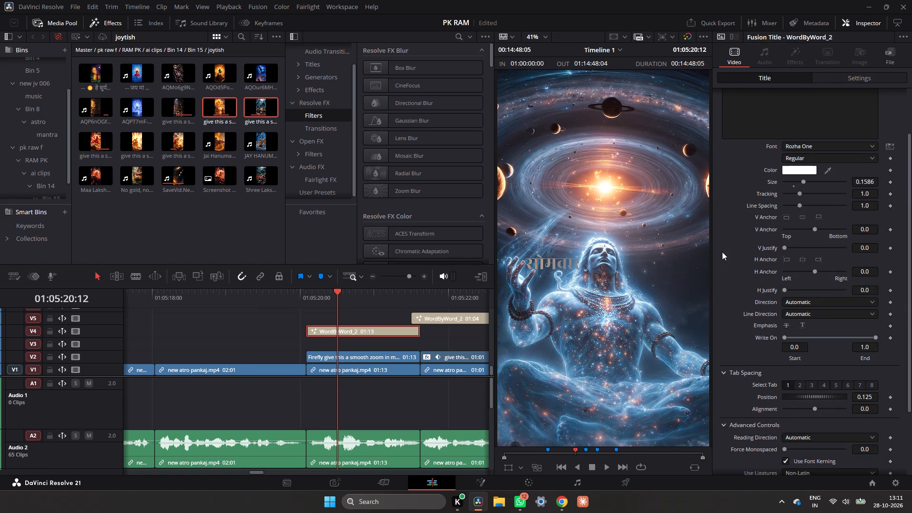
scroll(730, 236, "up", 6)
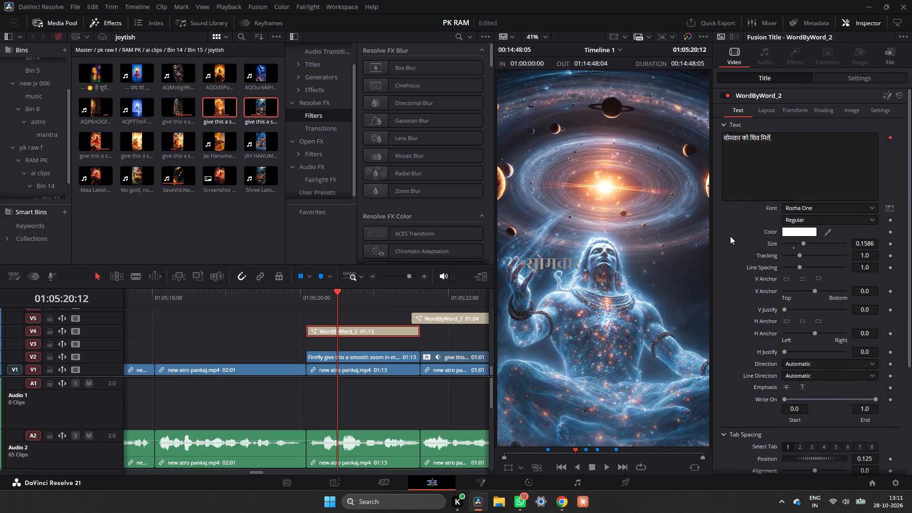
left_click(825, 108)
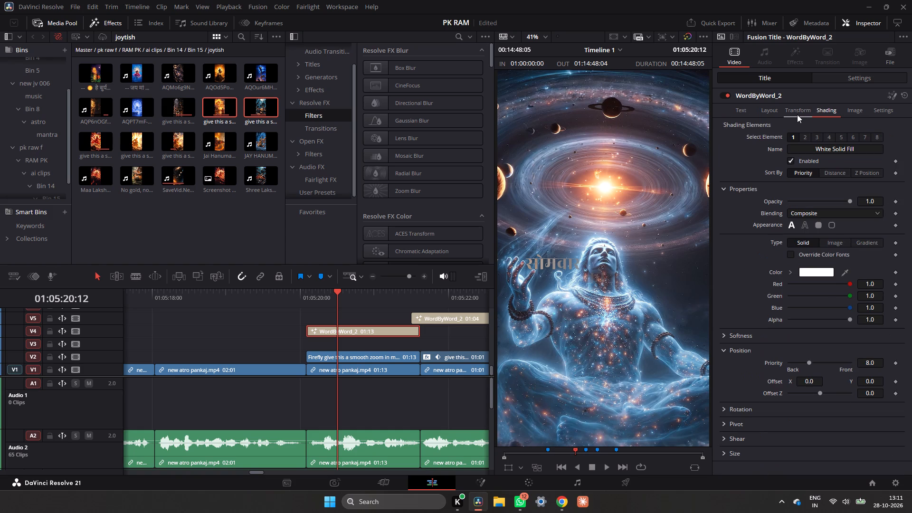
left_click(785, 114)
left_click(760, 110)
left_click(801, 105)
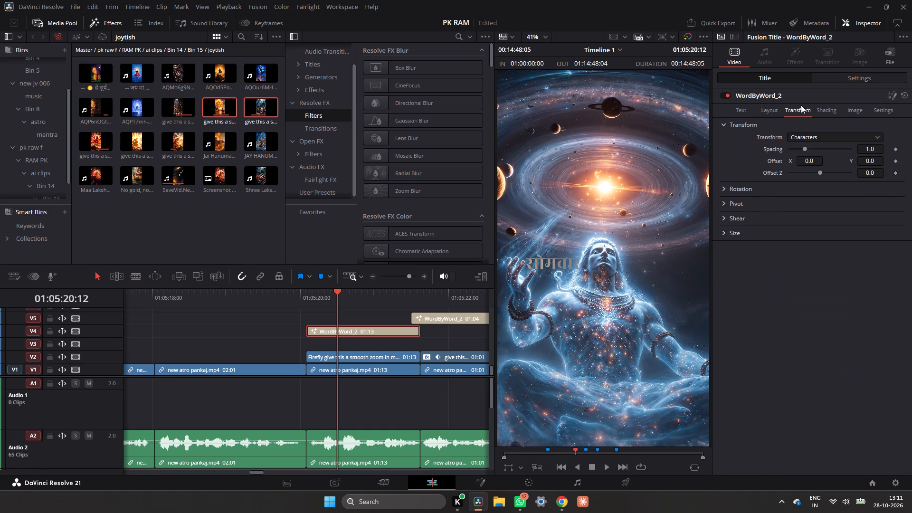
left_click(819, 110)
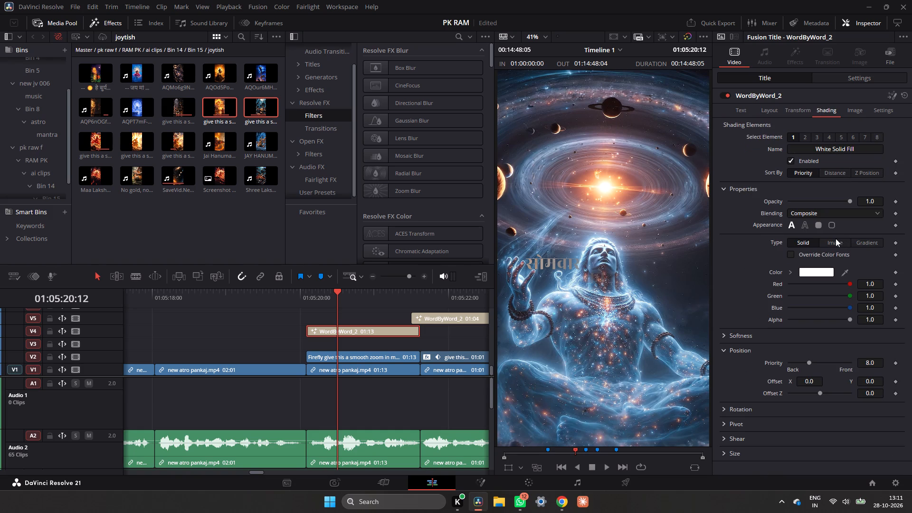
Give the सोमवार title's first shading element an image fill with Clip as the image source, leaving Override Color Fonts off.
left_click(830, 246)
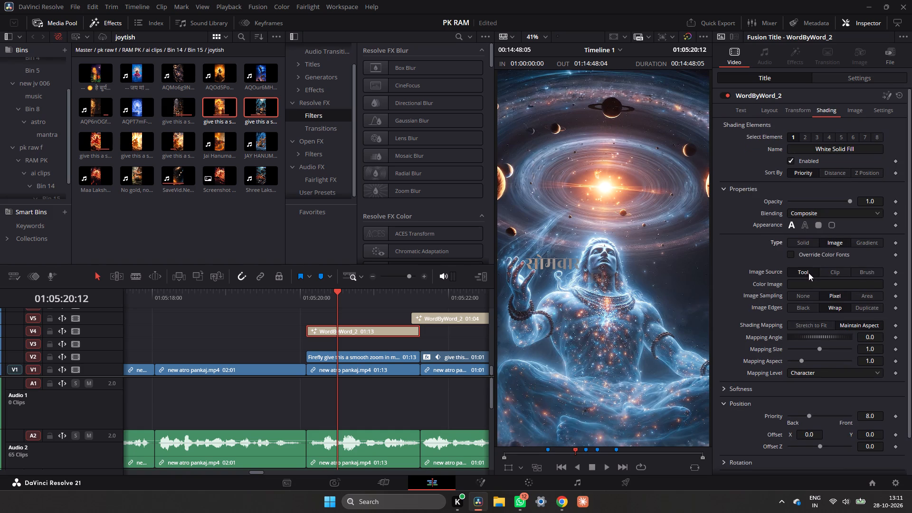
left_click(830, 246)
left_click(799, 256)
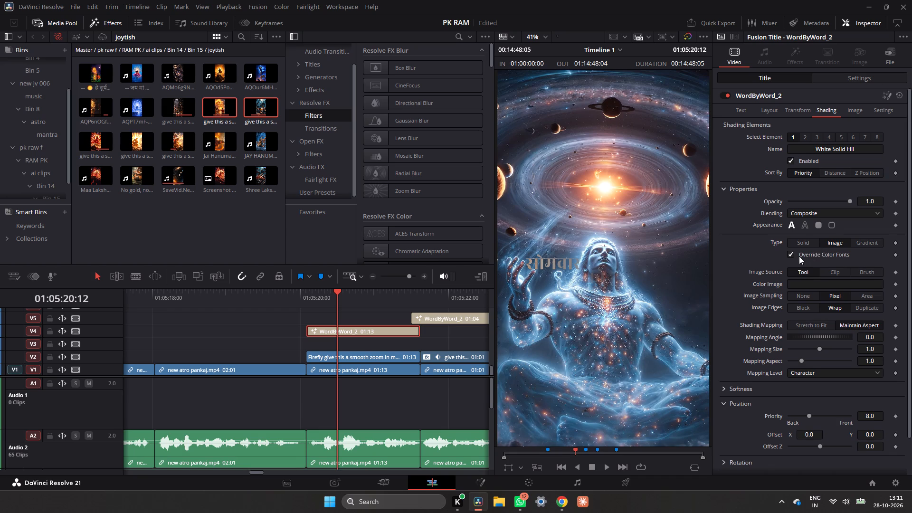
left_click(799, 256)
left_click(826, 273)
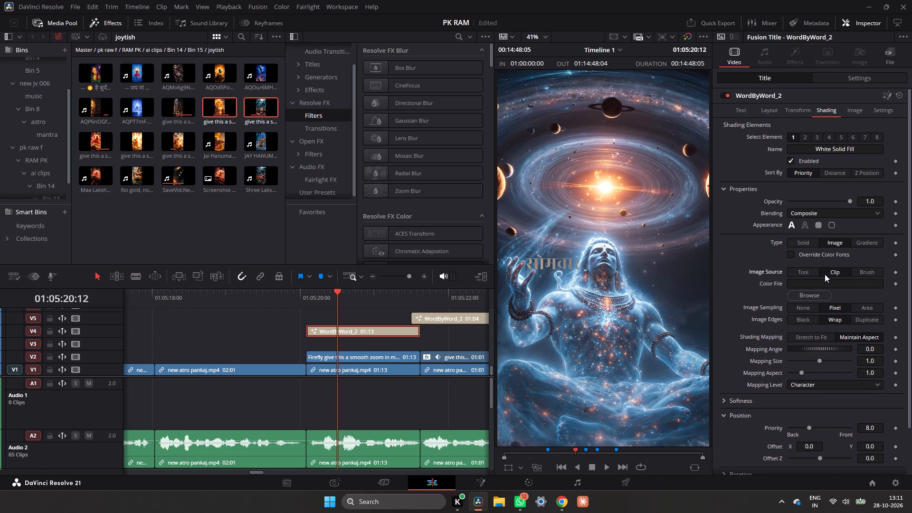
left_click(809, 273)
left_click(825, 274)
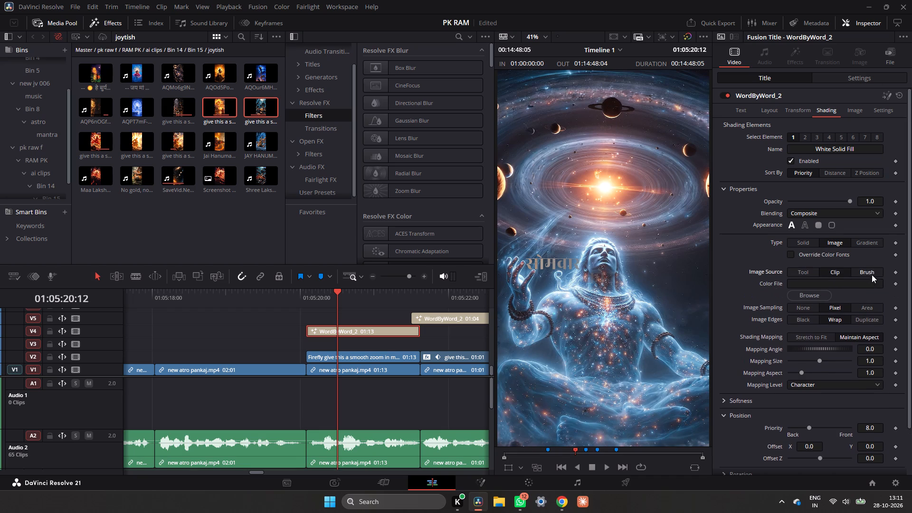
left_click(872, 274)
left_click(845, 273)
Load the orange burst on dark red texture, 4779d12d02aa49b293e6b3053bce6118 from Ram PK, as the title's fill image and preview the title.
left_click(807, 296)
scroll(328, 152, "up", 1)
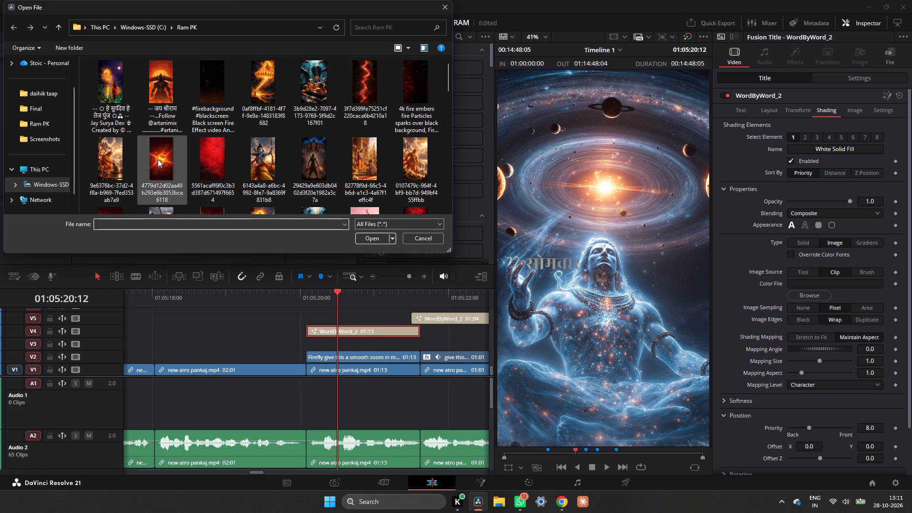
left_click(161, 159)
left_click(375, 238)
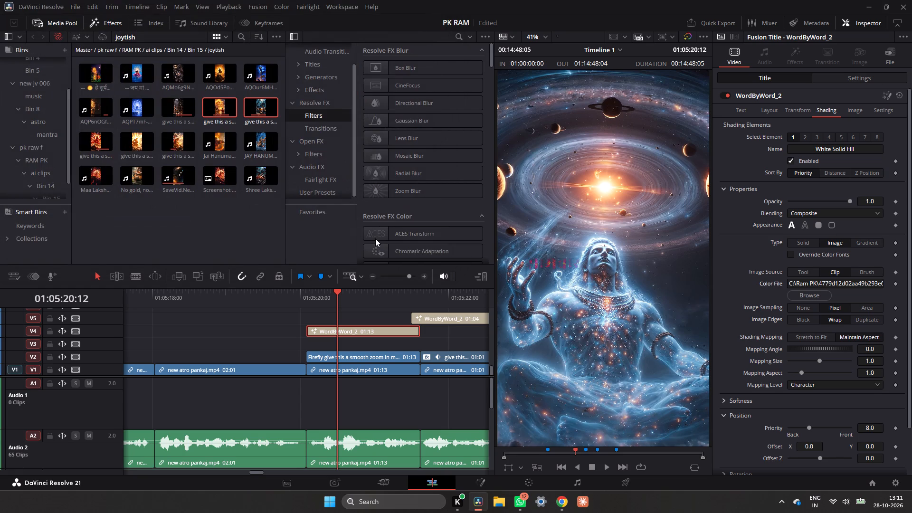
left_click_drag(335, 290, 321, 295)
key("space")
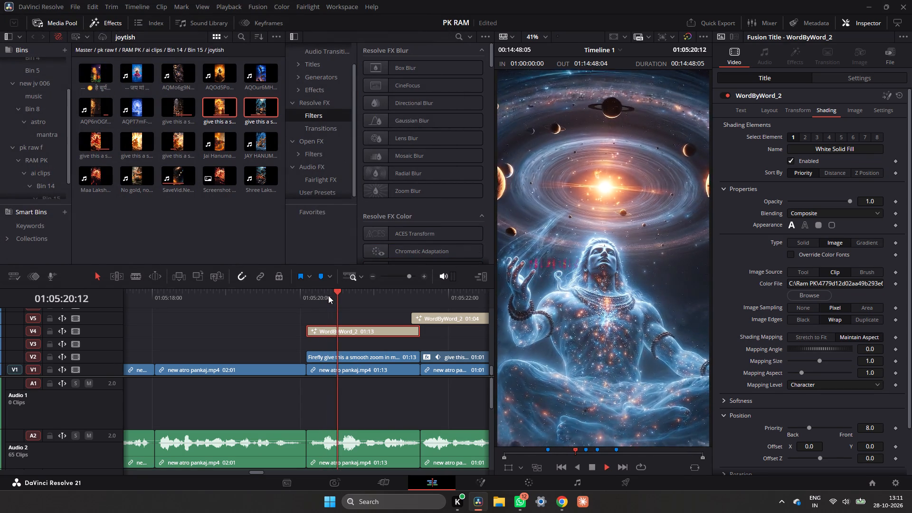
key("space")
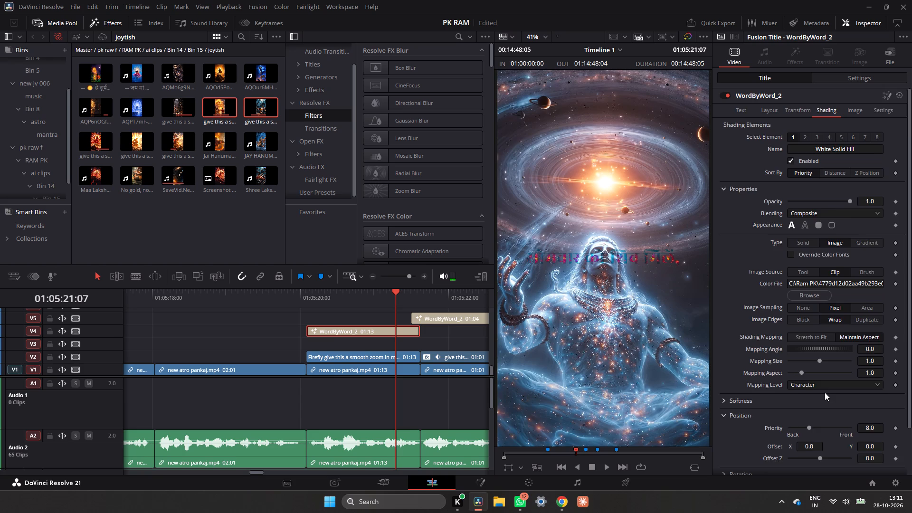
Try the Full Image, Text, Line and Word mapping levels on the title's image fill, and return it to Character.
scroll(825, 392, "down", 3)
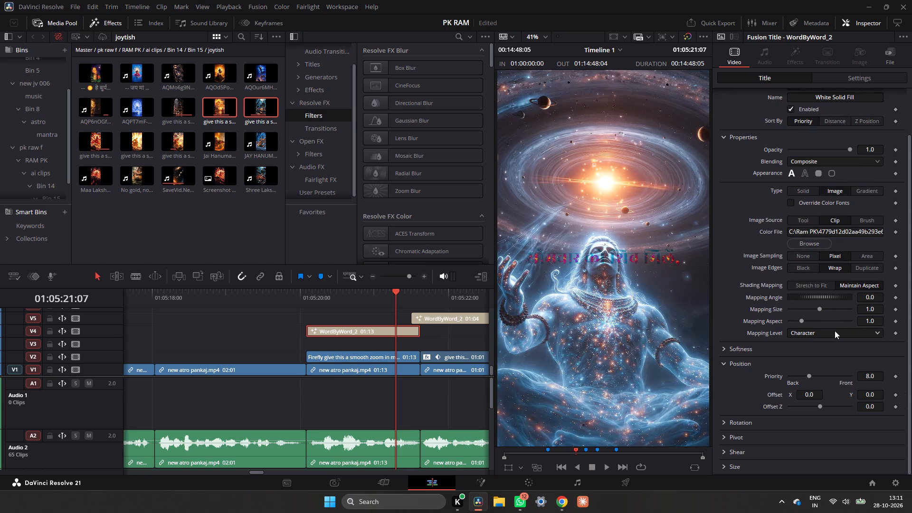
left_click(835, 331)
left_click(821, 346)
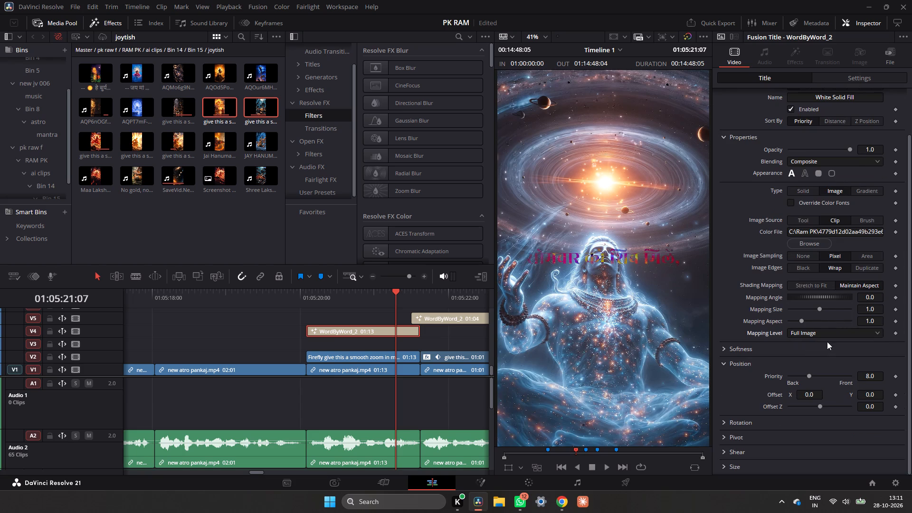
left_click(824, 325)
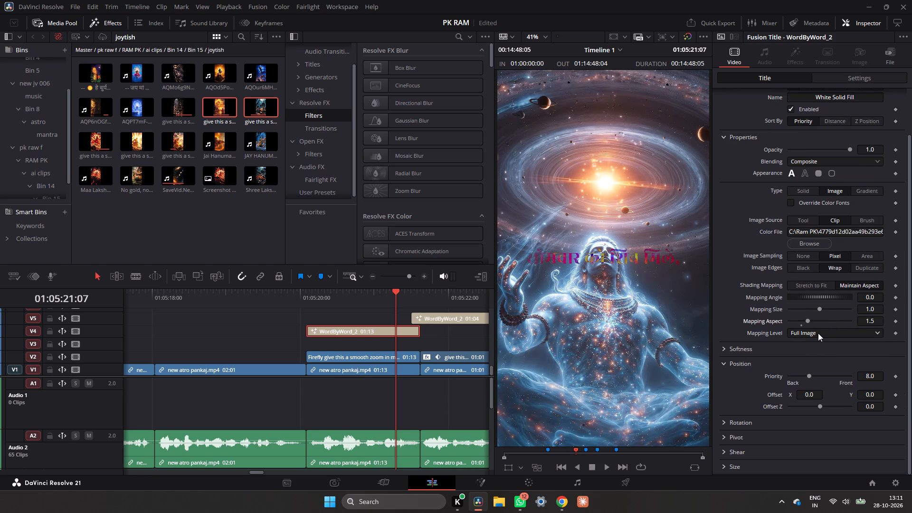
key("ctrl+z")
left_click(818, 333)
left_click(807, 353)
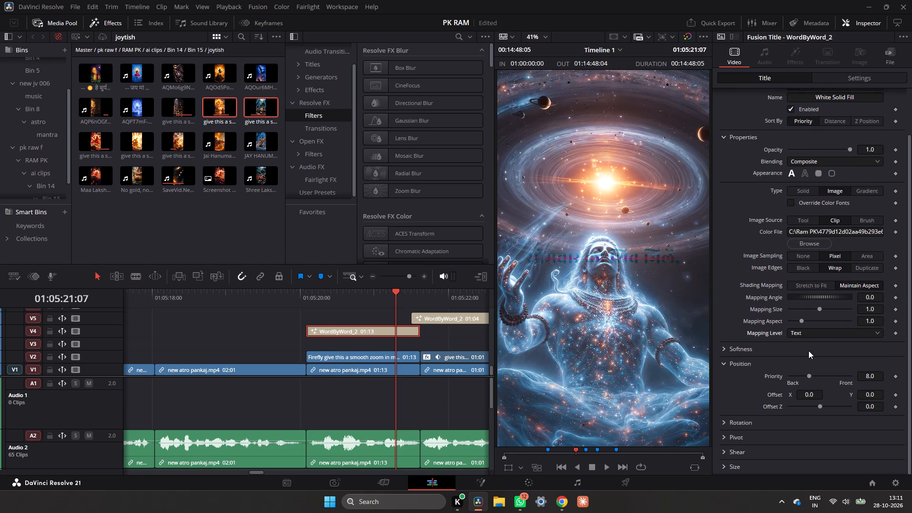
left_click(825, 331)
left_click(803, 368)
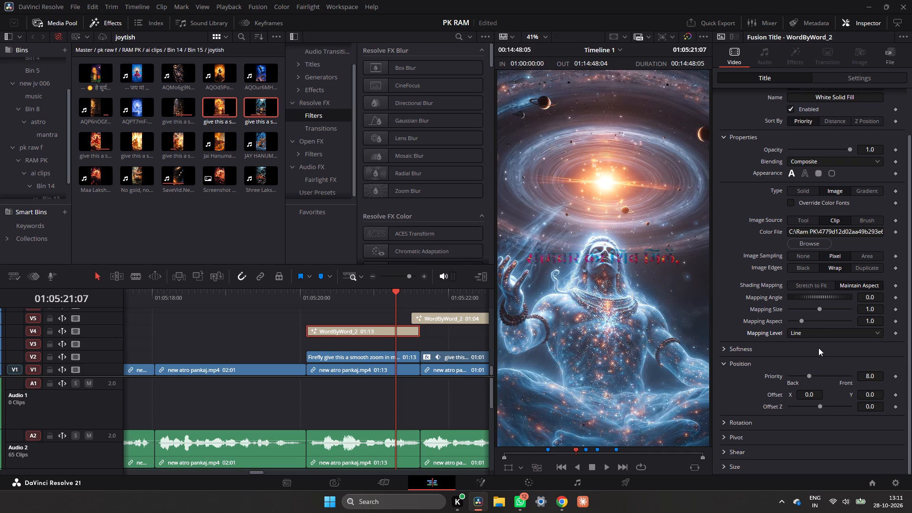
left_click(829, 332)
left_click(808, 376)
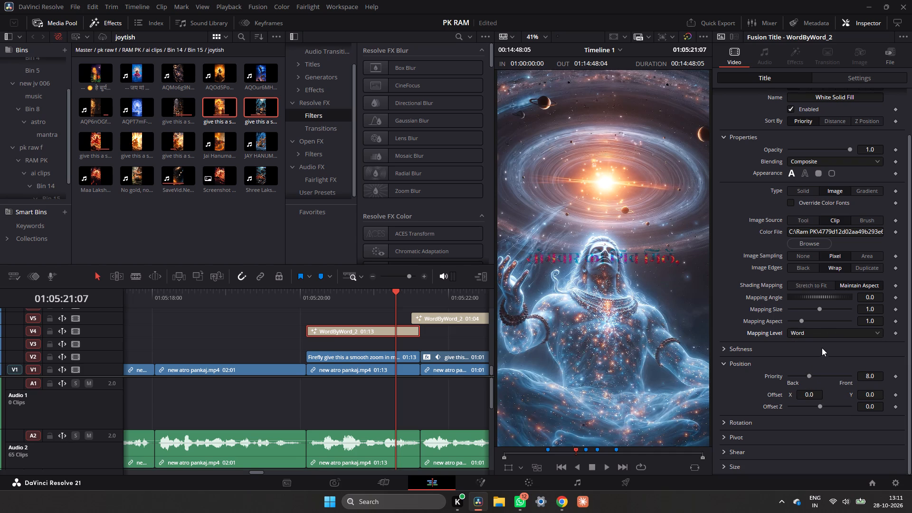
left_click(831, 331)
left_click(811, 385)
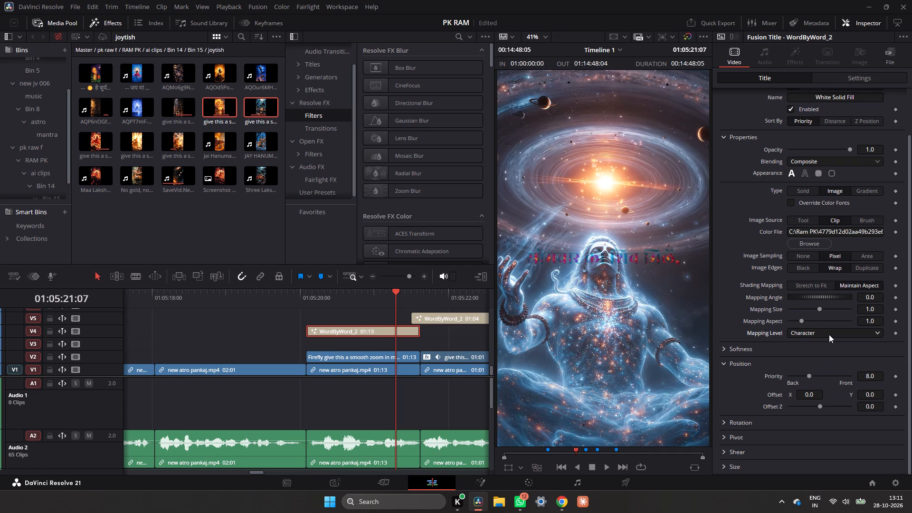
Replace the title's fill image with the vertical red lightning texture 3f7d399fe75251cf220caca6b4210a18 from Ram PK and preview the title around 01:05:20:23.
left_click(814, 247)
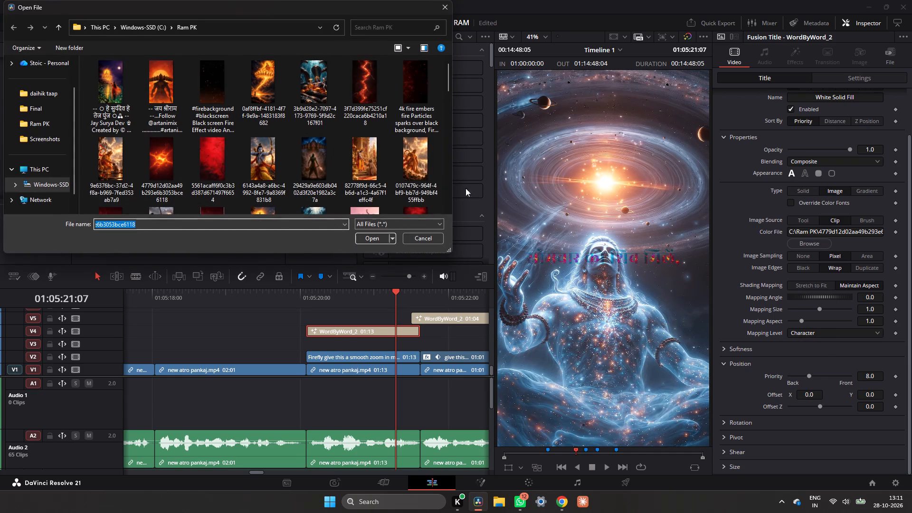
left_click(379, 73)
left_click(369, 242)
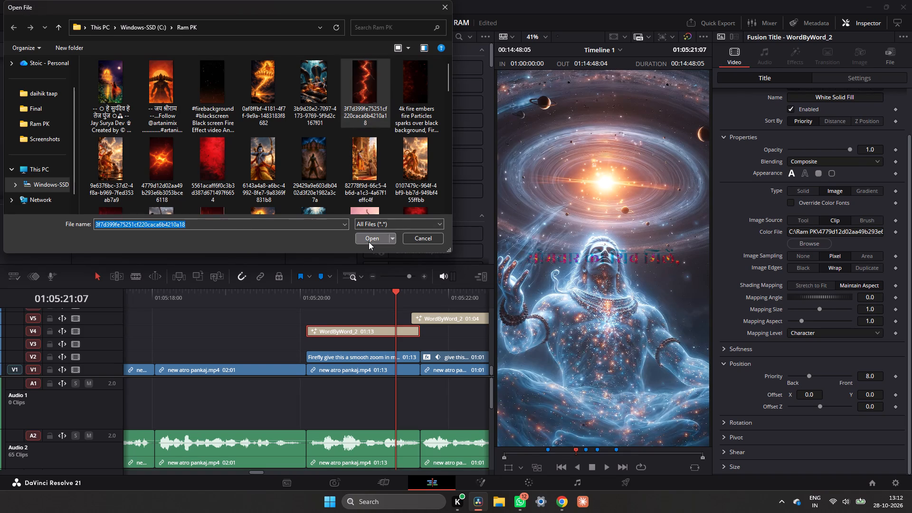
left_click_drag(376, 291, 321, 291)
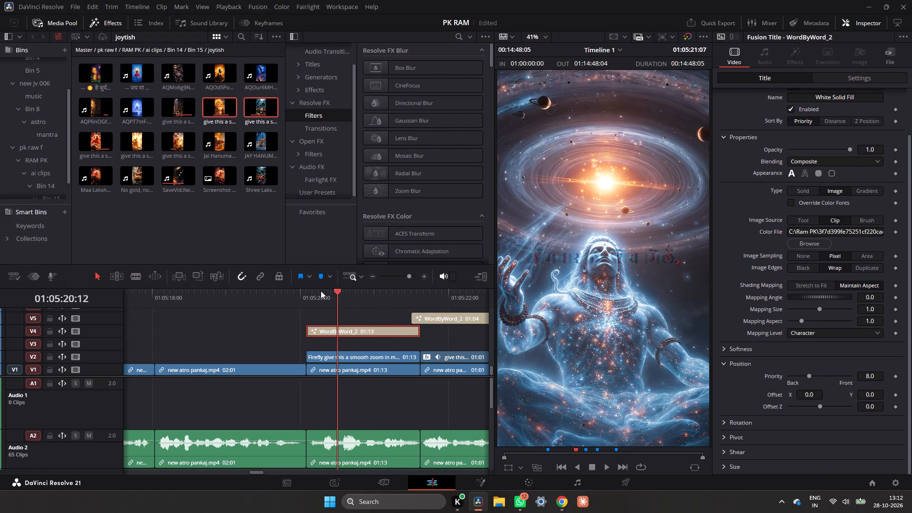
left_click_drag(321, 291, 371, 296)
Set the title fill's mapping level to Text and its mapping aspect to 1.5.
left_click(860, 332)
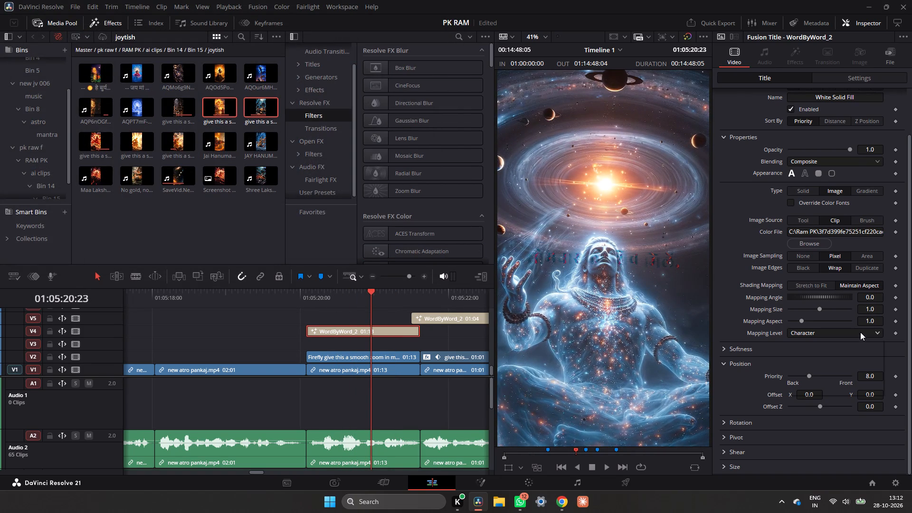
left_click(825, 351)
left_click(835, 326)
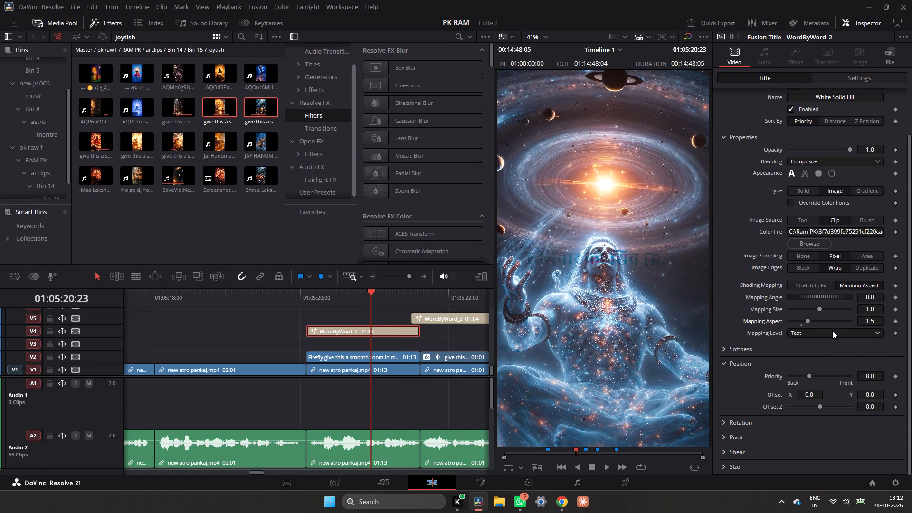
left_click_drag(811, 321, 836, 321)
left_click_drag(836, 321, 806, 332)
key("ctrl+z")
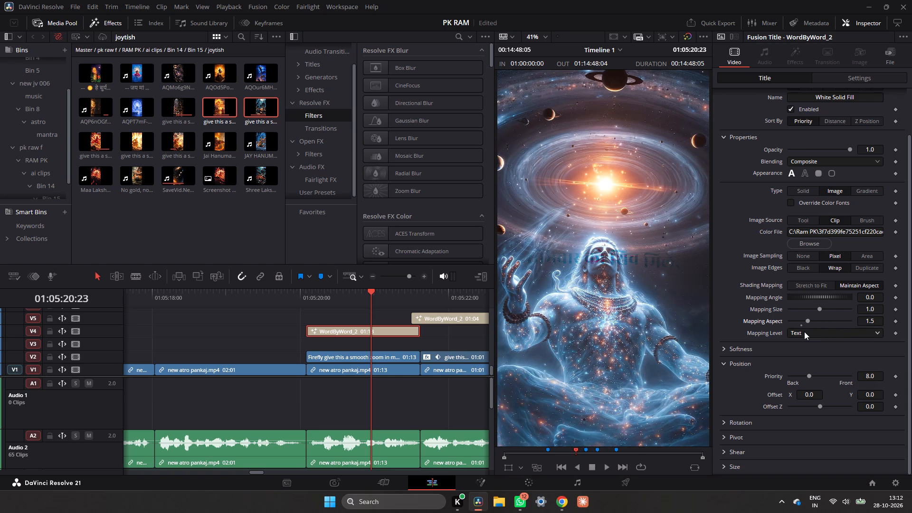
left_click(811, 334)
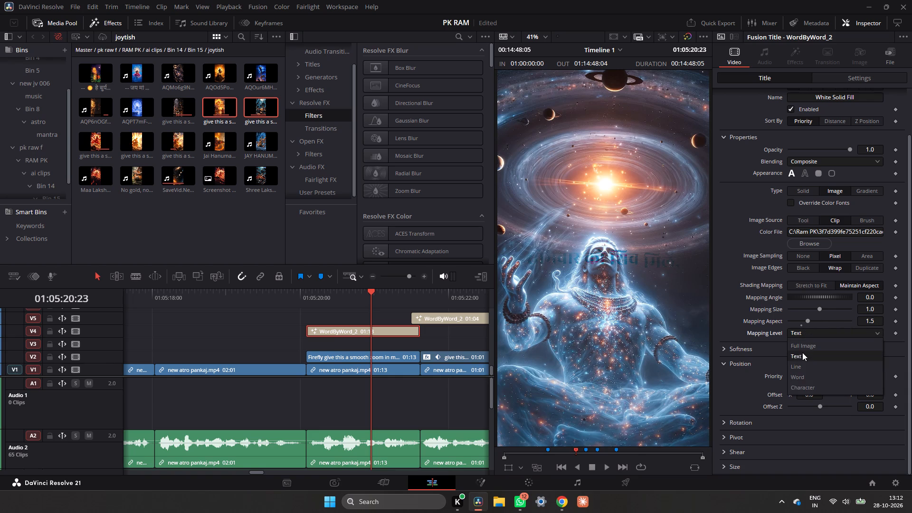
left_click(803, 355)
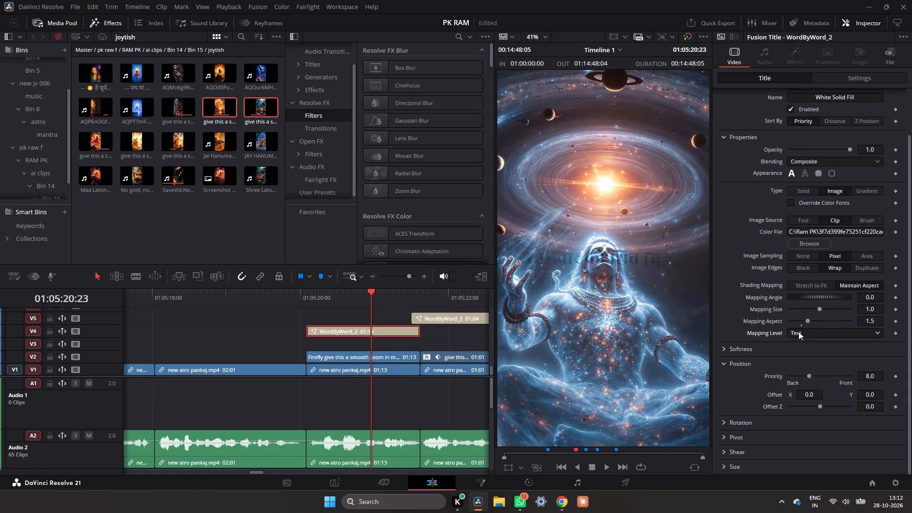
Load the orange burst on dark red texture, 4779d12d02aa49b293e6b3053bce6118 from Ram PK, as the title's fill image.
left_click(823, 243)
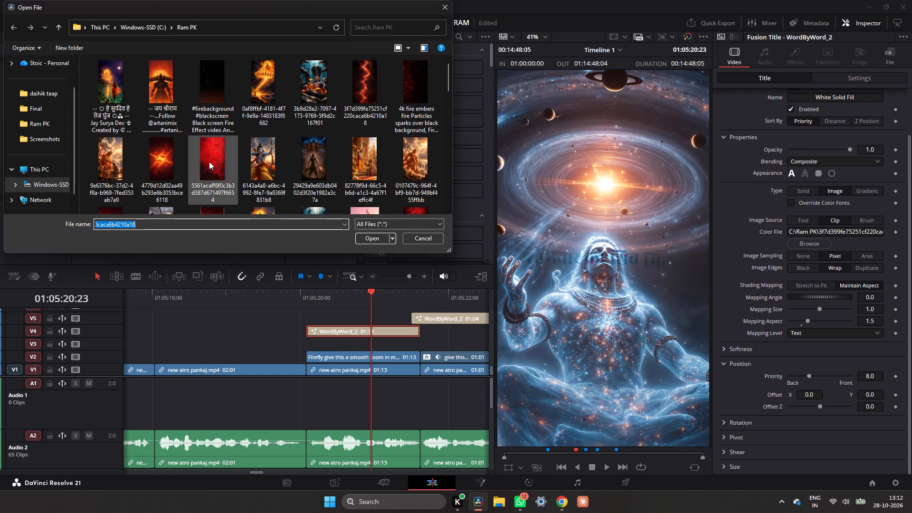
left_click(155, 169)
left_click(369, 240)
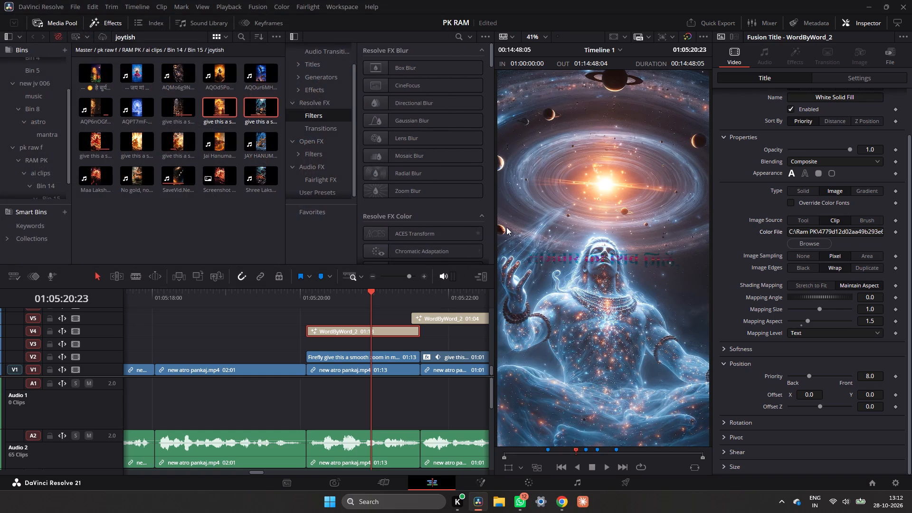
Replace the title's fill image with the rusty orange texture ef13ab78-134c-4e7b-99f5-0b00b8550c98 from Ram PK.
left_click(807, 244)
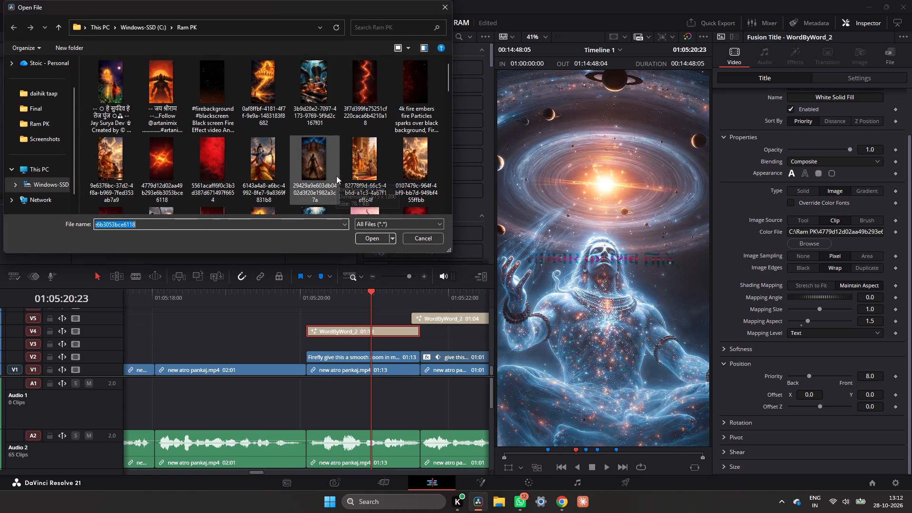
scroll(337, 173, "down", 3)
left_click(107, 95)
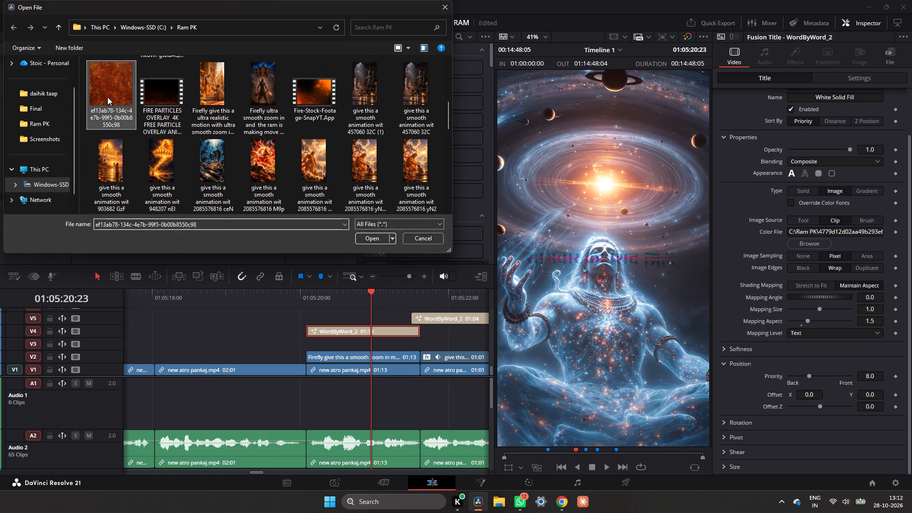
left_click(363, 237)
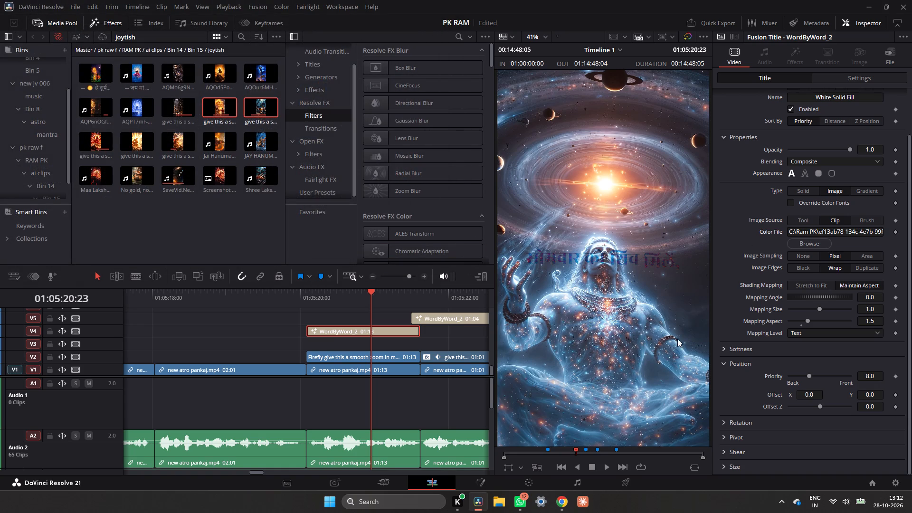
Set the title fill's mapping level to Word and preview the title between about 01:05:20:16 and 01:05:21:02.
left_click(789, 331)
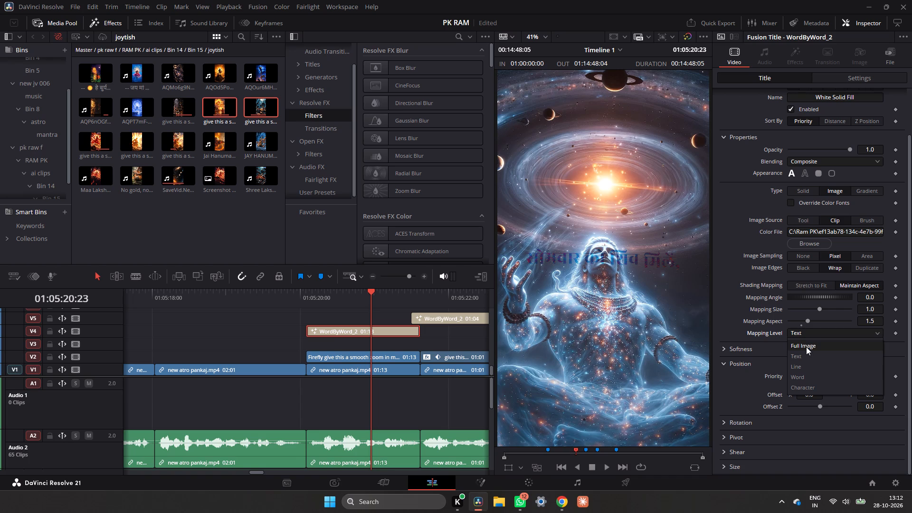
left_click(817, 377)
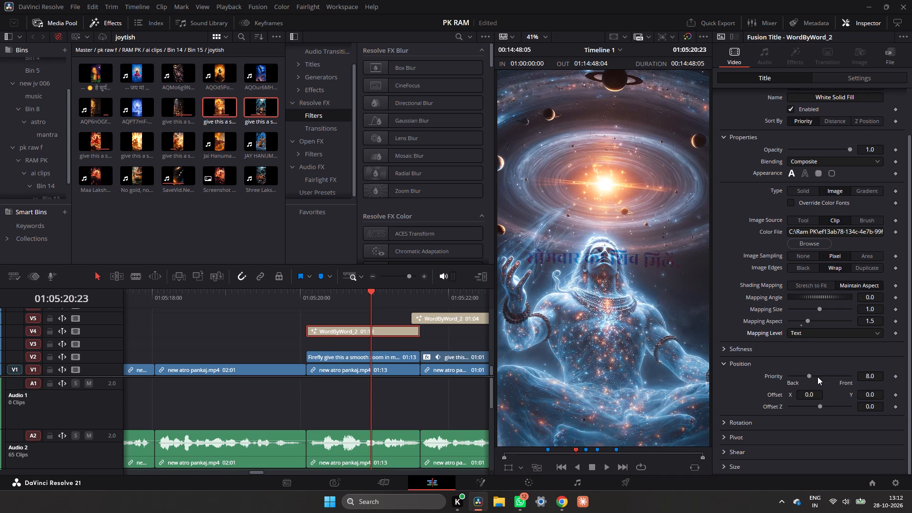
left_click_drag(355, 297, 365, 296)
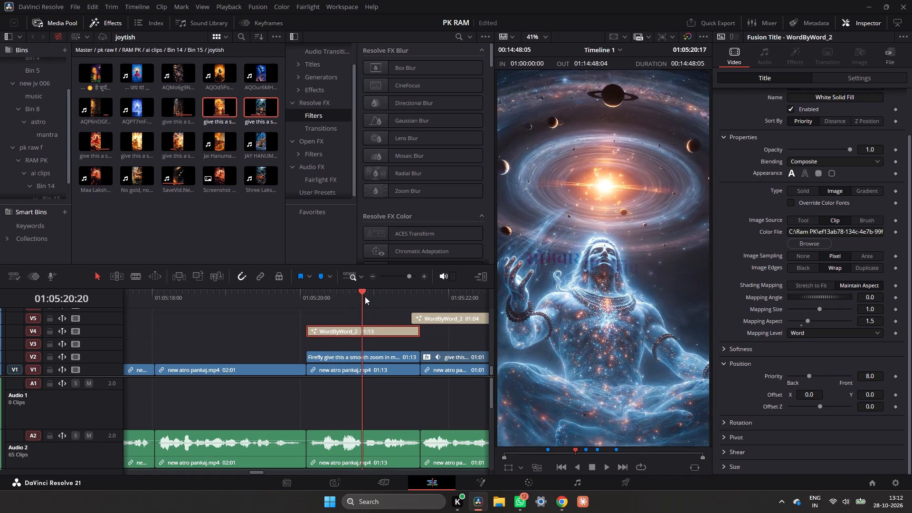
left_click_drag(365, 296, 380, 295)
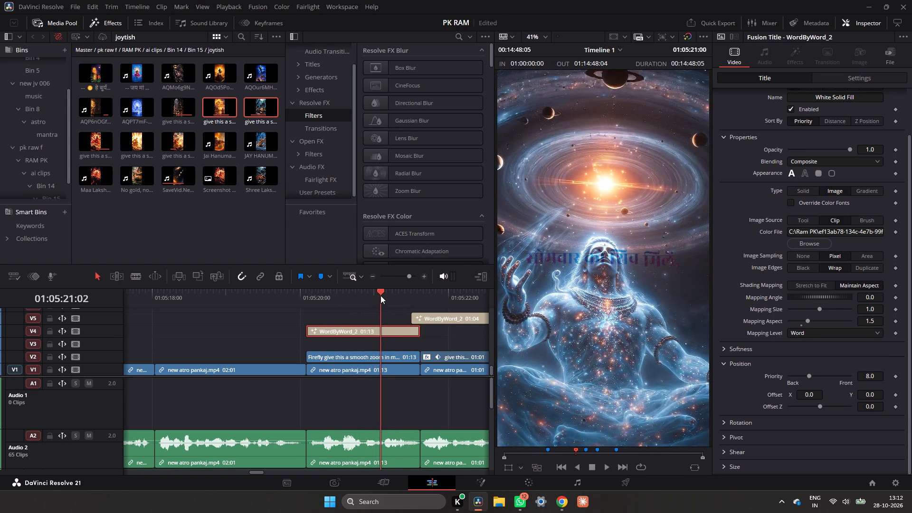
left_click_drag(380, 295, 365, 301)
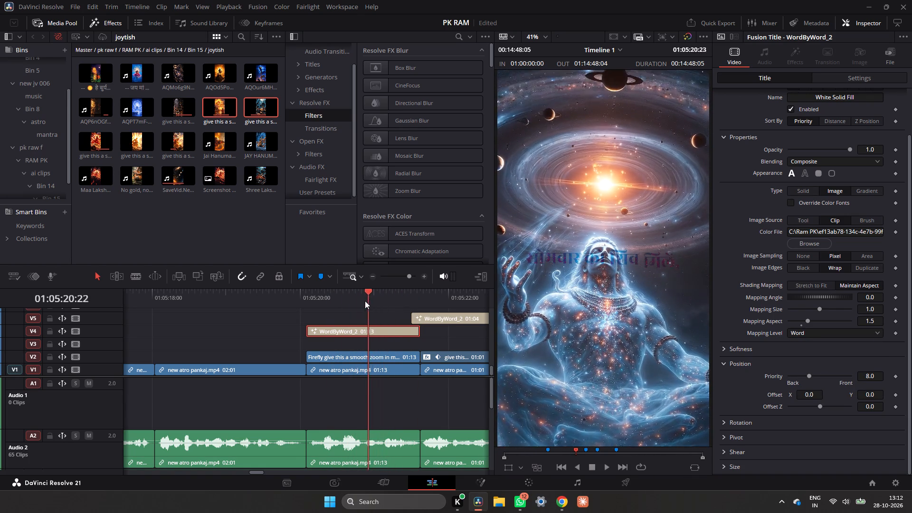
left_click_drag(365, 301, 349, 303)
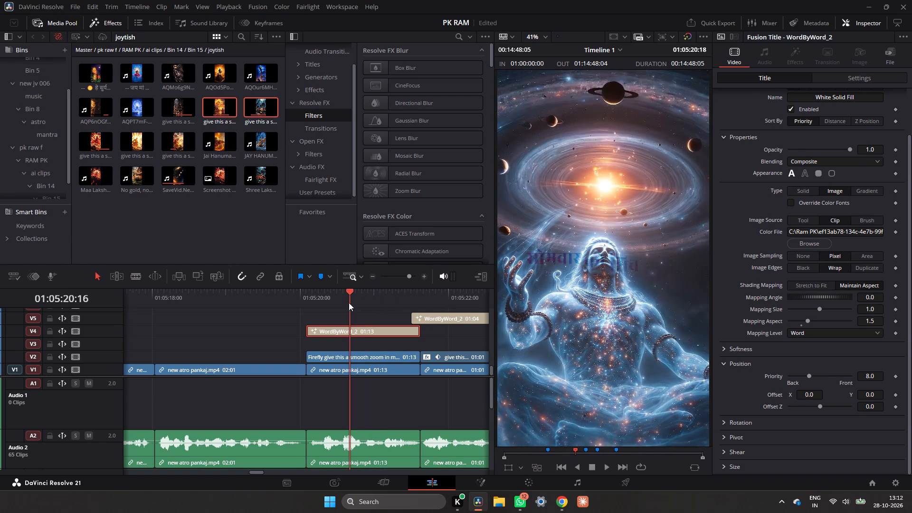
left_click_drag(349, 303, 362, 301)
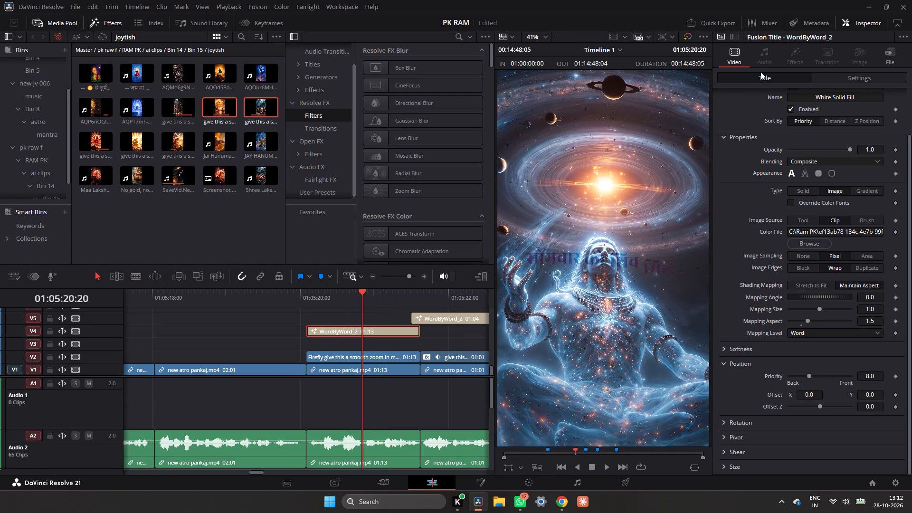
Set the composite mode of the WordByWord_2 title clip on V4 to Normal.
left_click(760, 77)
scroll(763, 255, "up", 5)
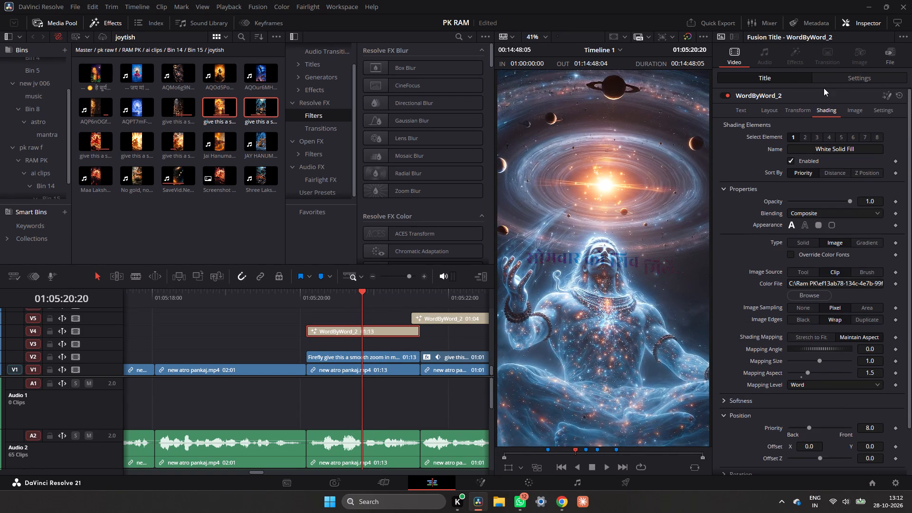
left_click(842, 77)
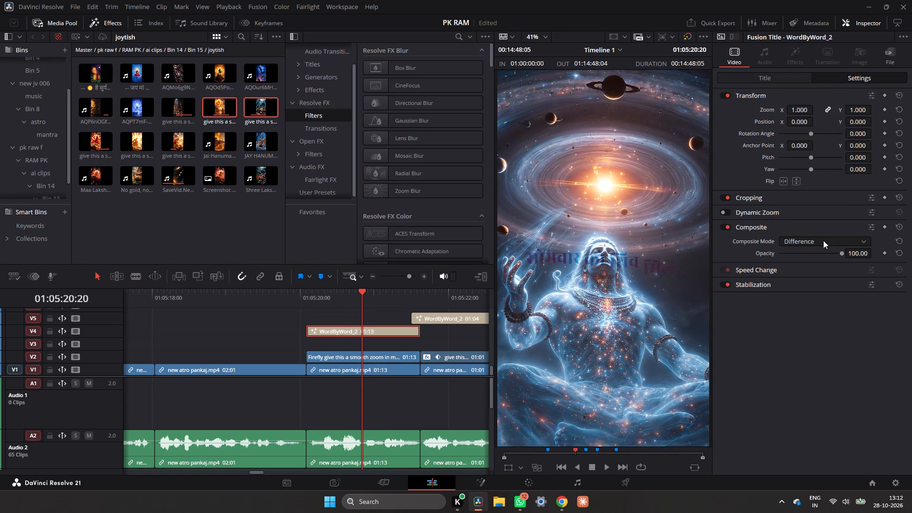
left_click(823, 240)
scroll(798, 274, "up", 3)
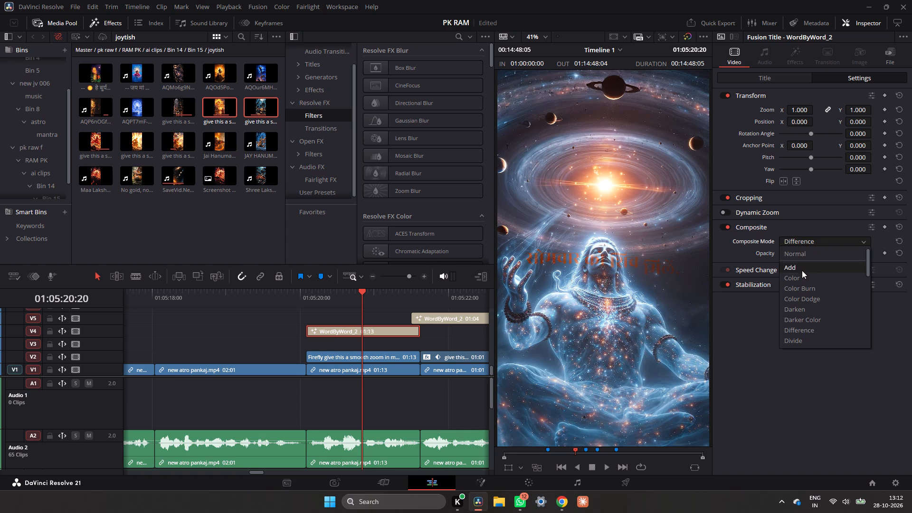
left_click(807, 254)
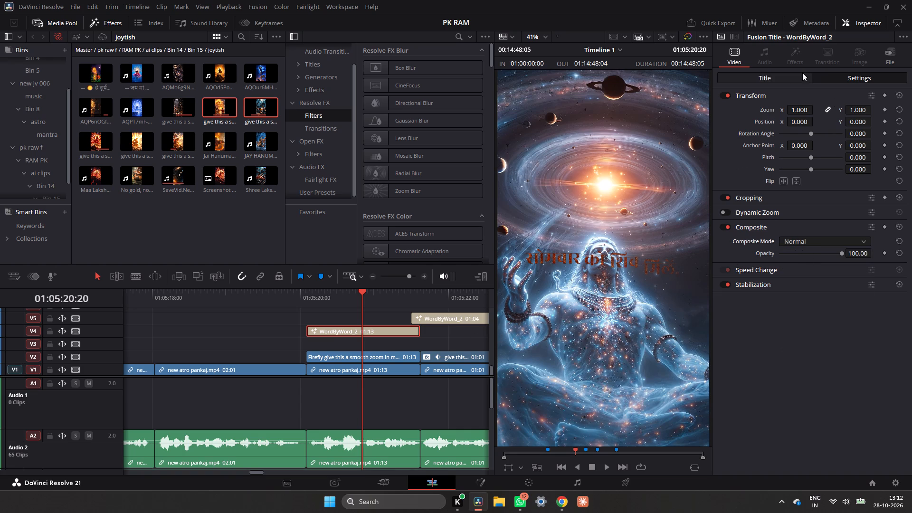
left_click(780, 80)
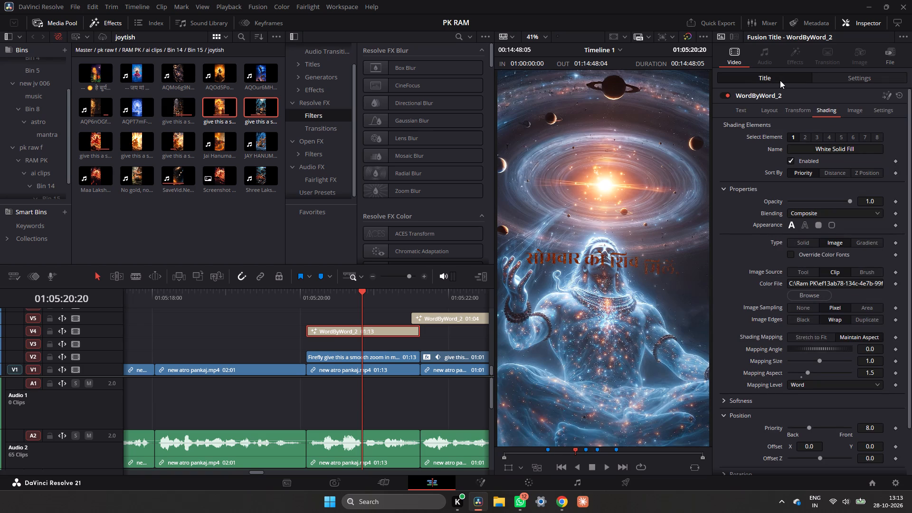
left_click(836, 76)
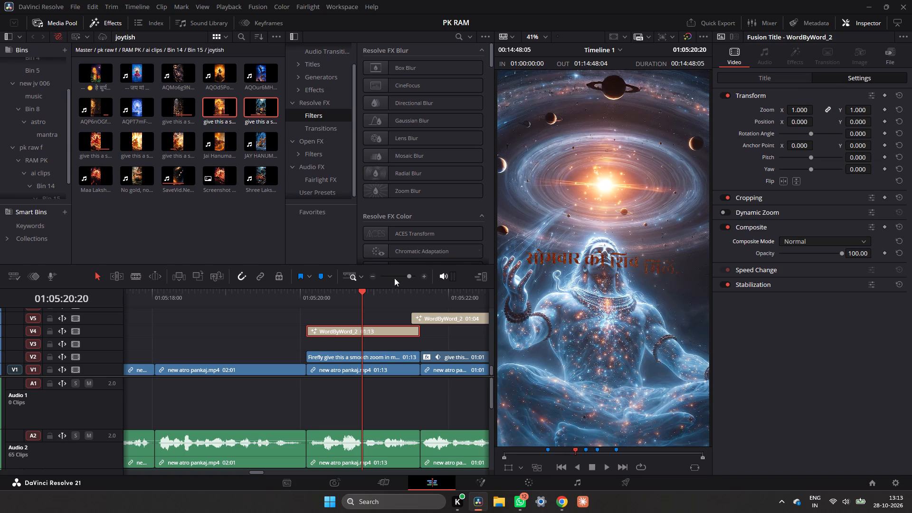
triple_click(370, 278)
double_click(370, 278)
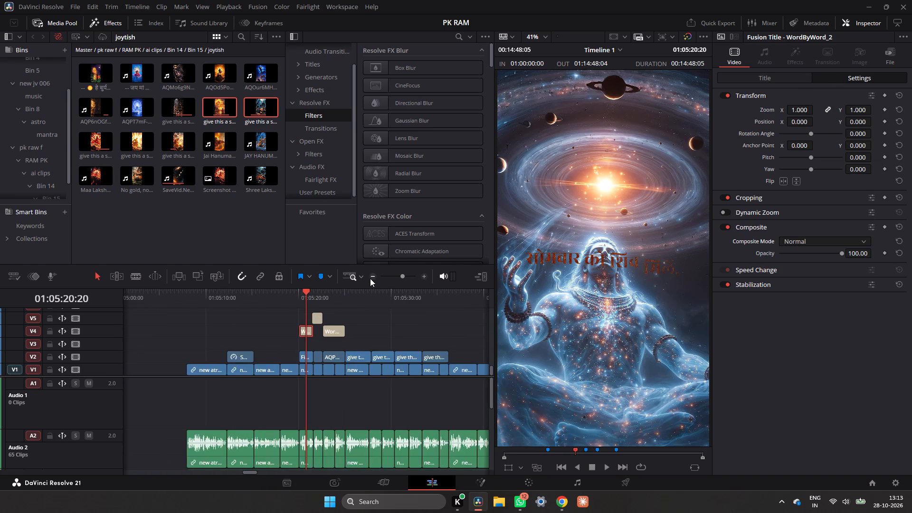
right_click(190, 217)
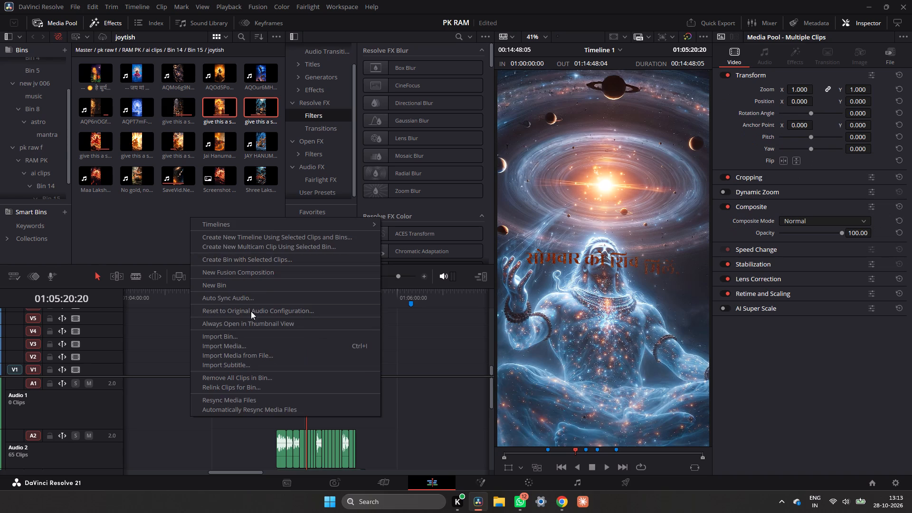
left_click(239, 346)
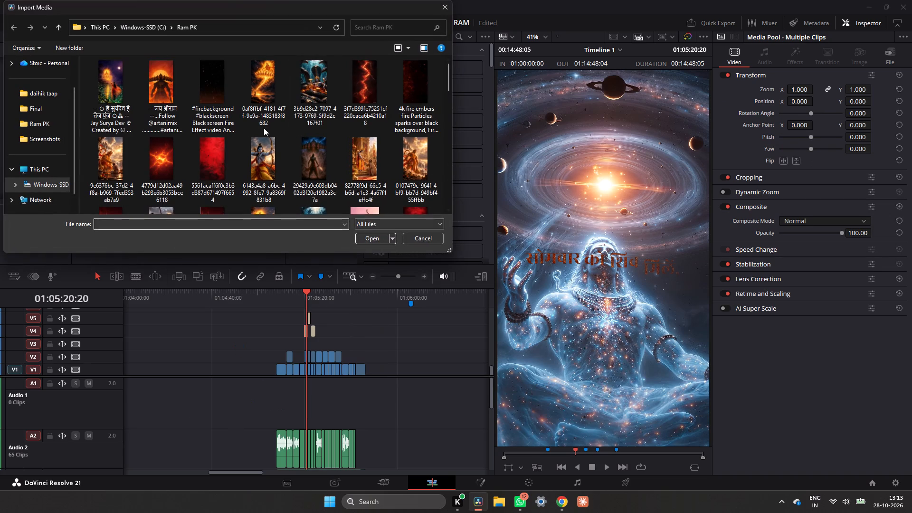
scroll(175, 167, "down", 2)
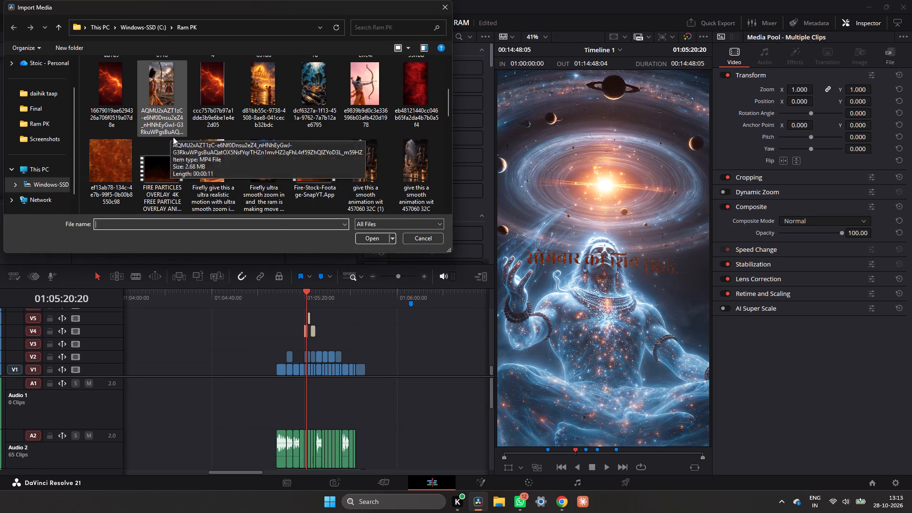
left_click(128, 177)
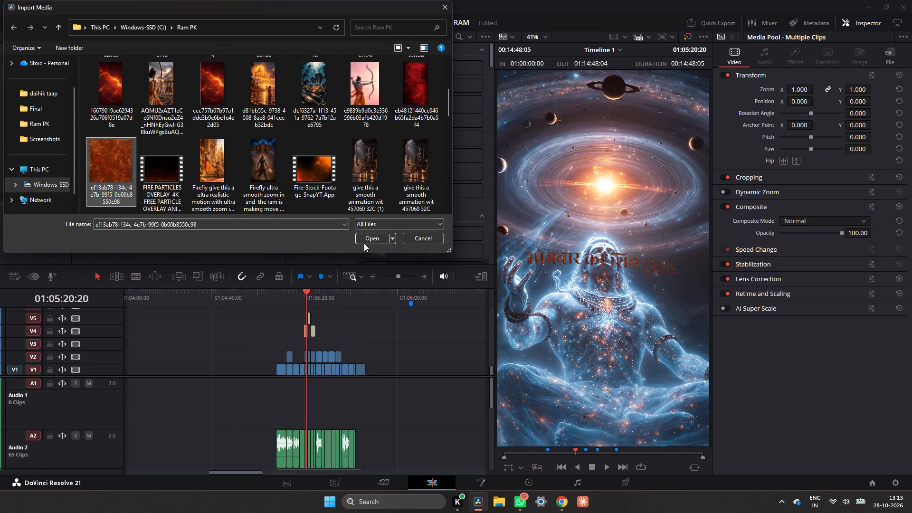
left_click(371, 241)
Place the imported rusty texture on V1 at the 01:06:06:05 marker, with the playhead on it.
left_click_drag(167, 107, 417, 373)
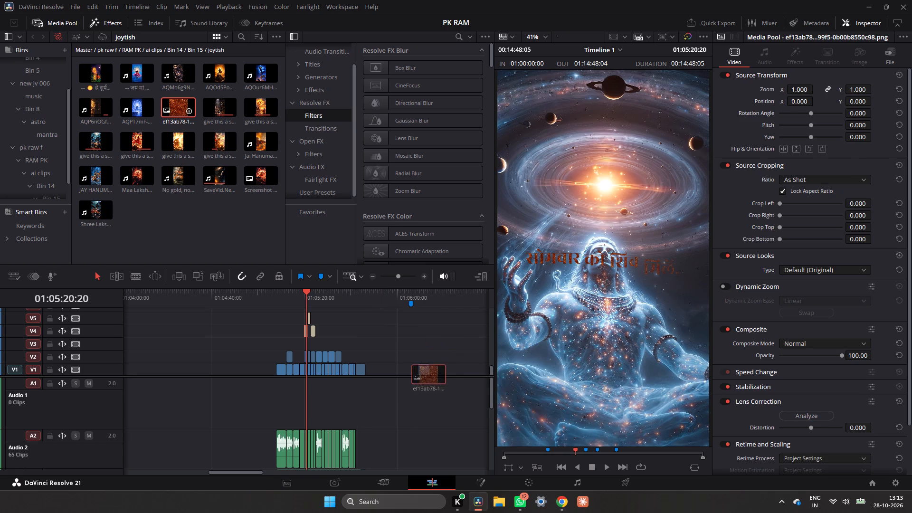
left_click_drag(417, 373, 416, 374)
left_click_drag(415, 306, 419, 305)
left_click(412, 293)
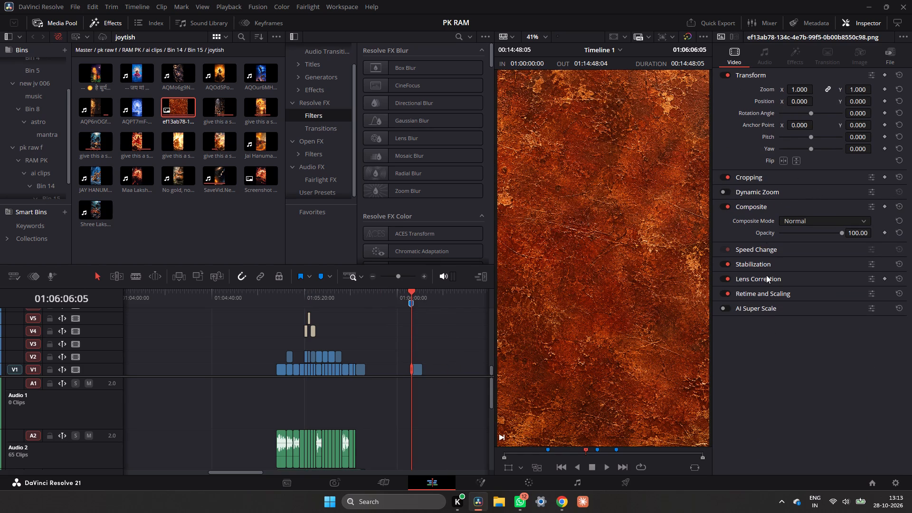
left_click(421, 371)
Grade the rusty texture clip on the Color page, enlarging the grading area and raising the Primaries Gamma to 0.06.
left_click(524, 481)
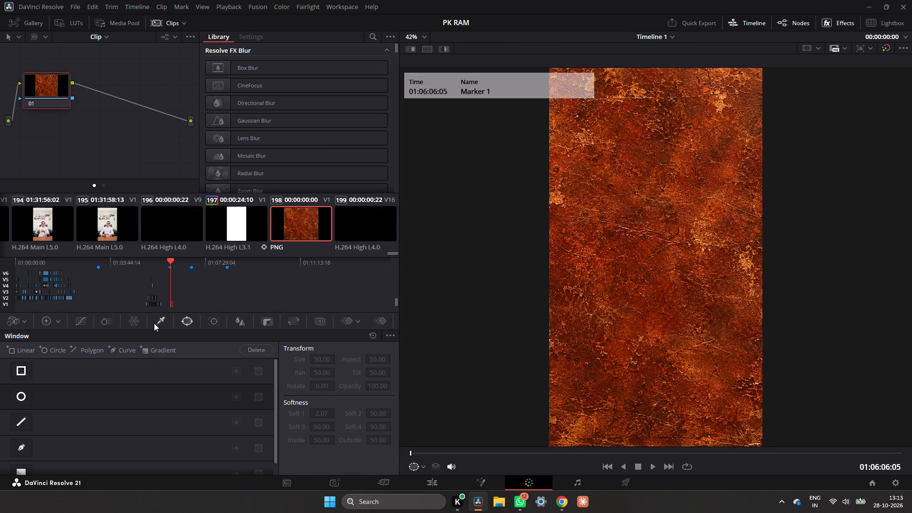
left_click(77, 323)
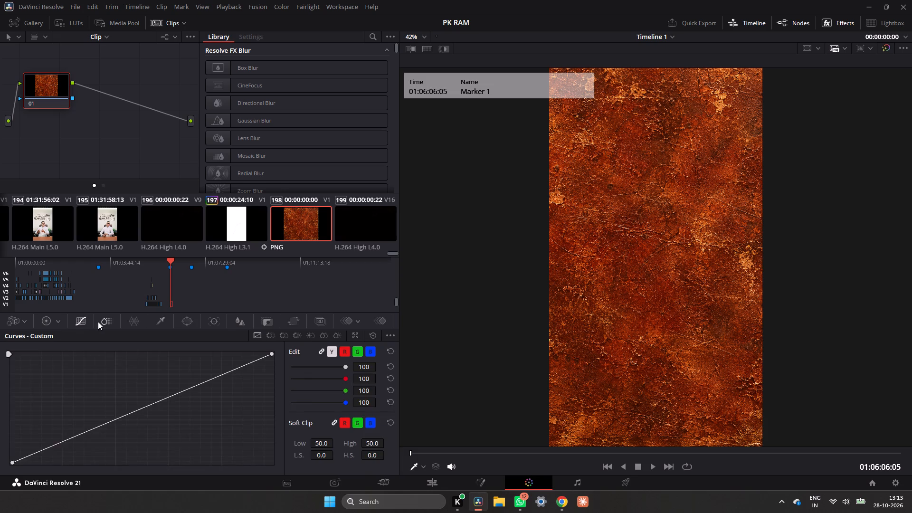
left_click(107, 321)
left_click(126, 321)
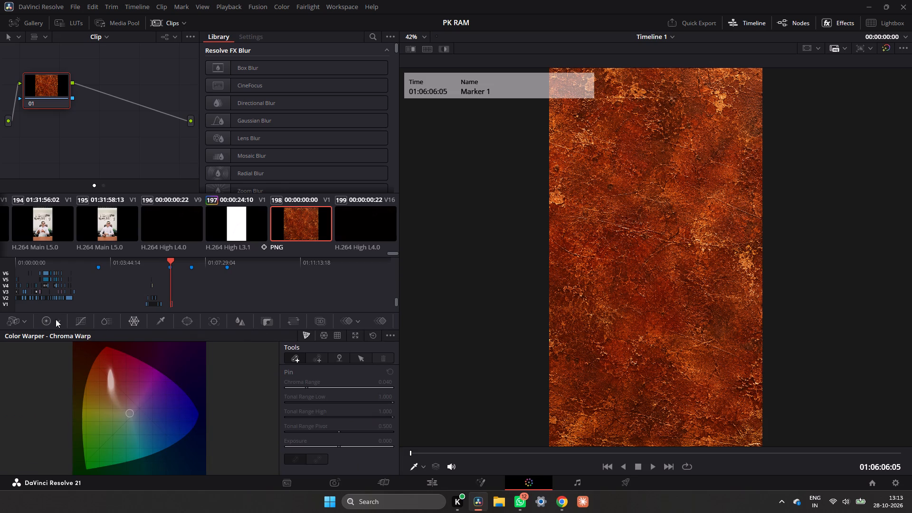
left_click(54, 319)
left_click(47, 320)
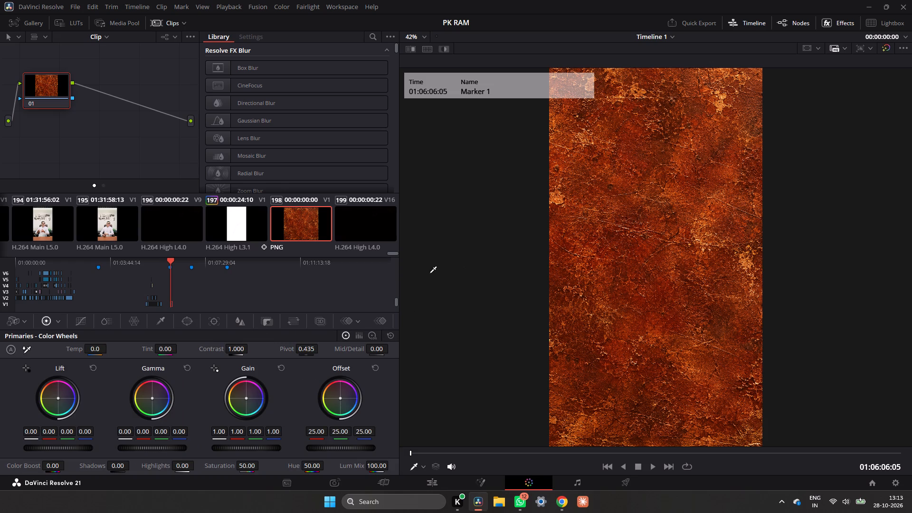
left_click_drag(400, 281, 905, 281)
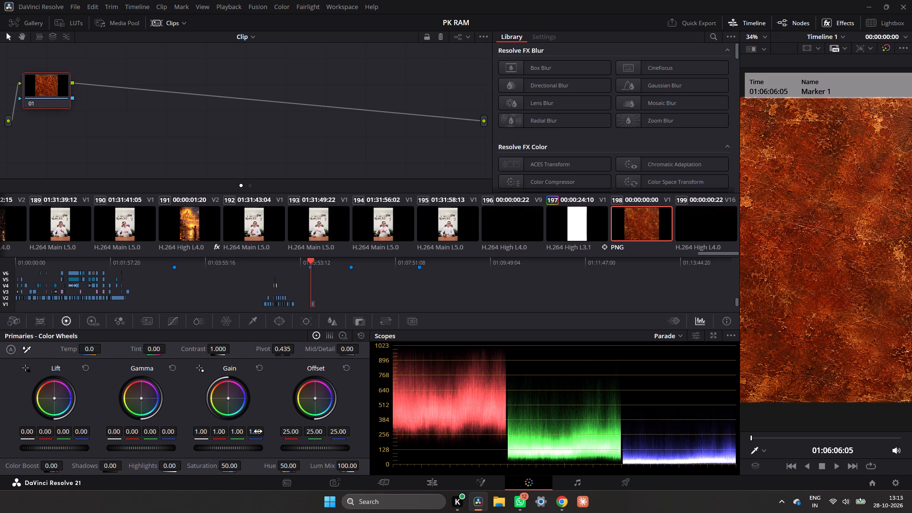
key("5")
left_click_drag(131, 447, 263, 469)
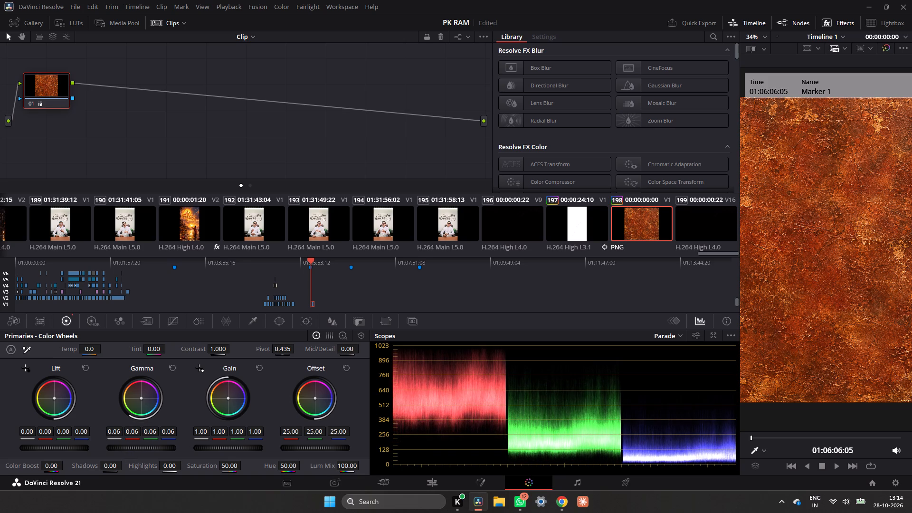
left_click_drag(263, 469, 265, 469)
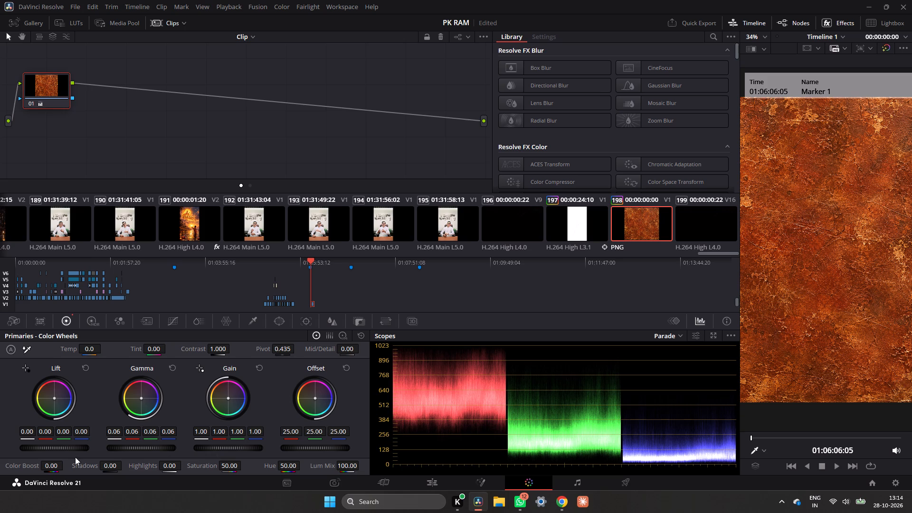
left_click(71, 447)
Raise the rusty texture clip's Primaries Shadows to 64.50 and return to the Edit page.
left_click_drag(114, 468, 175, 469)
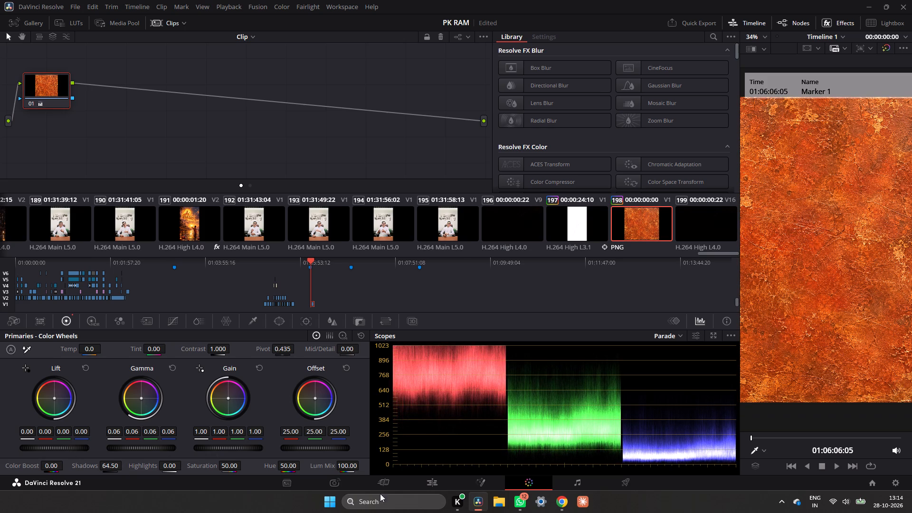
left_click(442, 484)
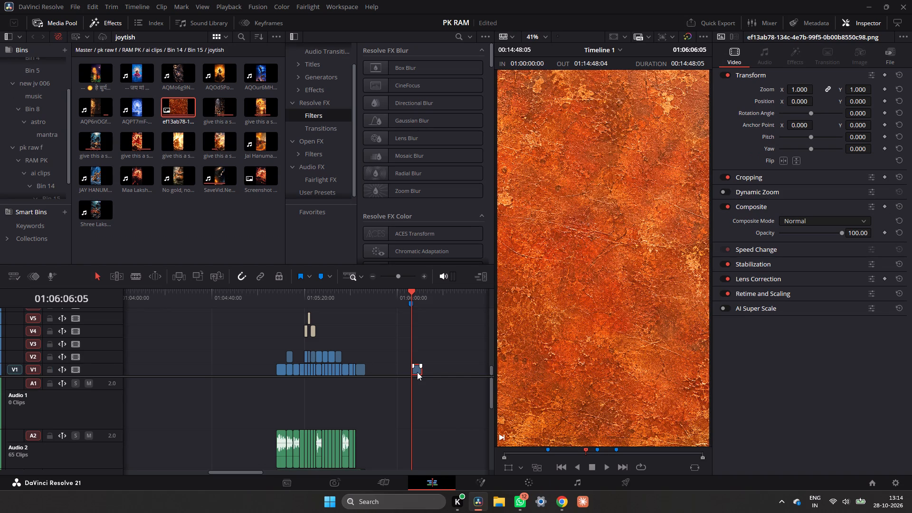
Show the graded rusty texture full screen and capture most of the image as a screenshot.
left_click(417, 372)
right_click(416, 371)
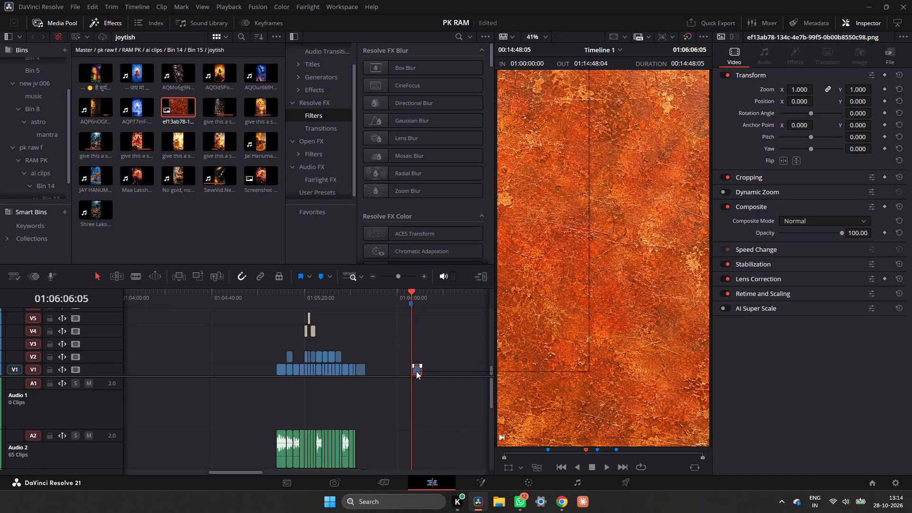
left_click(409, 423)
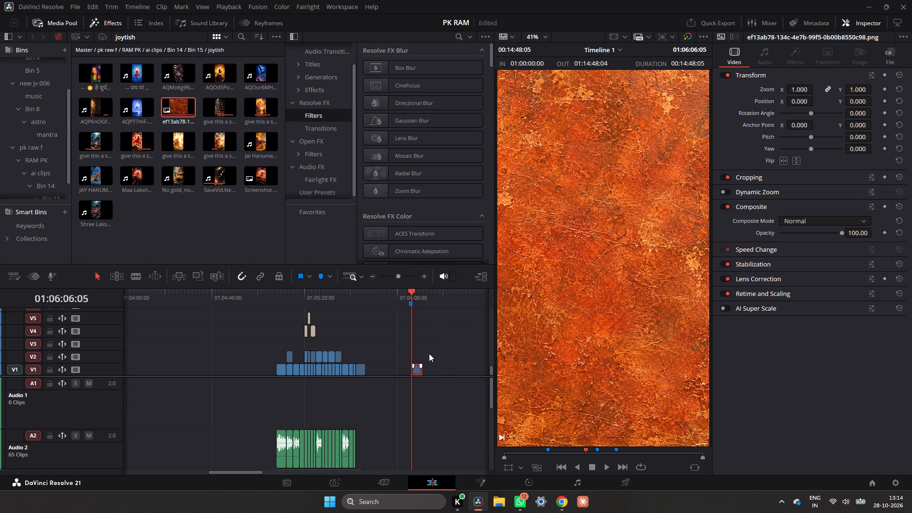
left_click(425, 275)
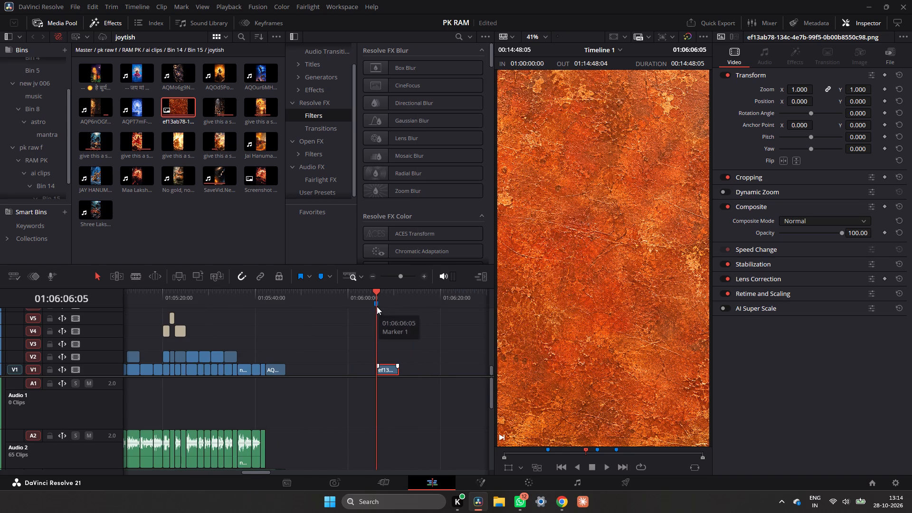
left_click_drag(380, 299, 384, 299)
key("p")
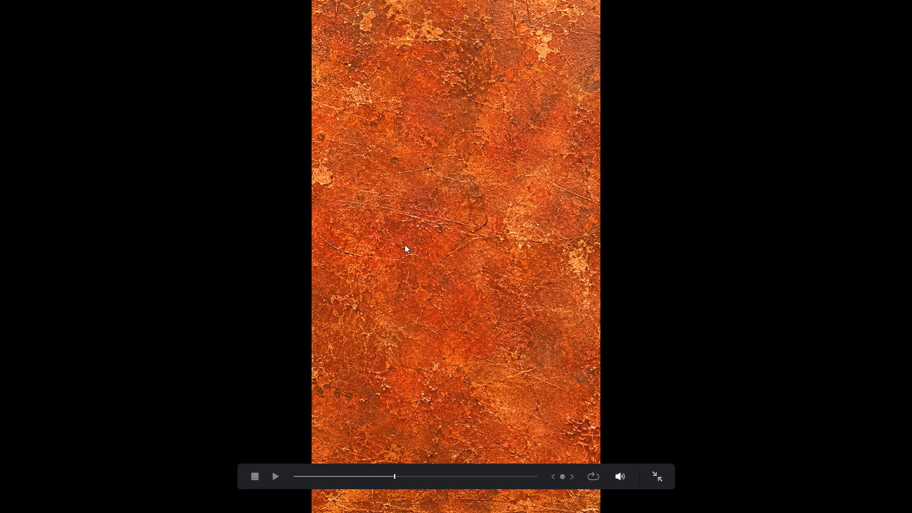
key("shift+super+s")
left_click_drag(330, 18, 589, 457)
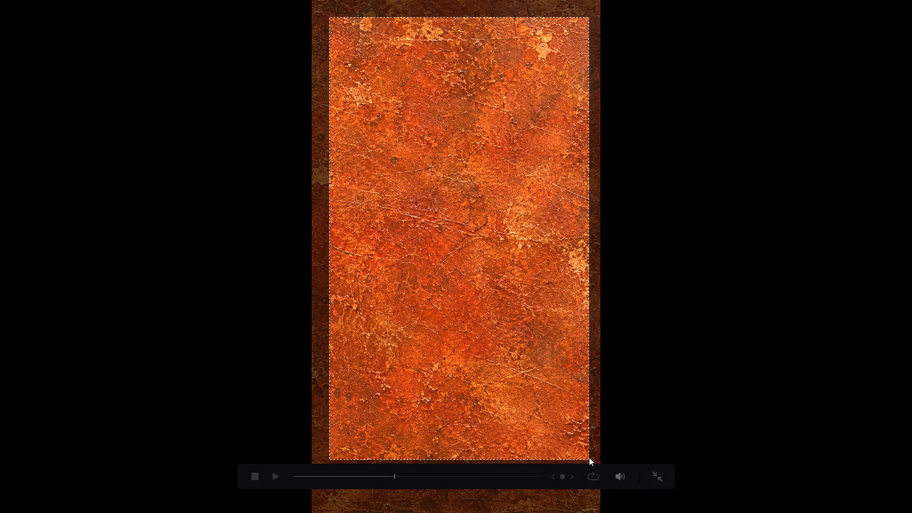
left_click_drag(589, 457, 589, 456)
left_click(654, 477)
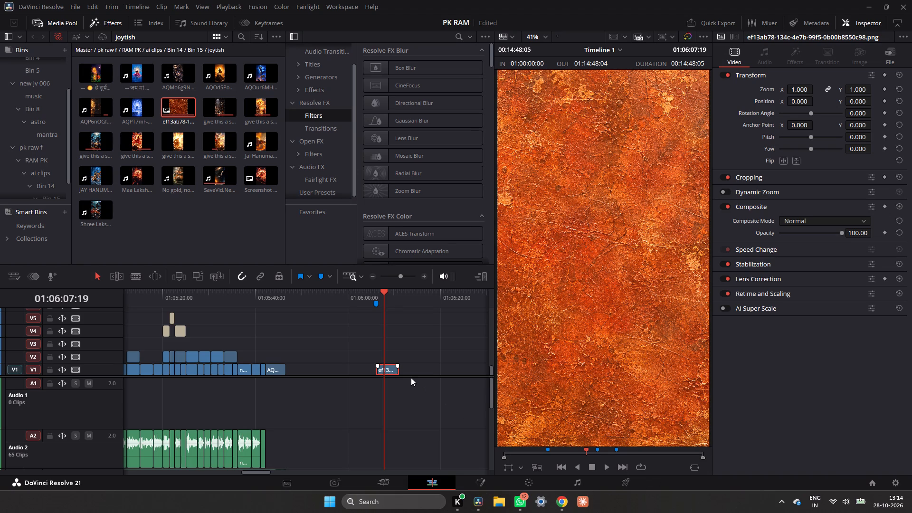
Delete the rusty texture clip from V1.
key("BackSpace")
right_click(197, 230)
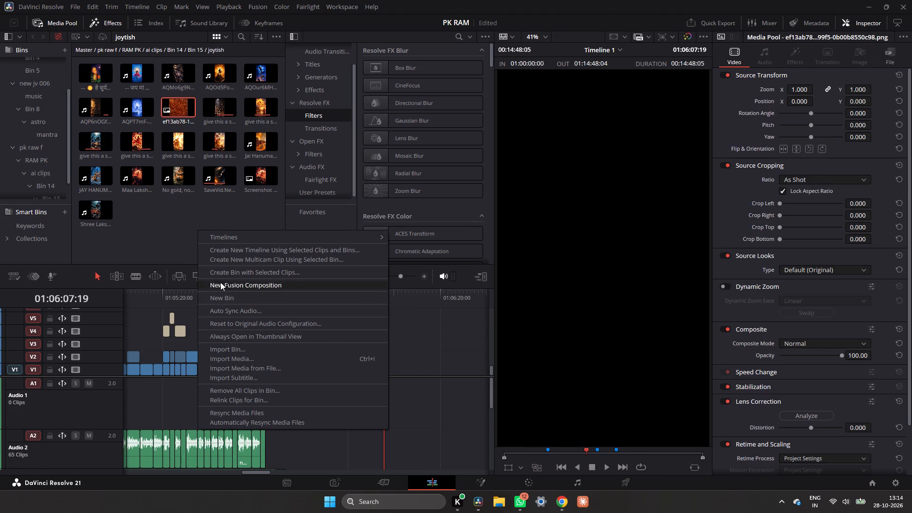
left_click(146, 323)
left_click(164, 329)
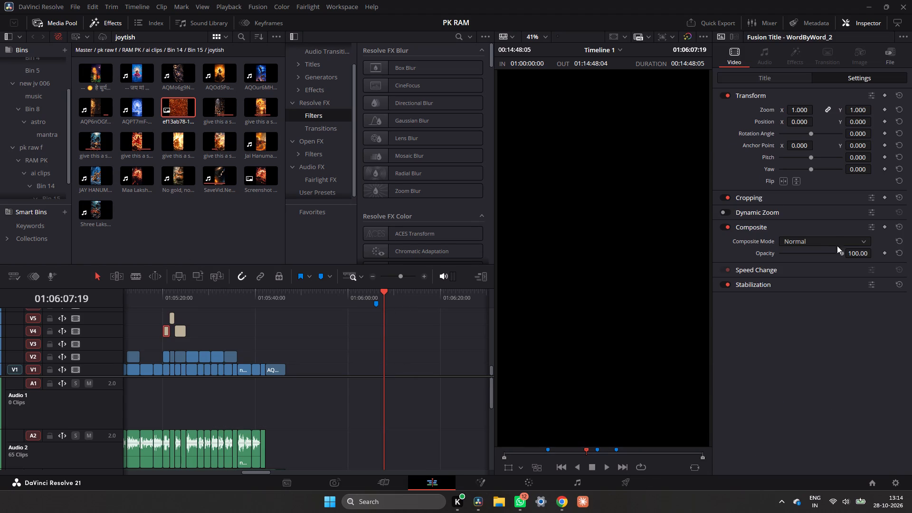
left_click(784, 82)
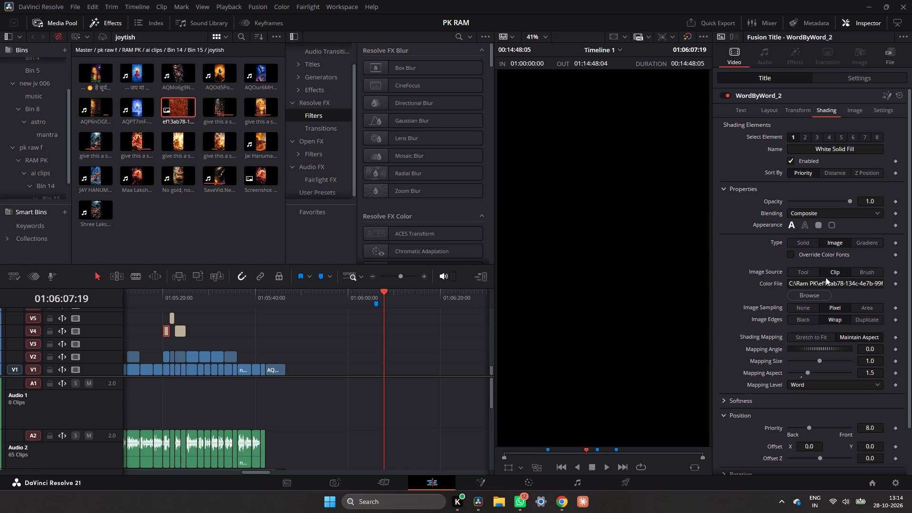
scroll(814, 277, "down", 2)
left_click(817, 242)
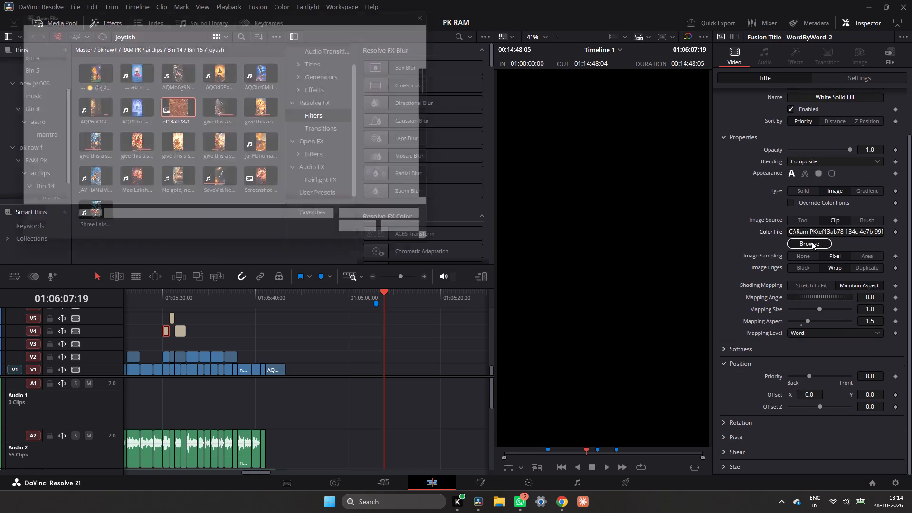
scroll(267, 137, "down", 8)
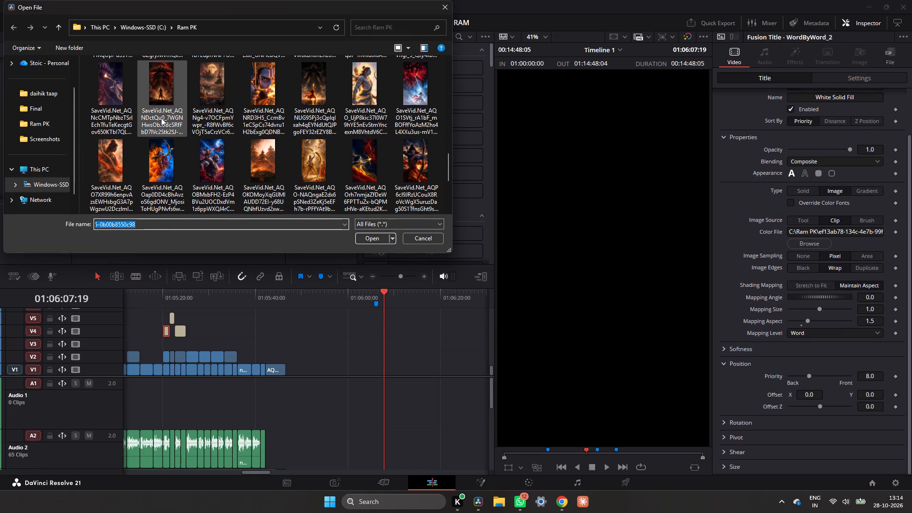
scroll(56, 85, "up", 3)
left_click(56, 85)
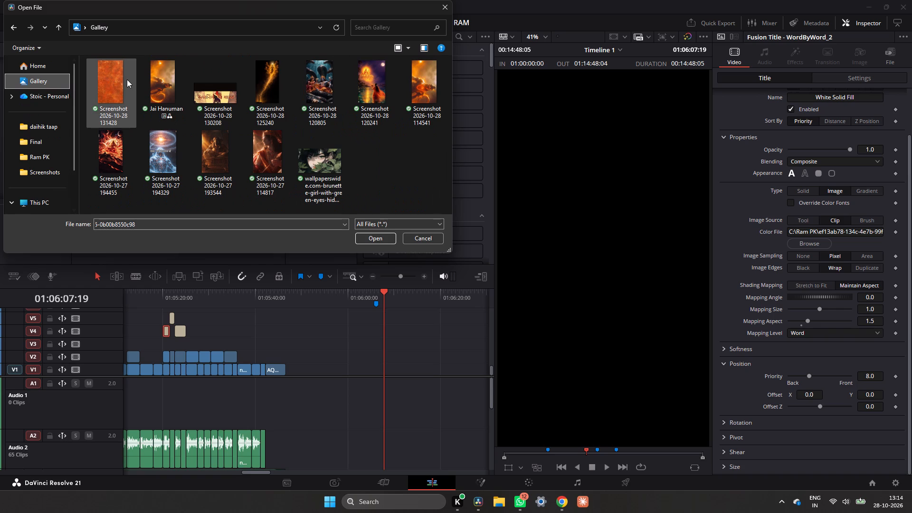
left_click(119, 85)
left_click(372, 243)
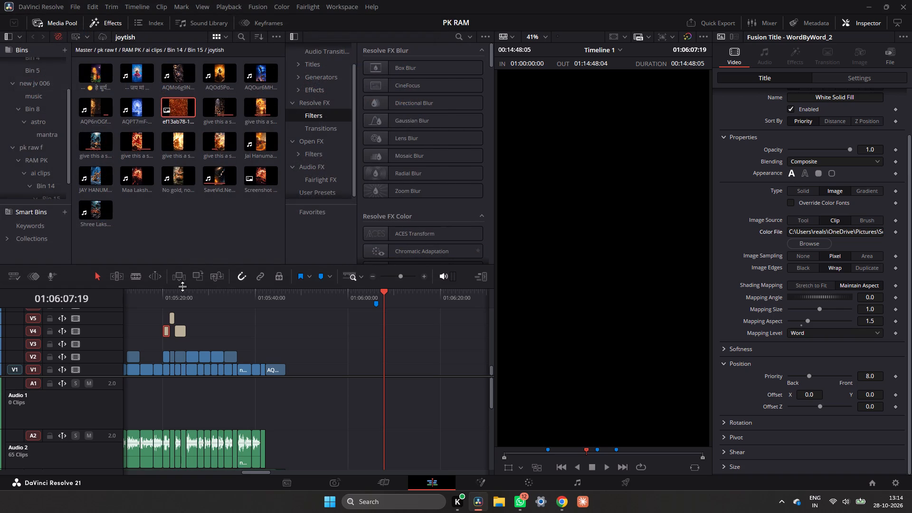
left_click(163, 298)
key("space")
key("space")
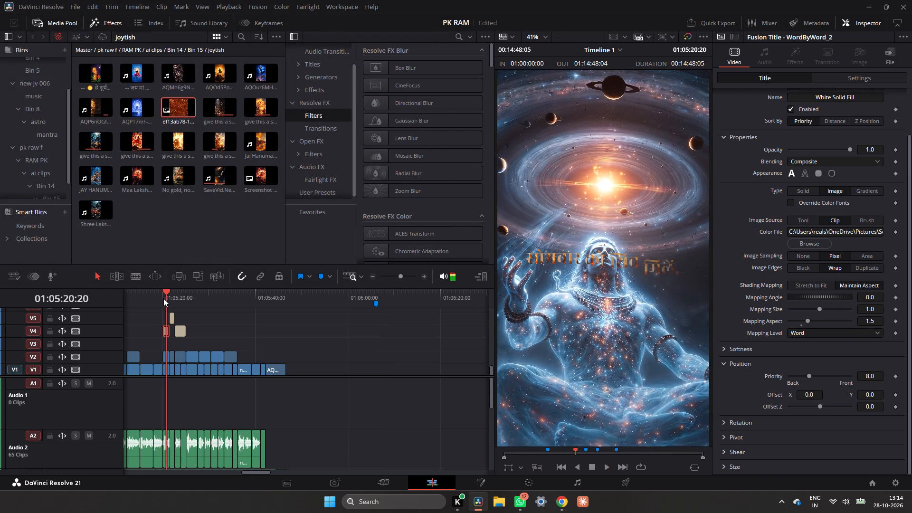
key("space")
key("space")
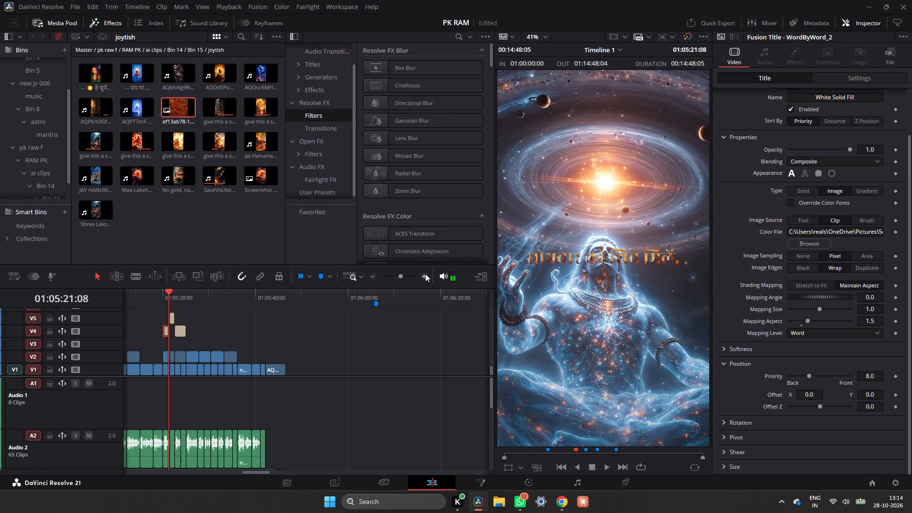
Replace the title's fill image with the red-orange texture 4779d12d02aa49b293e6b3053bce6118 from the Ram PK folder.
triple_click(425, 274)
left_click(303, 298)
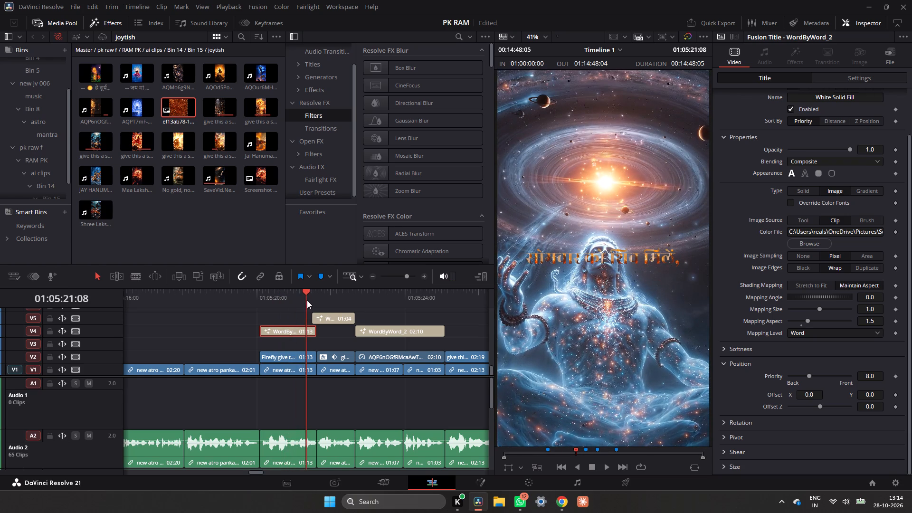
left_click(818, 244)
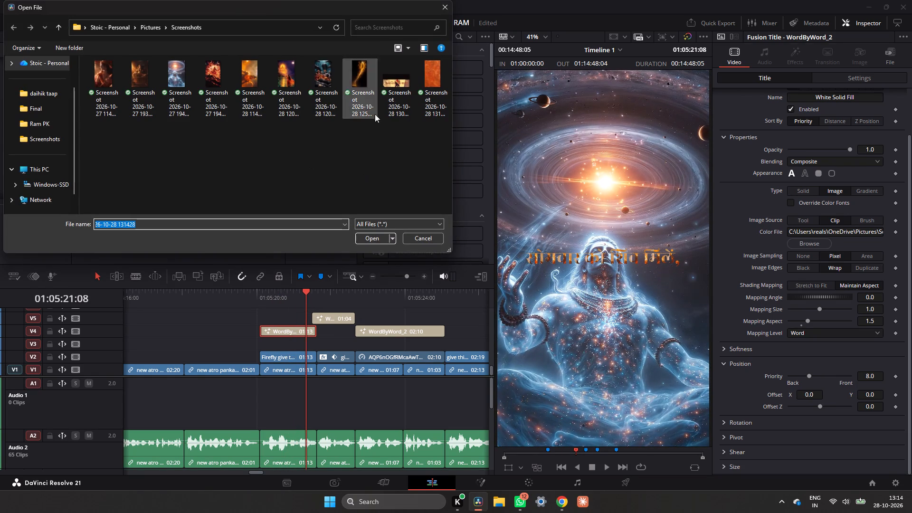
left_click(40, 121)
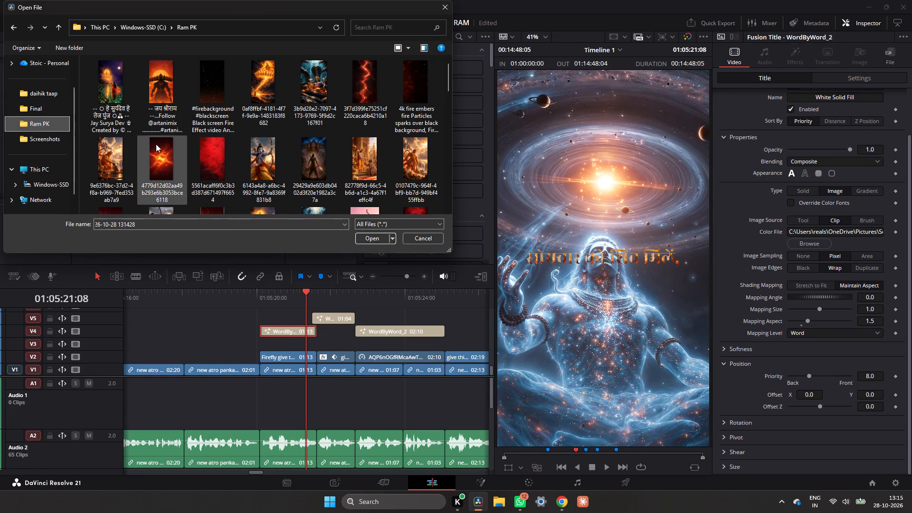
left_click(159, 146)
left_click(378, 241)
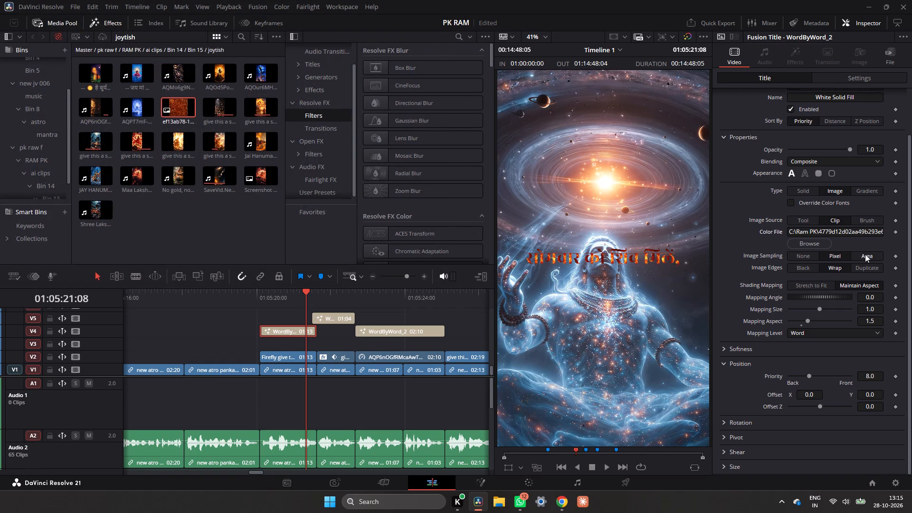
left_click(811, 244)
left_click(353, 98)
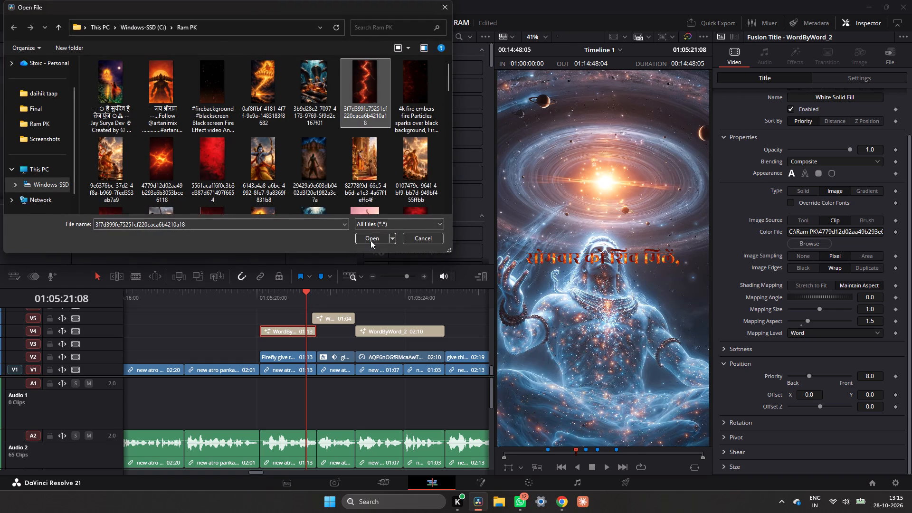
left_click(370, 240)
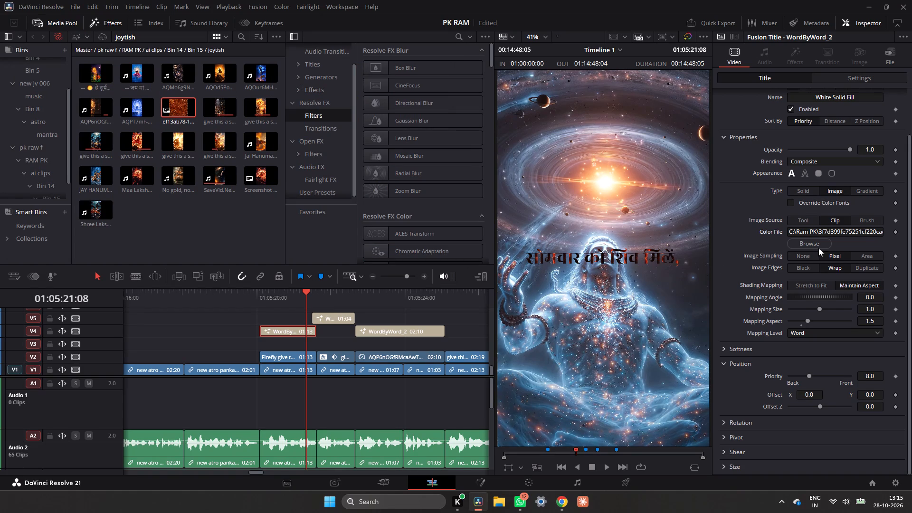
Set the title's fill image to the plain red texture 5561acaff6f0c3b3d387d671497f6654 from Ram PK.
left_click(811, 241)
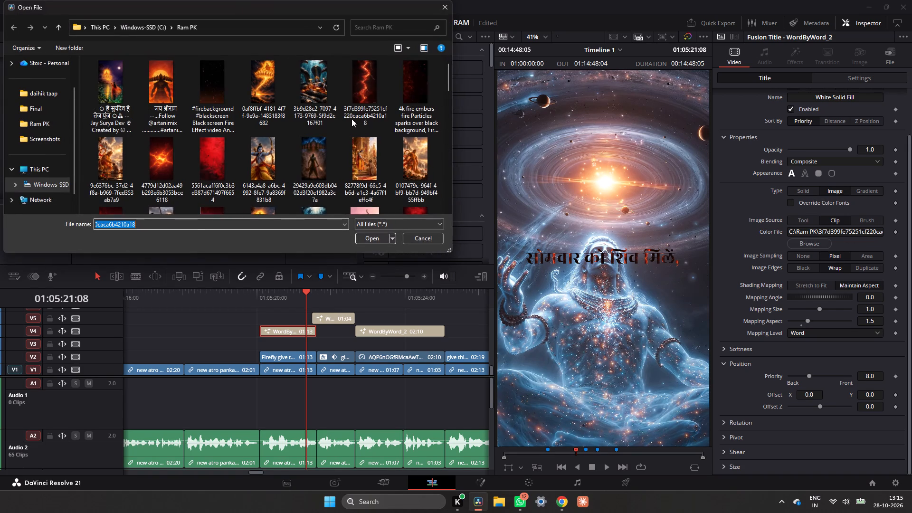
left_click(190, 162)
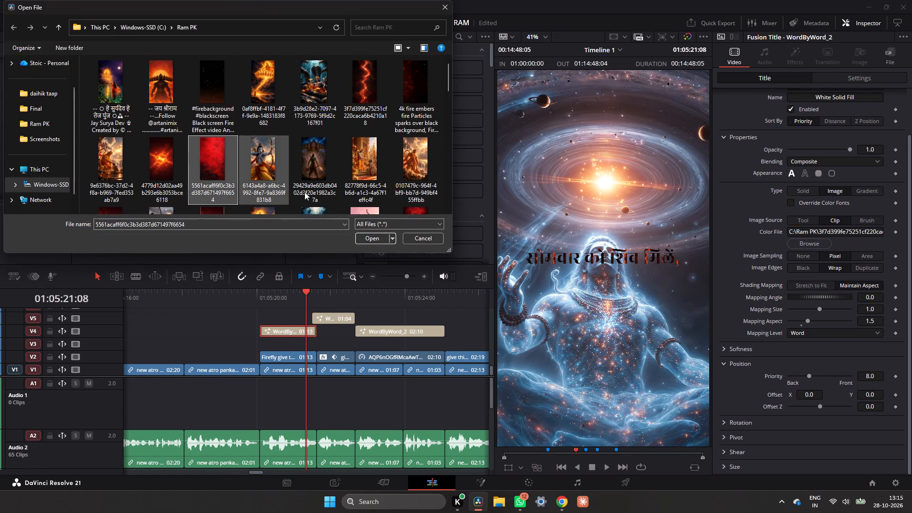
left_click(358, 239)
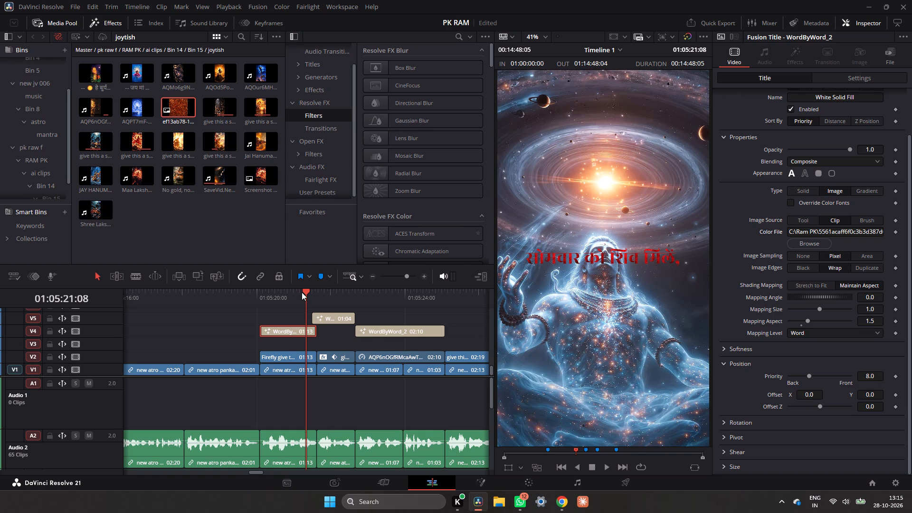
Raise the title above the deity's head by setting its Position Y to 161, and check it at several frames.
left_click_drag(302, 292, 293, 293)
left_click(863, 70)
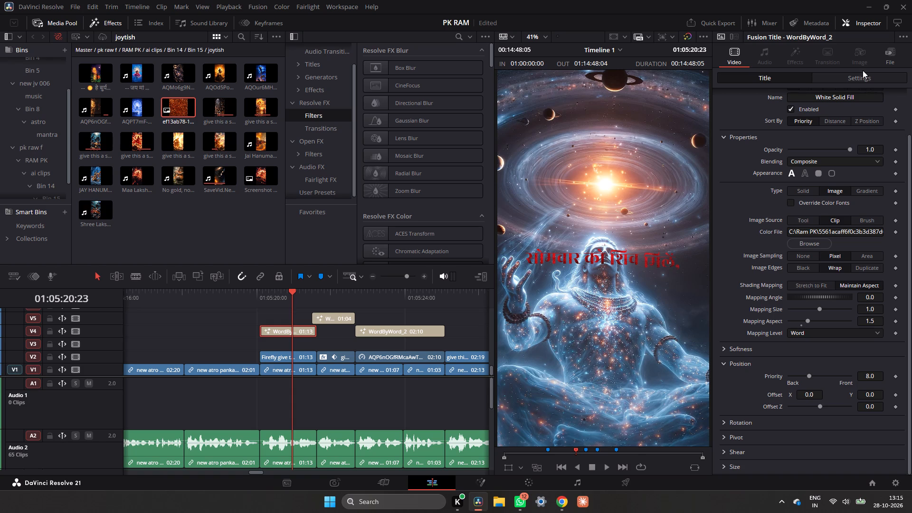
left_click(863, 78)
key("z")
left_click_drag(860, 123, 466, 256)
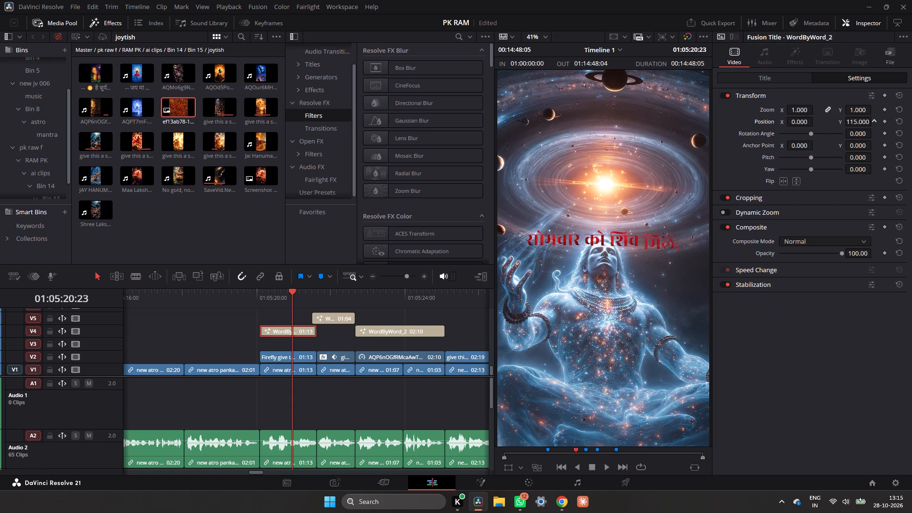
left_click_drag(466, 256, 519, 290)
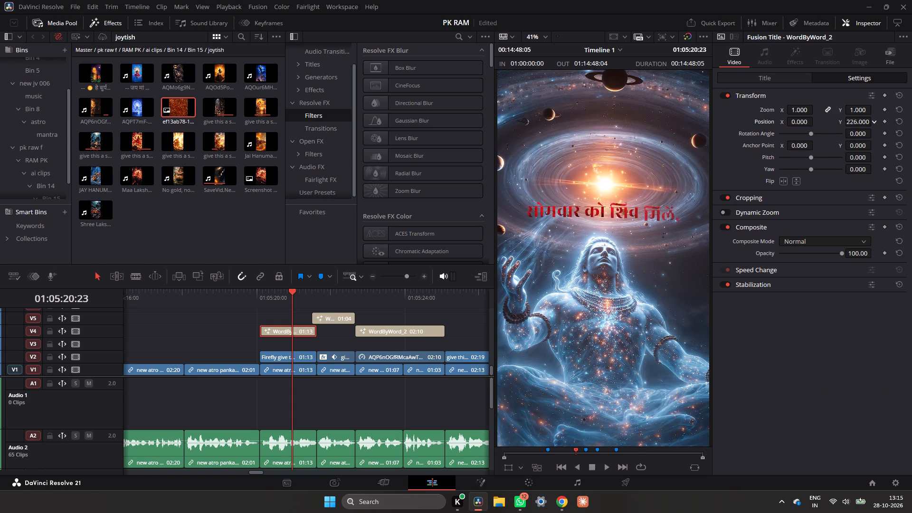
left_click_drag(519, 290, 488, 312)
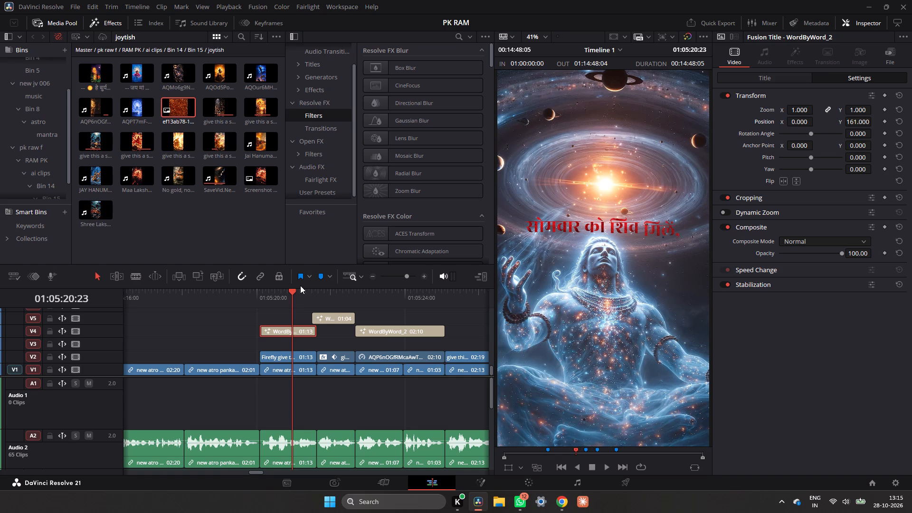
left_click_drag(295, 296, 304, 301)
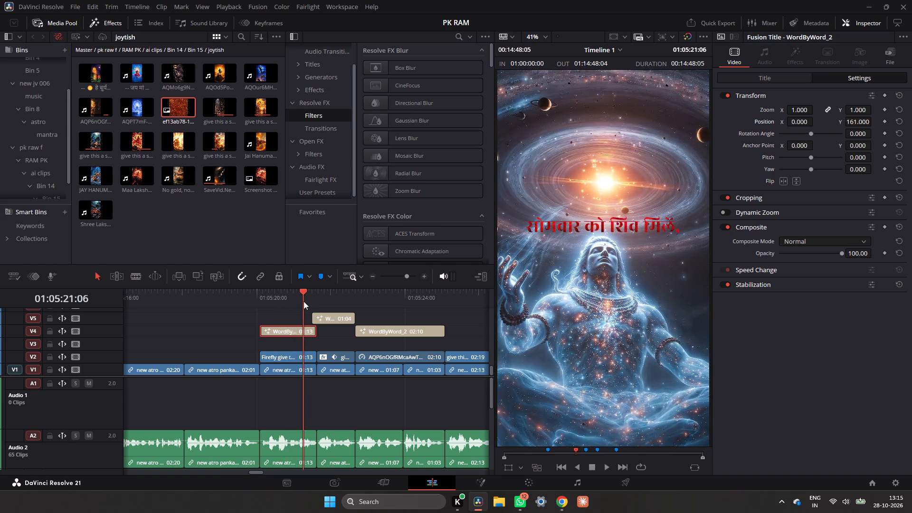
left_click_drag(304, 301, 300, 308)
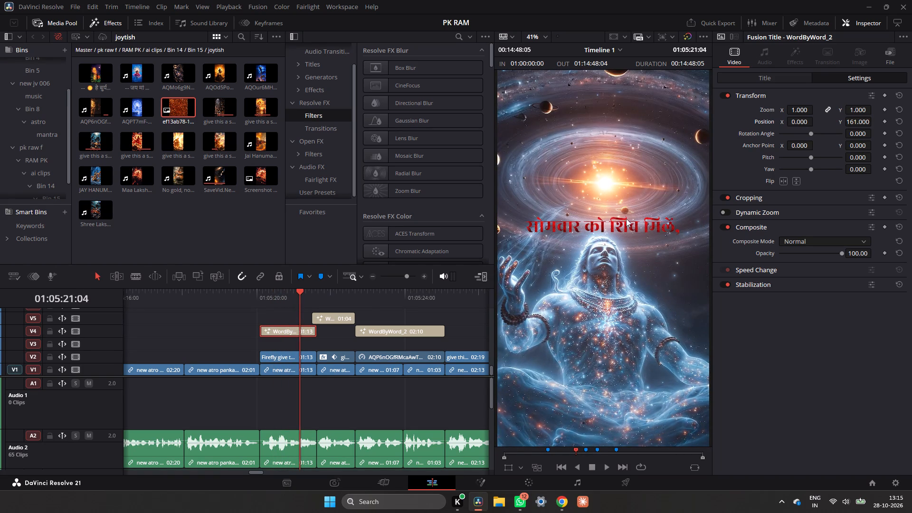
Remove the trailing comma from the Monday title so it reads सोमवार को शिव मिलें.
left_click(766, 80)
scroll(769, 142, "up", 6)
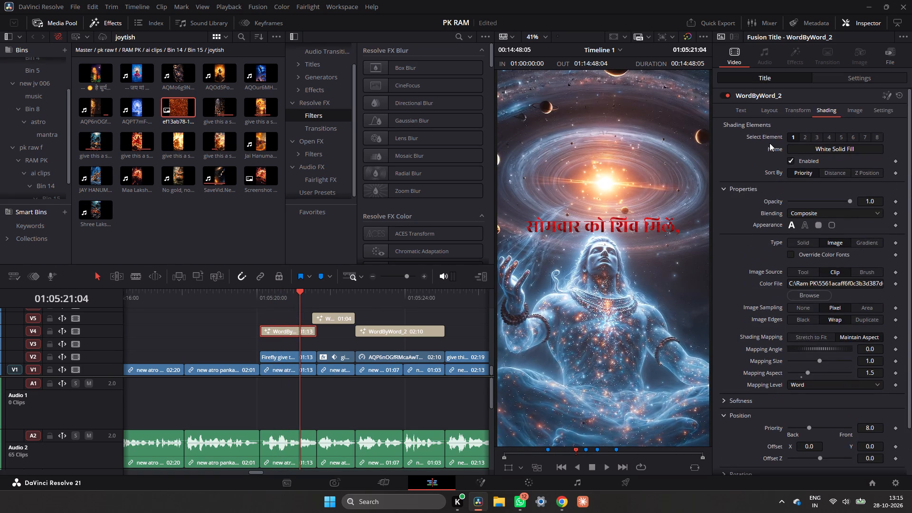
left_click(742, 106)
left_click(781, 143)
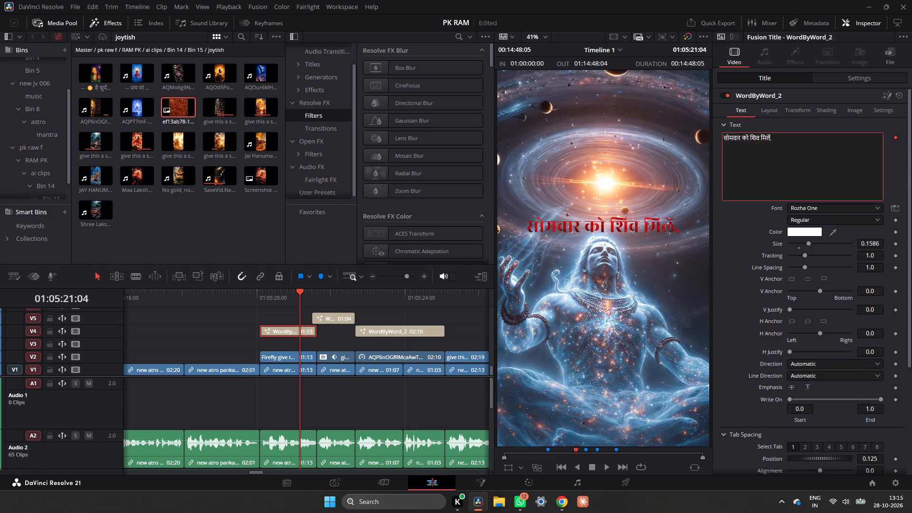
key("BackSpace")
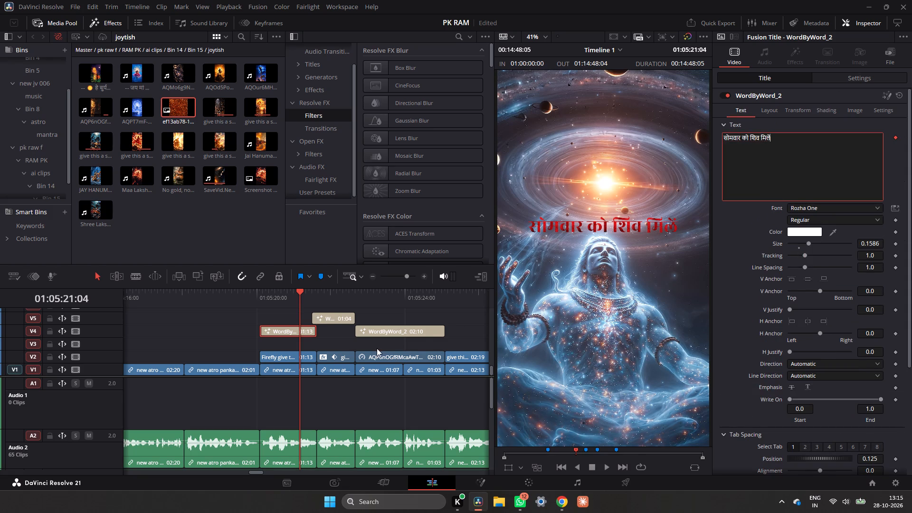
Apply the Gaussian Blur effect to the Shiva clip beneath the Monday title and set its Strength to 0.116.
left_click(371, 274)
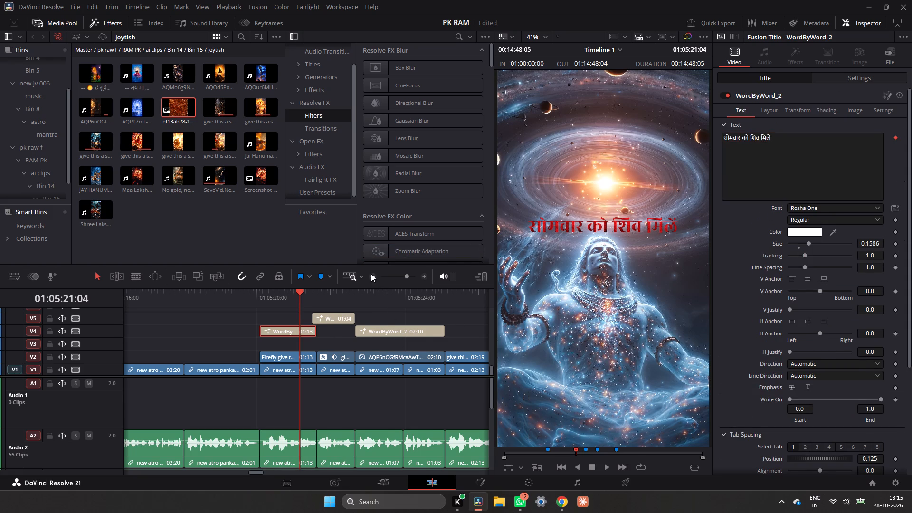
left_click_drag(304, 293, 418, 331)
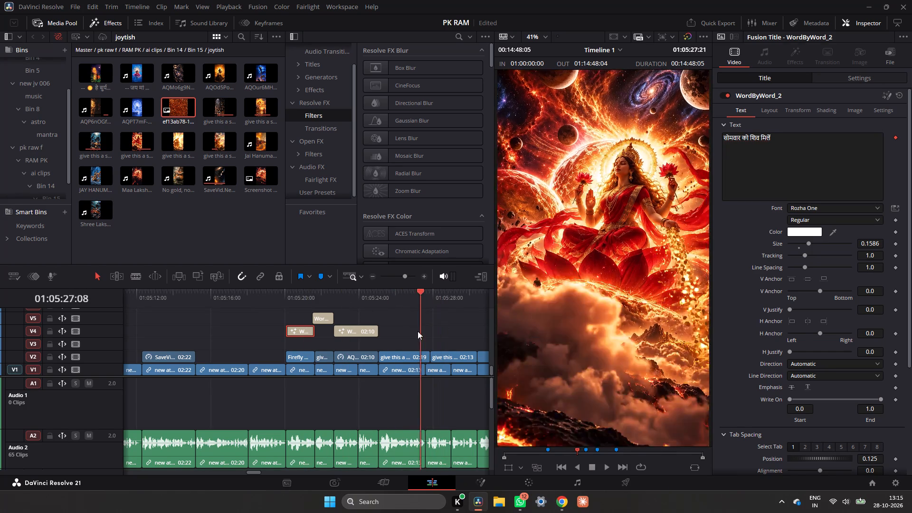
left_click_drag(418, 331, 303, 342)
left_click(302, 360)
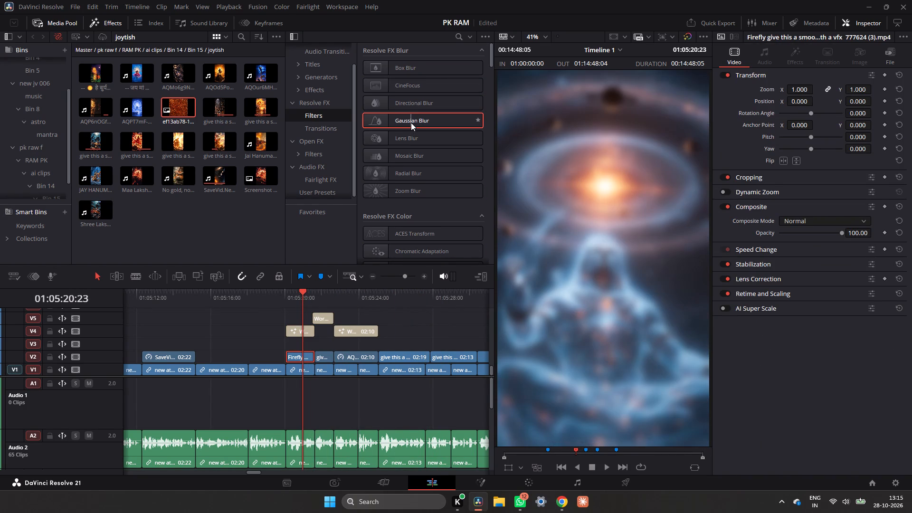
left_click_drag(411, 123, 294, 355)
left_click_drag(817, 121, 787, 132)
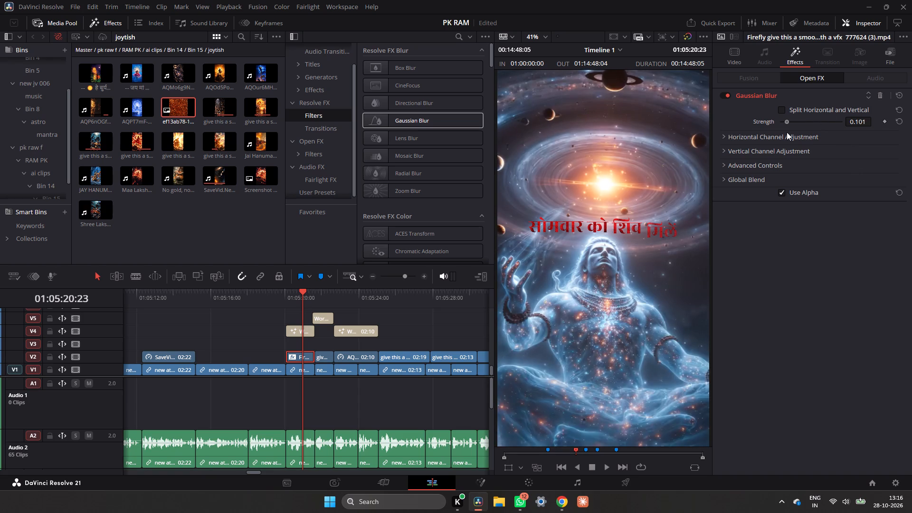
left_click_drag(787, 132, 784, 135)
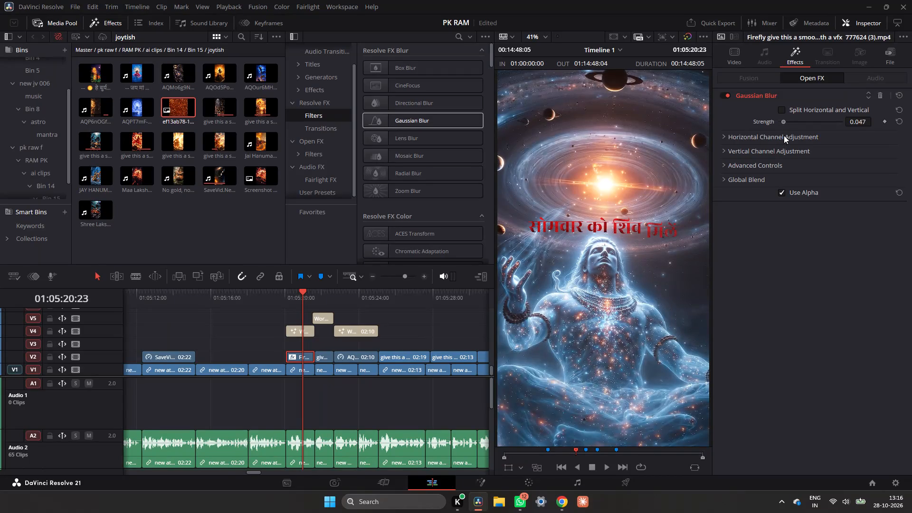
left_click_drag(784, 135, 789, 133)
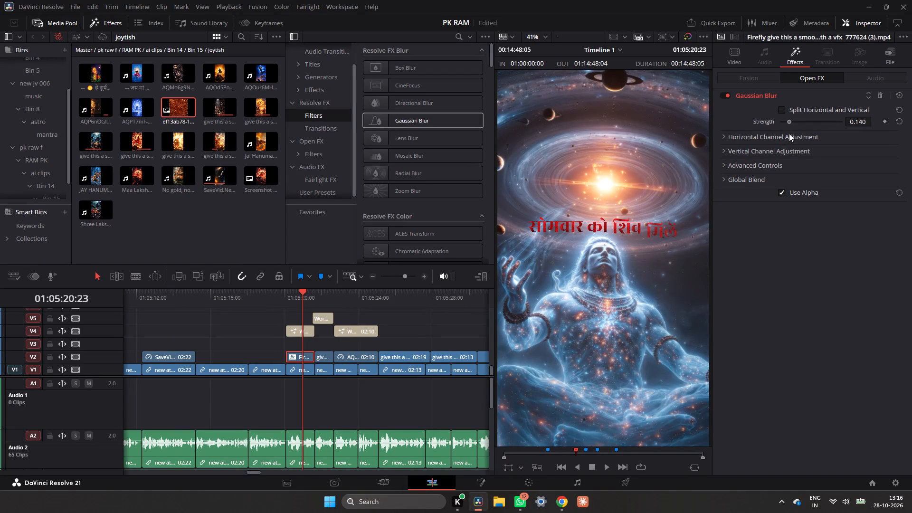
left_click_drag(789, 133, 788, 134)
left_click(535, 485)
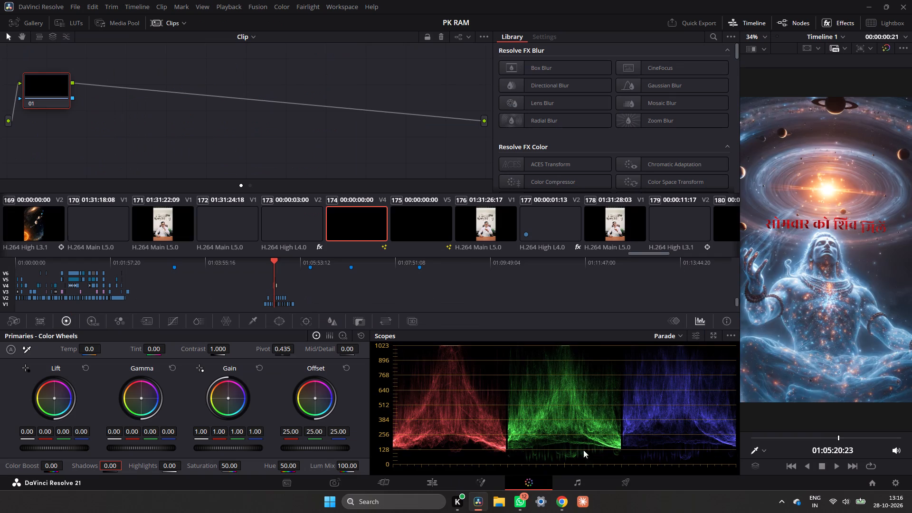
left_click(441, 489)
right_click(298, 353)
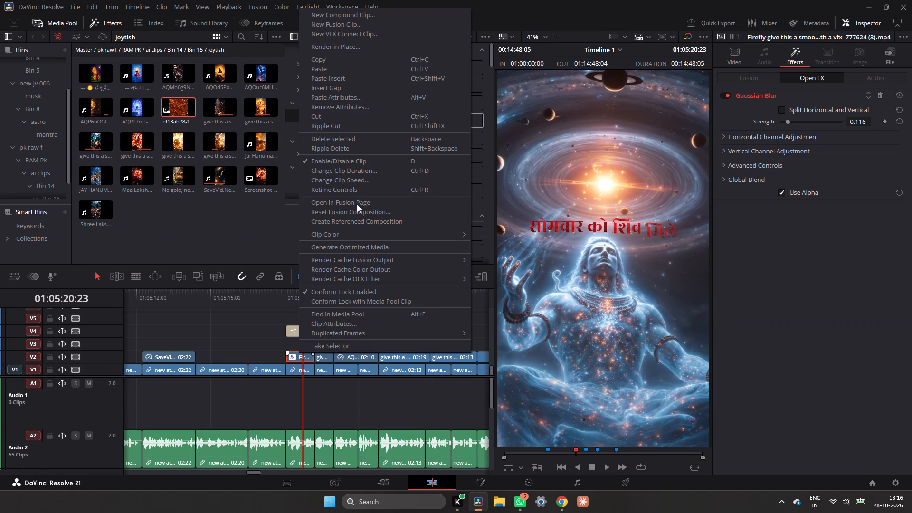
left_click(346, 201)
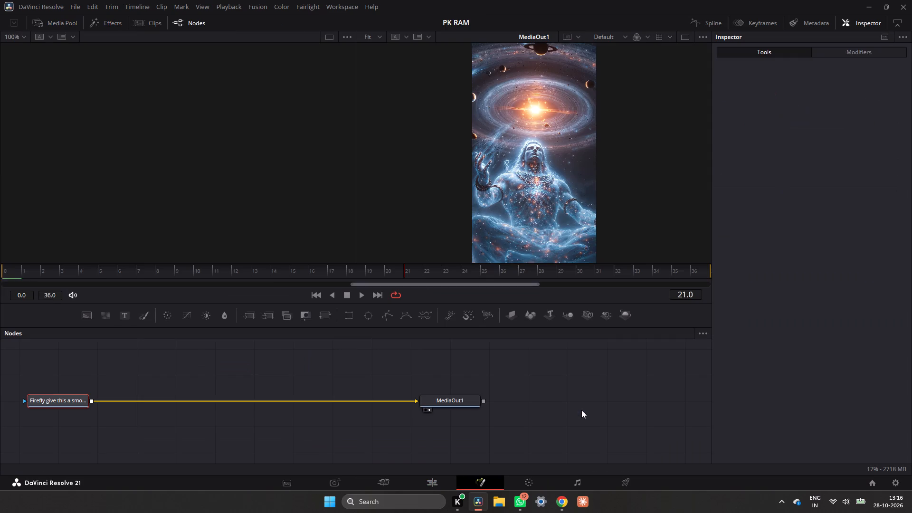
Color-grade the Shiva clip with Lift at -0.03, Highlights at -22 and slightly reduced Saturation.
left_click(529, 483)
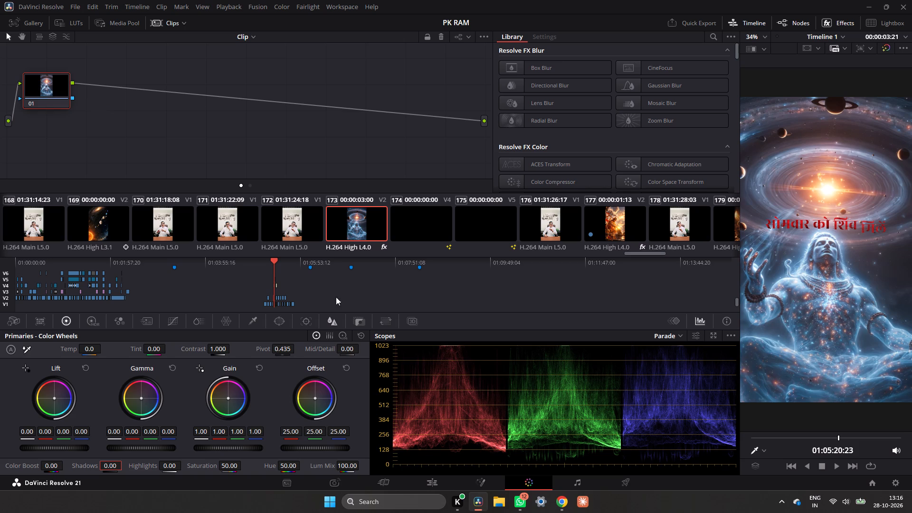
left_click(267, 270)
left_click_drag(272, 263, 226, 275)
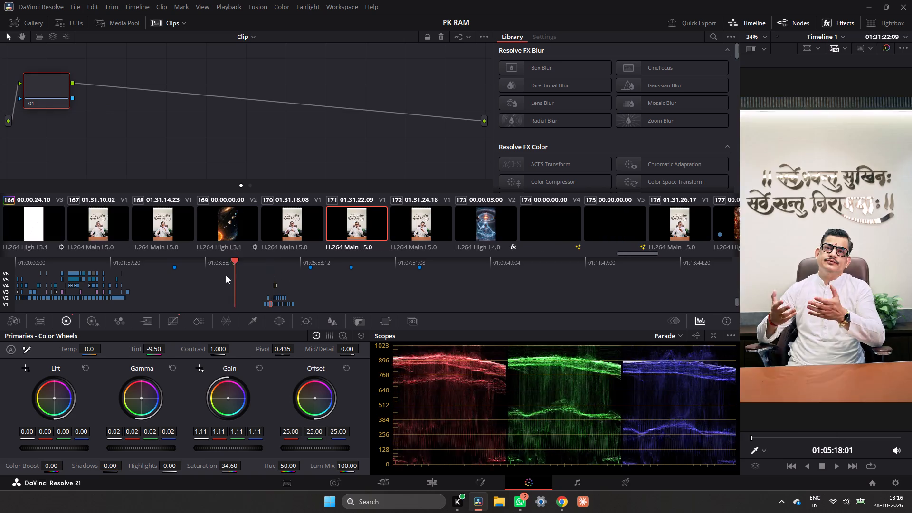
left_click_drag(226, 275, 271, 274)
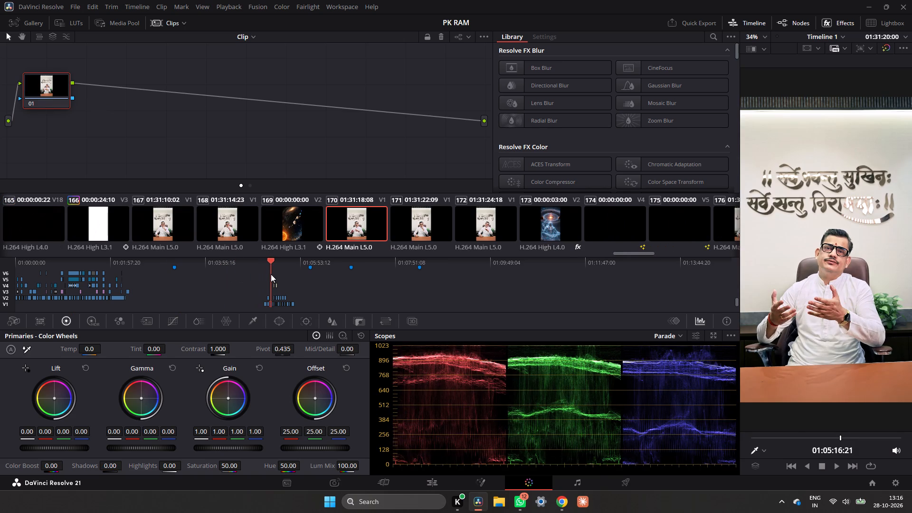
left_click_drag(271, 274, 272, 276)
left_click(489, 230)
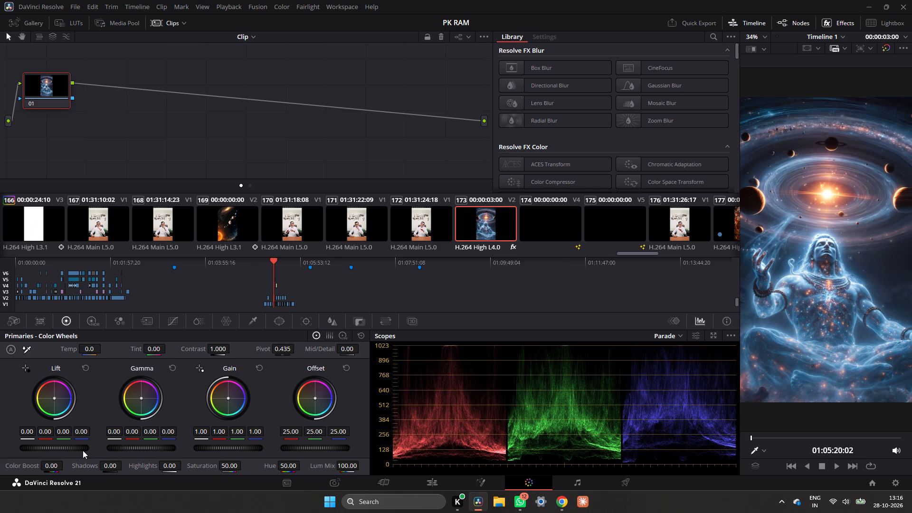
left_click_drag(83, 450, 57, 457)
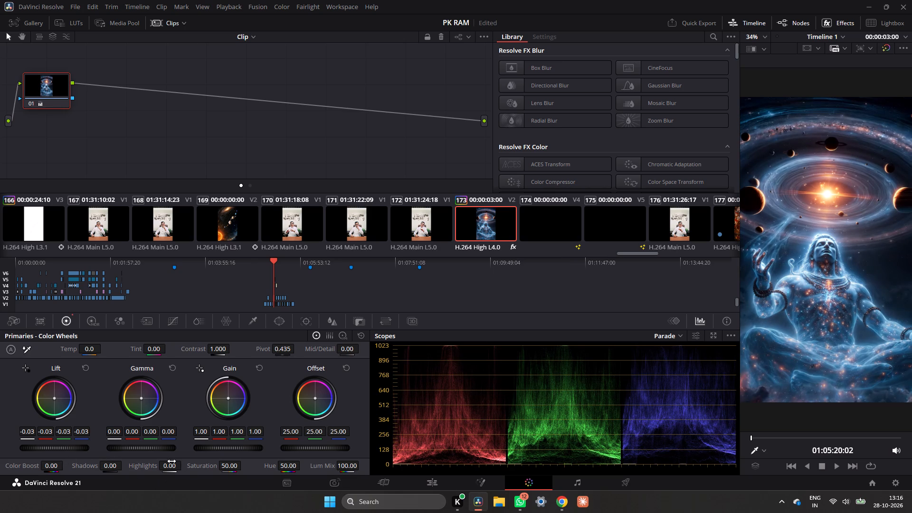
left_click_drag(171, 461, 151, 470)
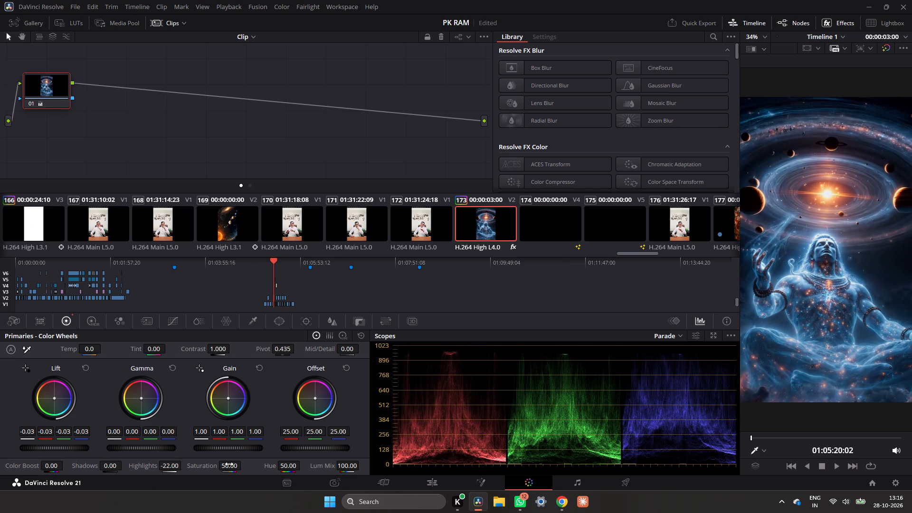
left_click_drag(228, 464, 218, 473)
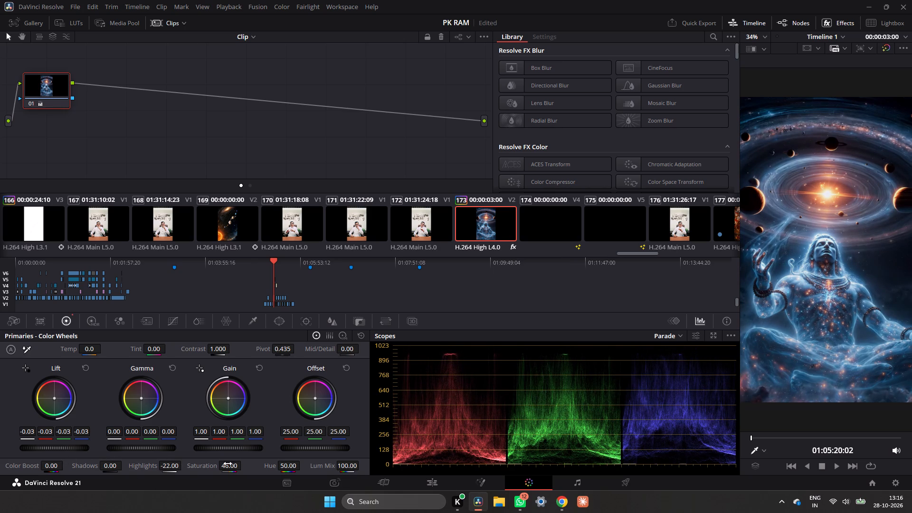
left_click(455, 484)
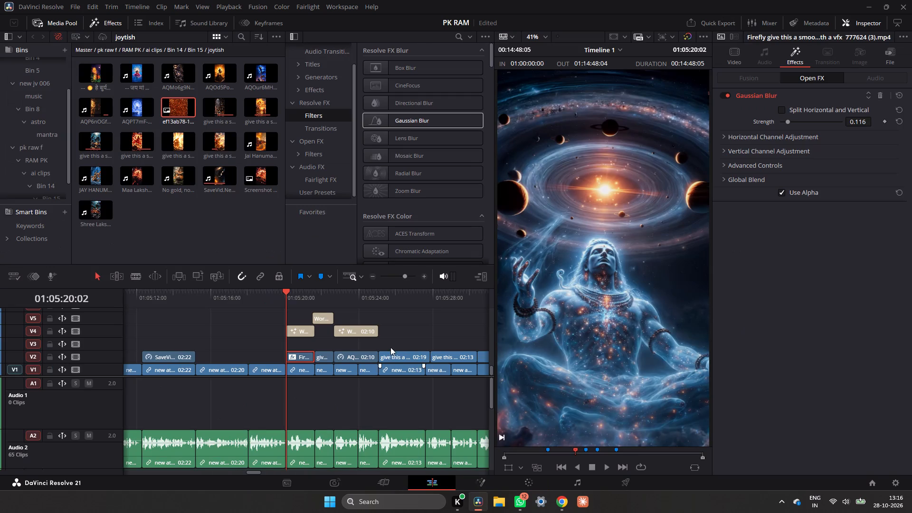
Review the graded Shiva clip with its Monday title at several frames and in playback.
left_click(292, 297)
left_click(299, 297)
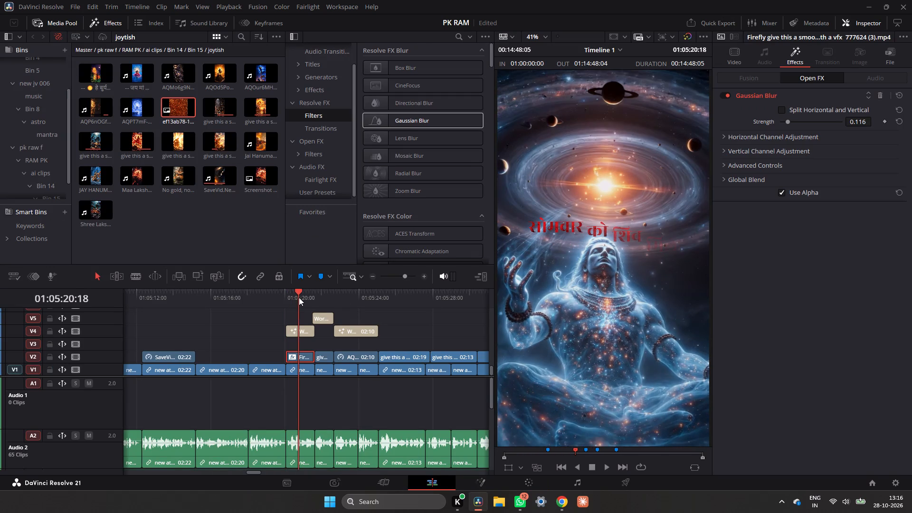
left_click(304, 294)
left_click(309, 291)
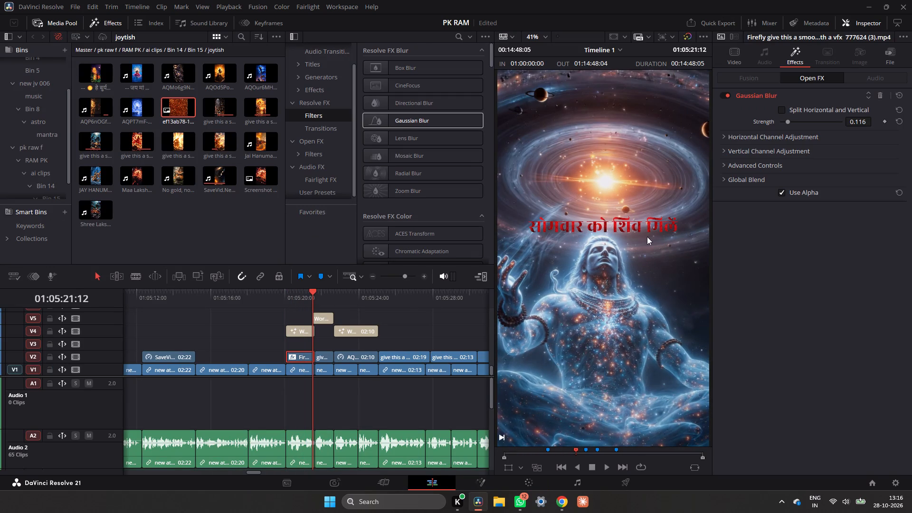
left_click(256, 307)
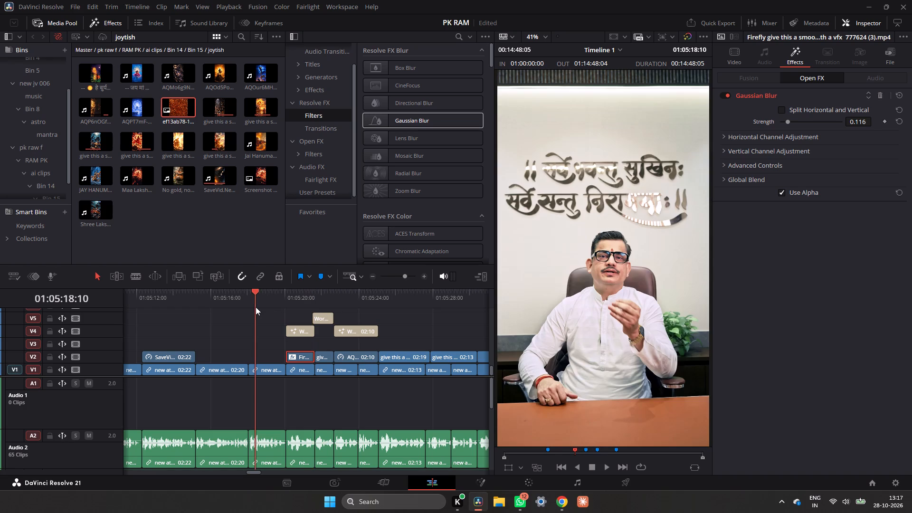
left_click(291, 300)
left_click(307, 295)
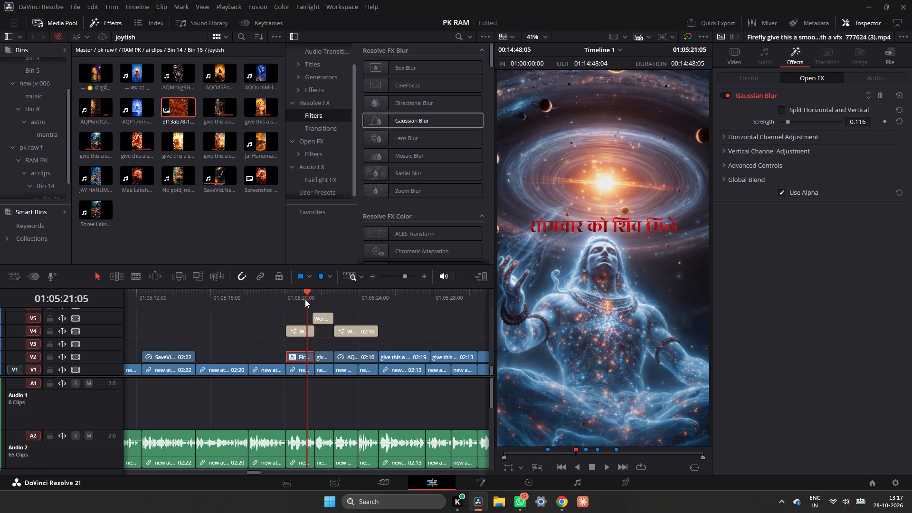
left_click(281, 296)
left_click(280, 296)
left_click(286, 294)
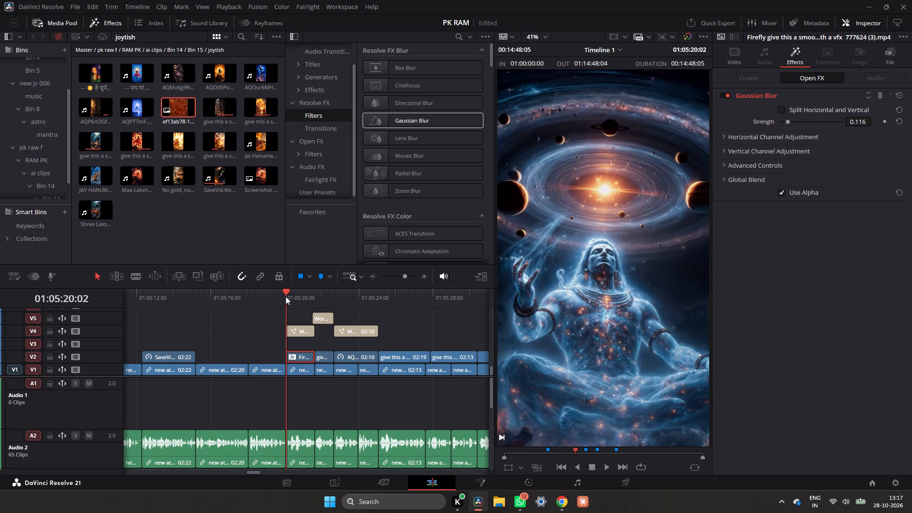
key("space")
key("space")
key("space")
key("space")
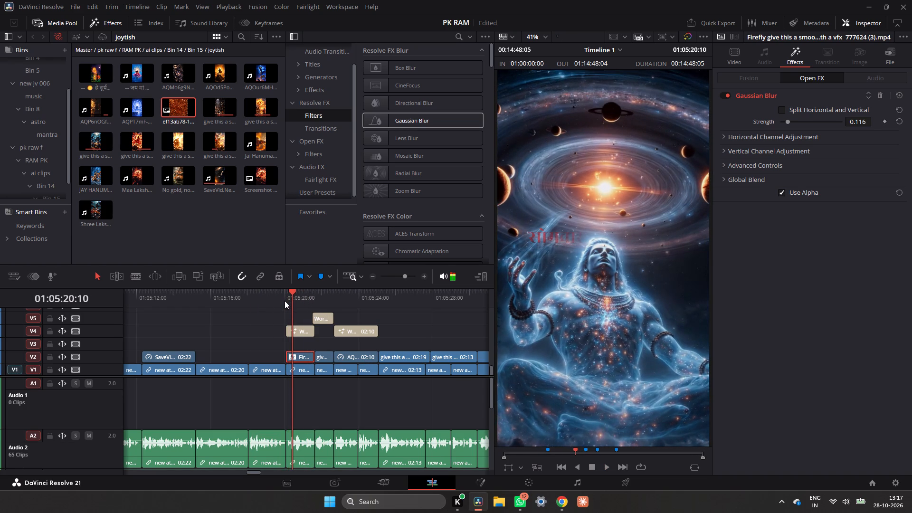
Cut off the Monday title's opening before 01:05:20:07 and move the remaining part back to the start of the Shiva clip.
key("Left")
key("Left")
key("Left")
left_click(295, 333)
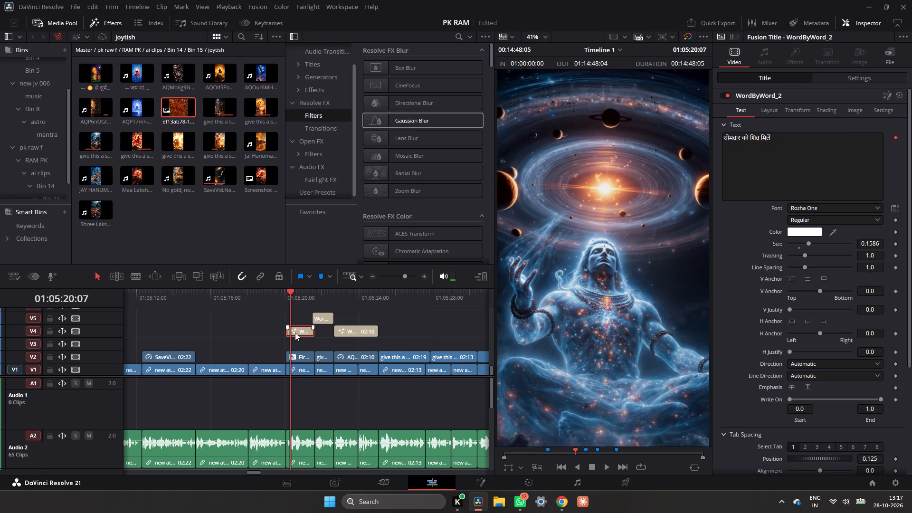
key("ctrl+b")
key("BackSpace")
left_click_drag(299, 330, 295, 333)
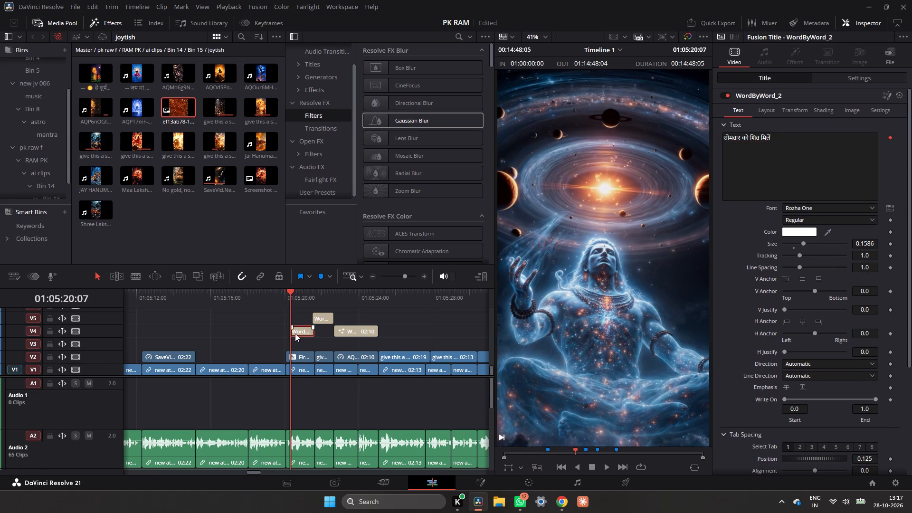
left_click_drag(295, 333, 293, 335)
Play back the Monday title's new timing and continue through the Hanuman and Ganesha clips with the Tuesday title.
left_click_drag(280, 297, 270, 305)
left_click(289, 294)
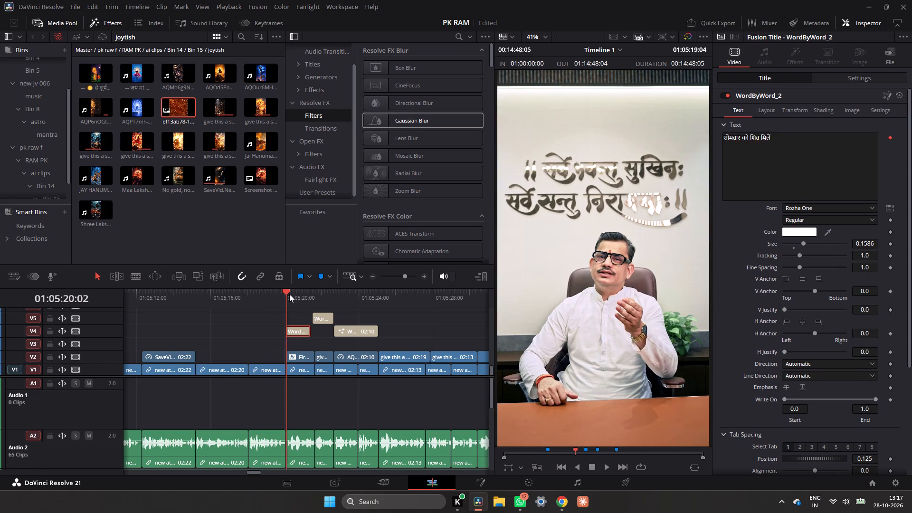
key("space")
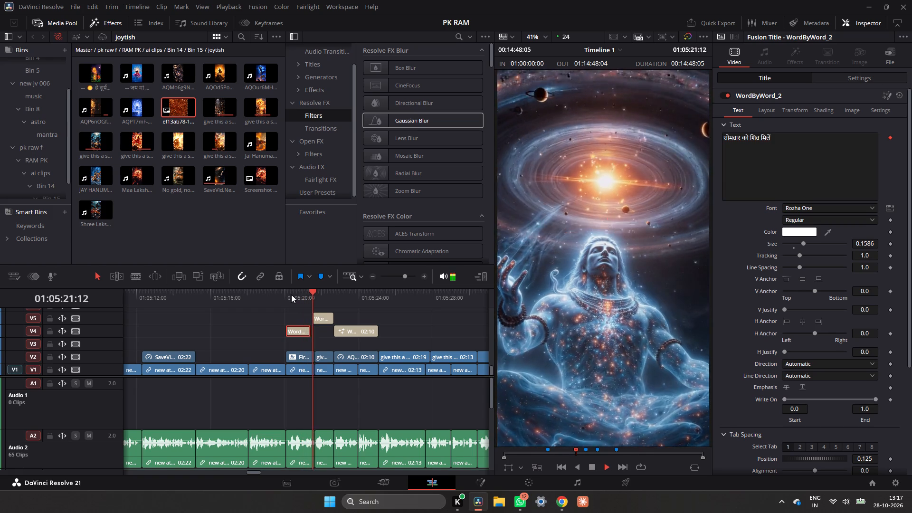
key("space")
left_click(292, 295)
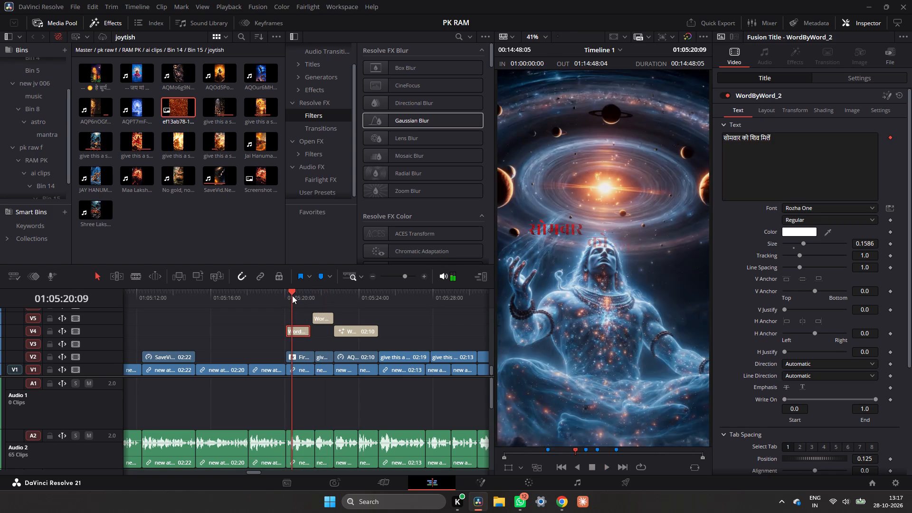
key("space")
key("space")
key("space")
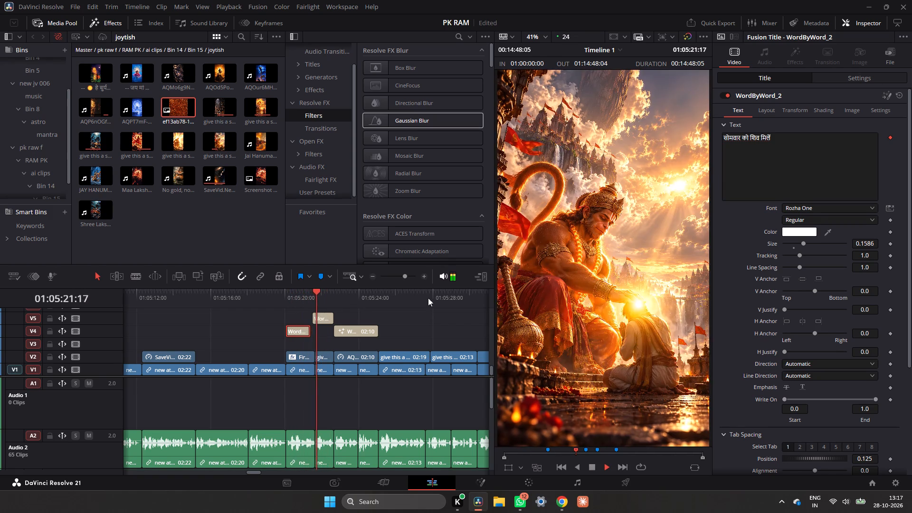
key("space")
key("space")
key("space")
key("space")
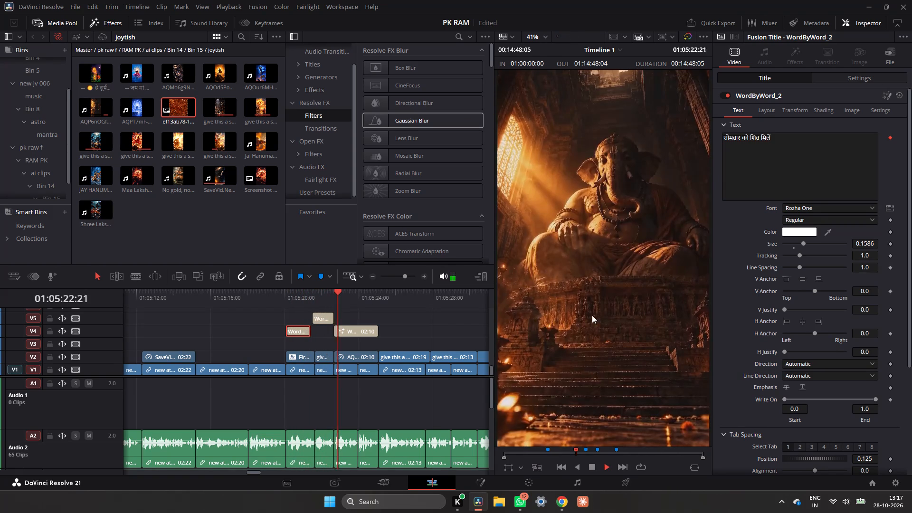
key("space")
left_click(319, 298)
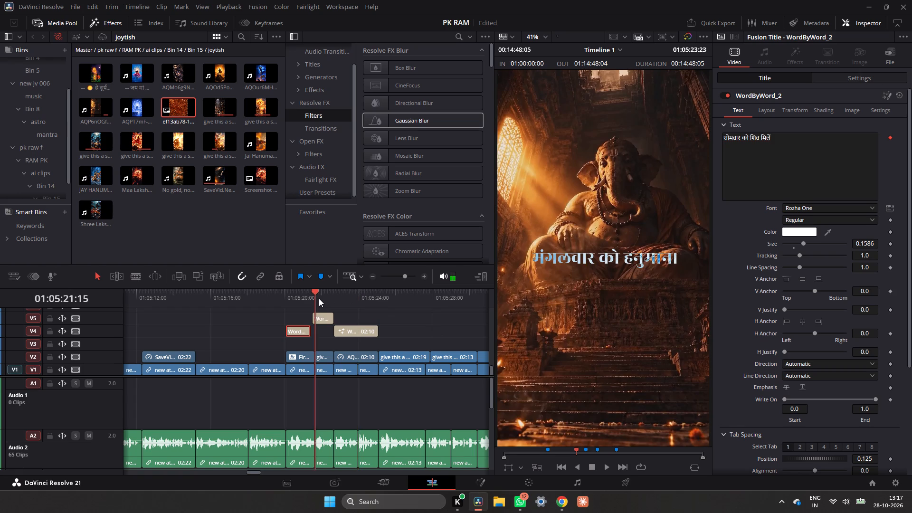
Play back the Monday title over Shiva and the Tuesday title over Hanuman to compare their look and timing.
key("space")
key("space")
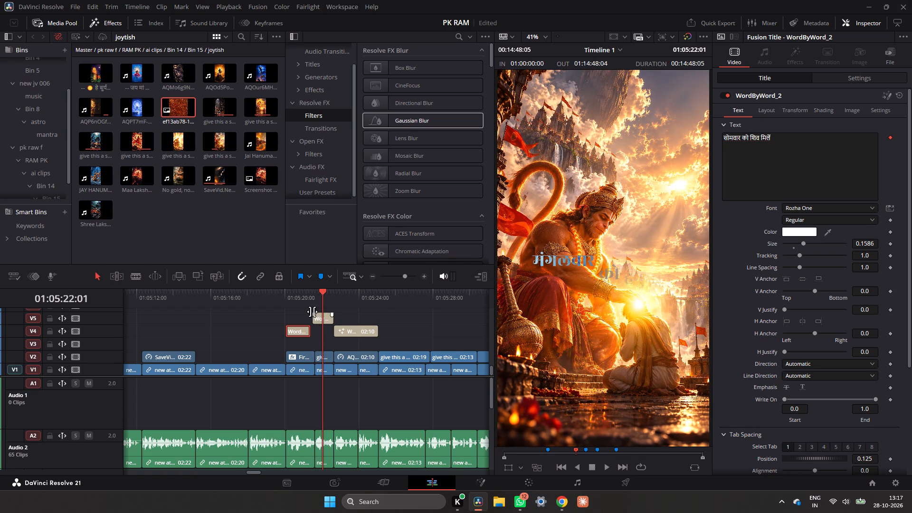
left_click(288, 297)
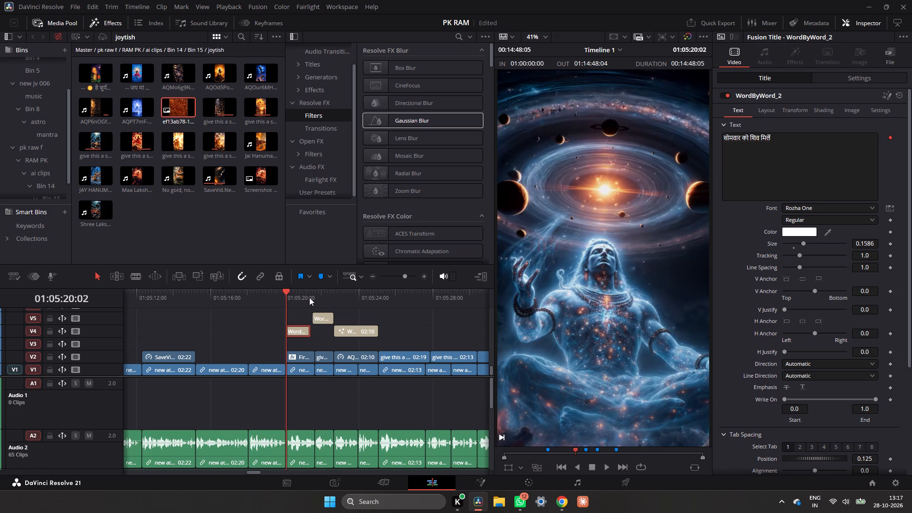
left_click(329, 292)
left_click(315, 294)
key("space")
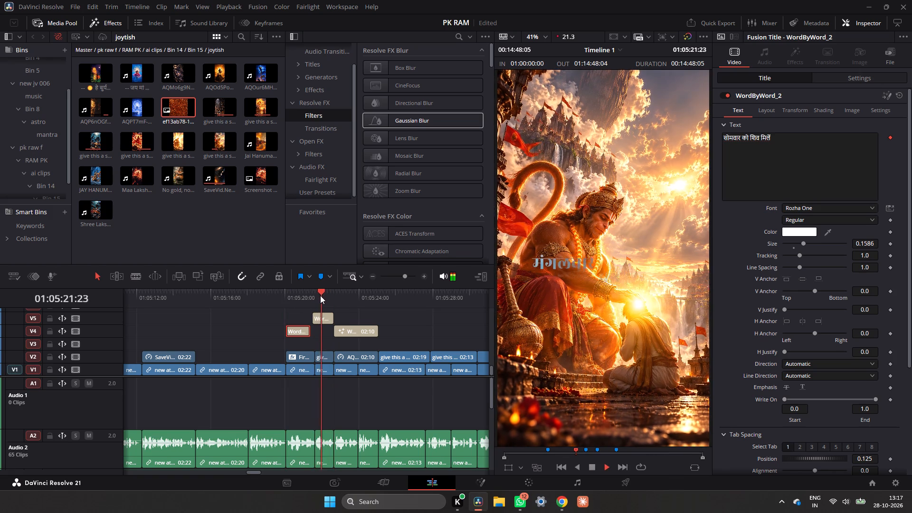
key("space")
left_click(294, 301)
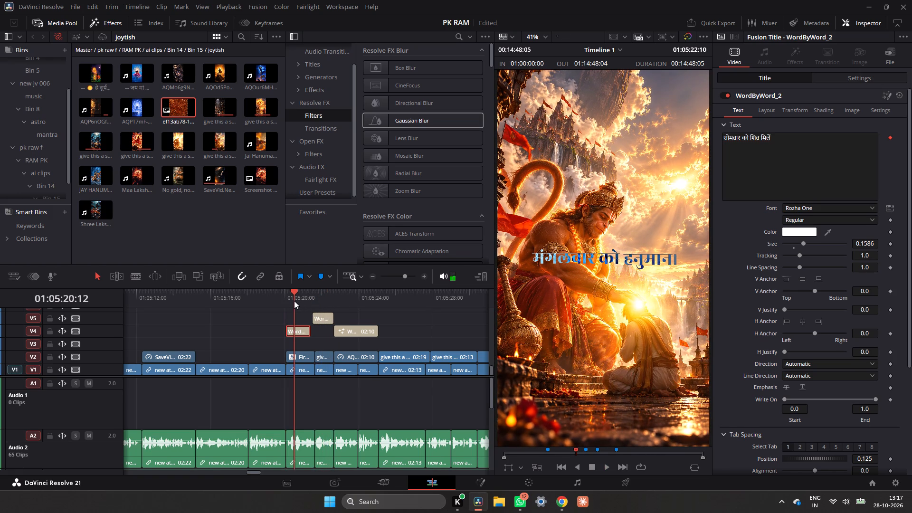
key("space")
key("space")
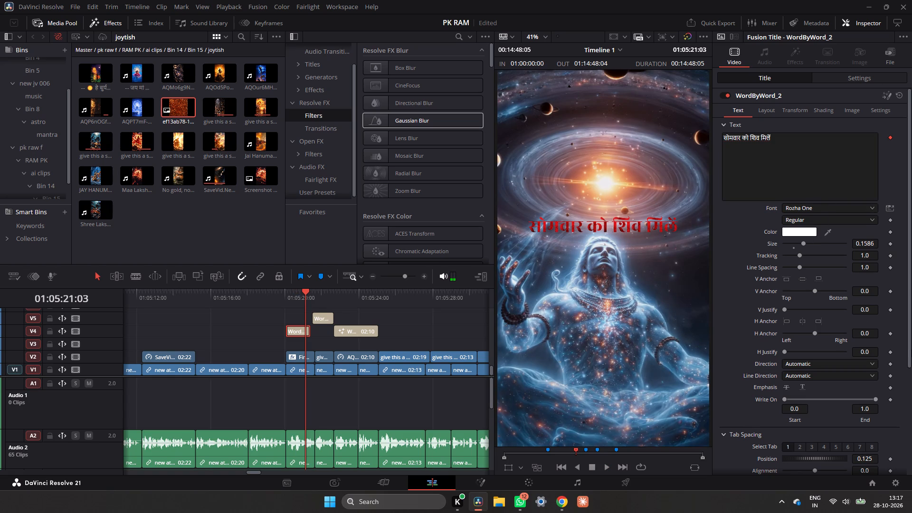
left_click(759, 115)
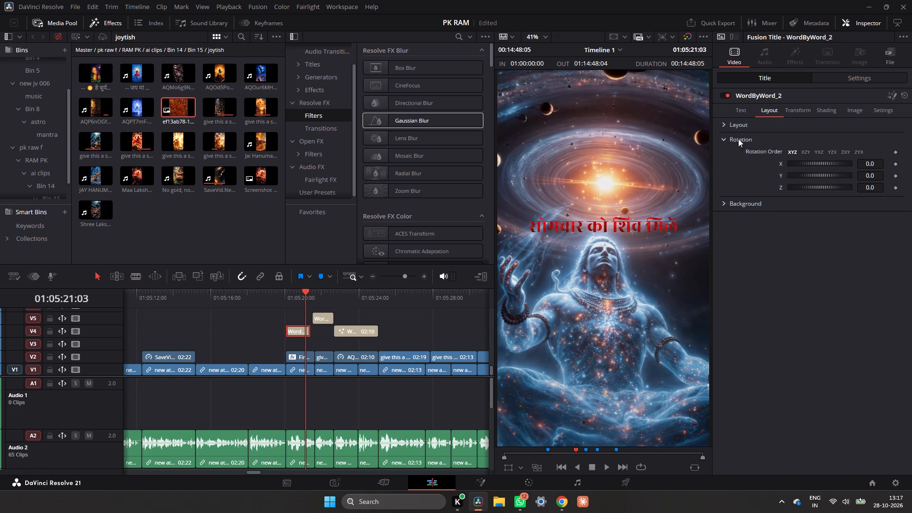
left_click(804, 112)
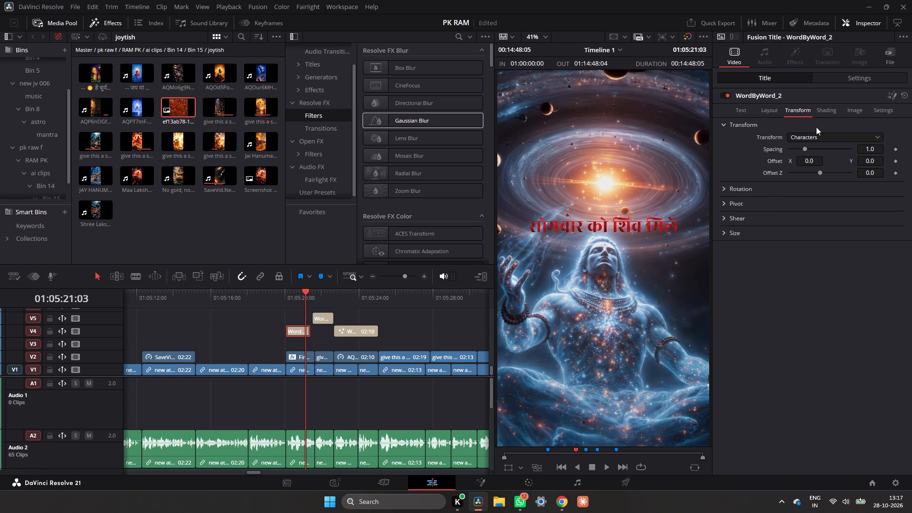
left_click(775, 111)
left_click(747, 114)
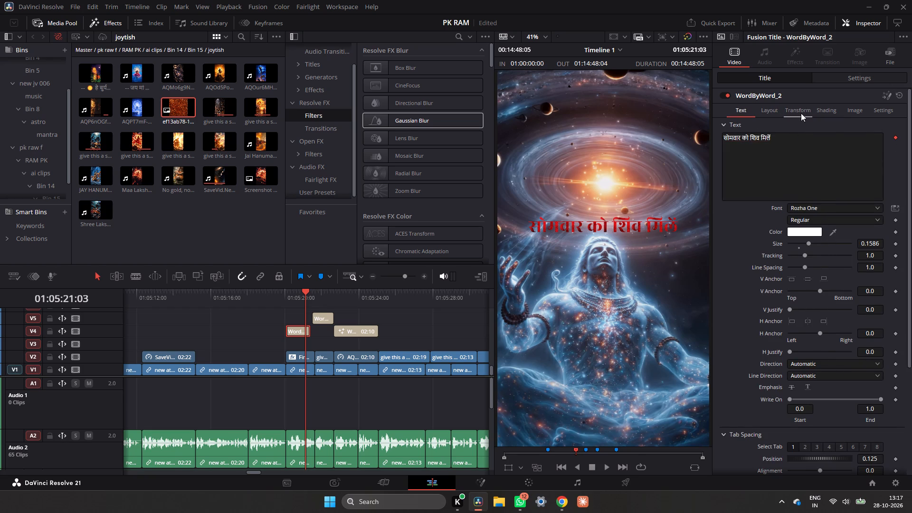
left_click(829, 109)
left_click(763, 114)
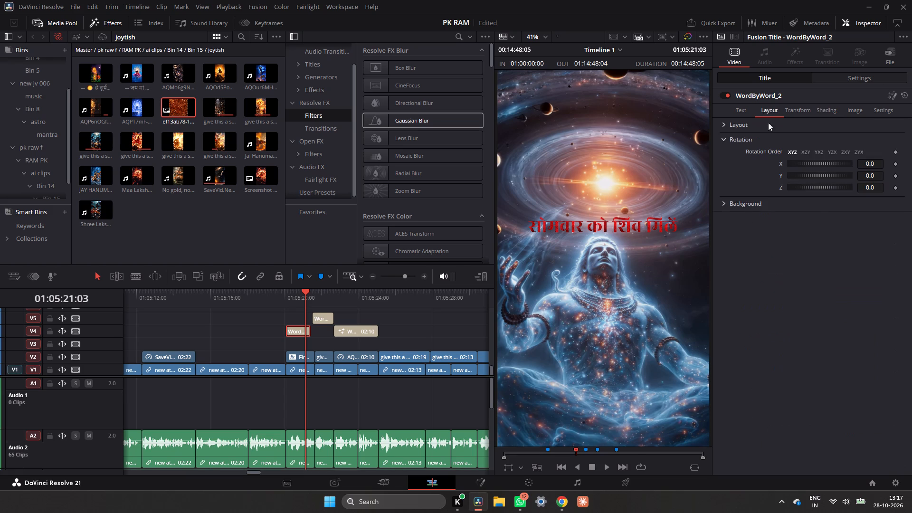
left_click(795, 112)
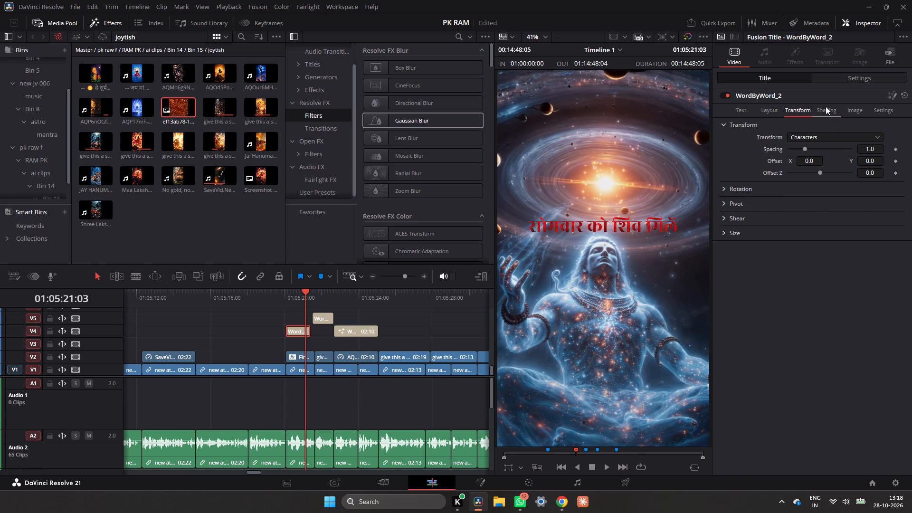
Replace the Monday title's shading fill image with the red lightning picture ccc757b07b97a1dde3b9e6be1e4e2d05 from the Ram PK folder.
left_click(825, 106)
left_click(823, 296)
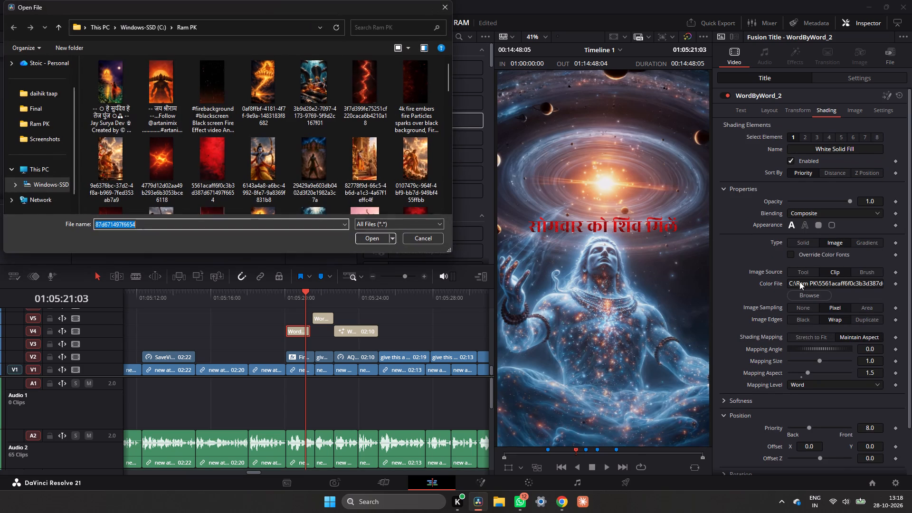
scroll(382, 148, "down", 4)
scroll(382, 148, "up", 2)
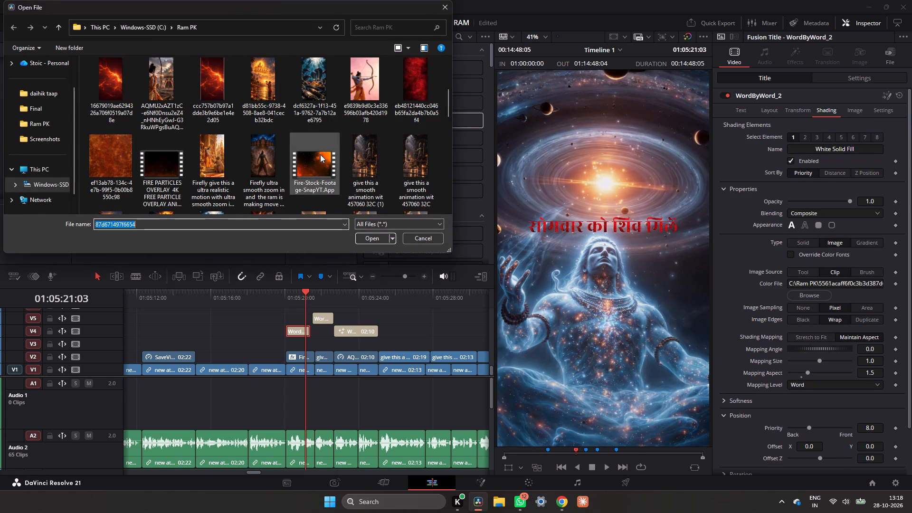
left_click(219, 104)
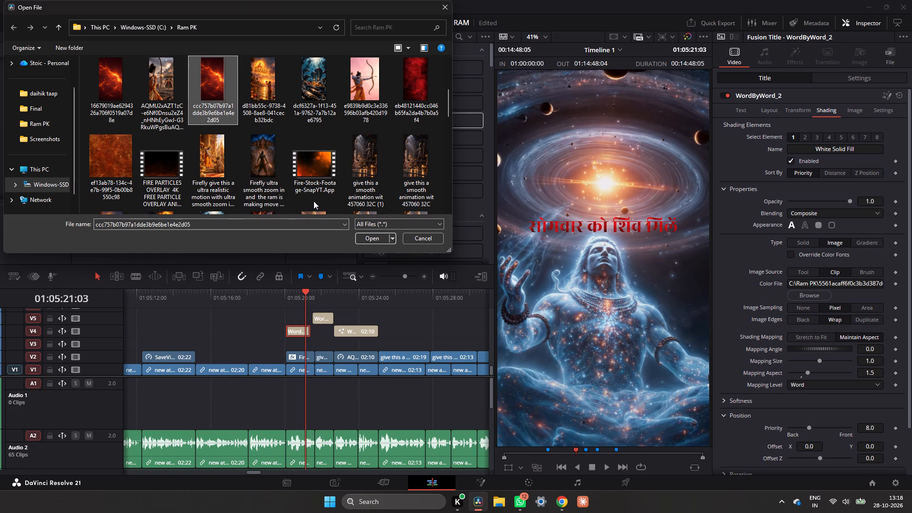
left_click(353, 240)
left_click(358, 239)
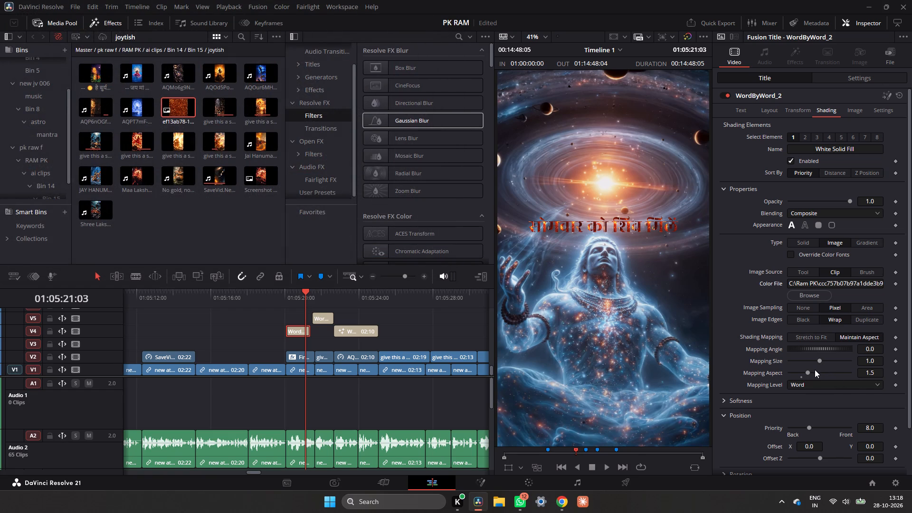
Adjust the Mapping Aspect of the Monday title's image fill, trying low and high values and settling on 2.598.
left_click_drag(815, 370, 831, 373)
left_click_drag(807, 371, 811, 371)
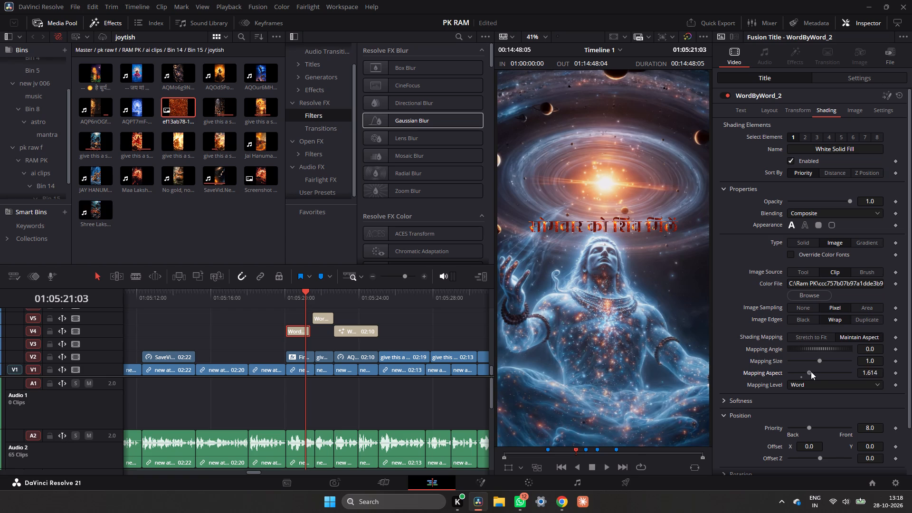
left_click_drag(811, 371, 777, 393)
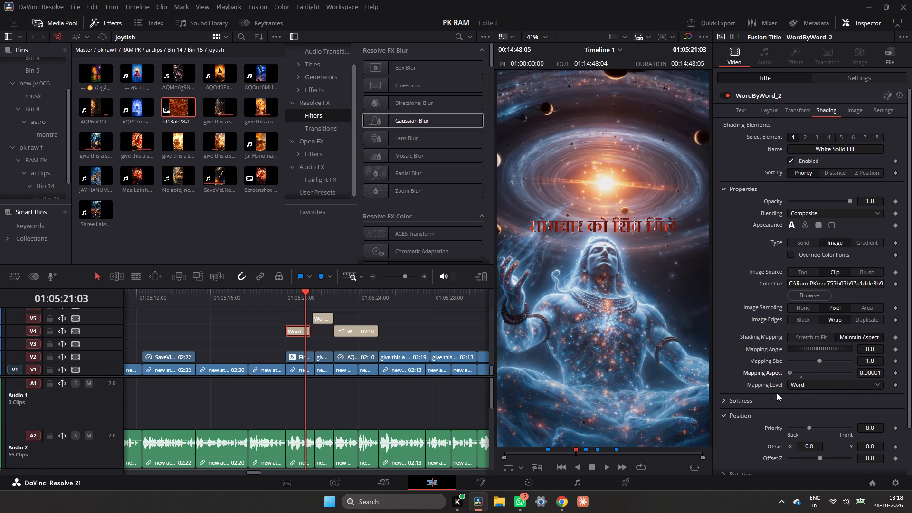
left_click_drag(777, 393, 795, 388)
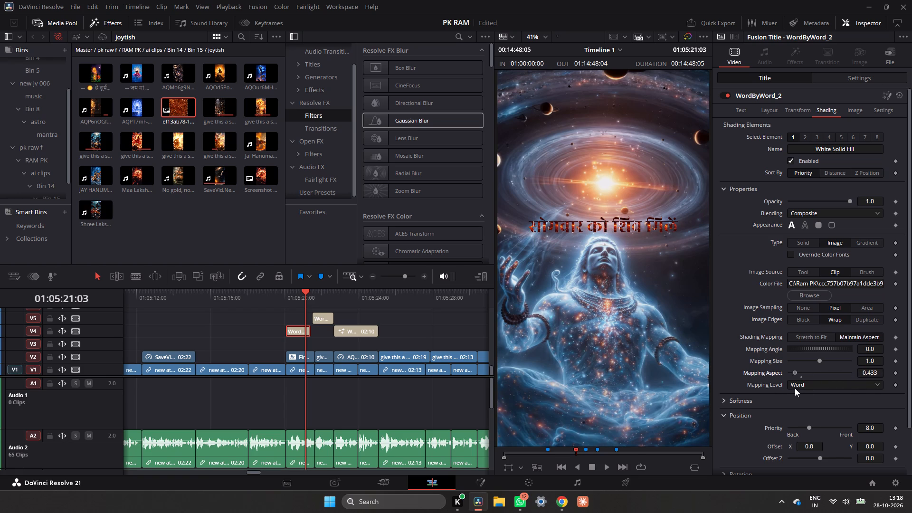
left_click_drag(795, 388, 802, 389)
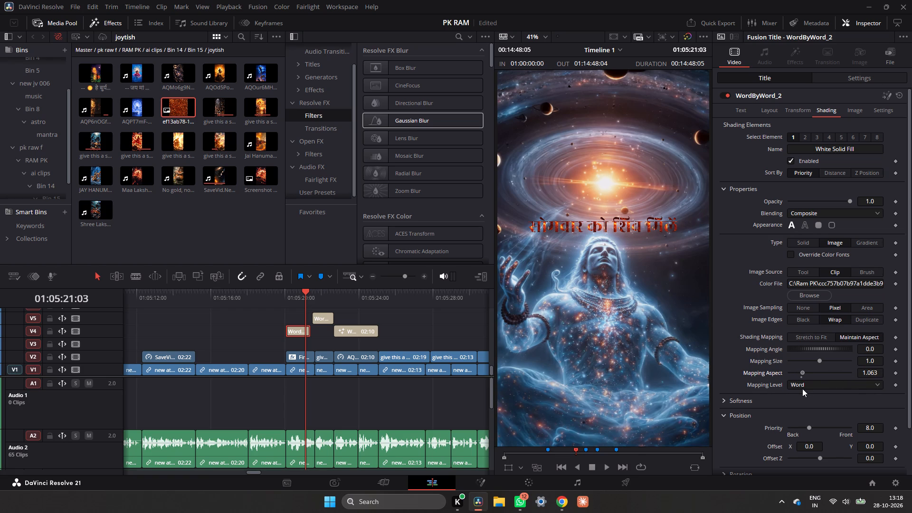
left_click_drag(802, 389, 780, 393)
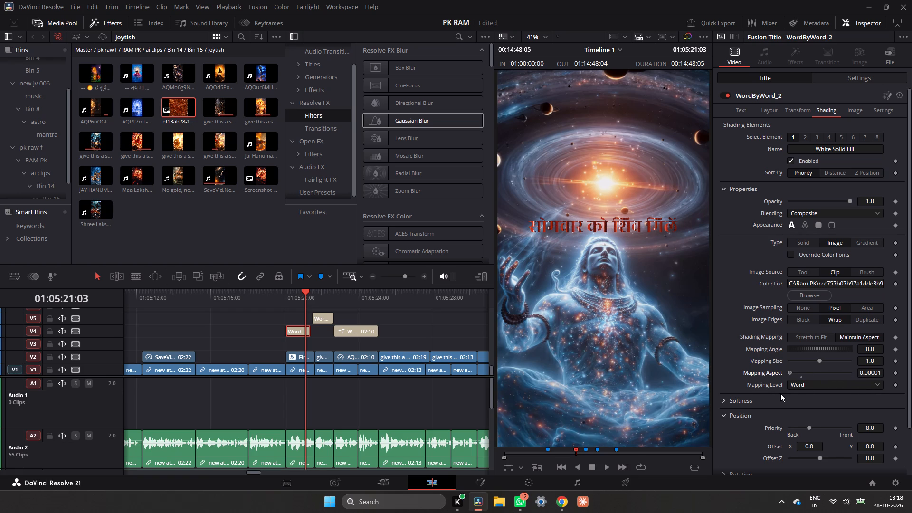
left_click_drag(780, 393, 830, 391)
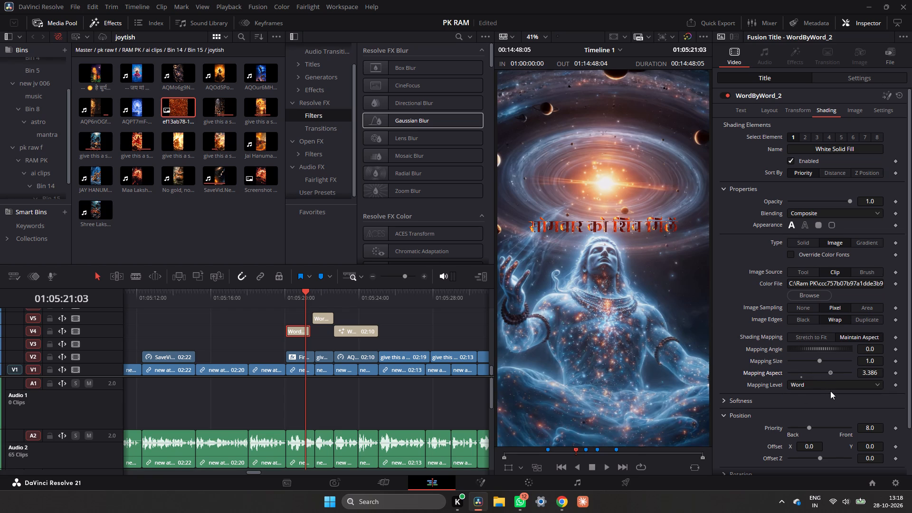
left_click_drag(830, 391, 815, 393)
left_click_drag(815, 393, 819, 386)
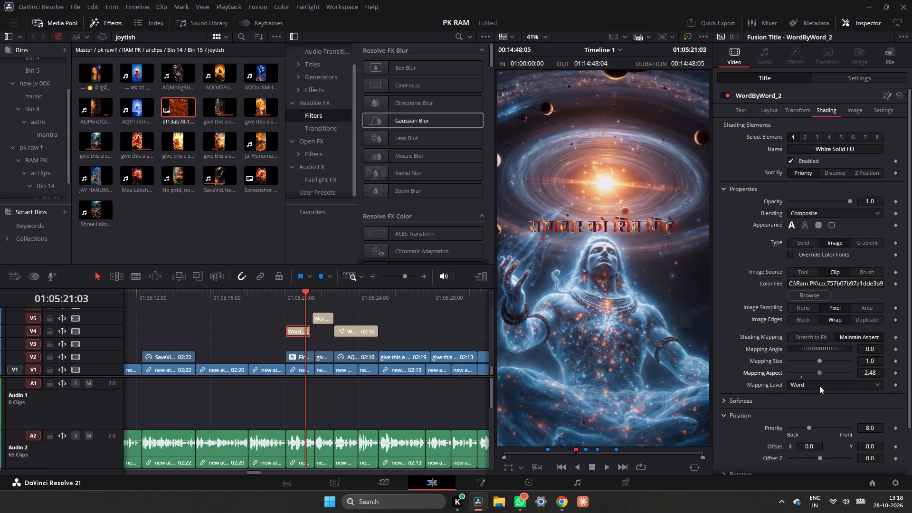
left_click_drag(819, 386, 821, 383)
left_click(810, 297)
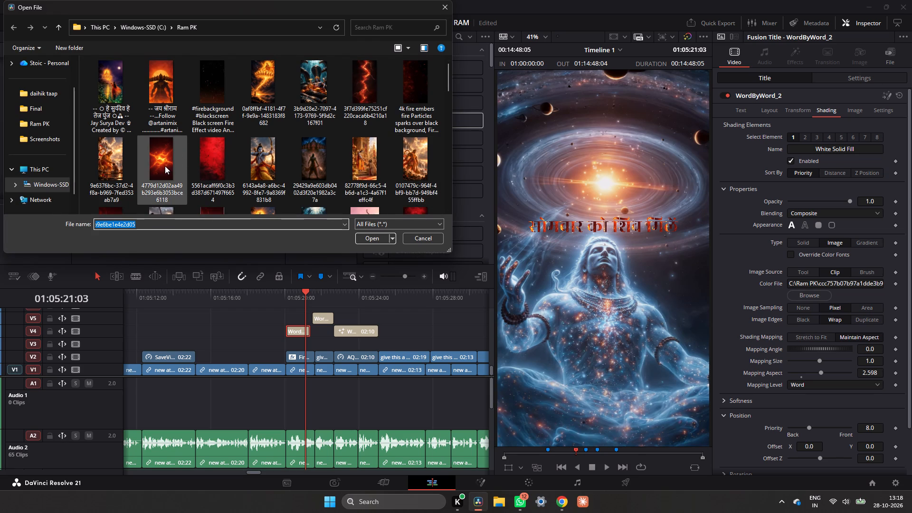
scroll(165, 166, "down", 3)
scroll(328, 171, "down", 2)
scroll(328, 171, "up", 1)
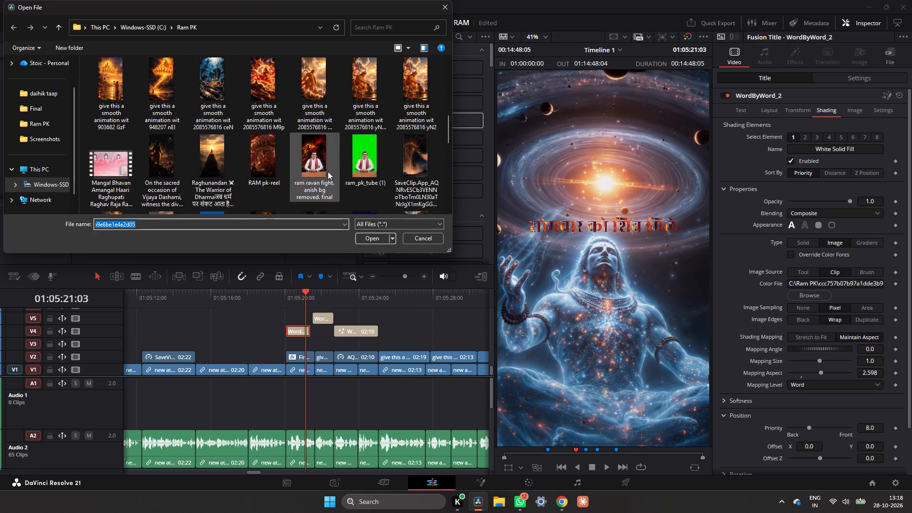
scroll(328, 171, "up", 1)
left_click(275, 165)
left_click(378, 241)
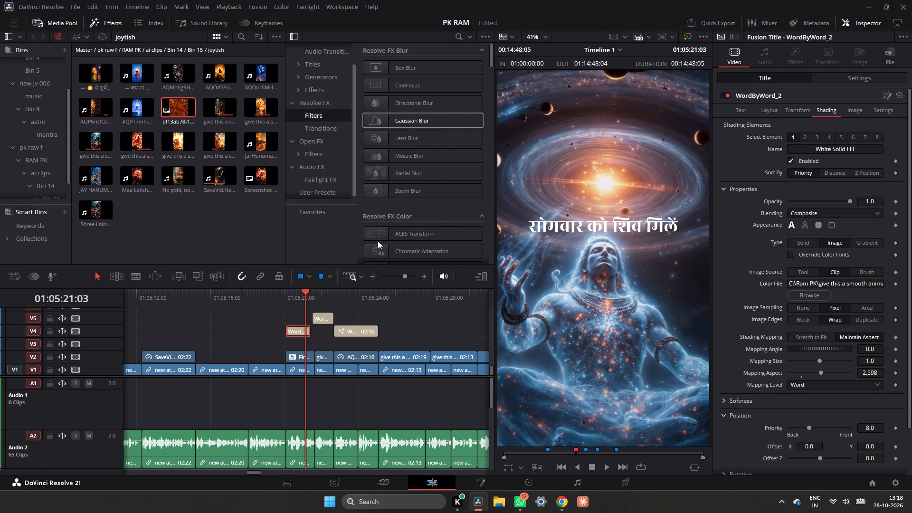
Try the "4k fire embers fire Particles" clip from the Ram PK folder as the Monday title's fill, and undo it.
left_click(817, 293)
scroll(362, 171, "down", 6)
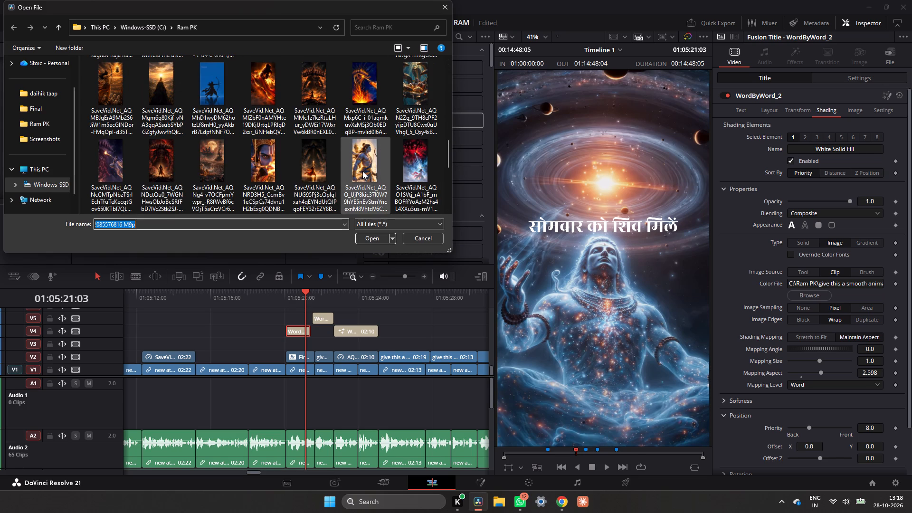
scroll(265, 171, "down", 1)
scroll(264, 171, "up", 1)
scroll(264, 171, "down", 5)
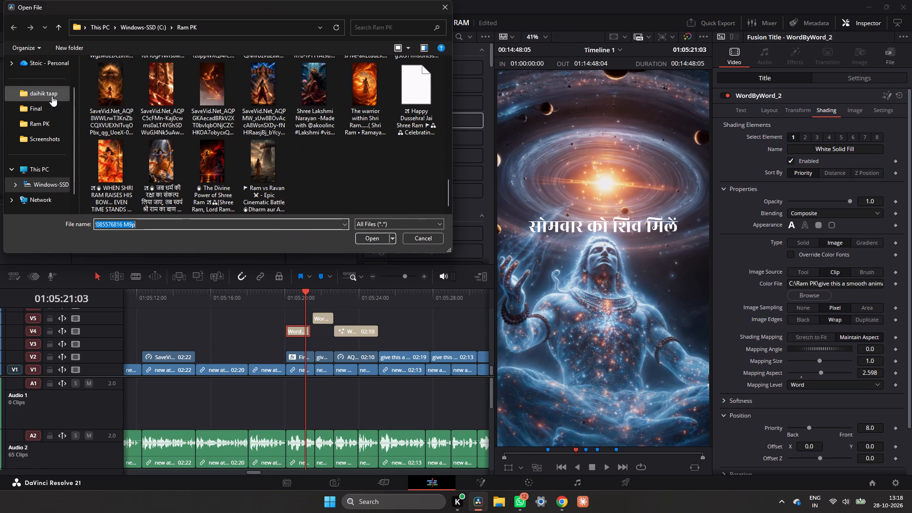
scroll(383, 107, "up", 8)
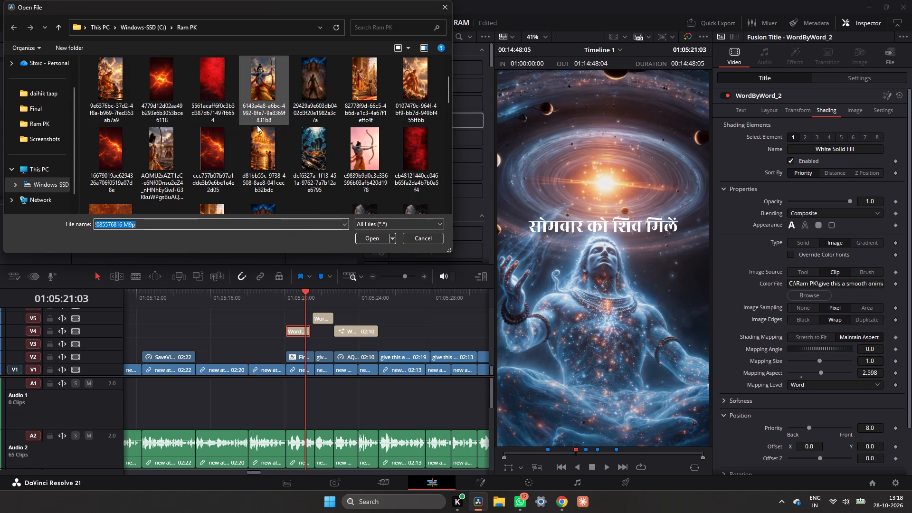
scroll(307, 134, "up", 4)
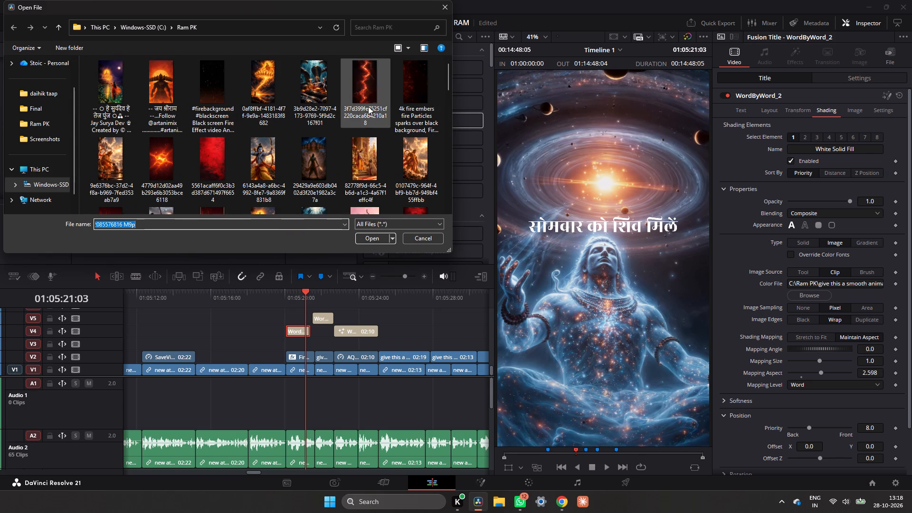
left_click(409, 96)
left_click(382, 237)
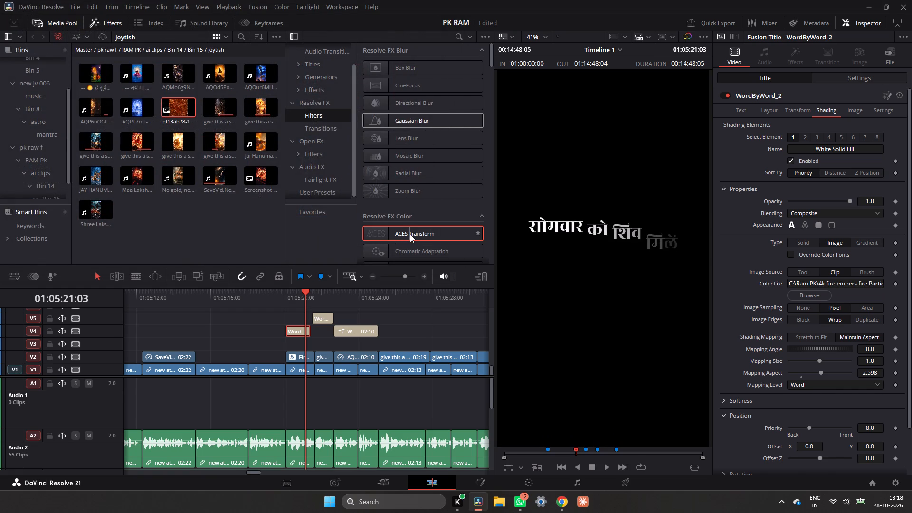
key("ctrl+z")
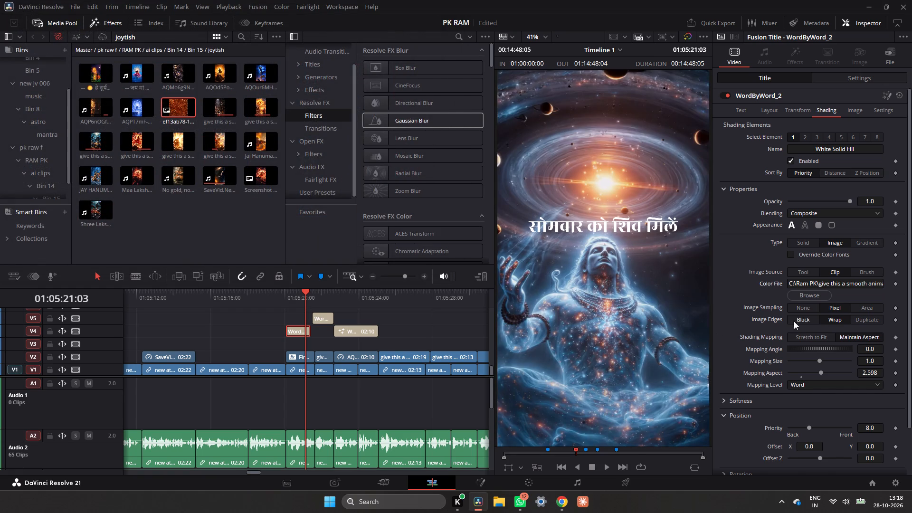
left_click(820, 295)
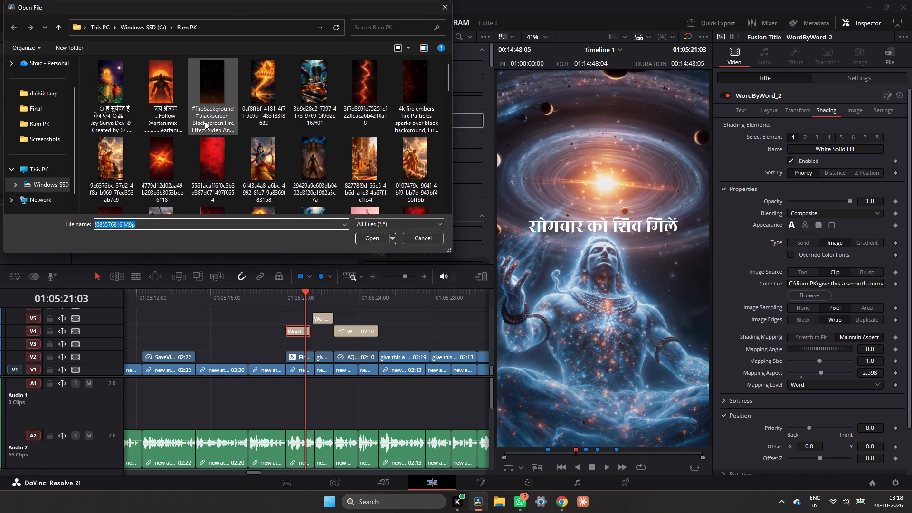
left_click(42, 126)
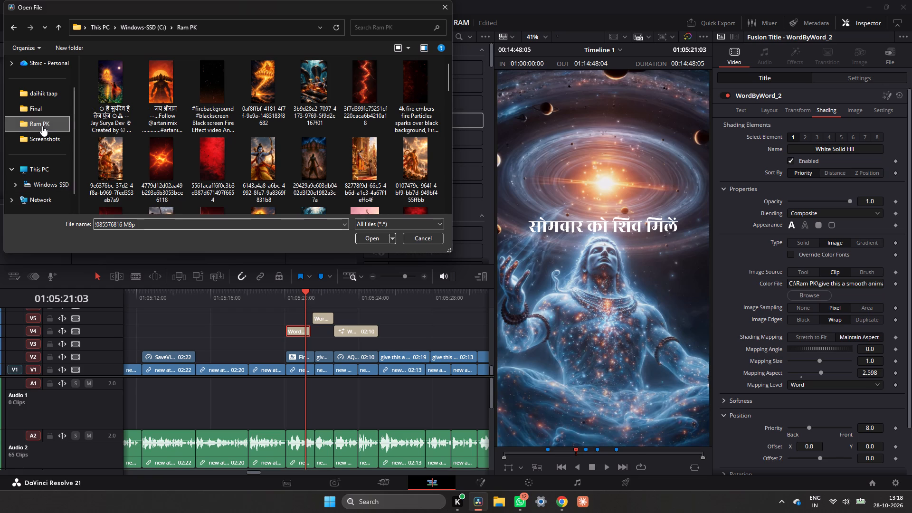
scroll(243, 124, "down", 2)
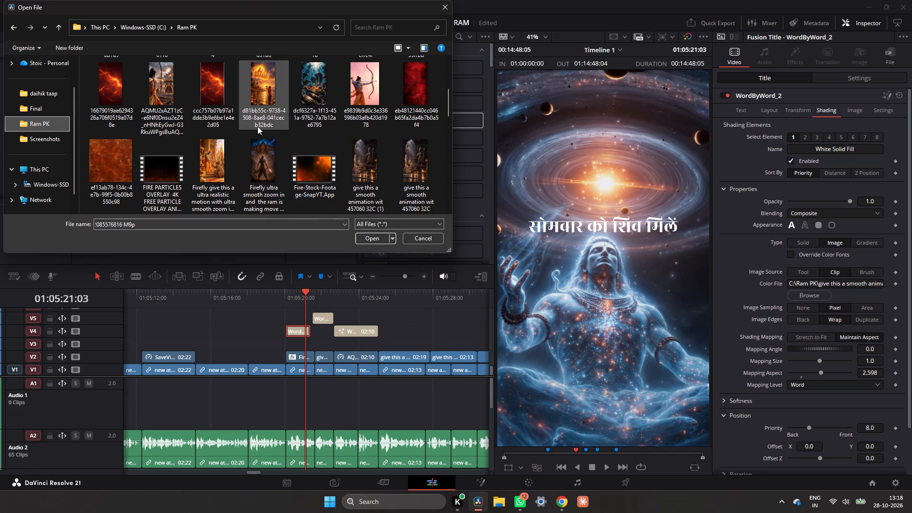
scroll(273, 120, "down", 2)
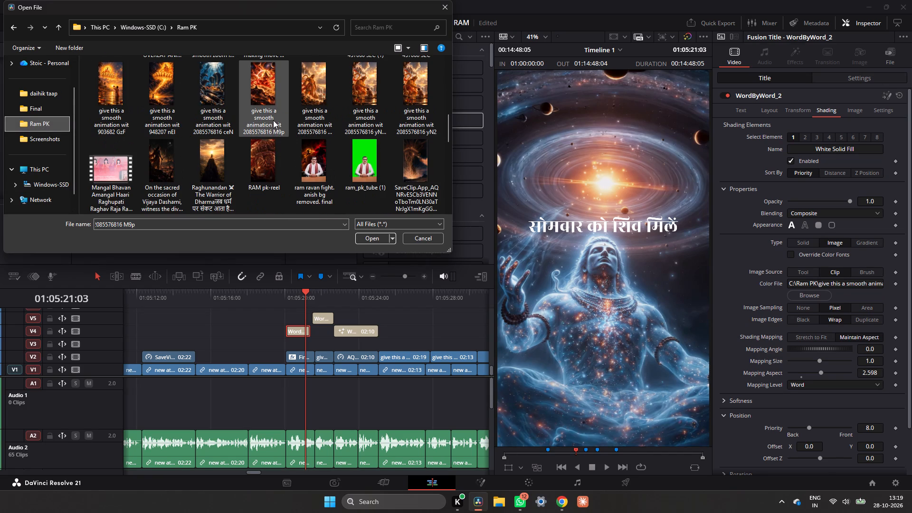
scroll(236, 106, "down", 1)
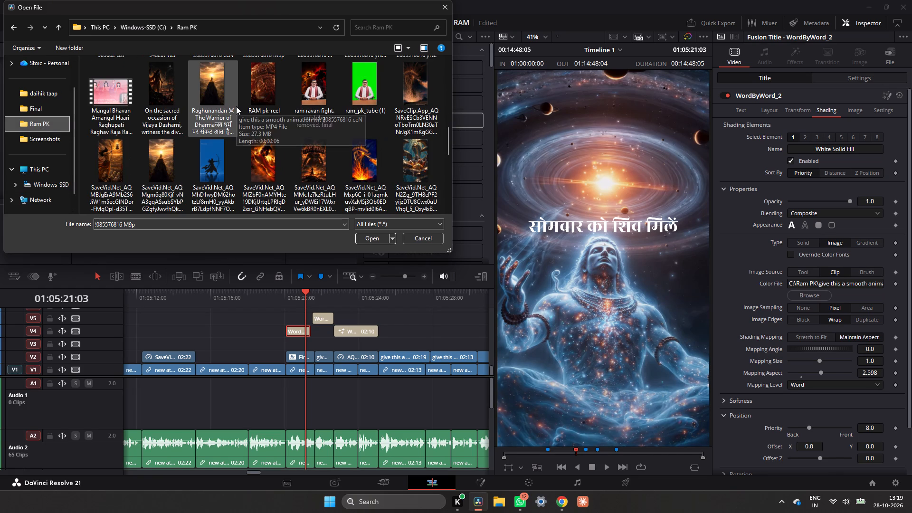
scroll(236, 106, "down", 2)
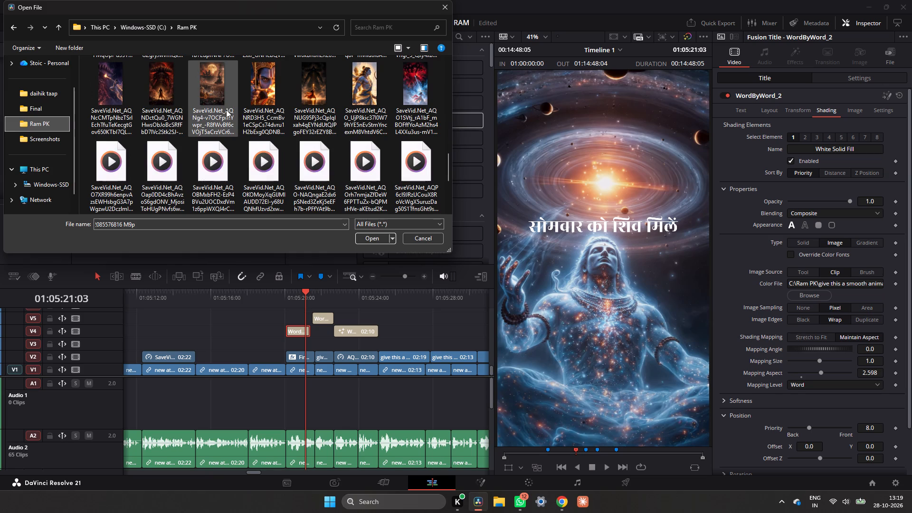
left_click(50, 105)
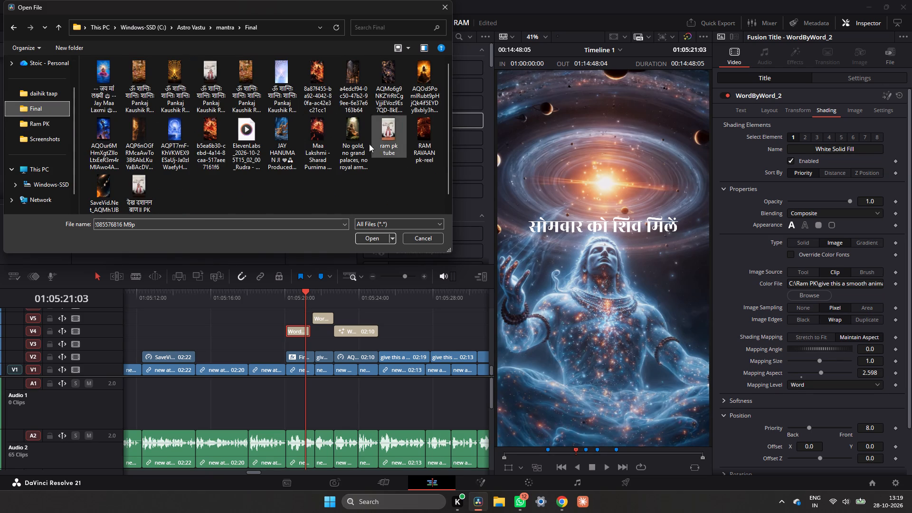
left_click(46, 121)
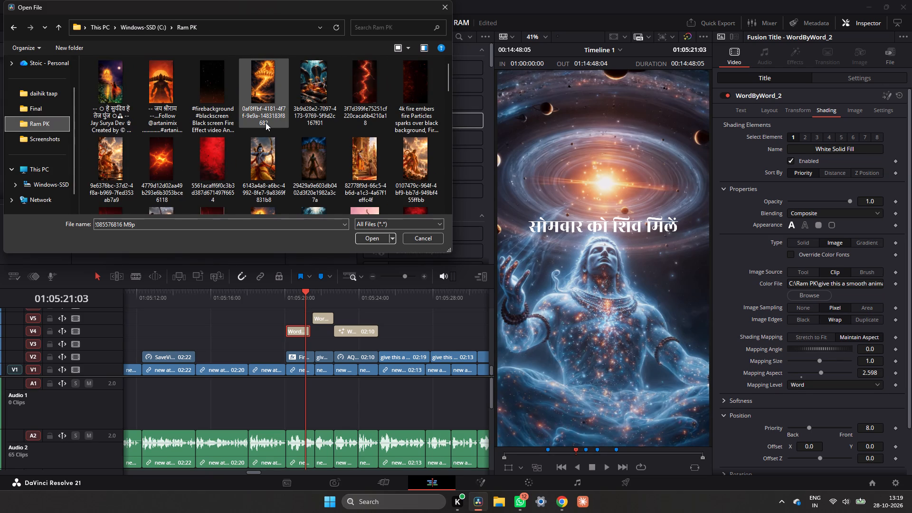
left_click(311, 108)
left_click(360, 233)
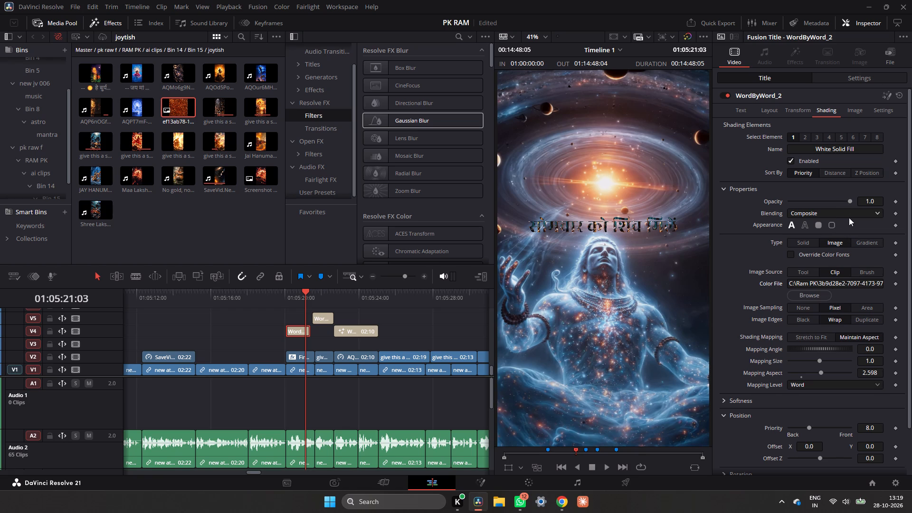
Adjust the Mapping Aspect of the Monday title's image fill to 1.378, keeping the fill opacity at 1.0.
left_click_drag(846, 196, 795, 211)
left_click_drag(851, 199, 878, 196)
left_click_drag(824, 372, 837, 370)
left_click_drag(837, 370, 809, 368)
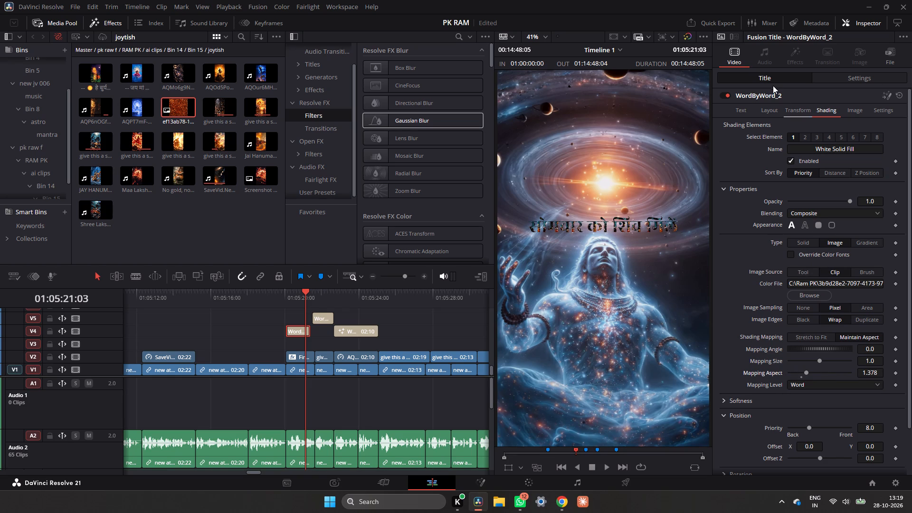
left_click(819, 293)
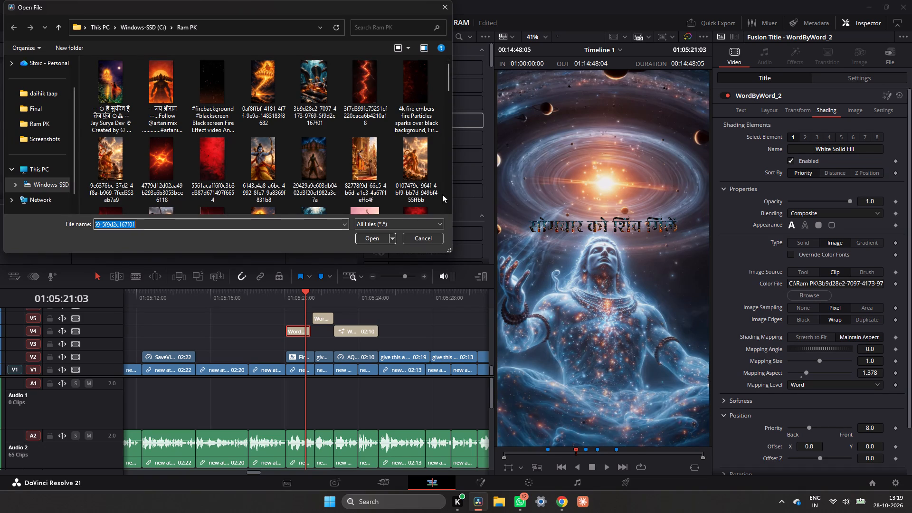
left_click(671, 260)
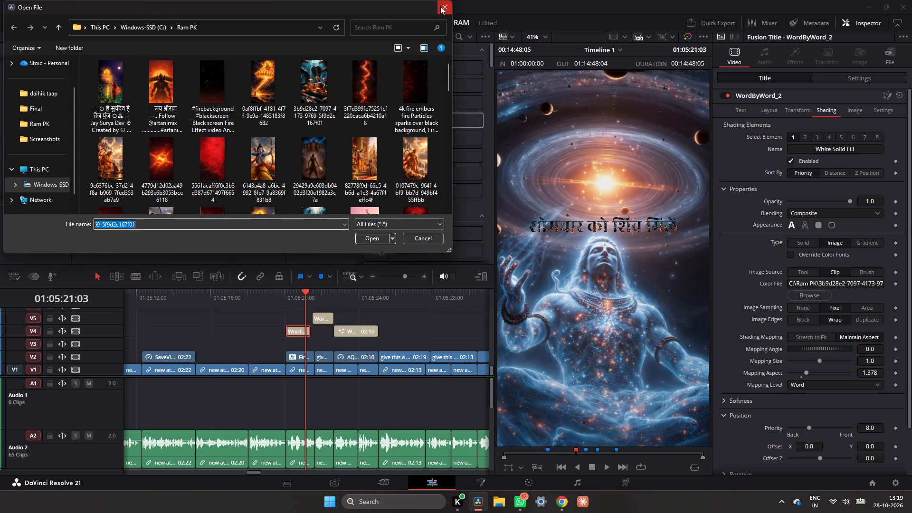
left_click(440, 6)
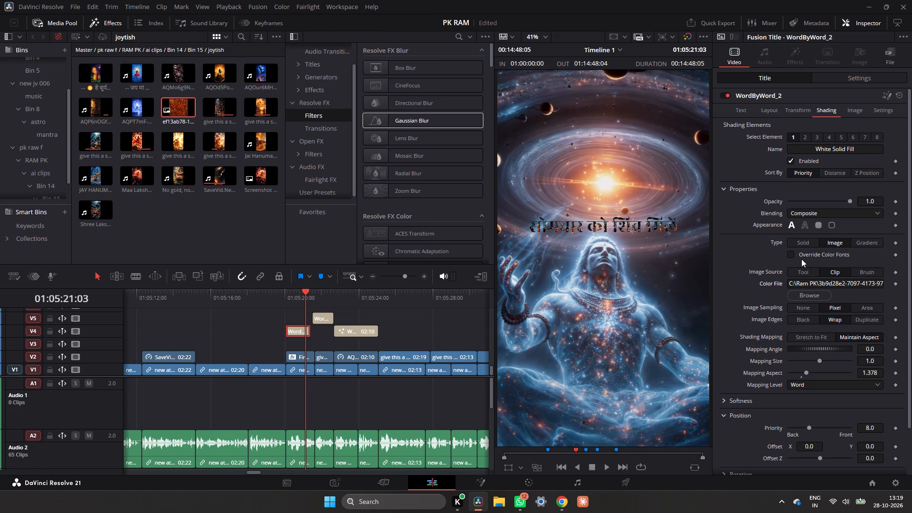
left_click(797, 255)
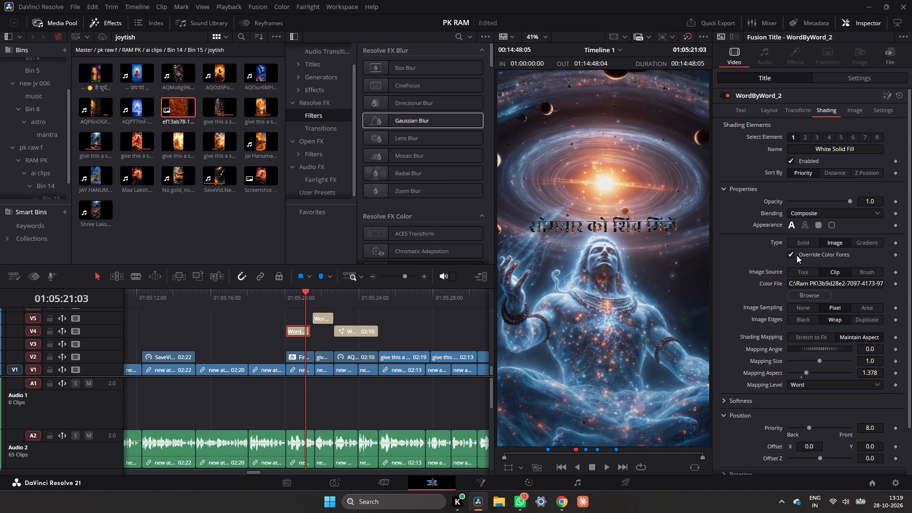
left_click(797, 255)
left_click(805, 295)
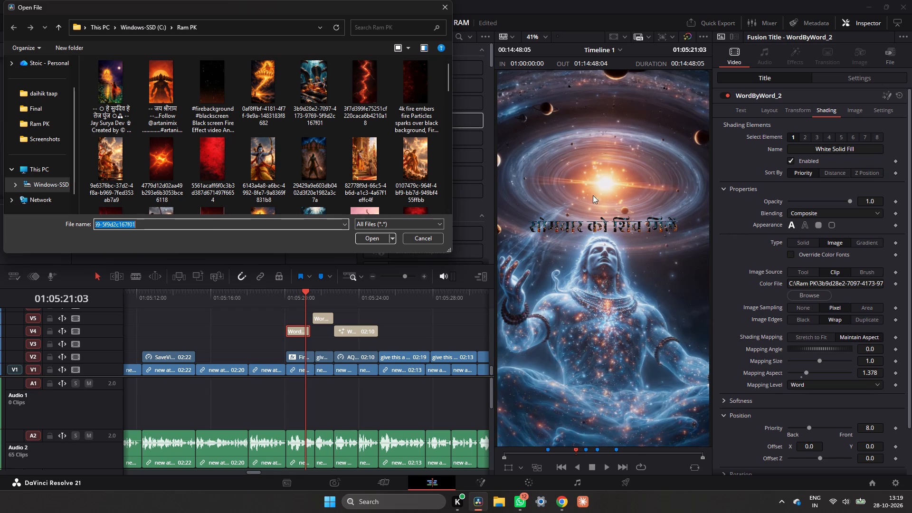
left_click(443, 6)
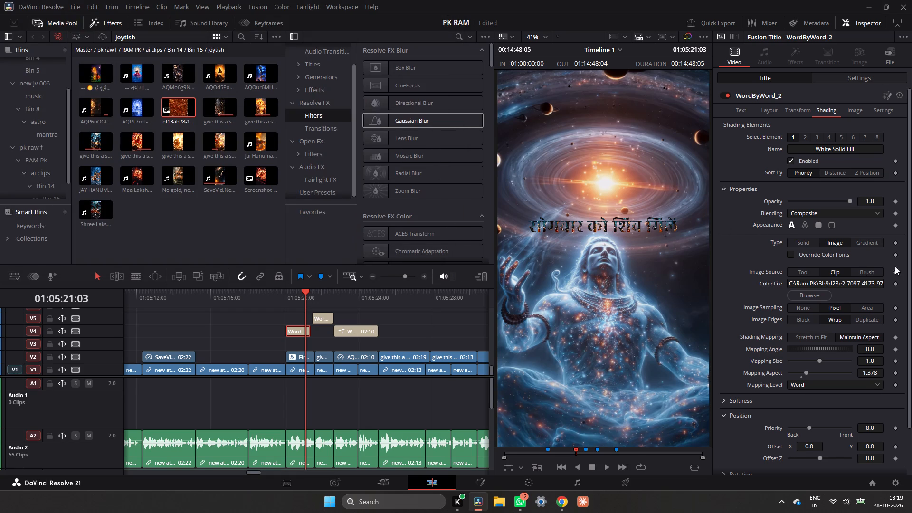
Switch the Monday title's shading type from an image fill to a solid white fill.
left_click(852, 285)
left_click(802, 276)
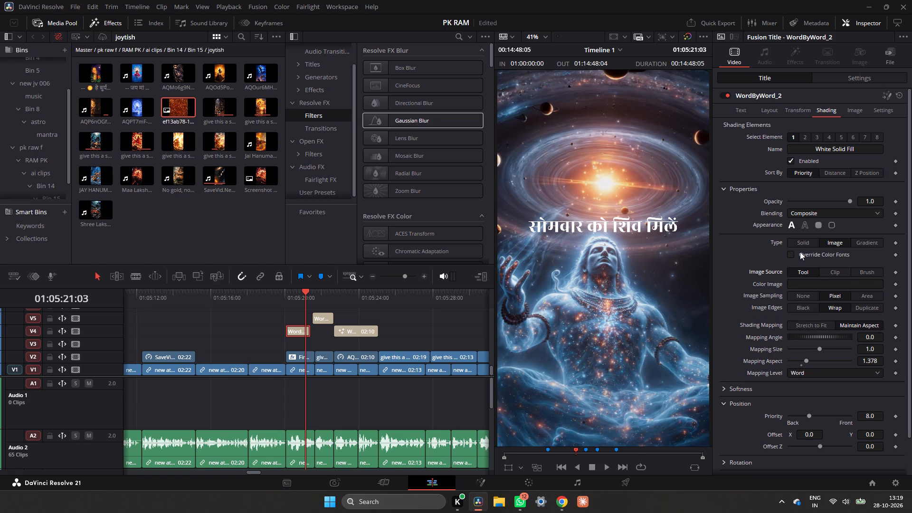
left_click(812, 238)
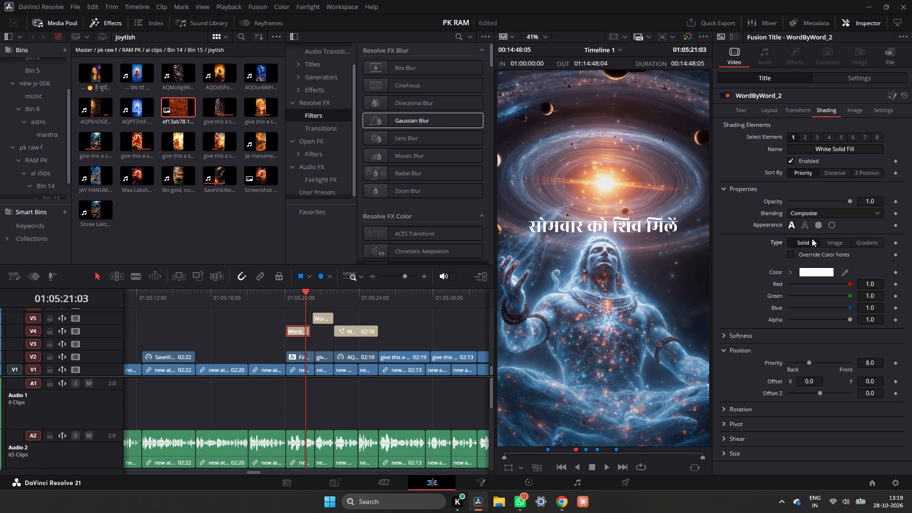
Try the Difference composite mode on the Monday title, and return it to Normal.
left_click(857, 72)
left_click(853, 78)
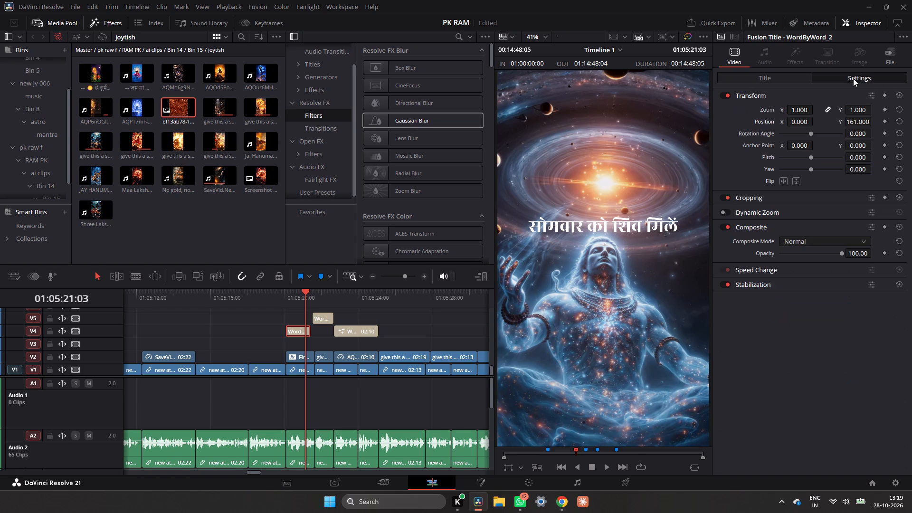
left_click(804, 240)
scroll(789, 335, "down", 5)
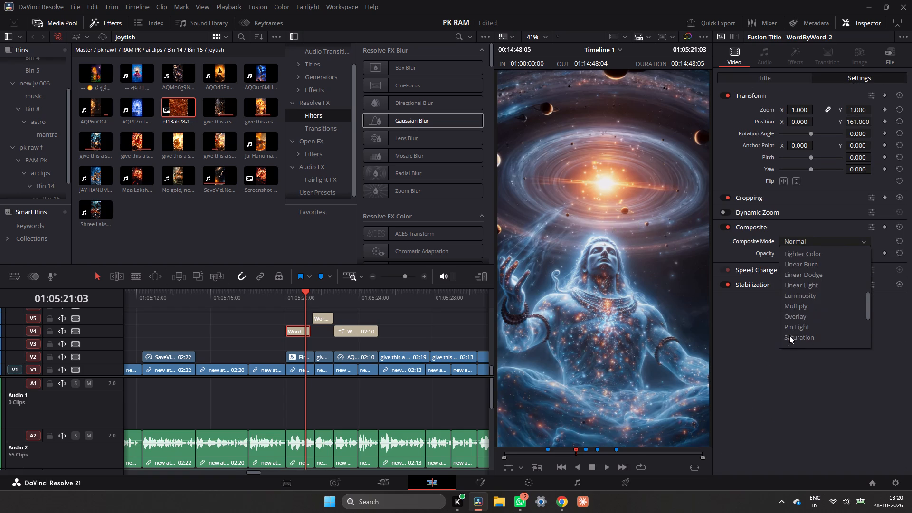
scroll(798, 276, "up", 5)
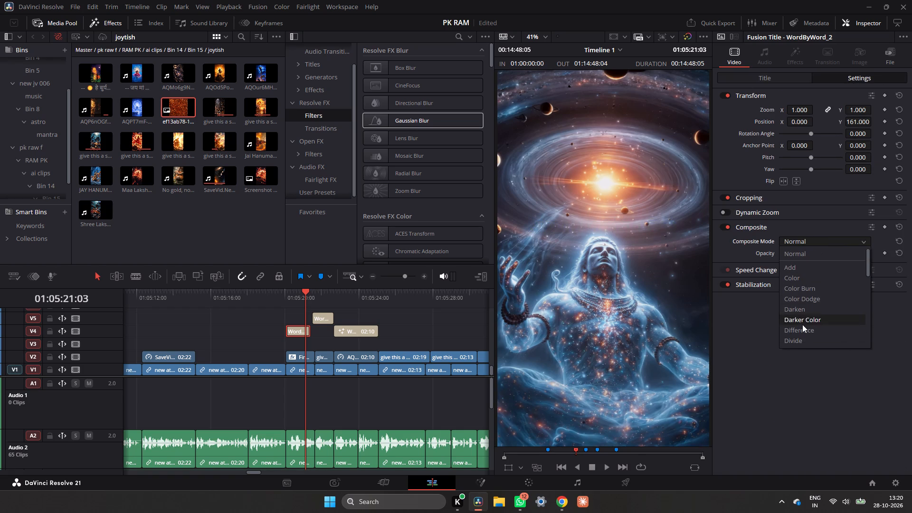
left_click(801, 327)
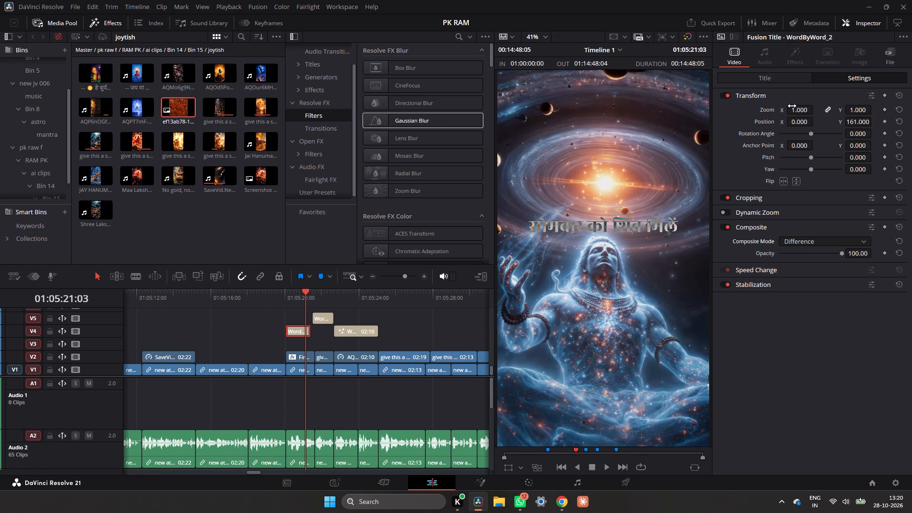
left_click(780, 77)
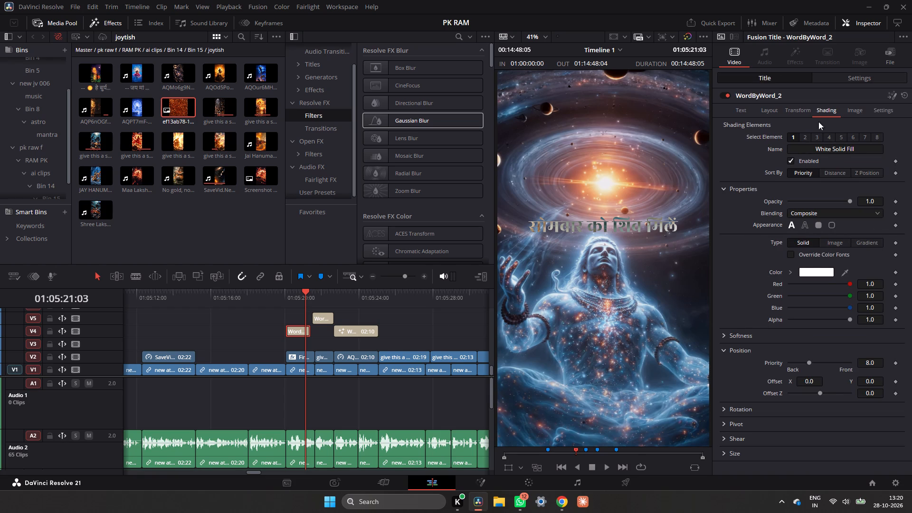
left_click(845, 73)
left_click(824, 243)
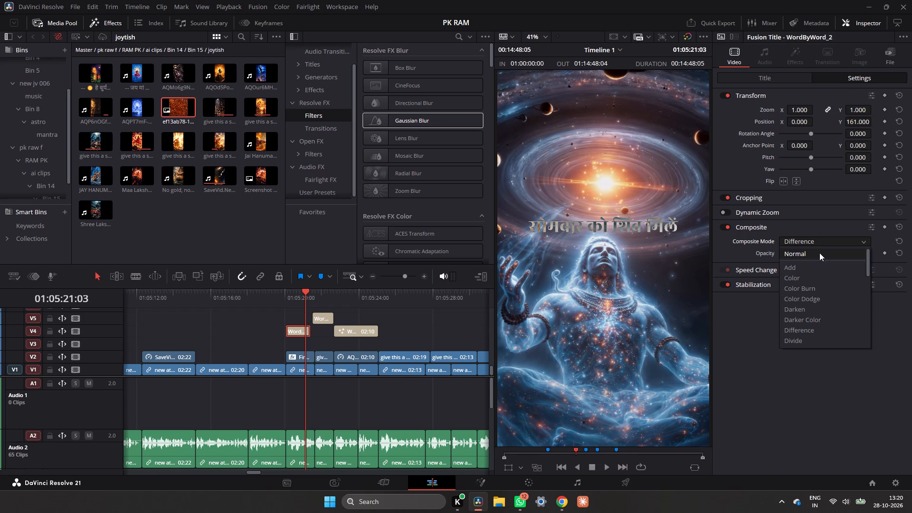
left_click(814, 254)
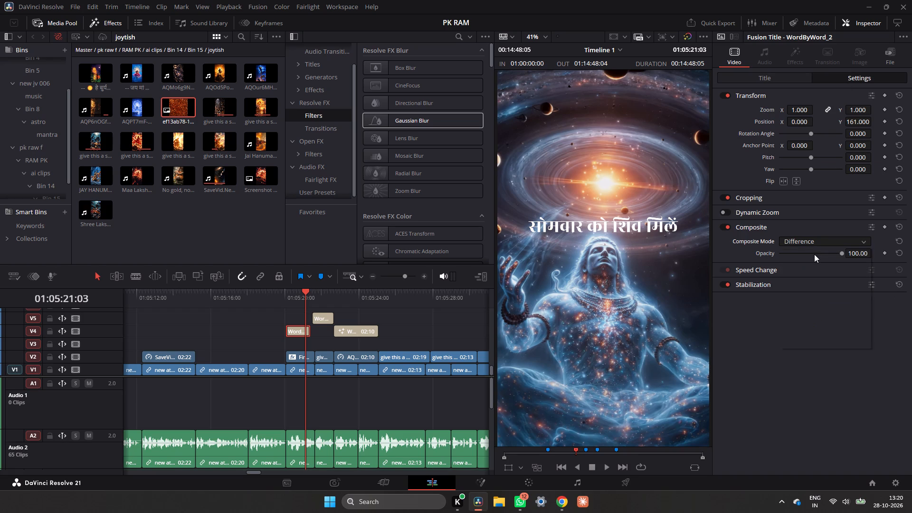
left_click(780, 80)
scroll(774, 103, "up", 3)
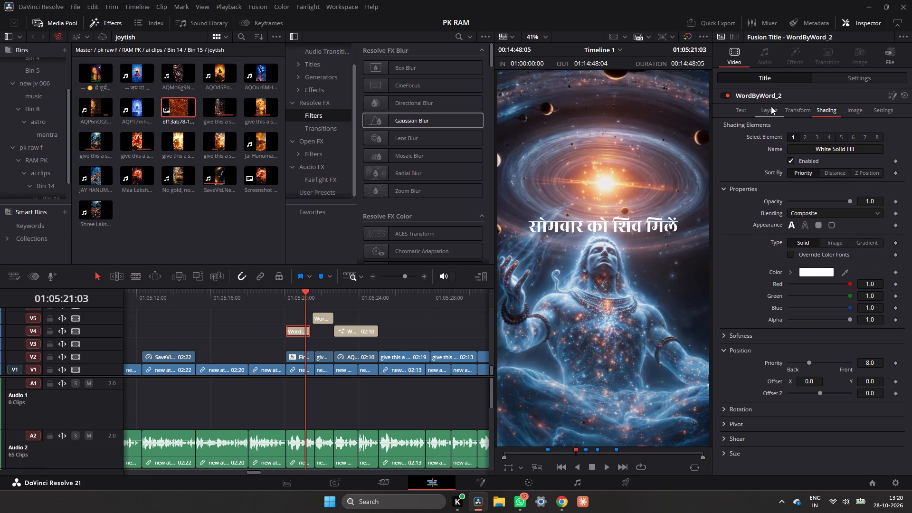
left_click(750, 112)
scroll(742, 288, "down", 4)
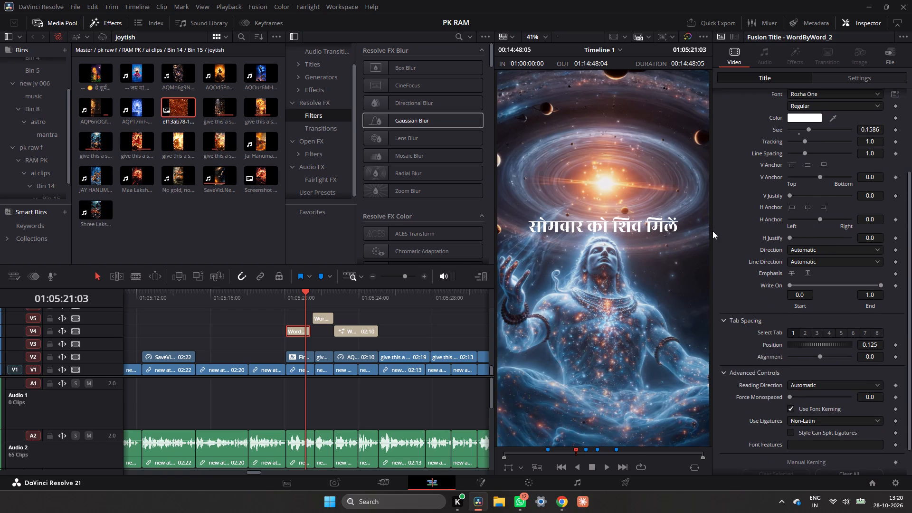
Play and scrub through the Monday and Tuesday titles to compare their fills over the Shiva and Hanuman visuals.
left_click(292, 298)
left_click(292, 298)
key("space")
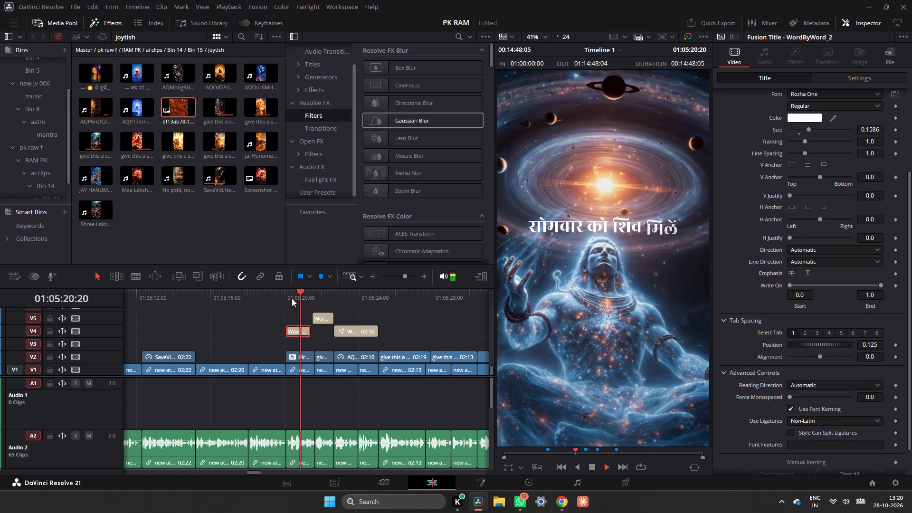
key("space")
left_click(319, 300)
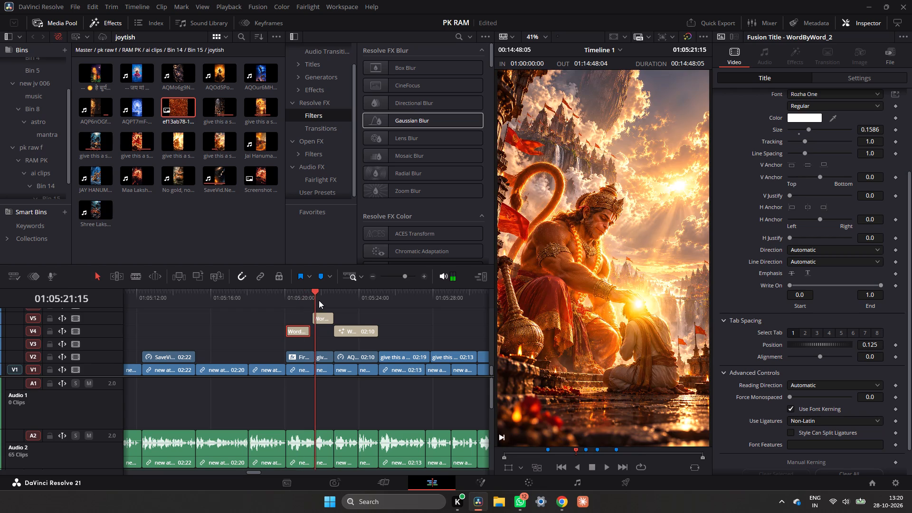
key("space")
key("space")
left_click_drag(305, 299, 299, 299)
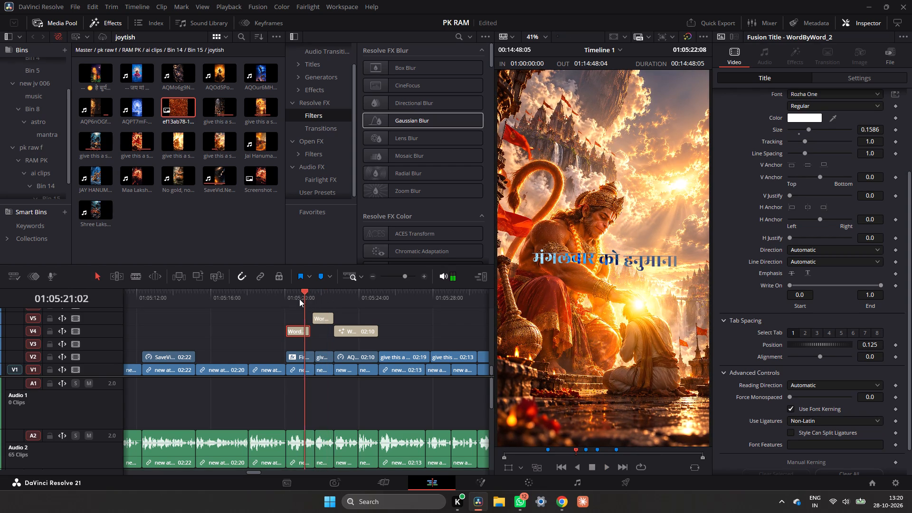
left_click_drag(299, 299, 322, 302)
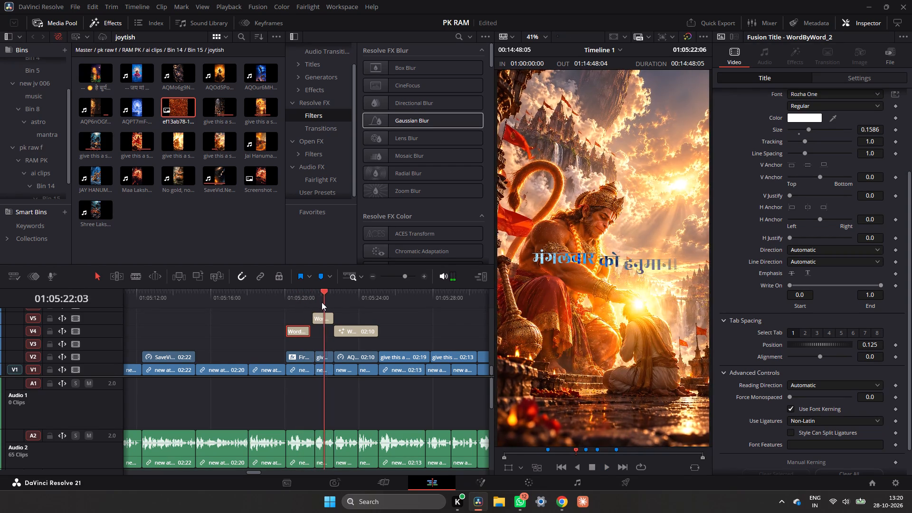
Play and scrub through the Monday, Tuesday and Wednesday titles to review their timing and look over the deity visuals.
left_click_drag(322, 302, 311, 304)
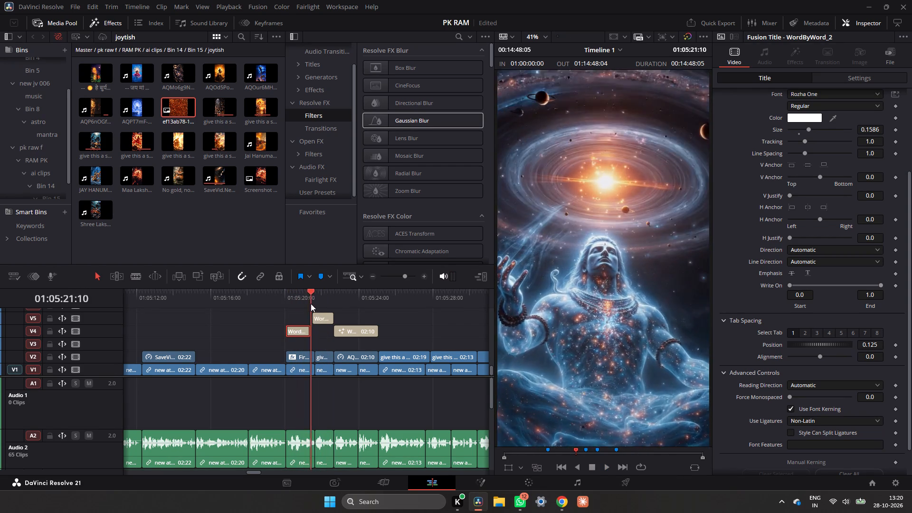
left_click_drag(311, 304, 323, 306)
key("space")
key("space")
key("space")
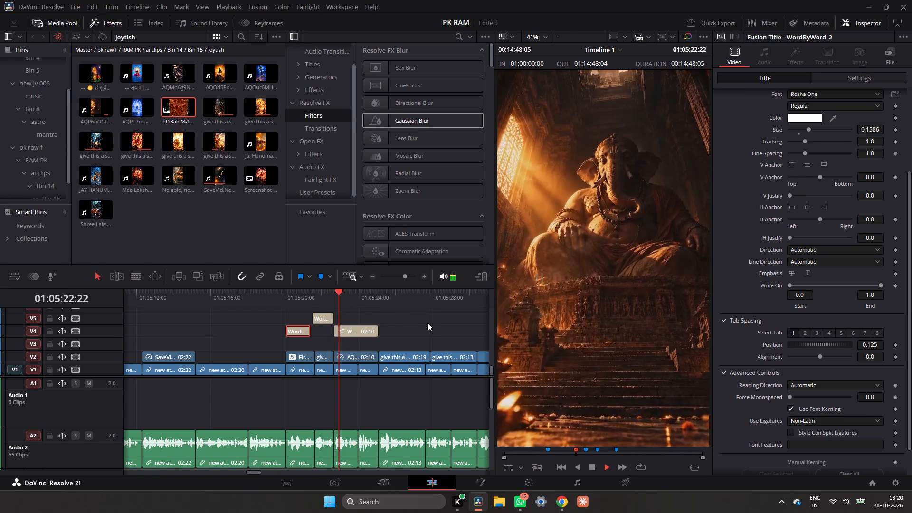
key("space")
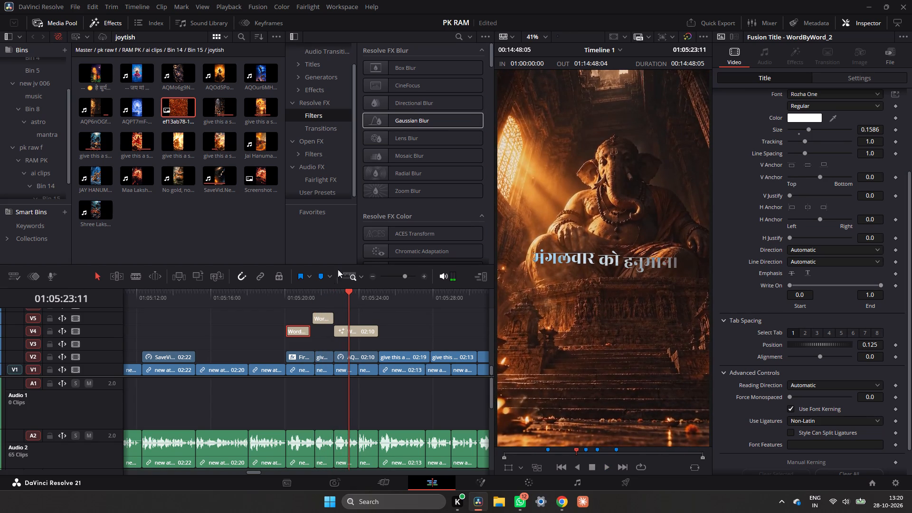
left_click(311, 292)
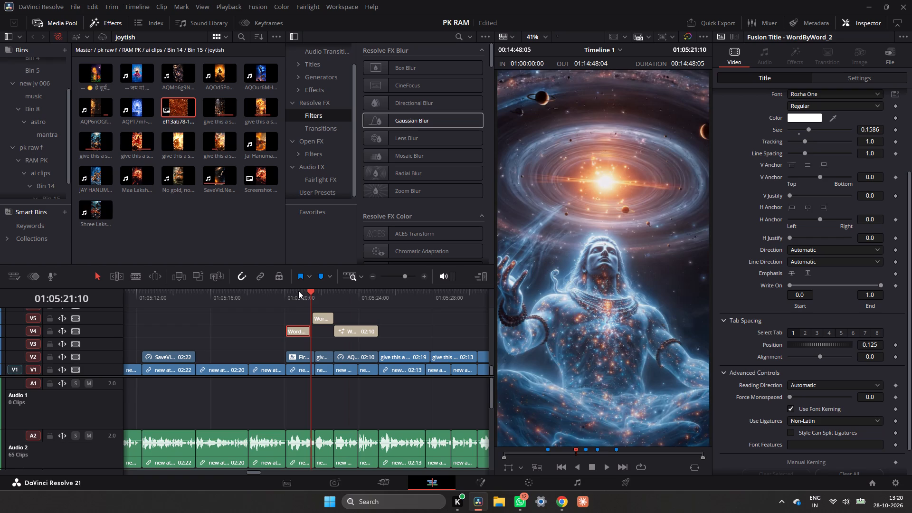
left_click(293, 291)
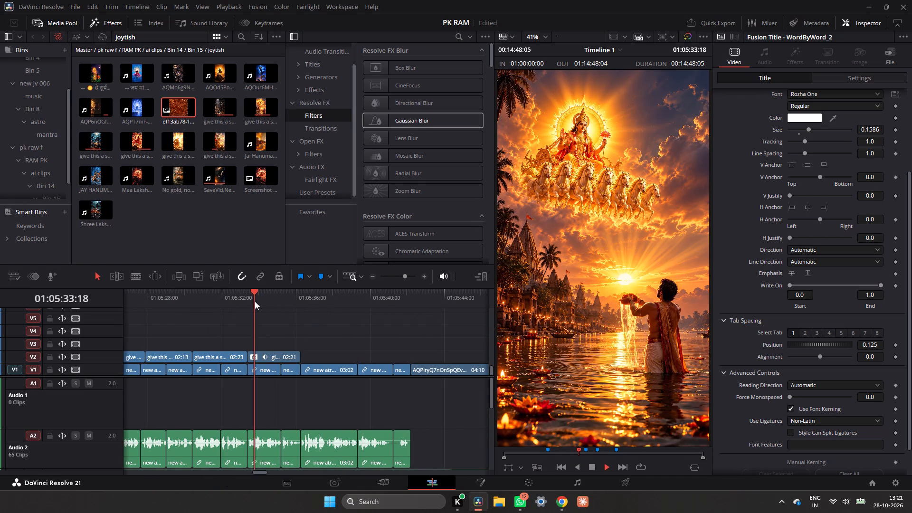
key("space")
left_click(282, 359)
key("BackSpace")
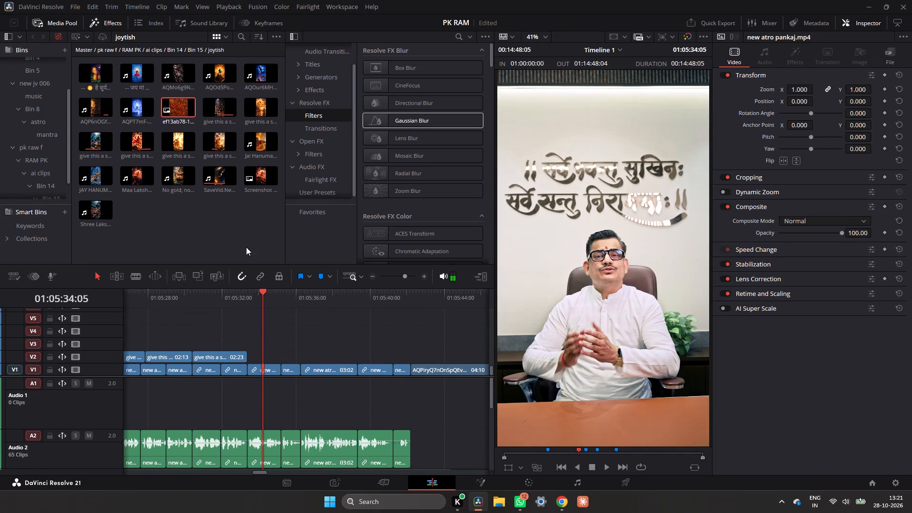
right_click(240, 210)
left_click(293, 342)
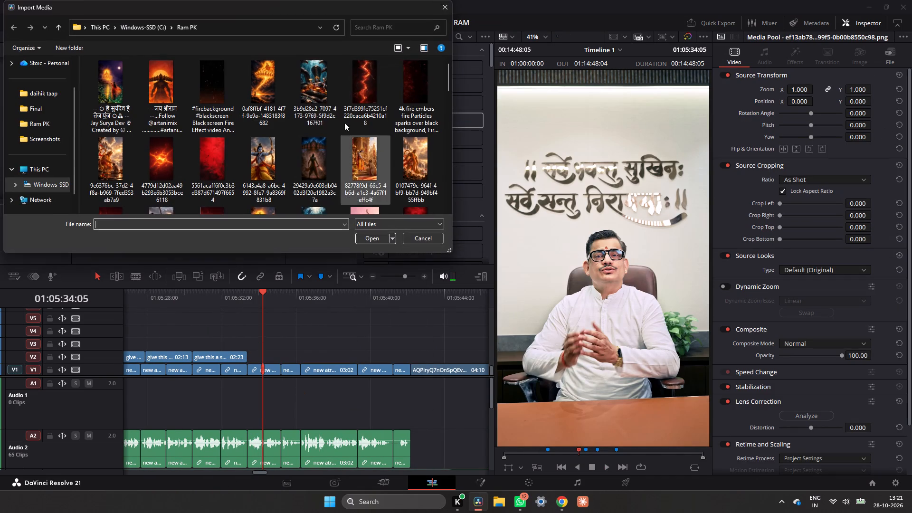
scroll(250, 101, "down", 9)
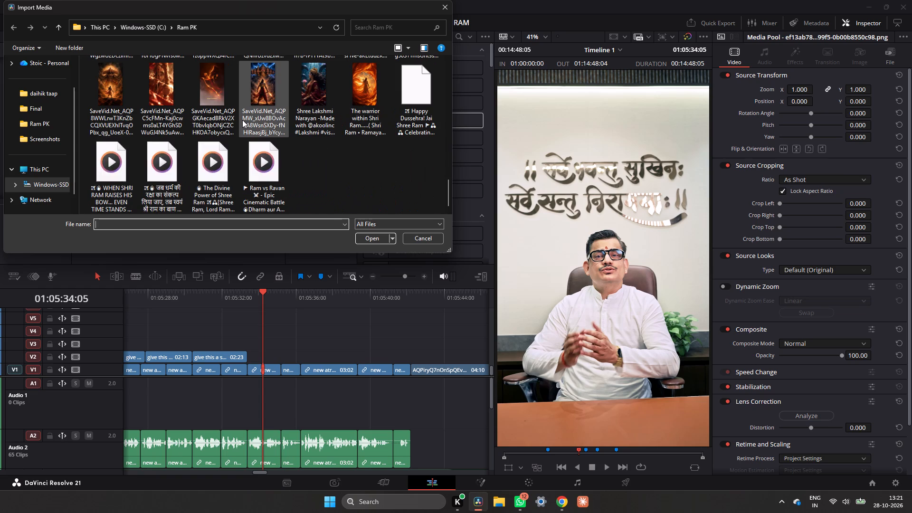
scroll(242, 120, "down", 3)
scroll(242, 120, "up", 4)
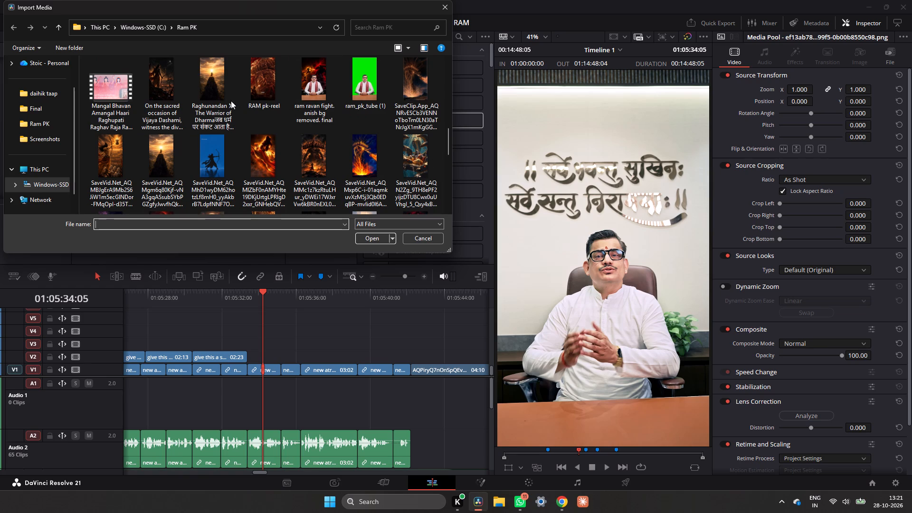
scroll(217, 165, "down", 1)
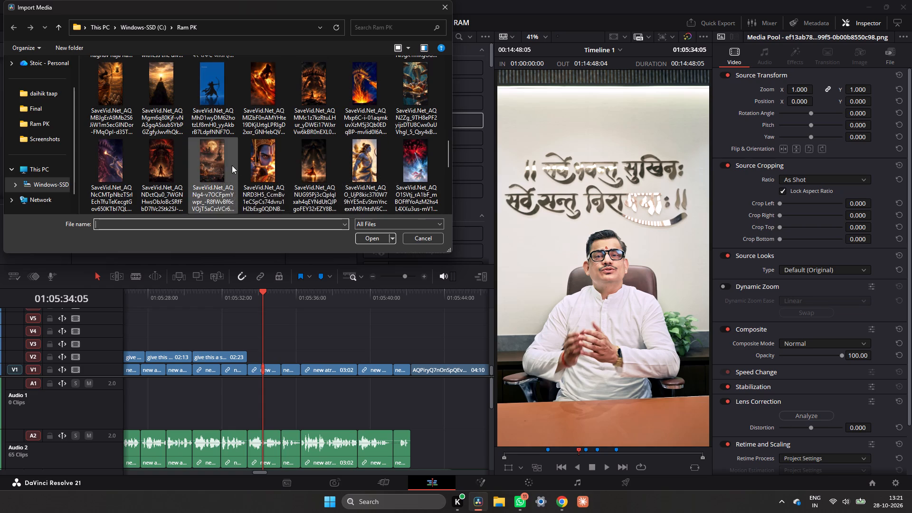
scroll(317, 143, "down", 2)
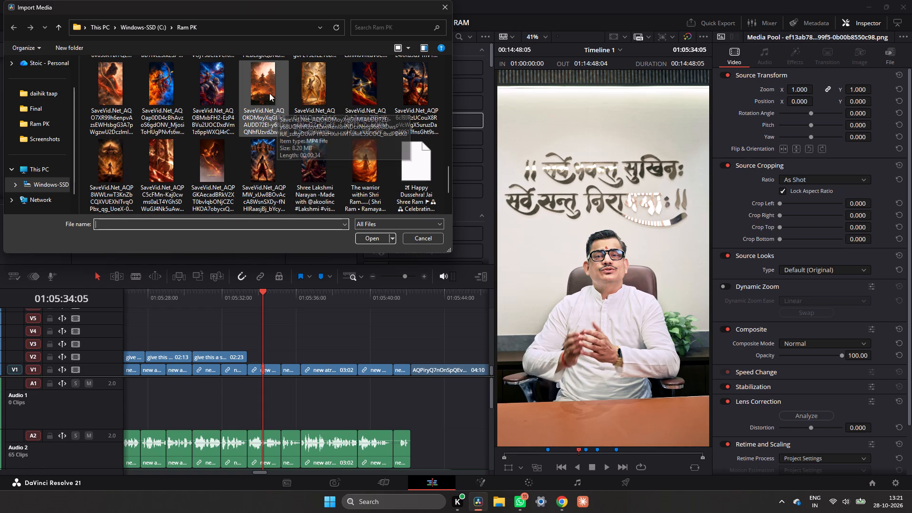
scroll(161, 141, "down", 1)
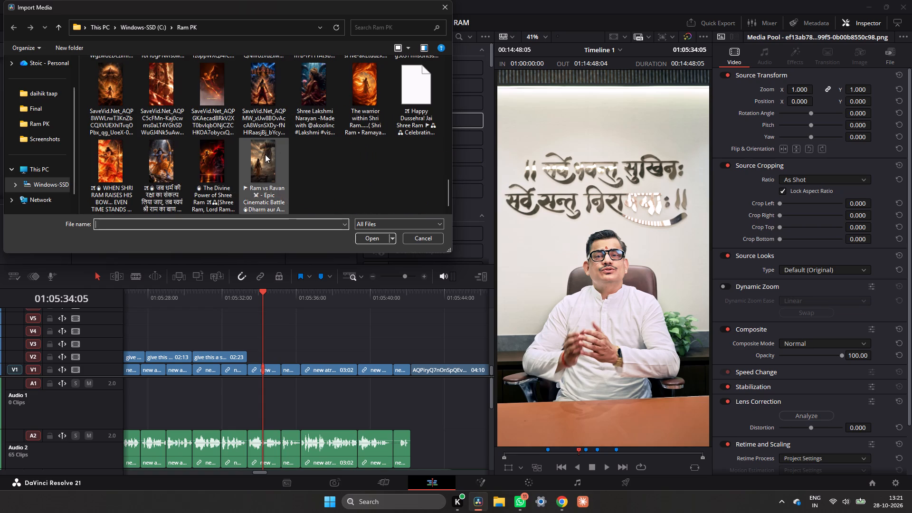
scroll(267, 151, "down", 3)
scroll(262, 148, "up", 5)
scroll(262, 146, "down", 4)
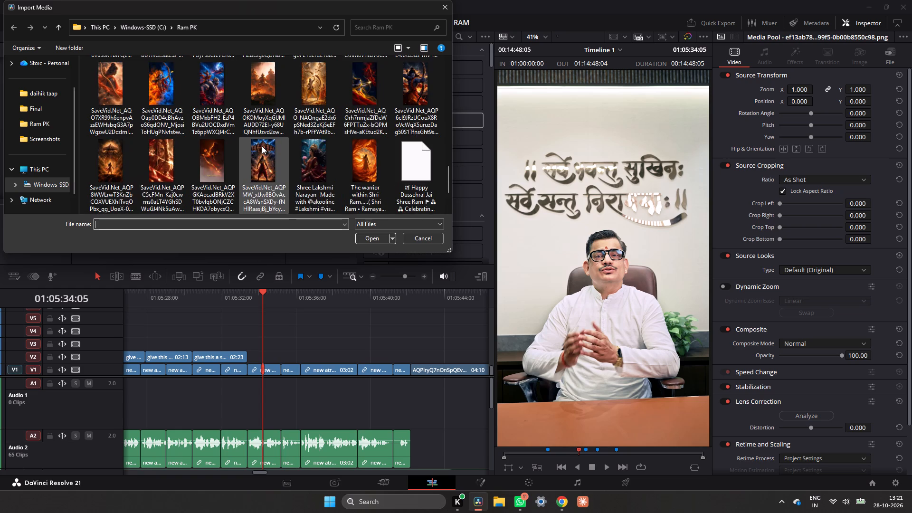
scroll(262, 146, "down", 5)
scroll(191, 106, "up", 1)
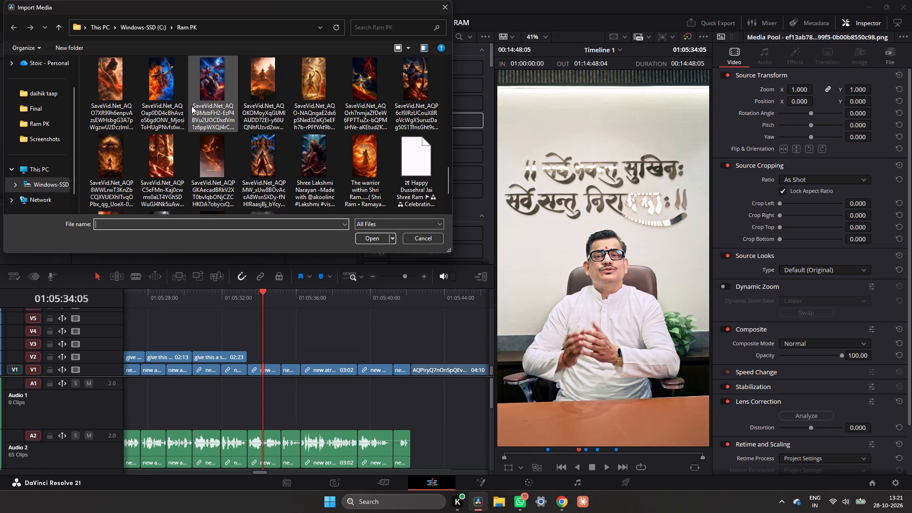
scroll(273, 95, "up", 2)
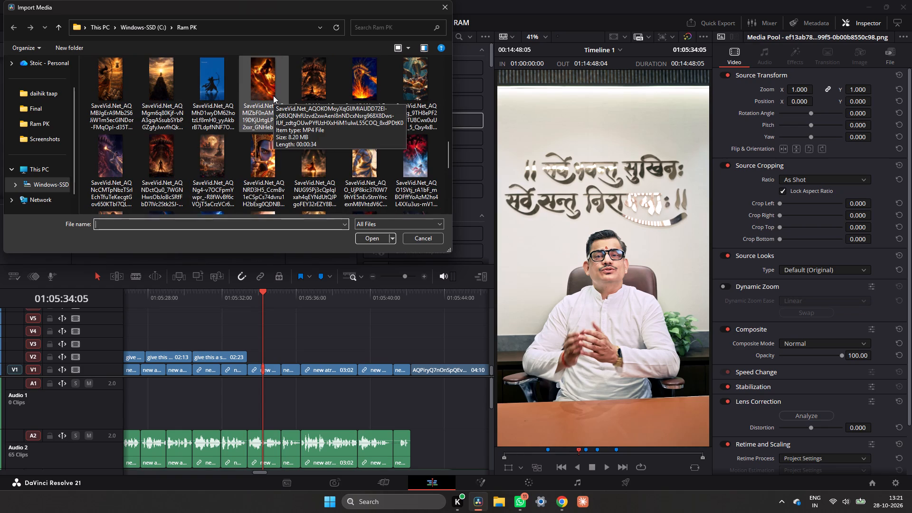
scroll(190, 103, "up", 1)
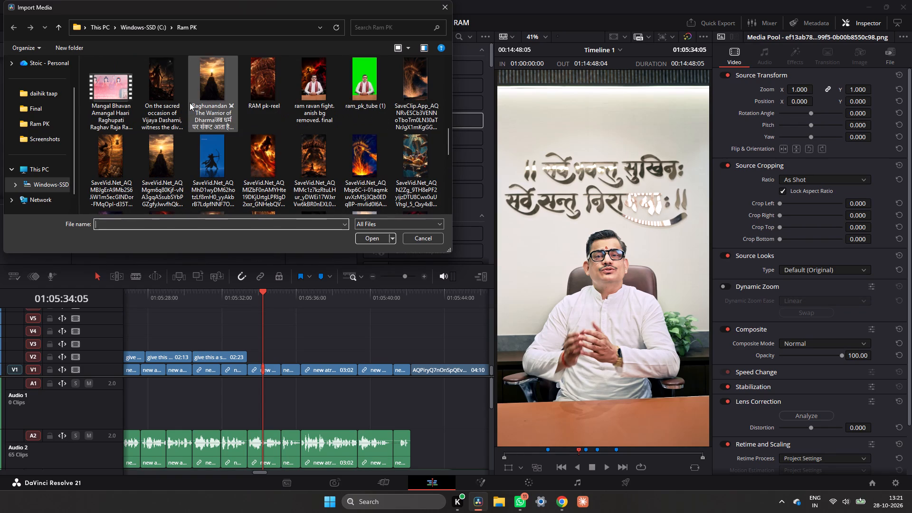
scroll(285, 97, "up", 2)
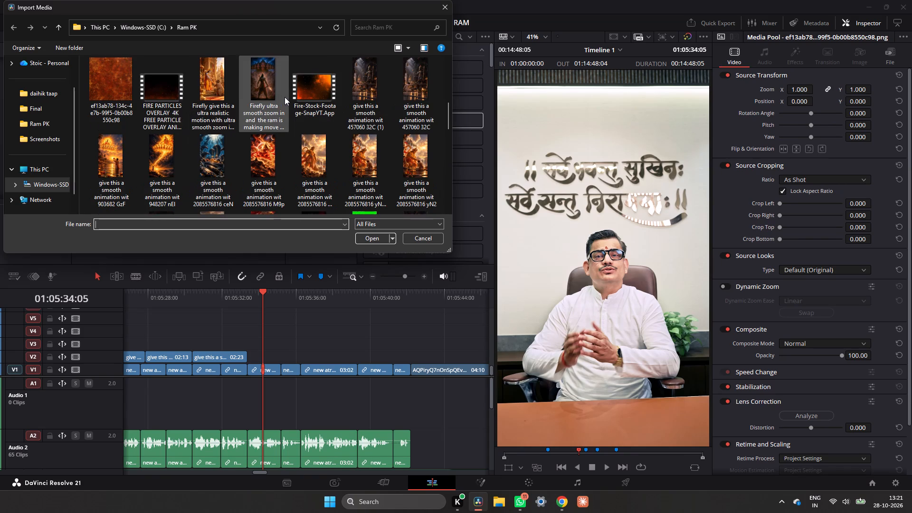
scroll(285, 97, "up", 2)
scroll(285, 97, "down", 1)
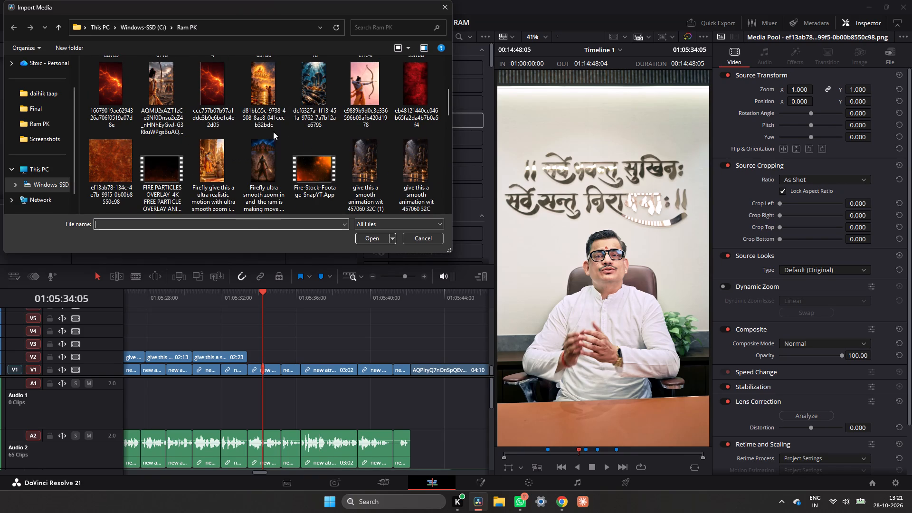
scroll(349, 124, "up", 2)
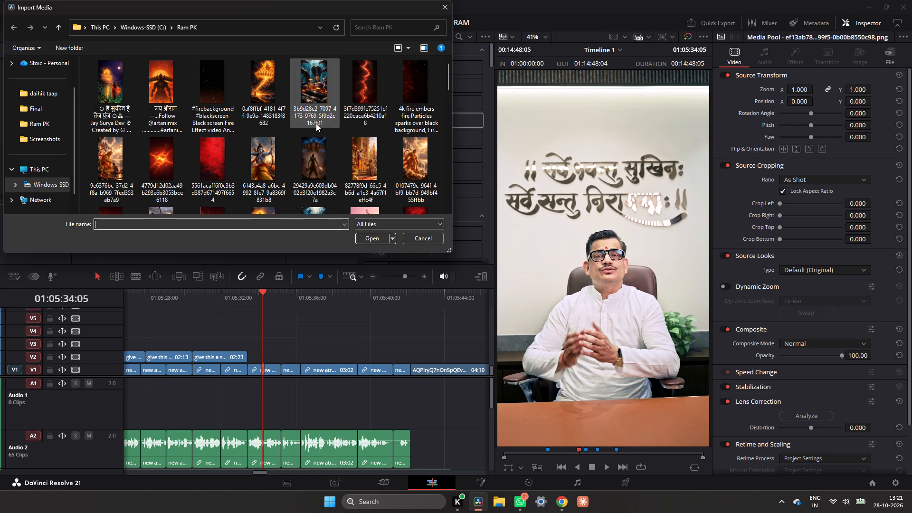
scroll(276, 127, "up", 1)
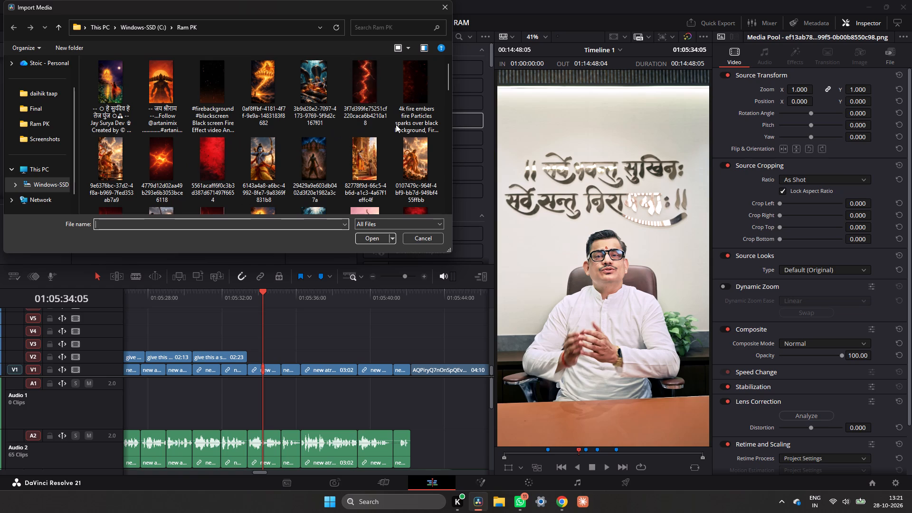
scroll(396, 124, "down", 2)
scroll(396, 126, "up", 1)
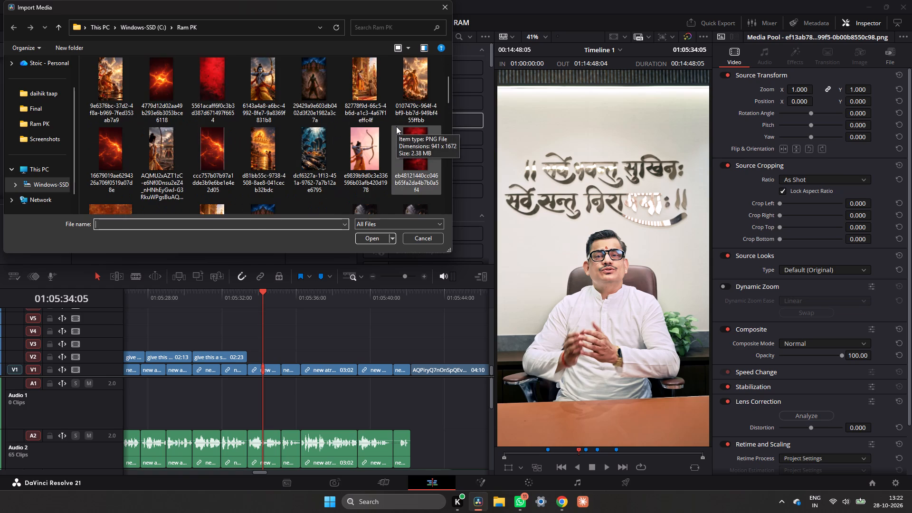
scroll(396, 126, "up", 1)
scroll(396, 126, "down", 1)
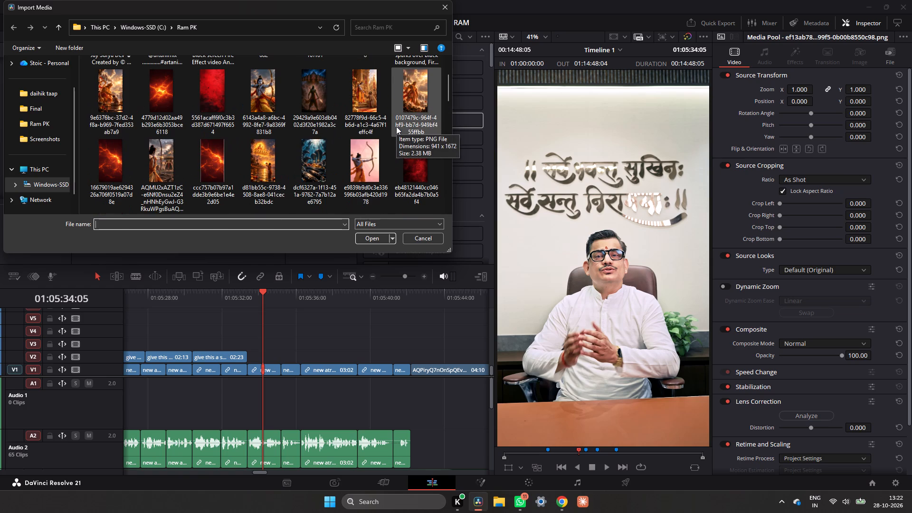
scroll(396, 126, "down", 3)
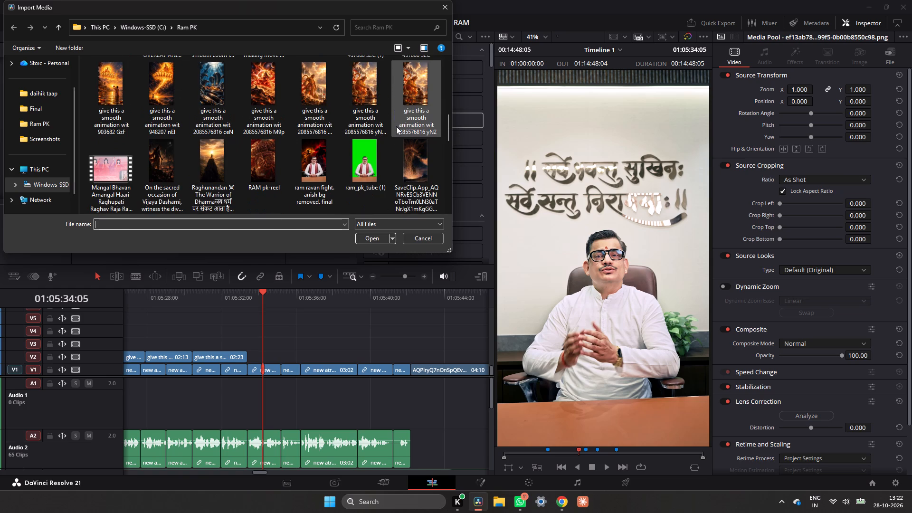
scroll(396, 126, "down", 1)
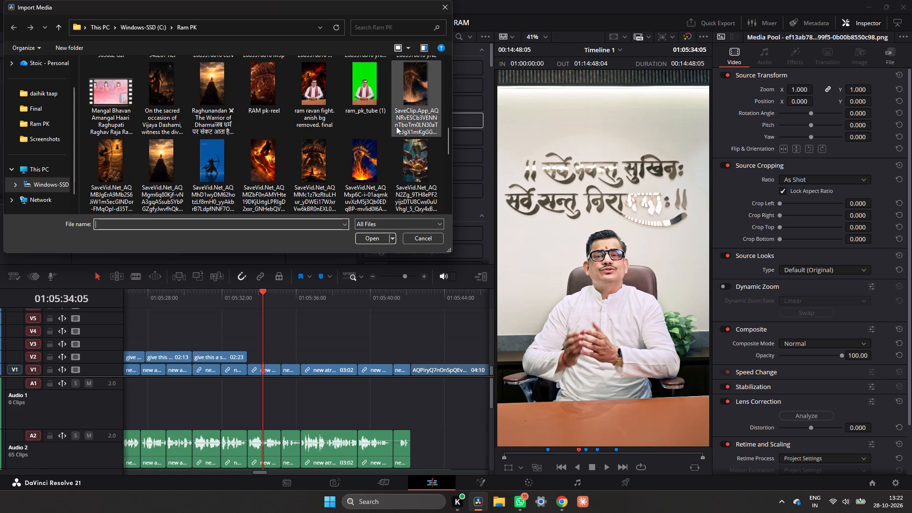
scroll(396, 126, "down", 2)
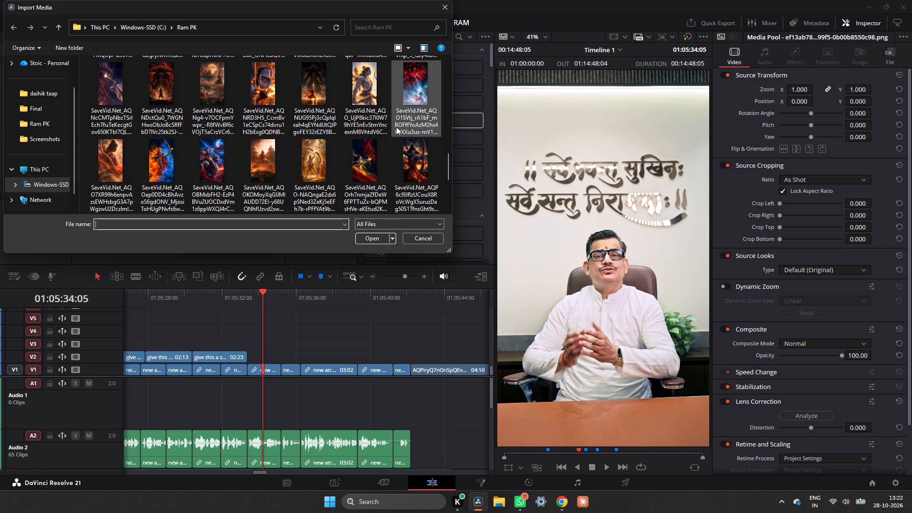
scroll(396, 127, "down", 2)
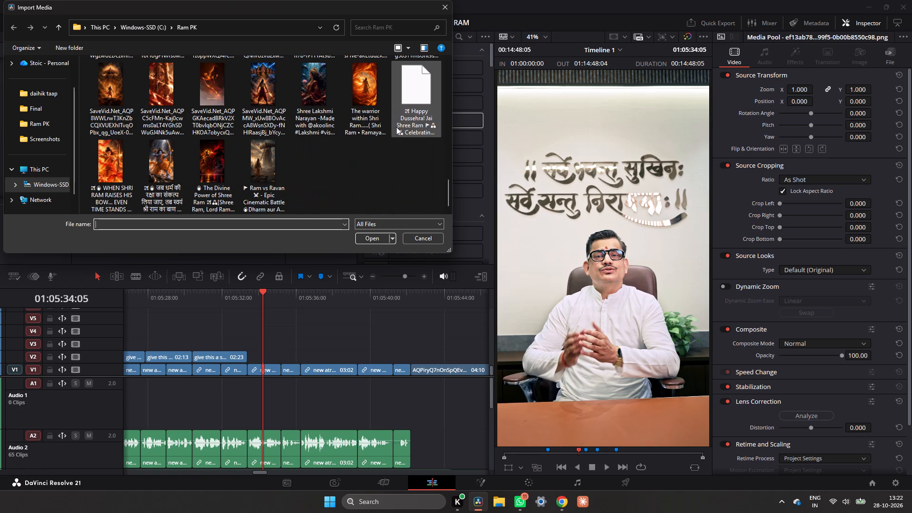
scroll(396, 127, "down", 2)
scroll(396, 127, "up", 1)
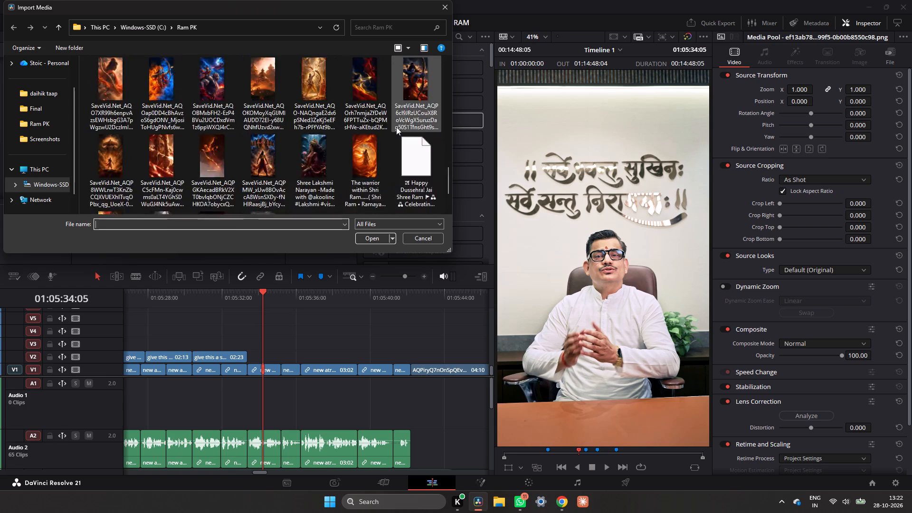
scroll(396, 127, "up", 6)
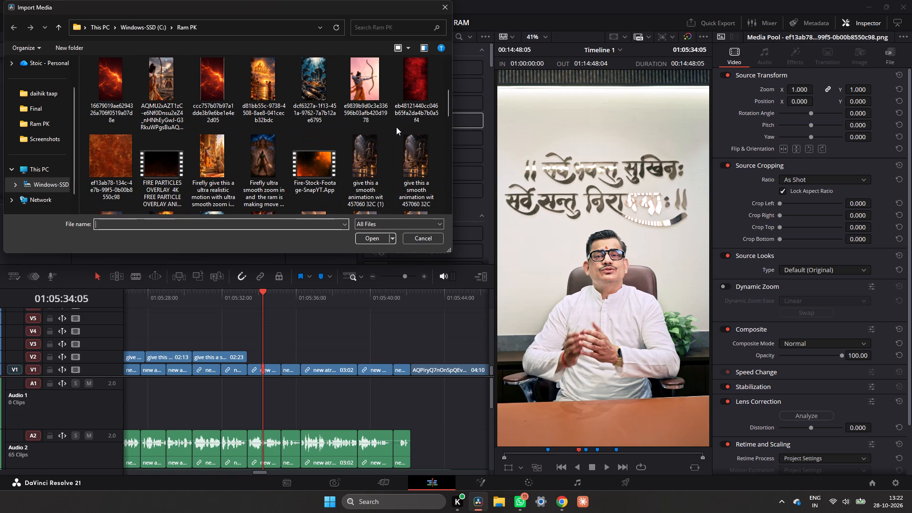
scroll(389, 124, "up", 4)
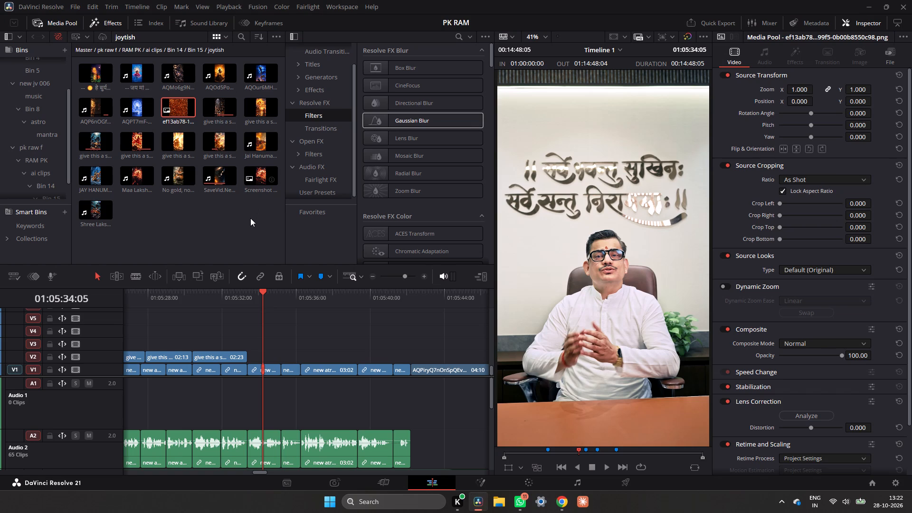
right_click(250, 218)
left_click(286, 345)
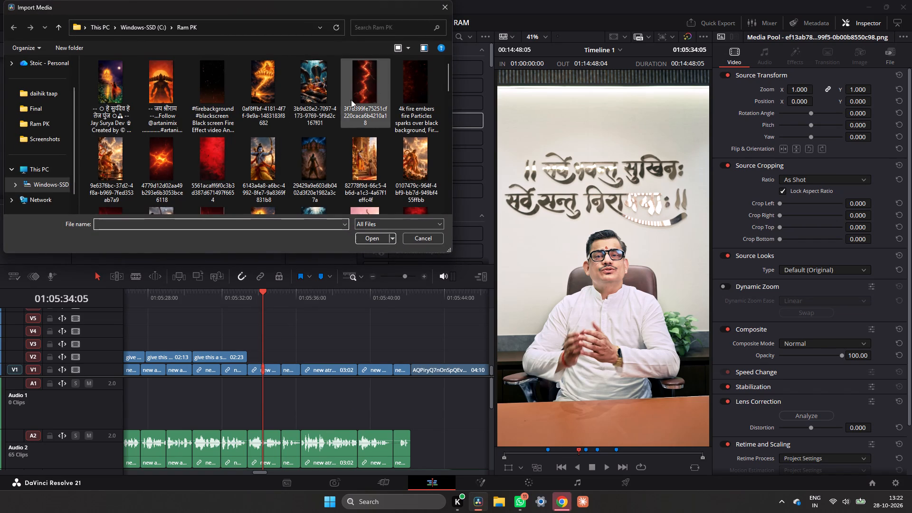
scroll(267, 166, "down", 3)
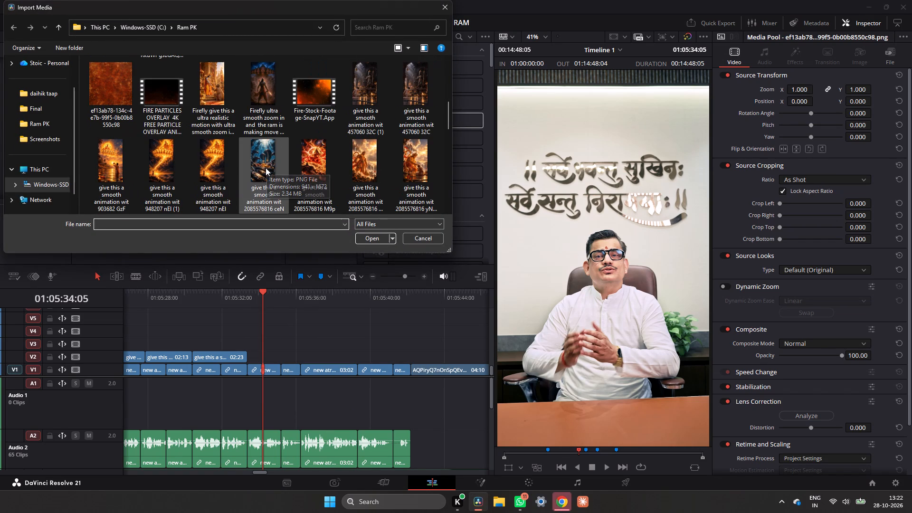
left_click(155, 163)
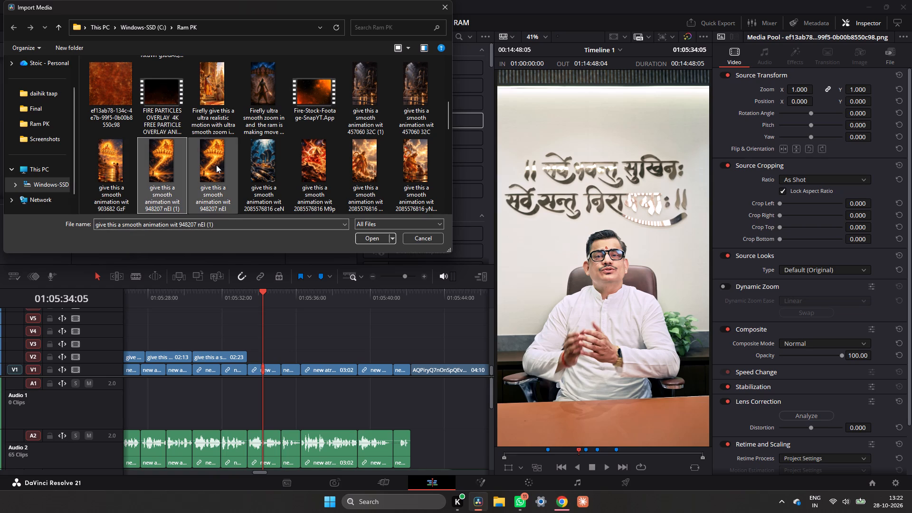
left_click(215, 165)
left_click(168, 180)
left_click(199, 177)
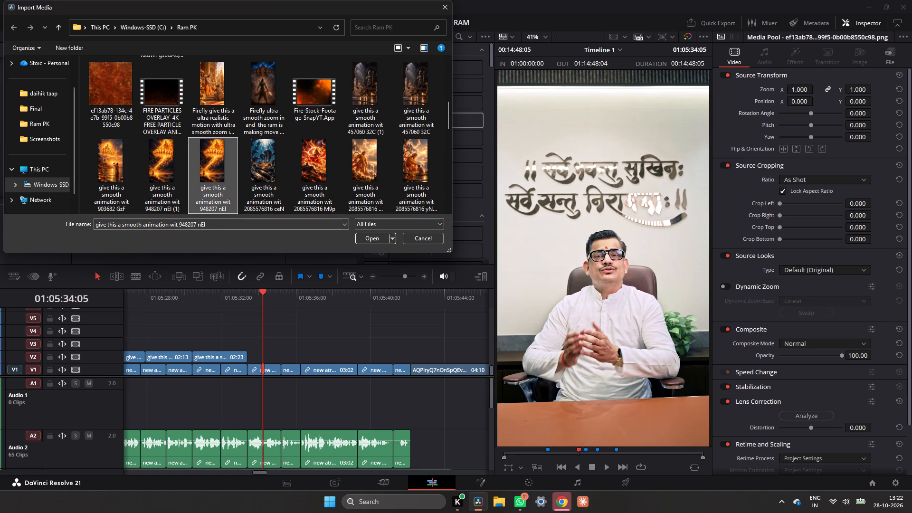
left_click(169, 167)
left_click(365, 238)
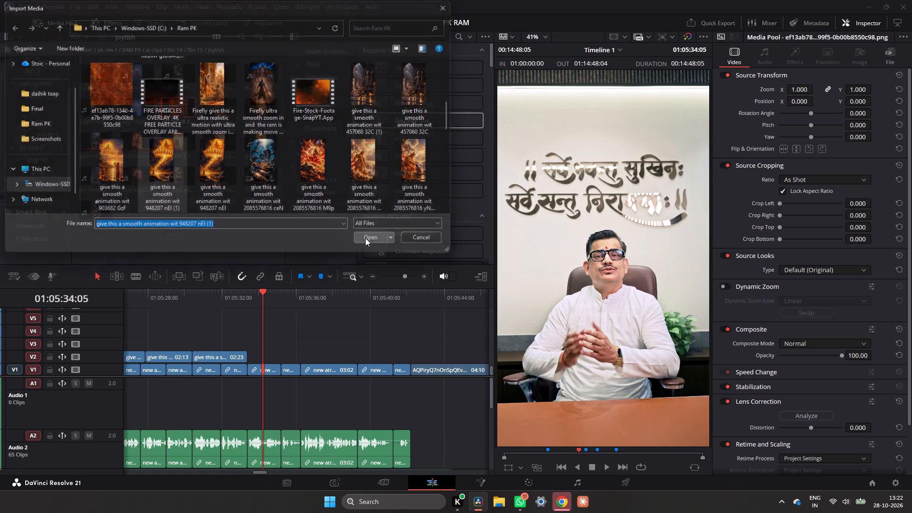
Place the imported Surya chariot clip on track V2 at 01:05:34:05 and play through it.
left_click_drag(86, 133, 267, 346)
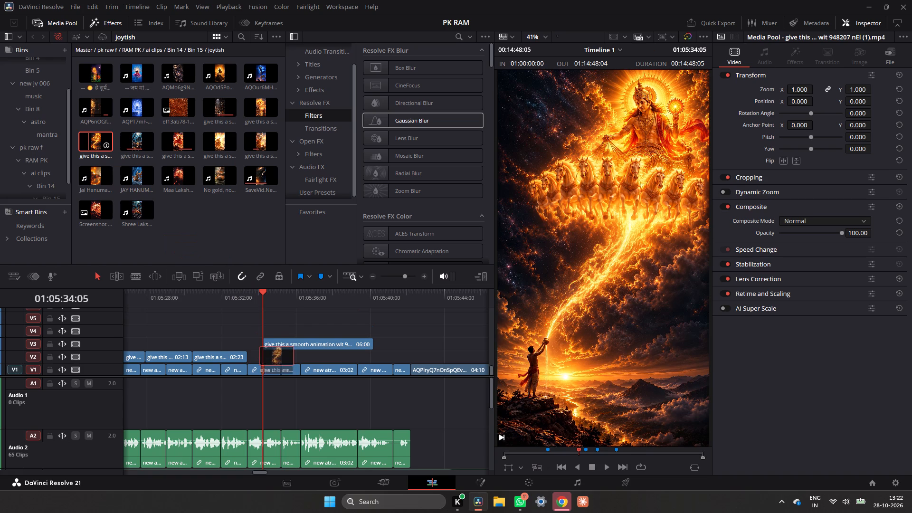
left_click_drag(267, 346, 265, 357)
key("space")
key("space")
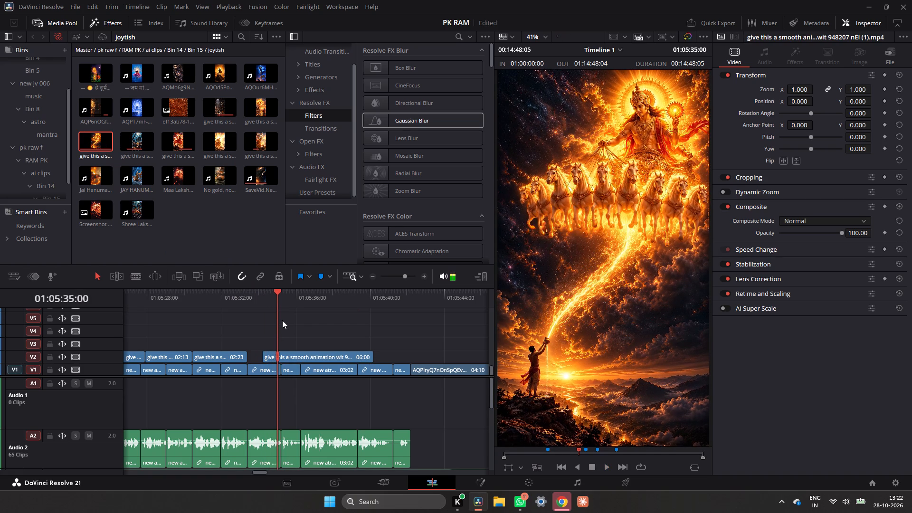
key("space")
key("space")
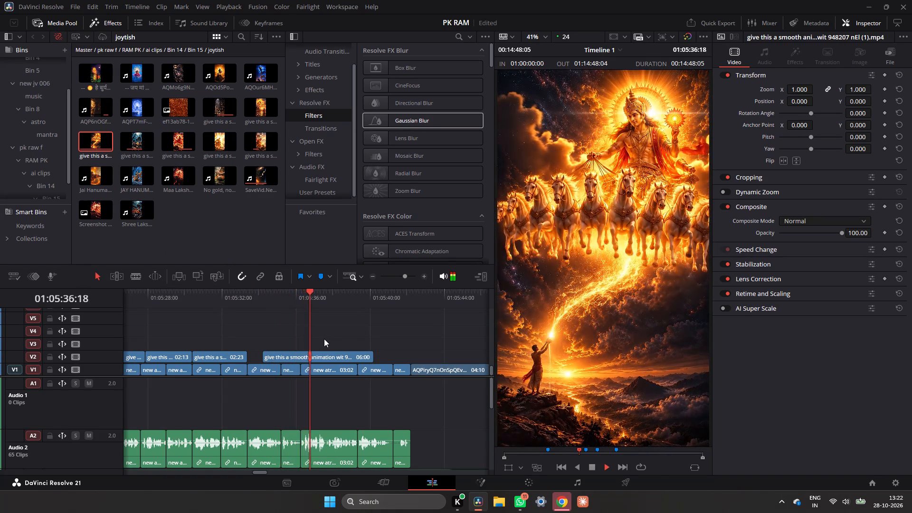
key("space")
key("space")
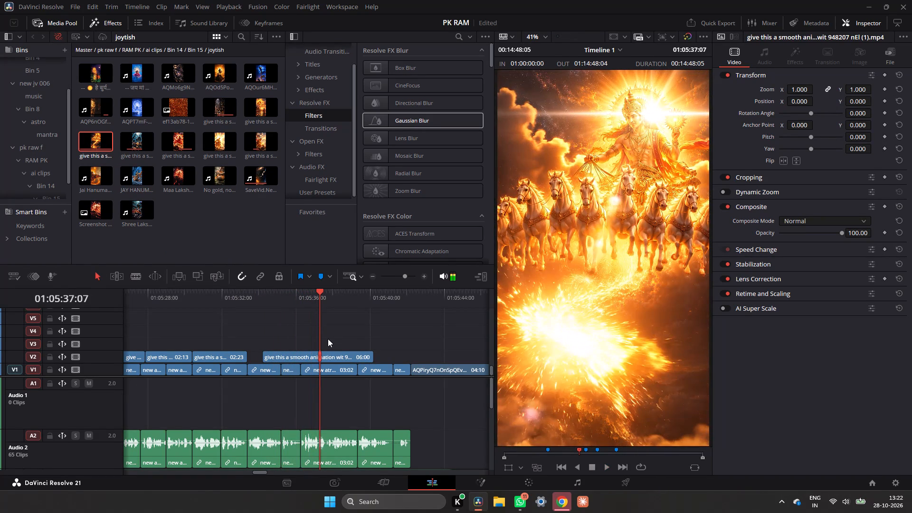
Shorten the chariot clip's end to about 02:10, move it against the preceding V2 clip, and check playback.
left_click_drag(325, 301, 308, 310)
left_click_drag(368, 357, 316, 364)
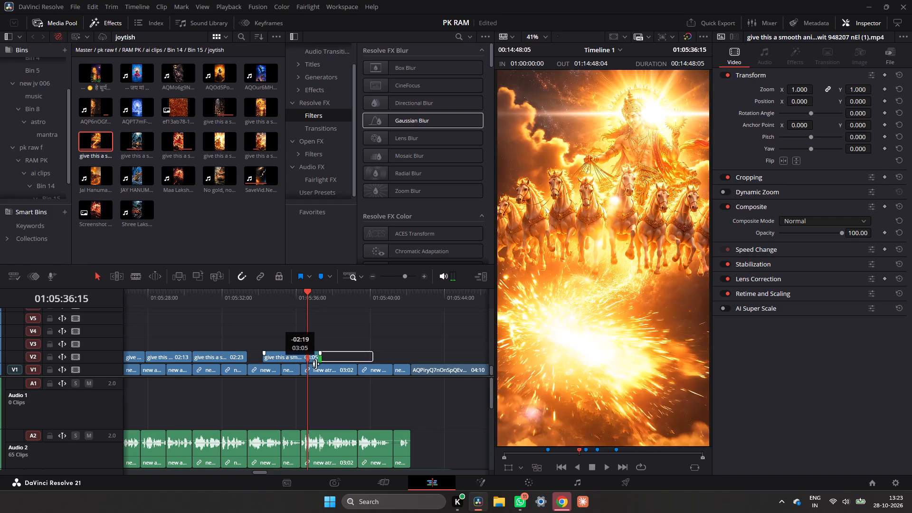
left_click_drag(316, 364, 304, 366)
left_click_drag(296, 362, 284, 361)
left_click(250, 296)
key("space")
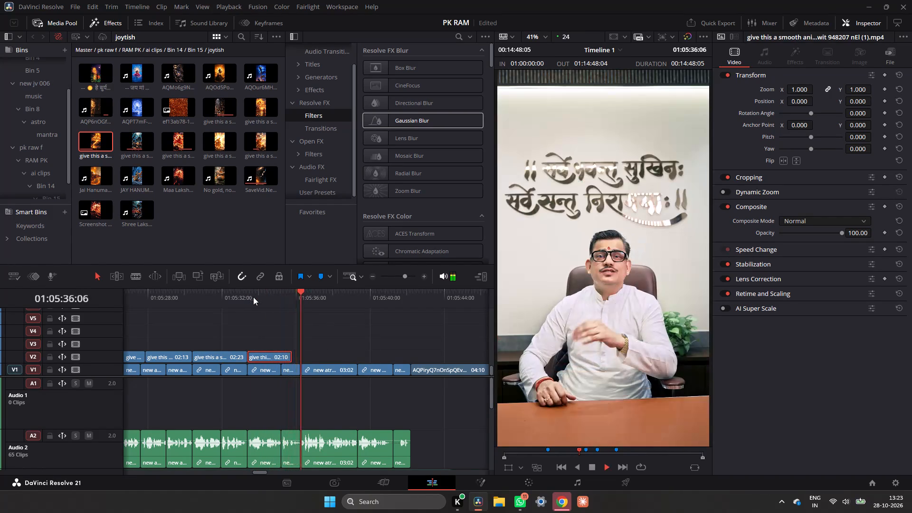
key("space")
left_click(280, 292)
key("space")
key("space")
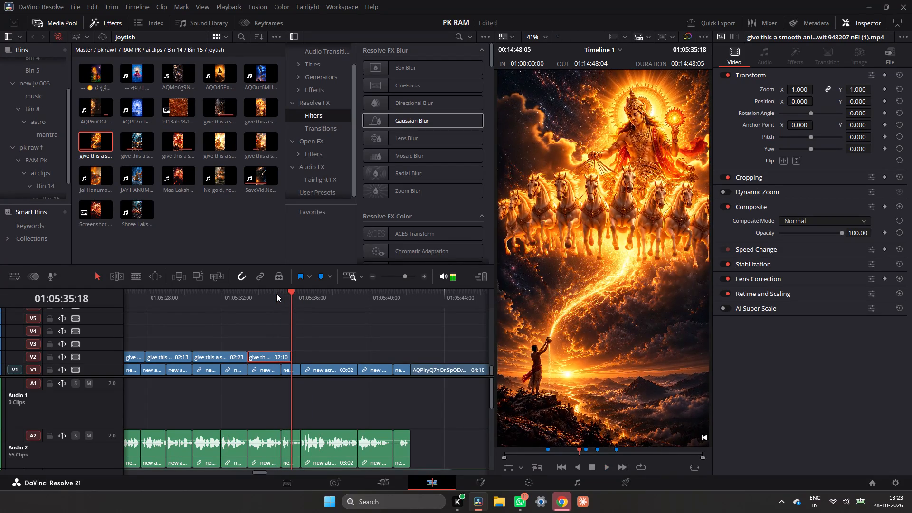
key("space")
key("space")
Extend the end of the V2 chariot clip to a duration of 02:21 and check the cut to the speaker.
left_click_drag(292, 359, 297, 362)
left_click(288, 298)
key("space")
left_click(288, 298)
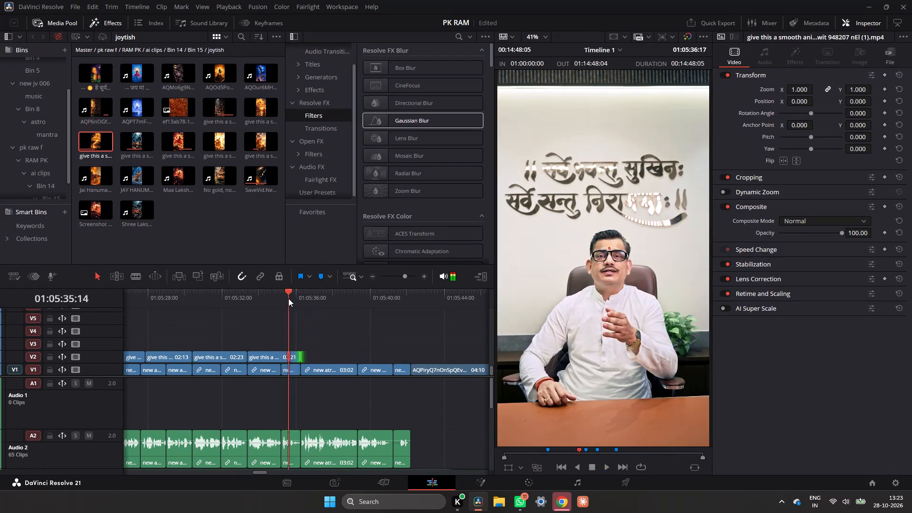
key("space")
Slow the Surya chariot clip to below 80% speed, keeping its 02:21 duration and Maintain Timing.
left_click(282, 357)
right_click(282, 357)
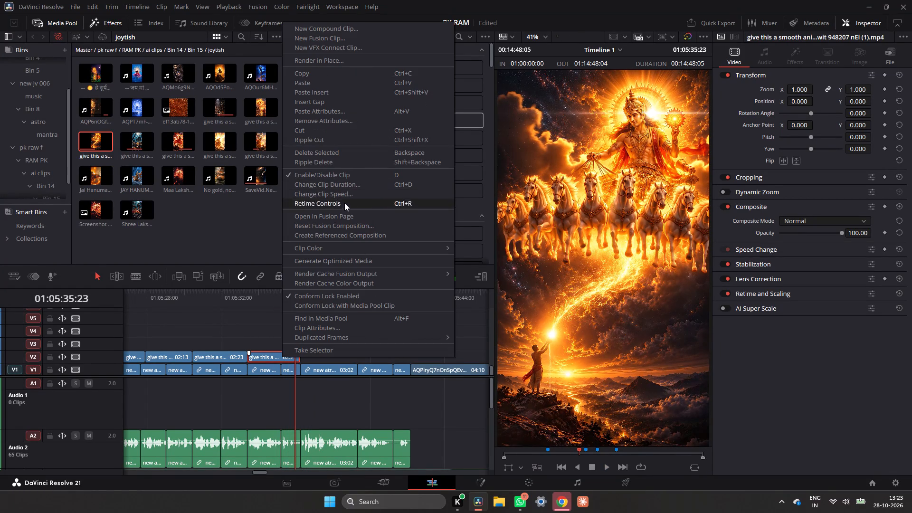
left_click(346, 195)
left_click_drag(267, 233, 254, 244)
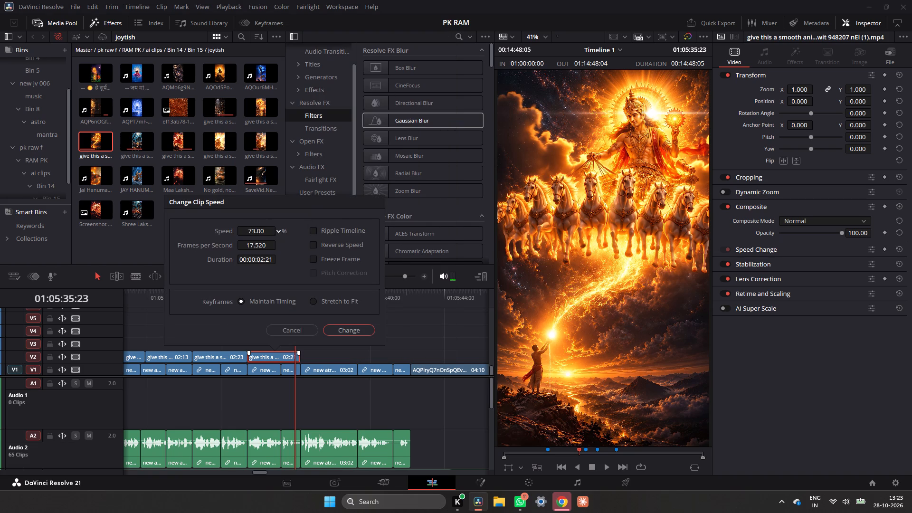
left_click_drag(254, 244, 257, 248)
left_click_drag(257, 248, 255, 251)
left_click(345, 326)
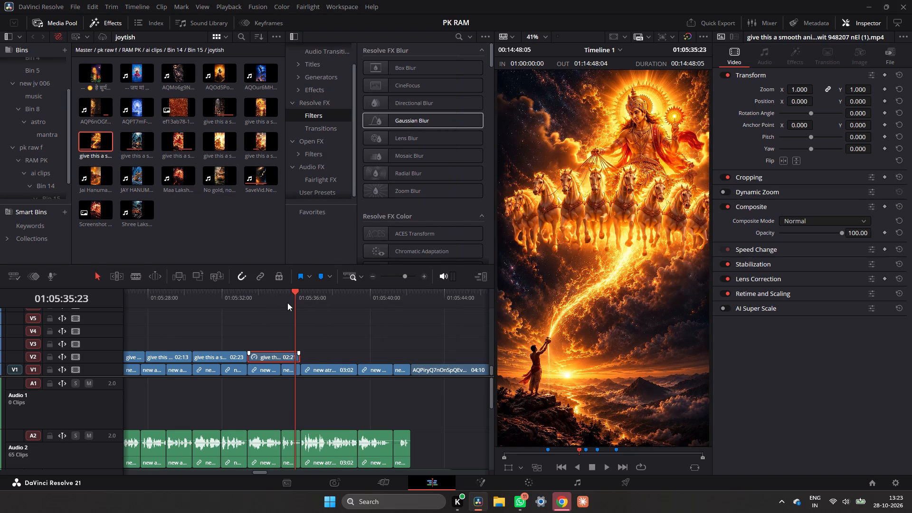
Set the chariot clip's retime process to Optical Flow and its motion estimation to Enhanced Better.
left_click_drag(284, 299, 262, 302)
left_click(749, 295)
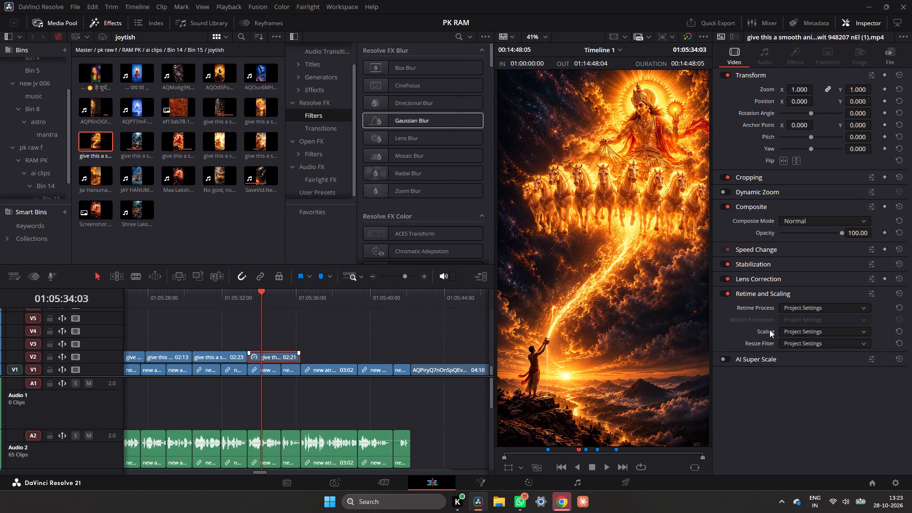
left_click(811, 312)
left_click(795, 356)
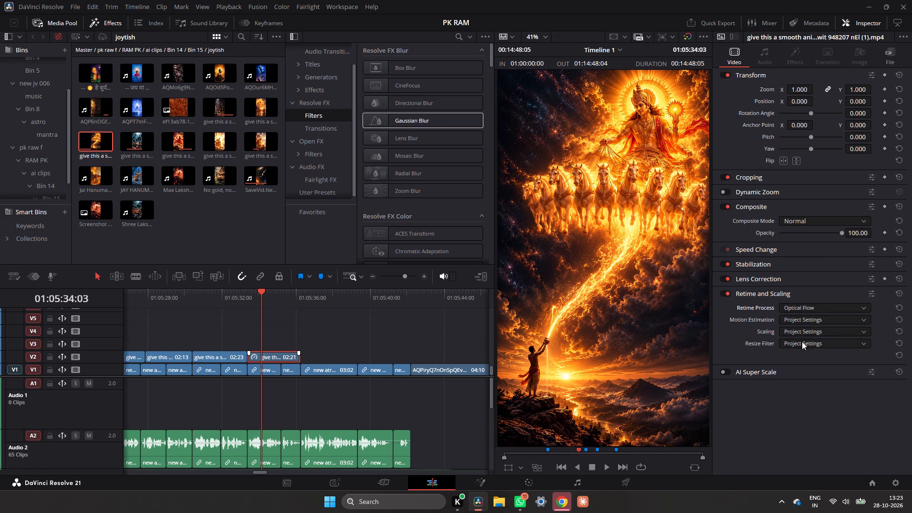
left_click(808, 323)
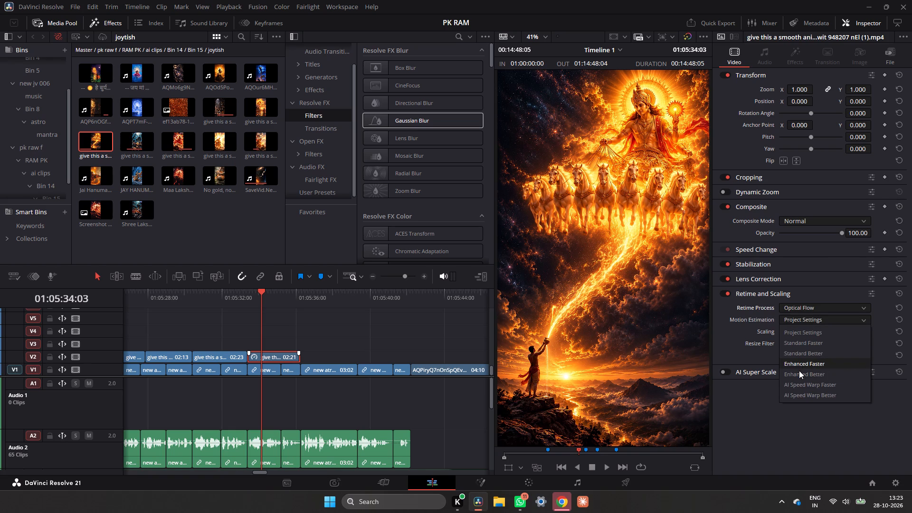
left_click(799, 370)
Stabilize the chariot clip using Translation mode and play it back to check the motion.
left_click(750, 266)
left_click(811, 281)
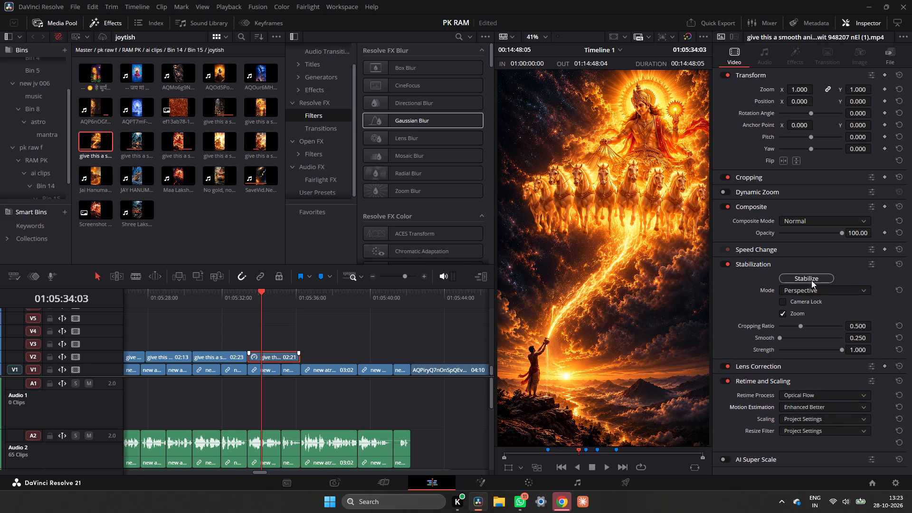
left_click(811, 292)
left_click(796, 323)
left_click(817, 271)
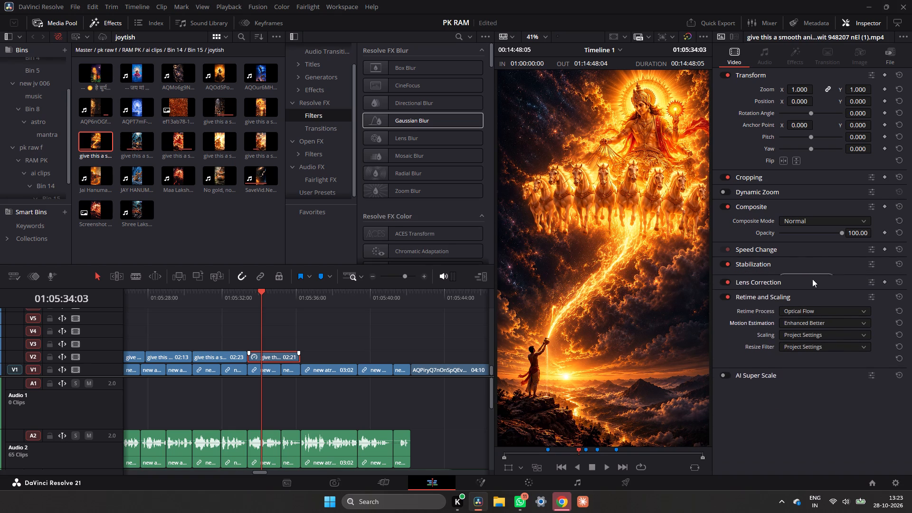
left_click(812, 279)
left_click(796, 267)
left_click(811, 281)
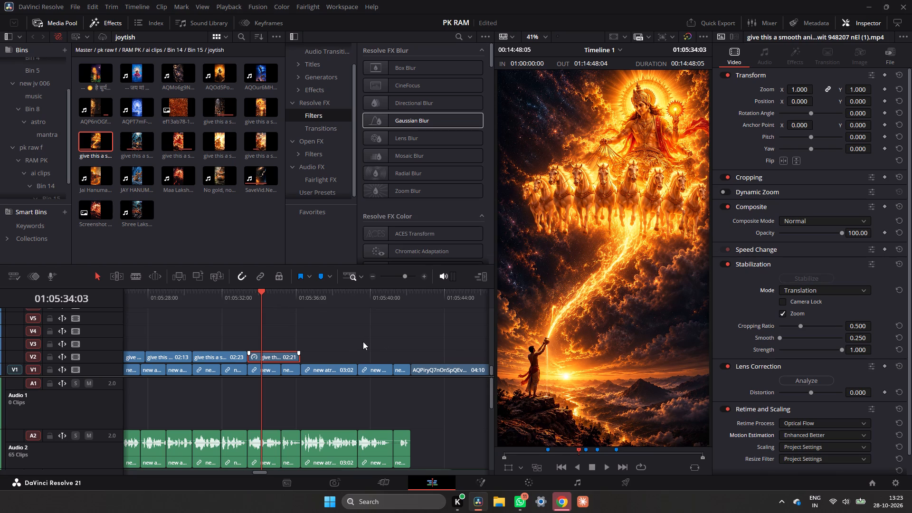
left_click(249, 294)
key("space")
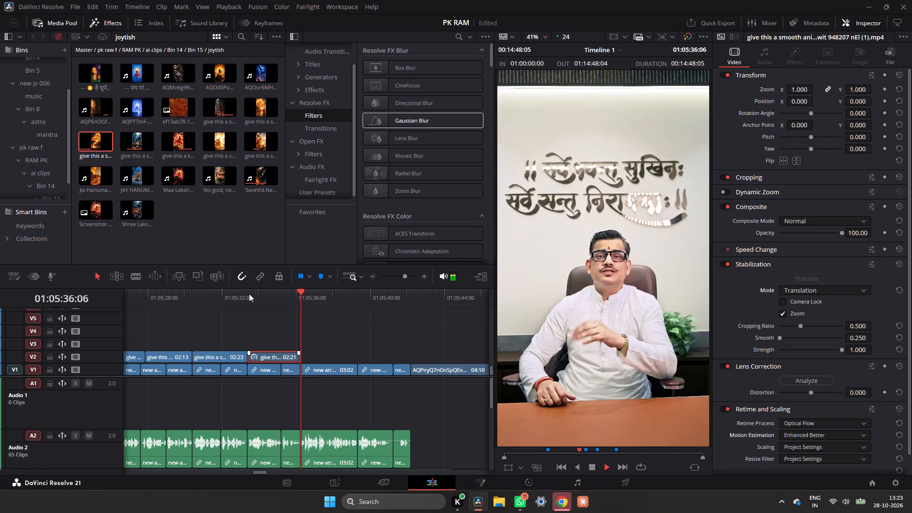
key("space")
left_click(249, 294)
key("space")
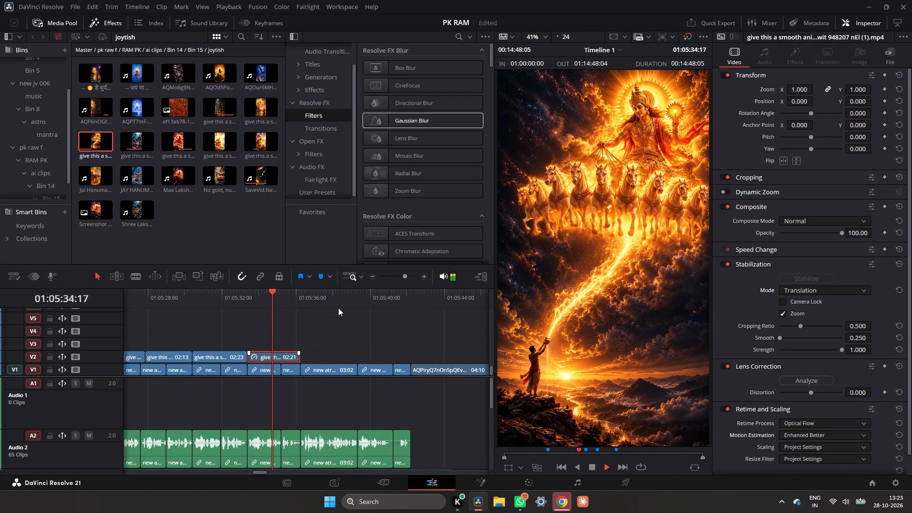
key("space")
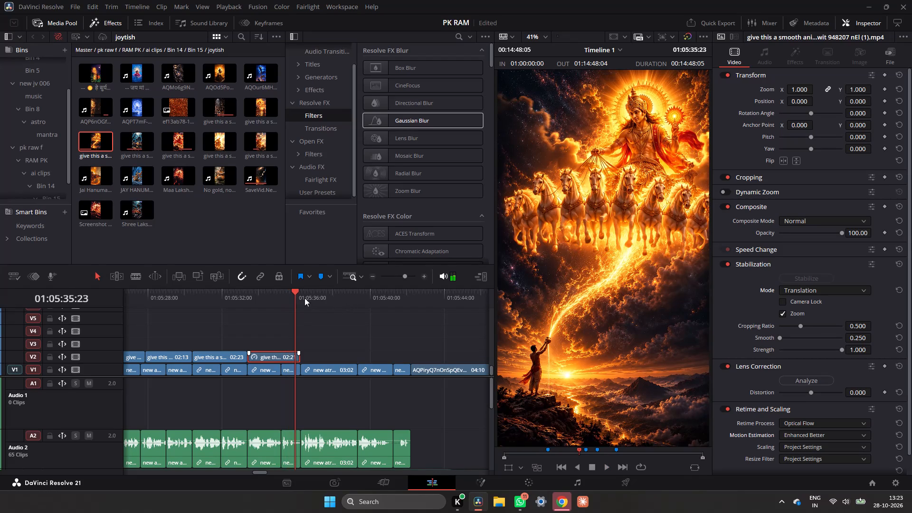
Apply the Transform effect to the V2 chariot clip.
left_click_drag(294, 296, 250, 307)
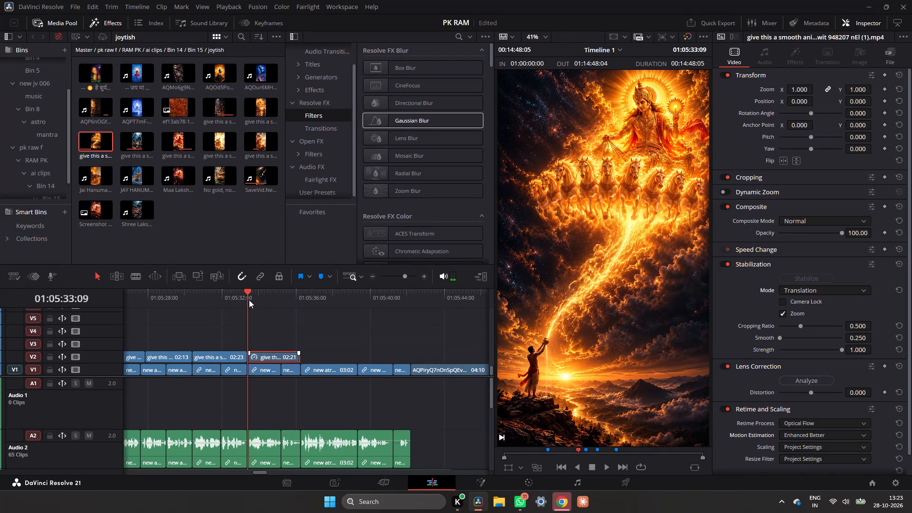
key("shift+space")
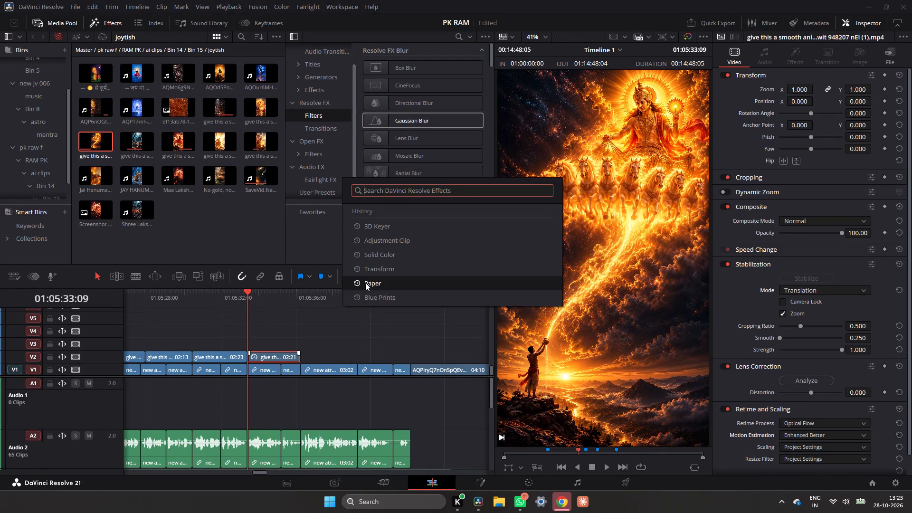
left_click(379, 266)
left_click(402, 265)
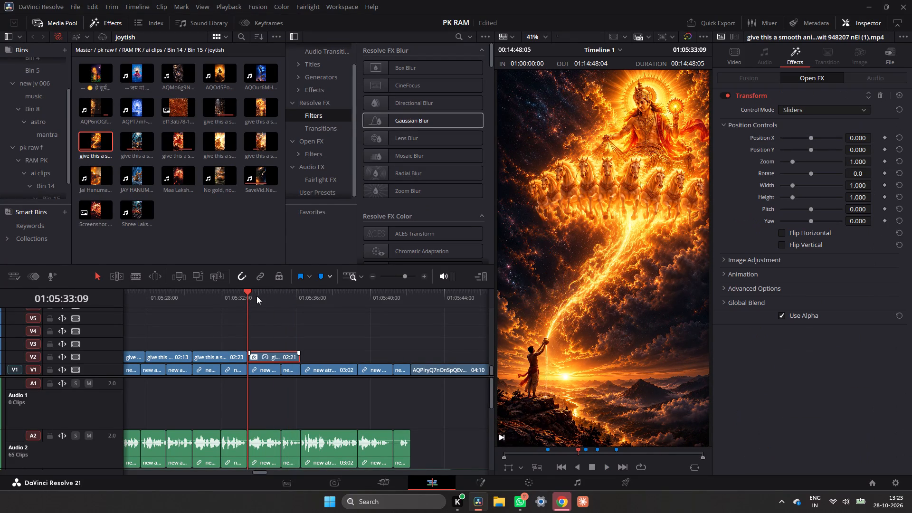
Keyframe the Transform effect's Zoom from 1.000 at 01:05:33:09 to 1.029 at 01:05:36:06.
left_click_drag(254, 296, 248, 297)
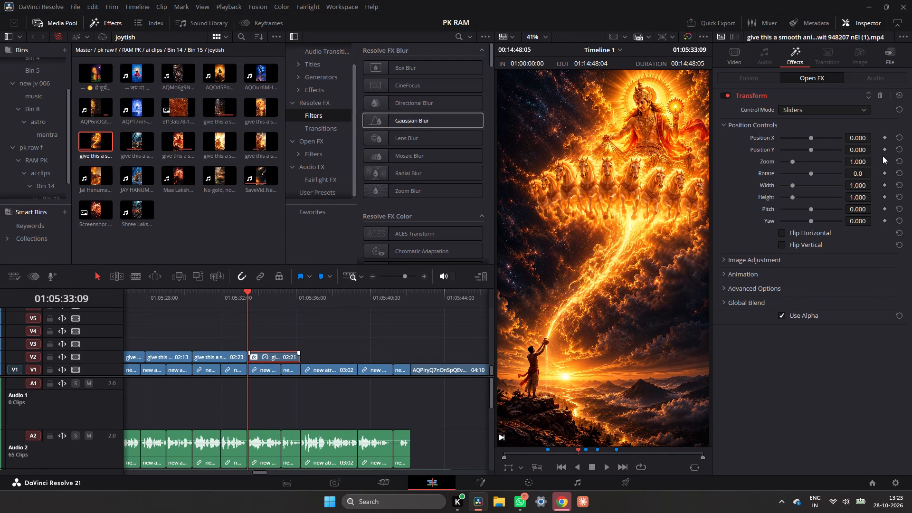
left_click(884, 160)
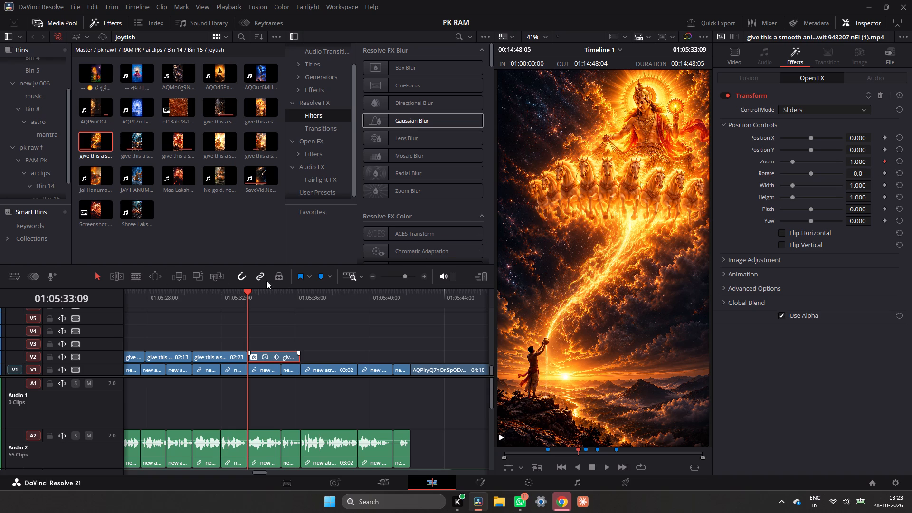
left_click_drag(251, 289, 301, 302)
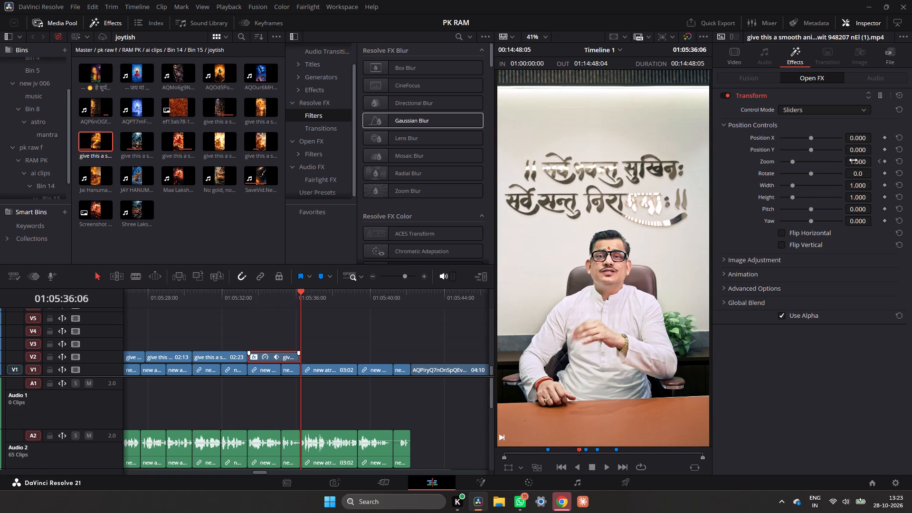
left_click_drag(859, 164, 873, 167)
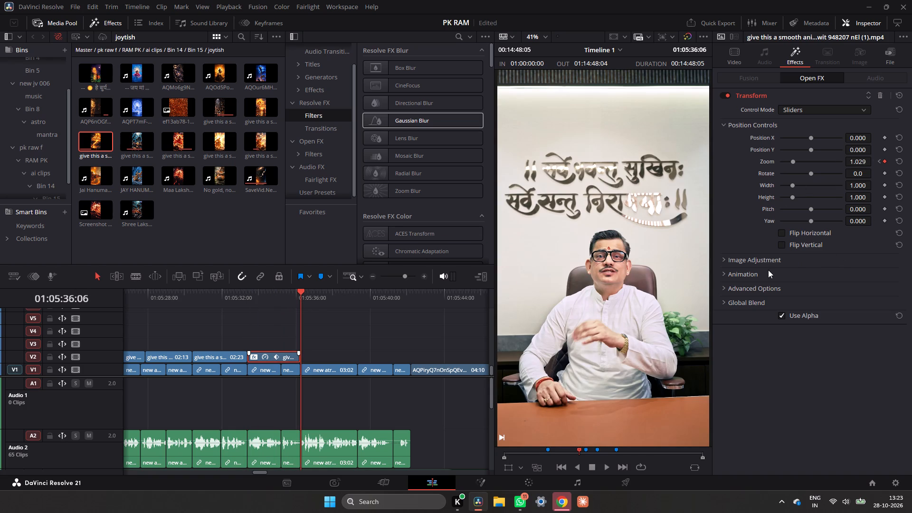
Set the Transform effect's Motion Blur to 1.000 on the chariot clip.
left_click(768, 270)
left_click_drag(791, 288, 911, 289)
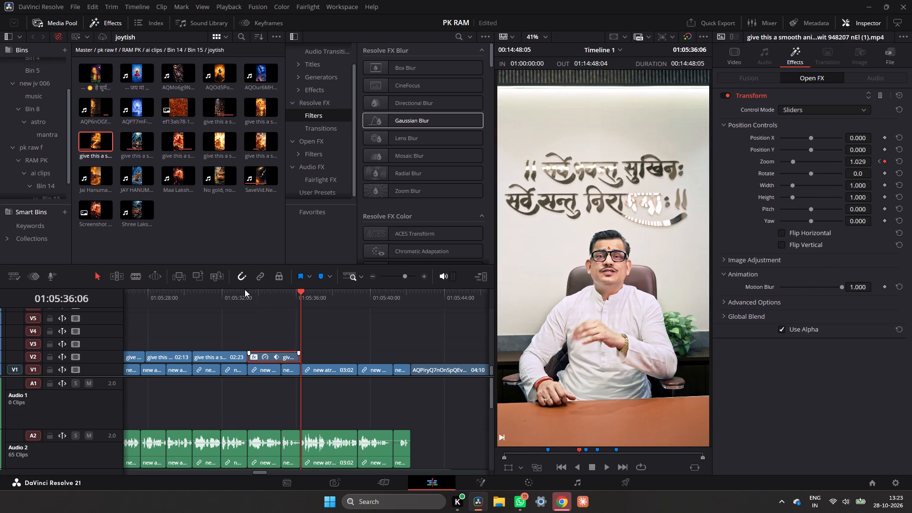
Play back the V2 chariot clip to check its zoom with motion blur.
left_click(243, 295)
key("space")
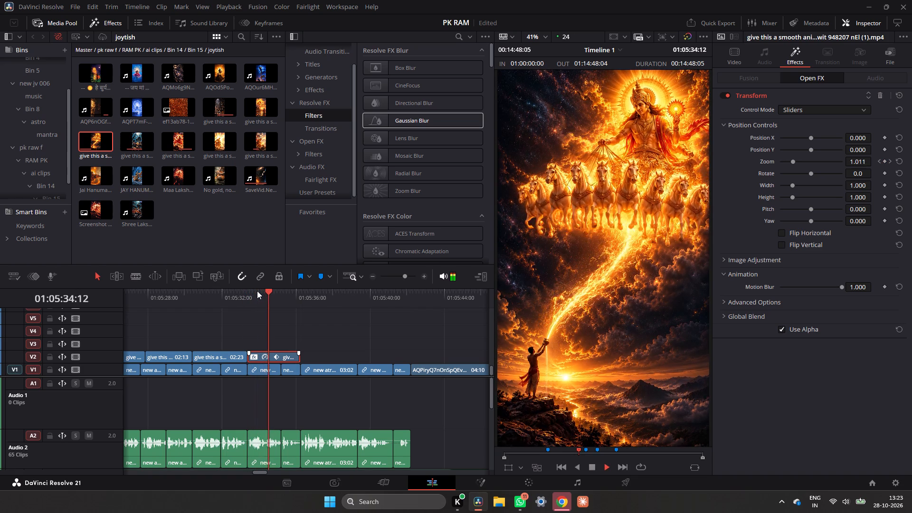
key("space")
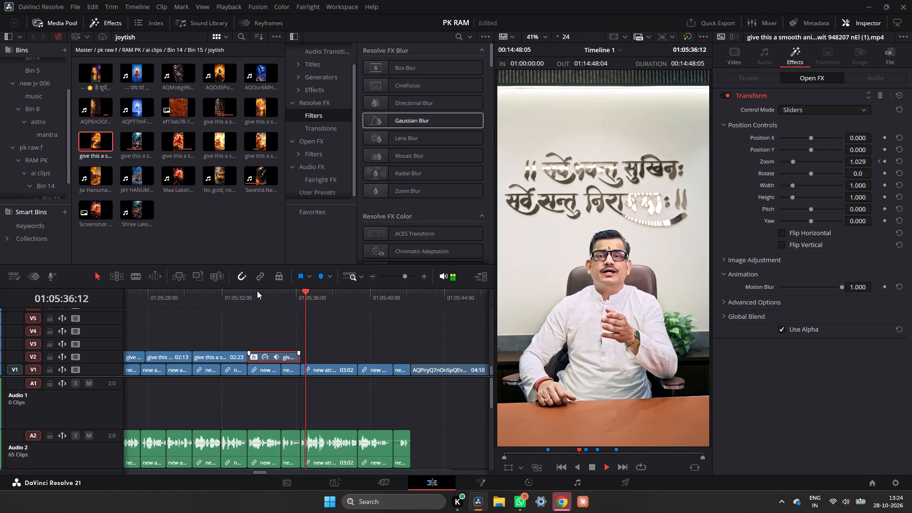
left_click(248, 297)
key("space")
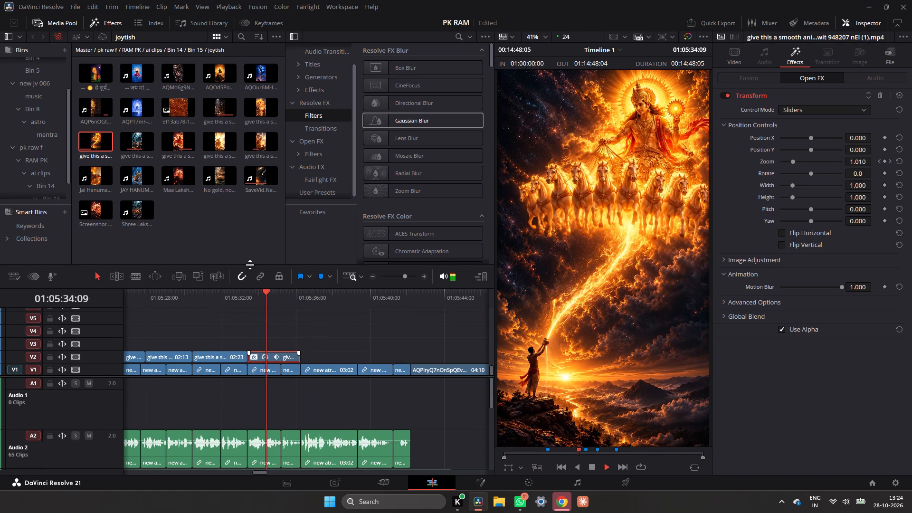
key("space")
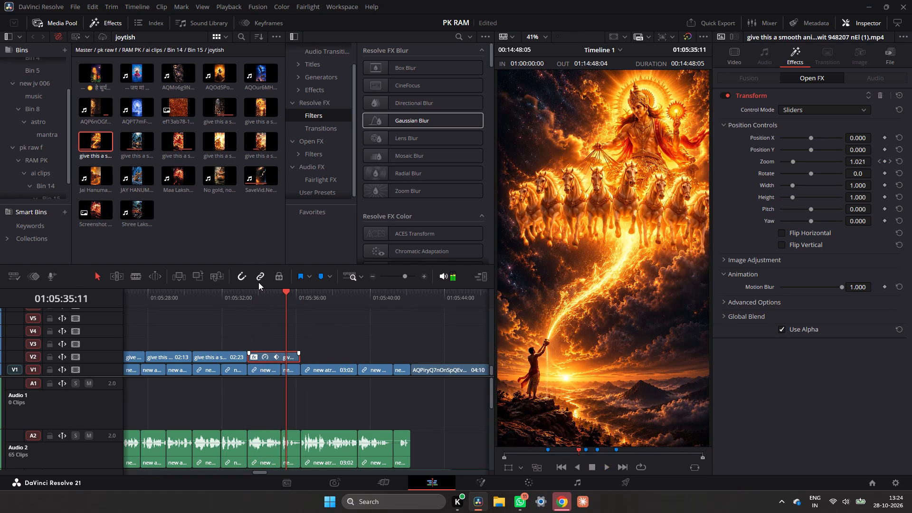
Undo the Transform effect's Motion Blur setting and the last Zoom change on the chariot clip.
key("ctrl+z")
key("ctrl+z")
Replay the chariot clip through to the speaker shot to check its motion without the zoom and blur.
left_click(247, 297)
key("space")
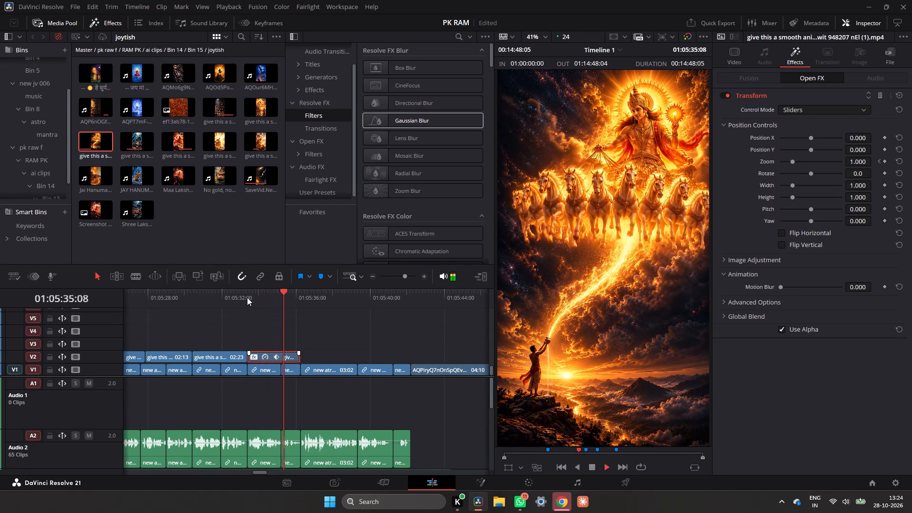
key("space")
left_click(247, 297)
key("space")
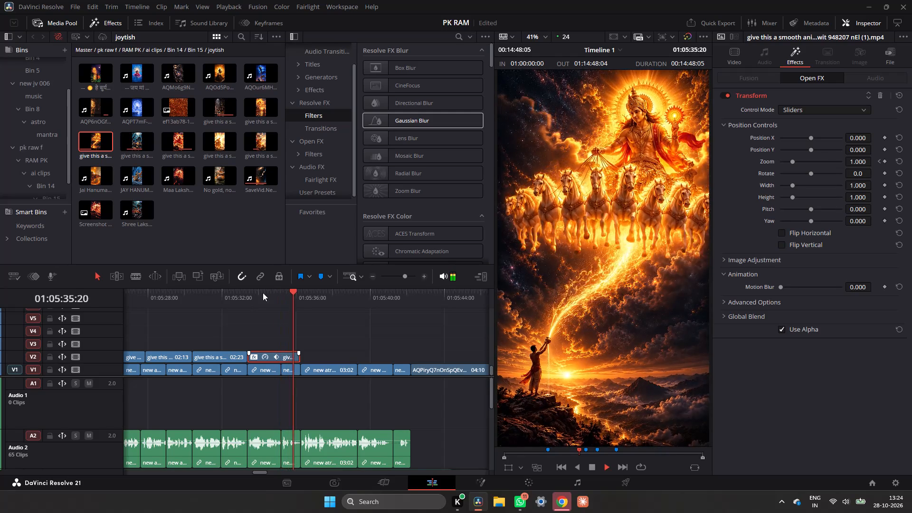
key("space")
left_click(246, 295)
key("space")
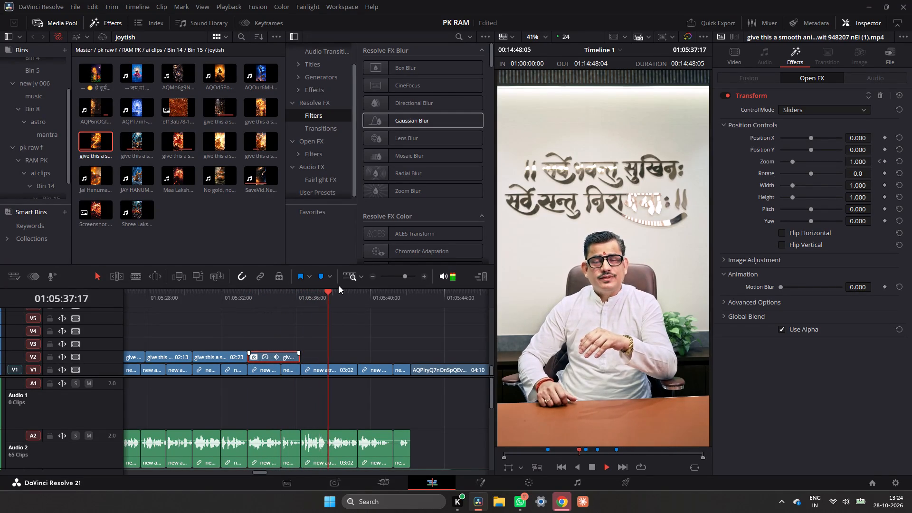
Play back the weekday section from the सोमवार को शिव मिलें title into the मंगलवार को हनुमान। title.
left_click(374, 275)
left_click(374, 275)
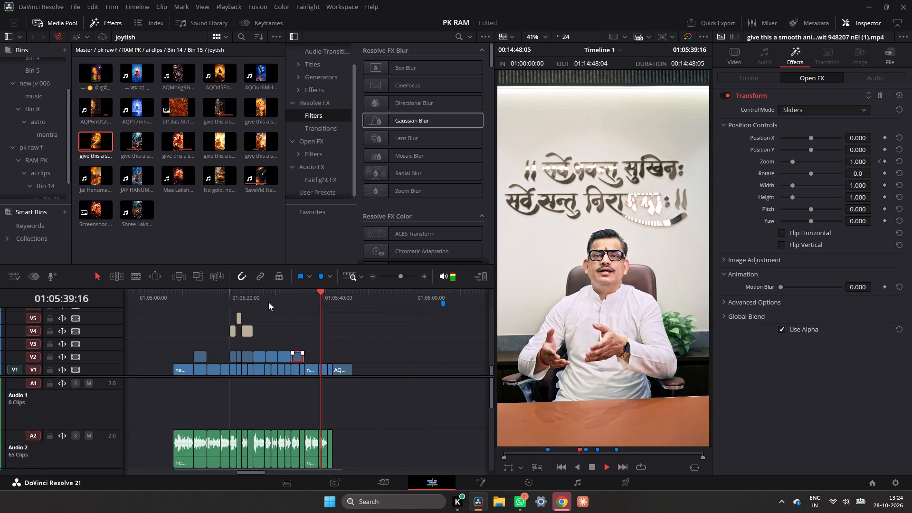
left_click(233, 296)
key("space")
key("space")
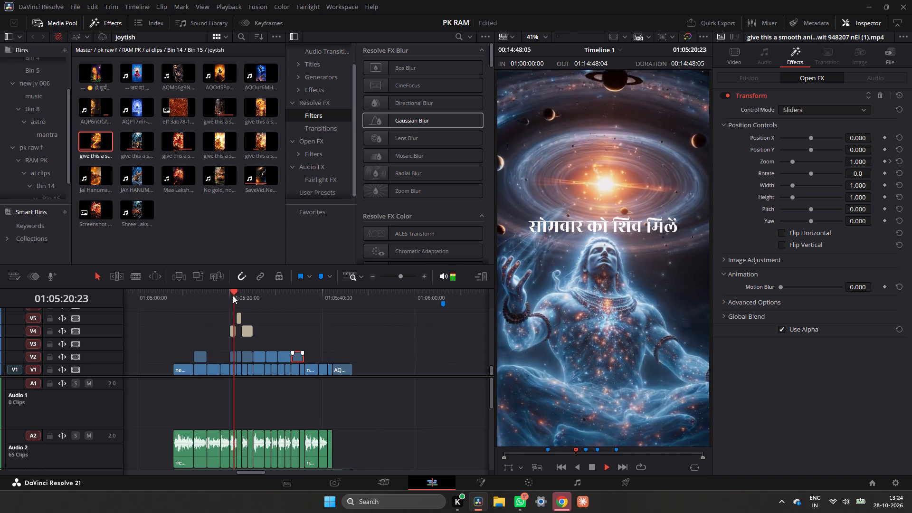
key("space")
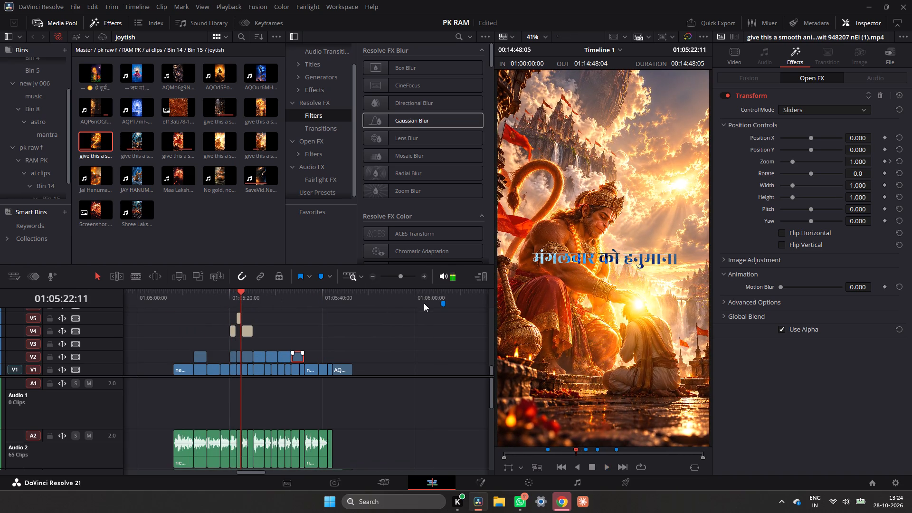
Examine the title timing around the cut from the Shiv clip to the Hanuman clip near 01:05:21:12.
double_click(424, 276)
left_click_drag(275, 294, 272, 295)
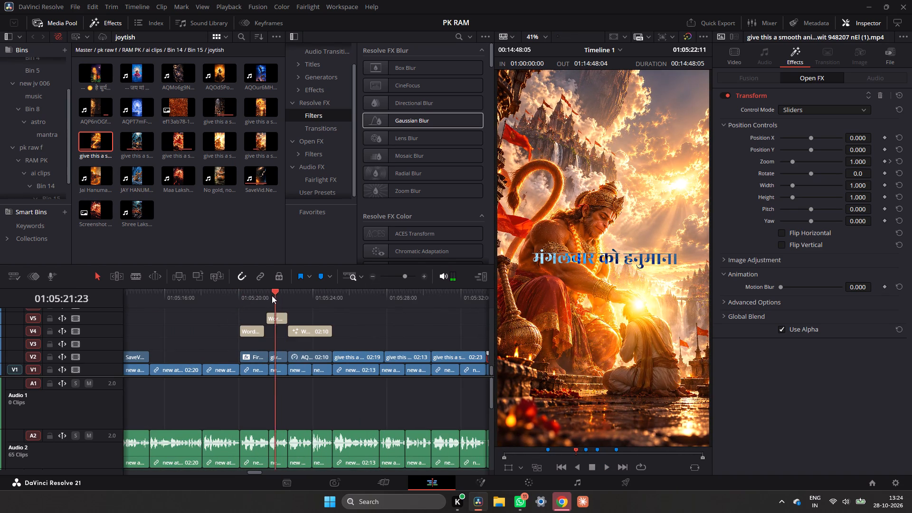
left_click_drag(272, 295, 267, 296)
key("space")
key("space")
left_click(266, 297)
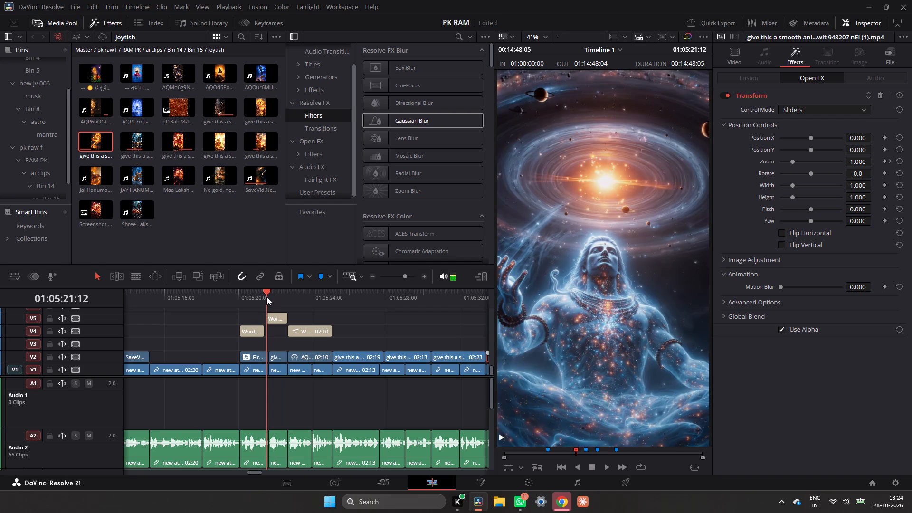
double_click(266, 297)
key("space")
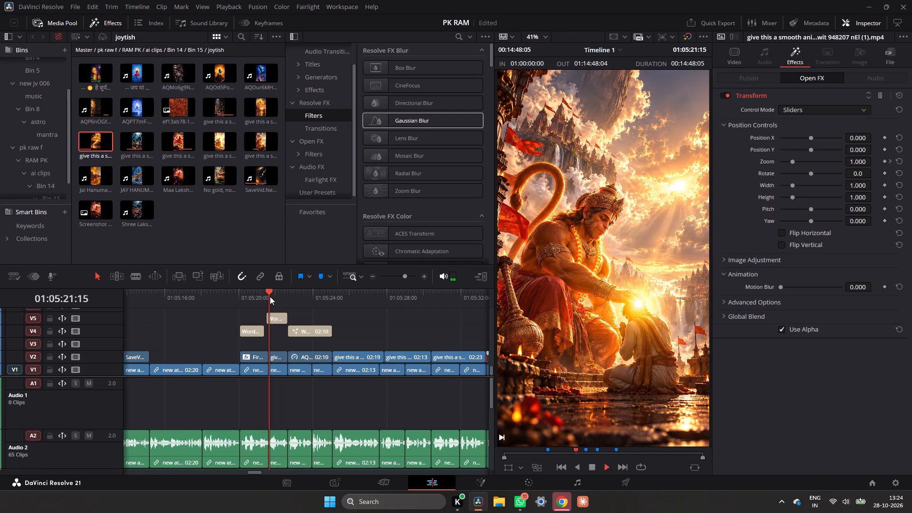
key("space")
left_click(271, 295)
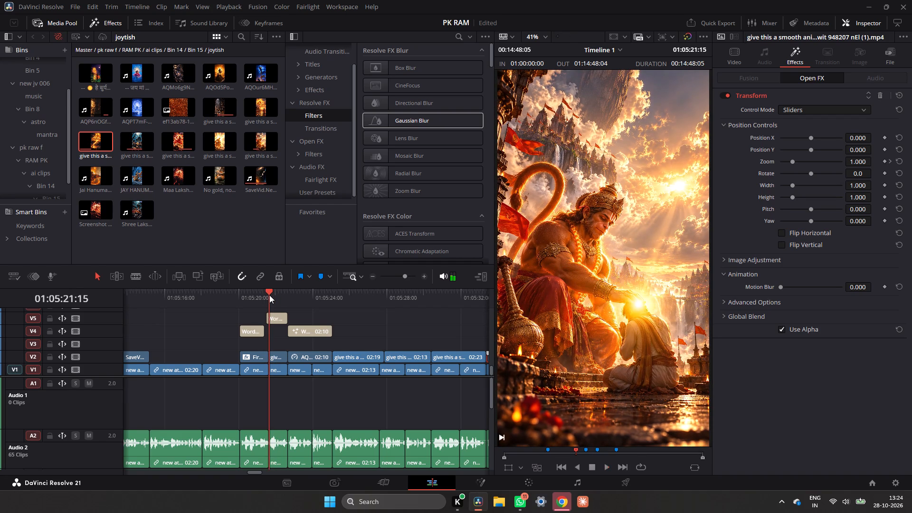
key("space")
key("space")
Extend the सोमवार को शिव मिलें title on V4 to the end of the Shiv clip below it.
double_click(259, 332)
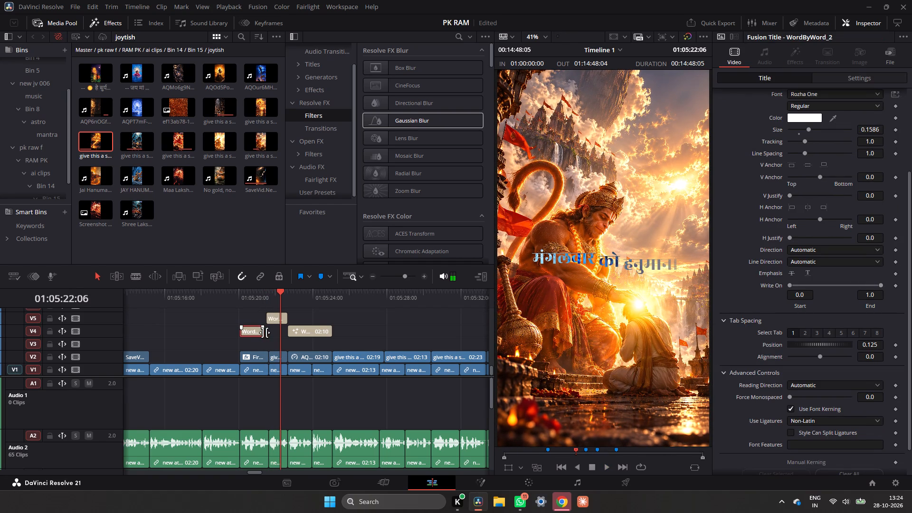
left_click_drag(265, 332, 270, 335)
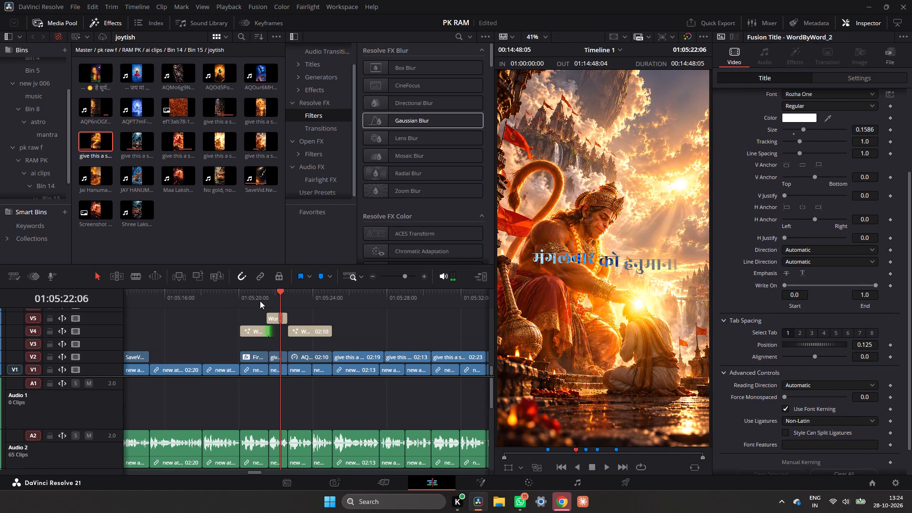
Play back from about 01:05:21:01 into the Ganesha clip to check the title transitions.
left_click(258, 296)
key("space")
left_click(258, 296)
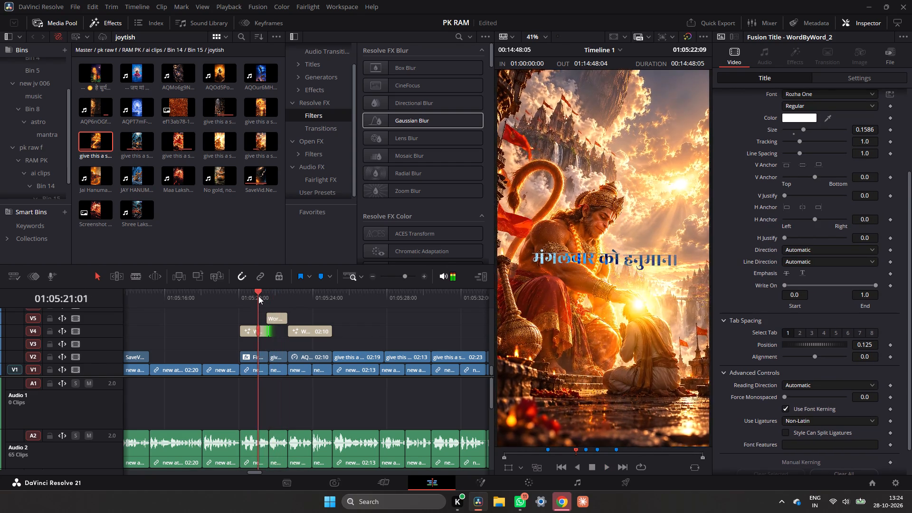
key("space")
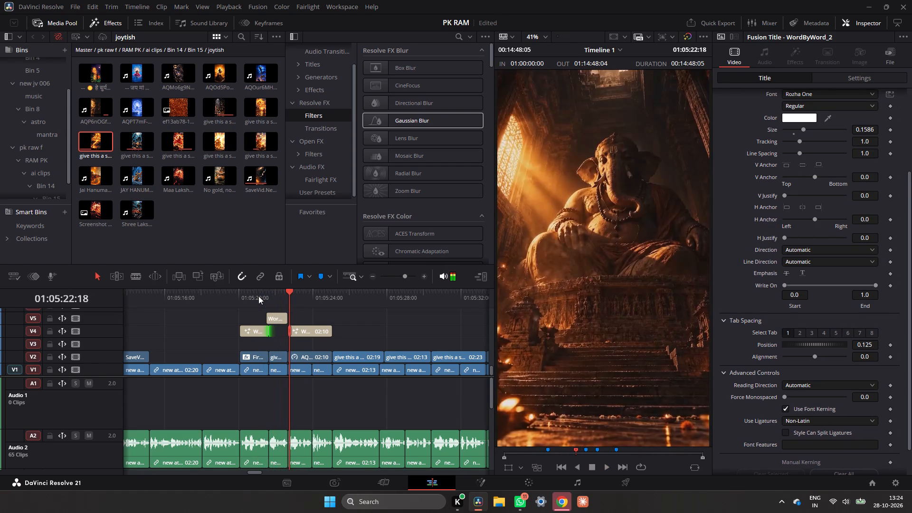
key("space")
key("space")
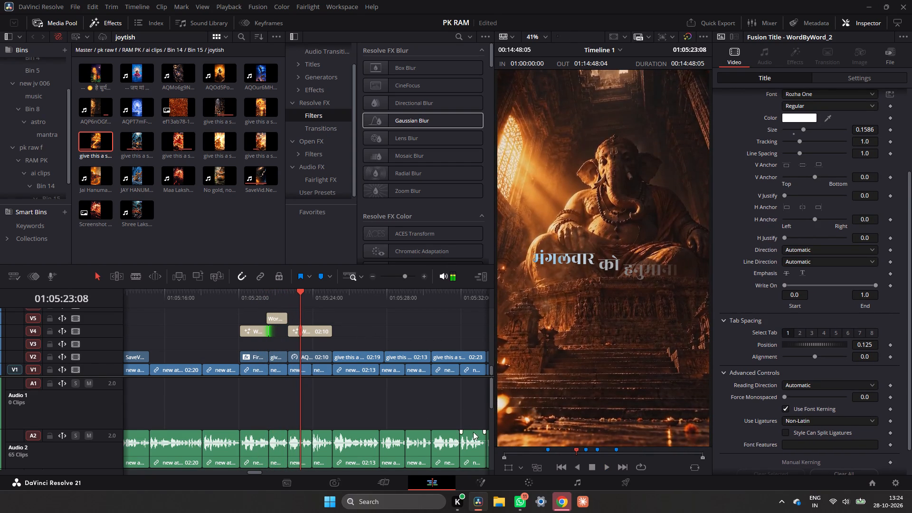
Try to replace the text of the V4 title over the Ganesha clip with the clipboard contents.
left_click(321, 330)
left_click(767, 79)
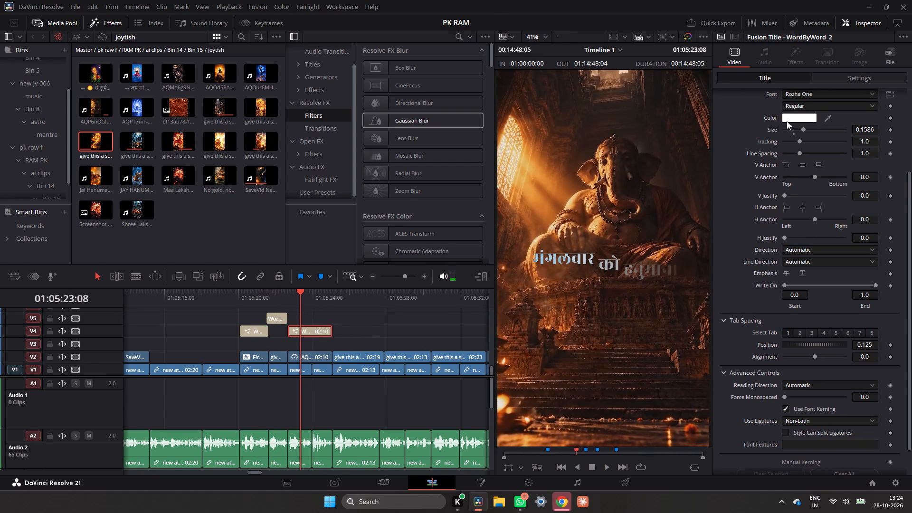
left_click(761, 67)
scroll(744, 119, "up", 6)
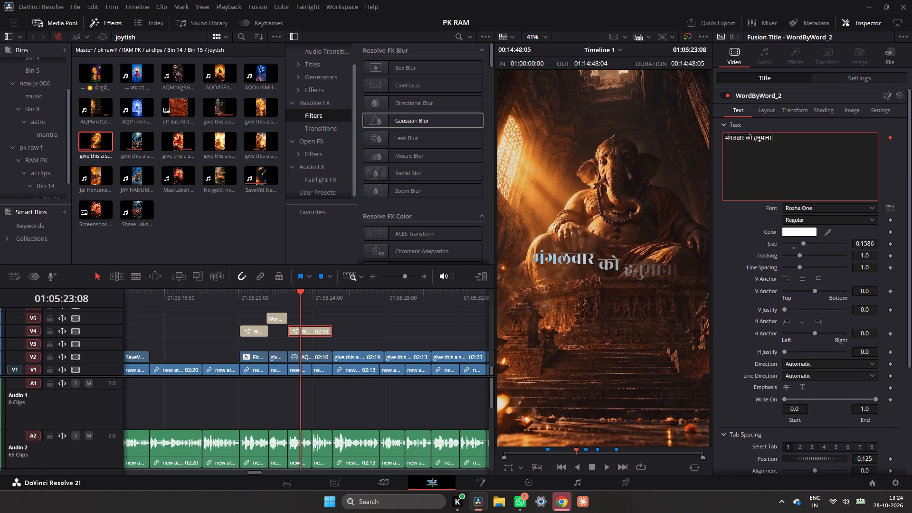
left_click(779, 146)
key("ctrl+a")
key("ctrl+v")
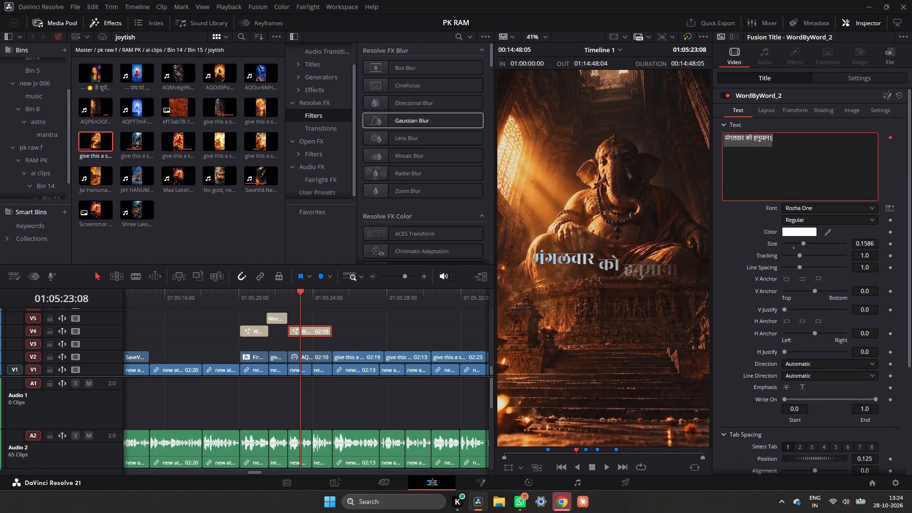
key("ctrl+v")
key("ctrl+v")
left_click(557, 510)
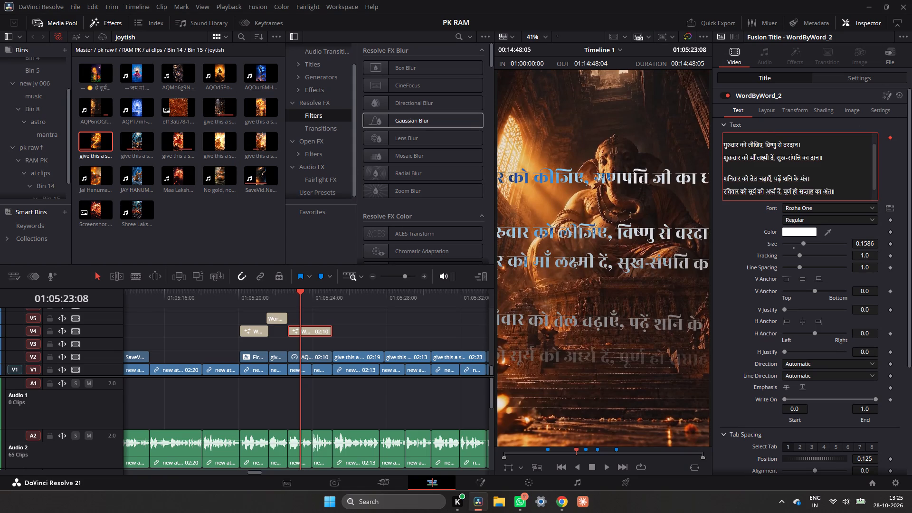
scroll(799, 152, "up", 4)
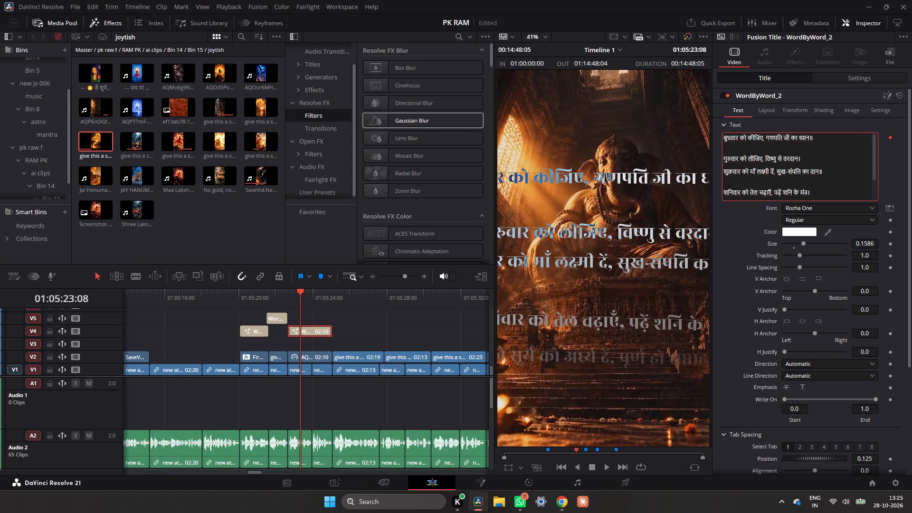
left_click_drag(723, 159, 822, 223)
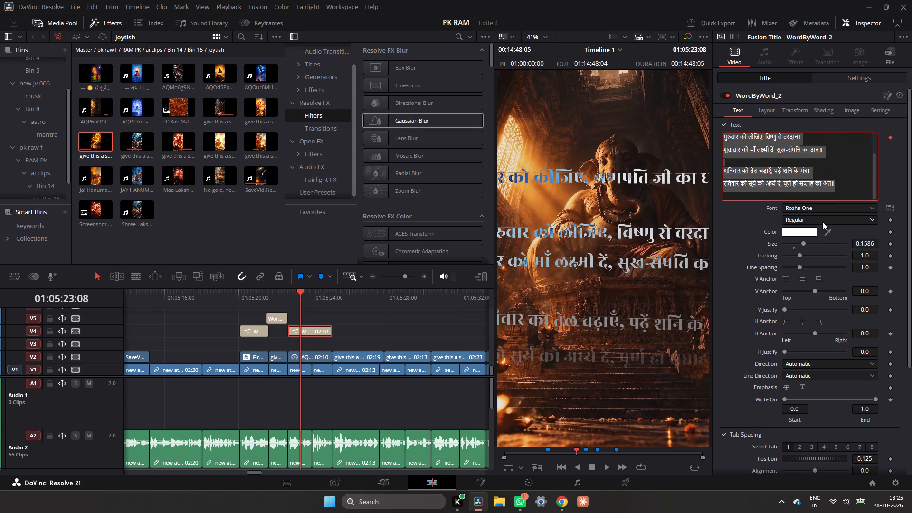
key("ctrl+x")
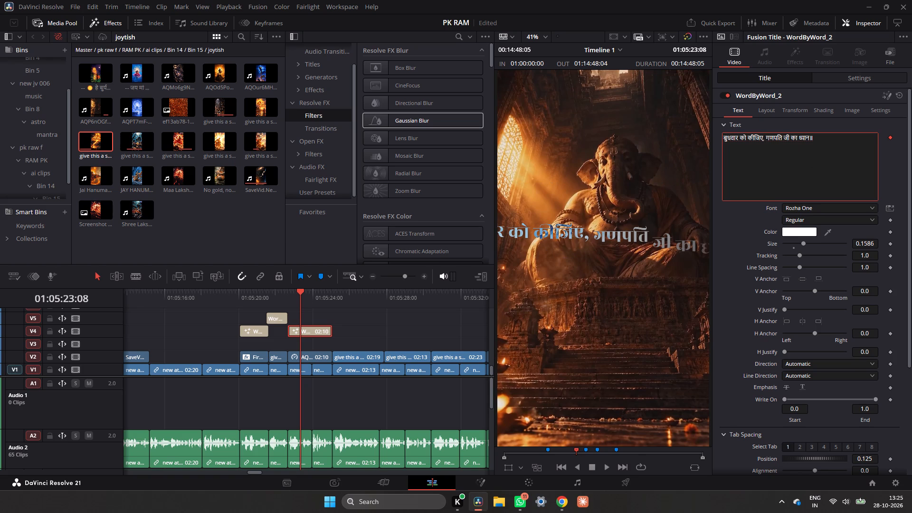
key("BackSpace")
key("BackSpace")
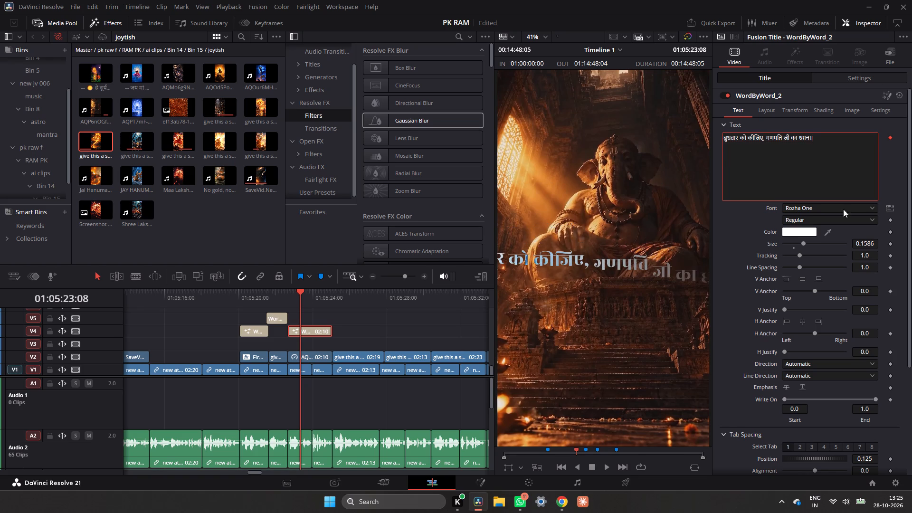
Cut गणपति जी का ध्यान॥ and the comma from the V4 title so it reads बुधवार को कीजिए.
left_click(291, 298)
key("space")
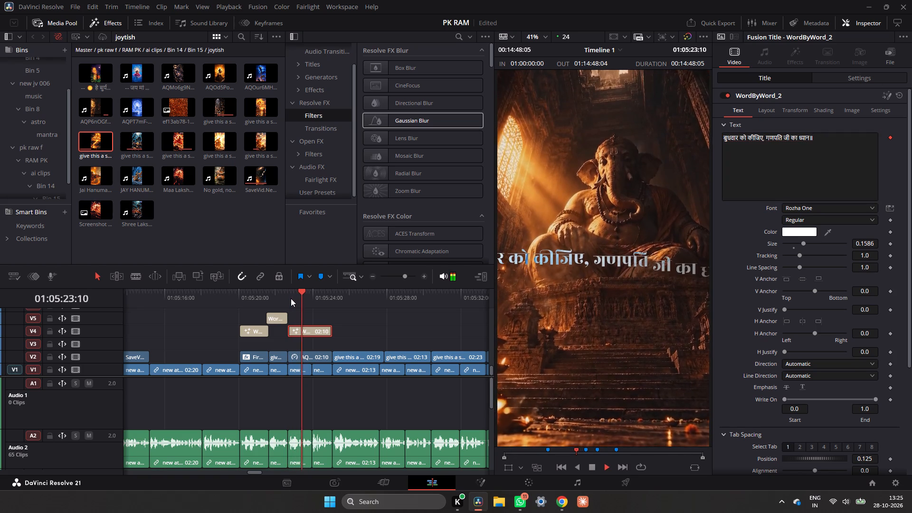
key("space")
key("space")
key("space")
left_click(307, 301)
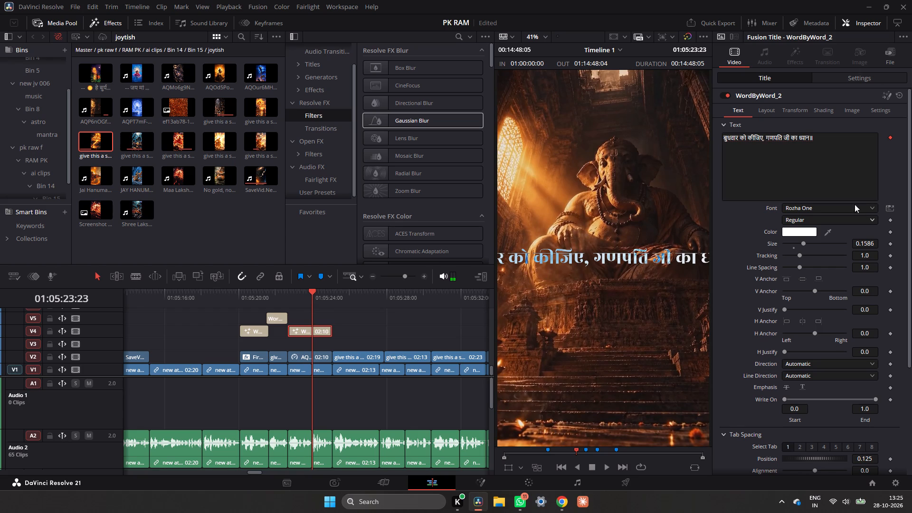
left_click_drag(766, 138, 811, 142)
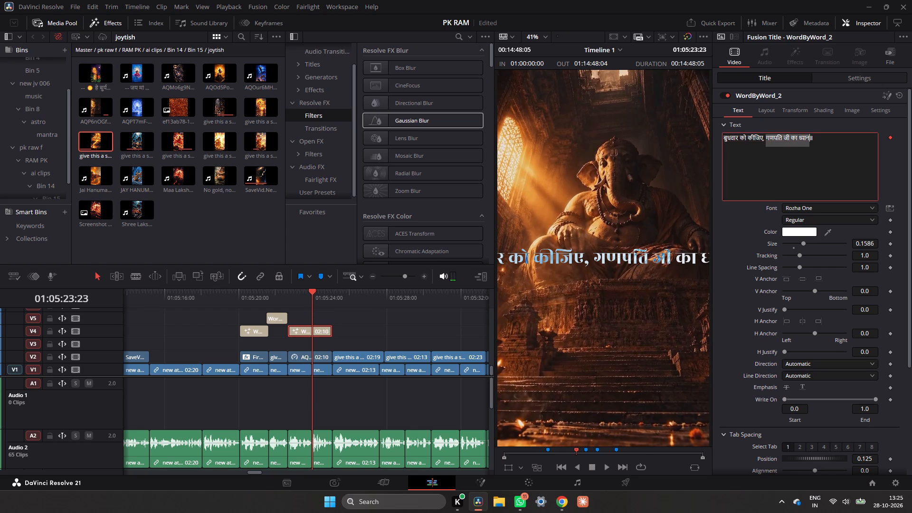
left_click_drag(811, 142, 817, 143)
left_click(824, 144)
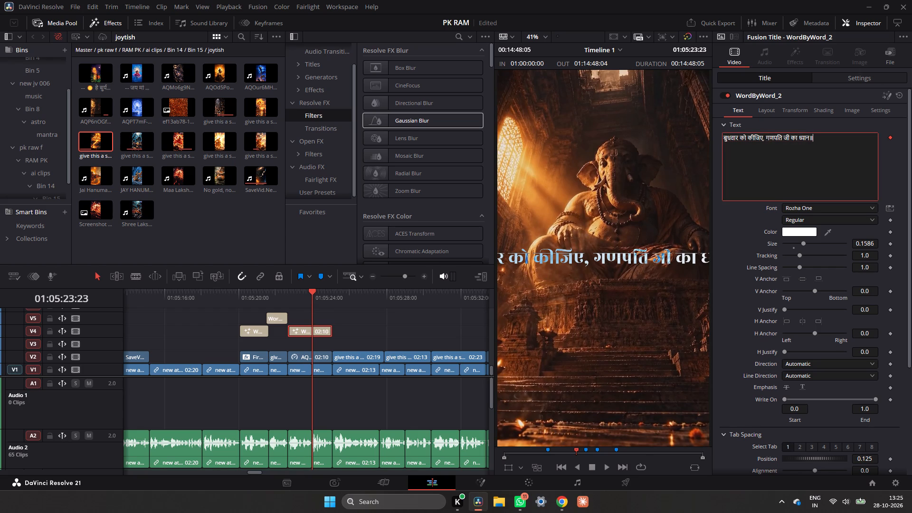
key("Return")
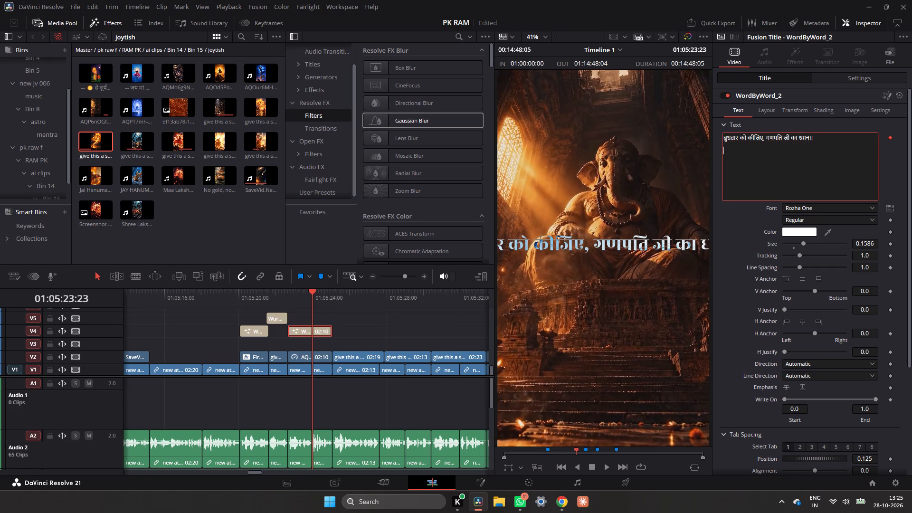
left_click_drag(766, 136, 819, 140)
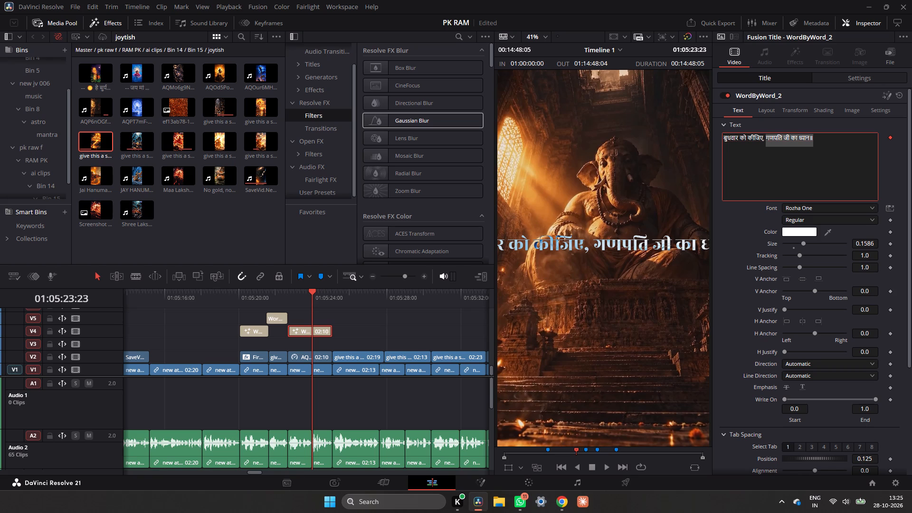
key("ctrl+x")
key("BackSpace")
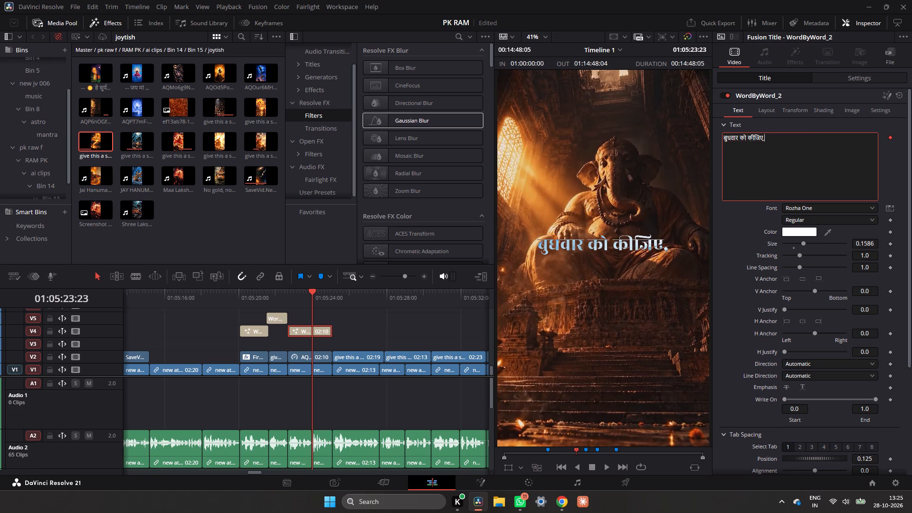
key("BackSpace")
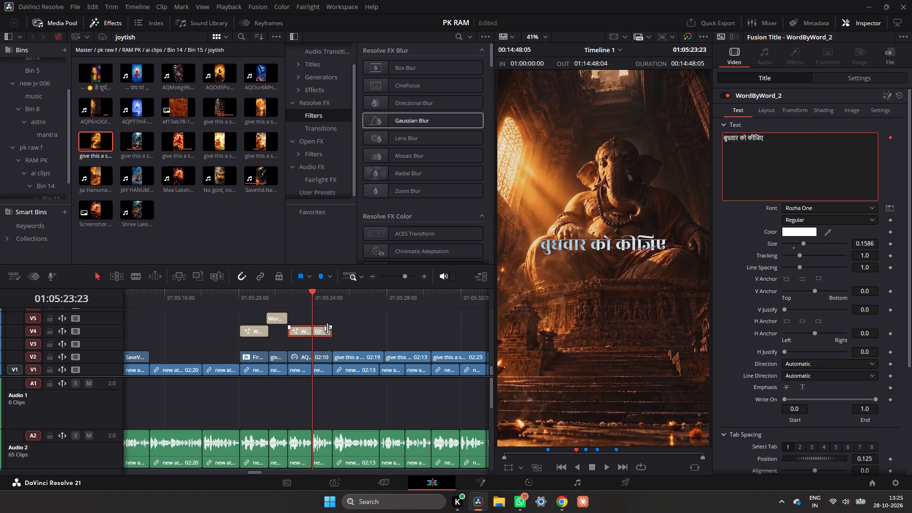
Duplicate the बुधवार को कीजिए title onto V5 slightly later and replace the copy's text with गणपति जी का ध्यान॥.
left_click_drag(316, 332, 316, 328, "alt")
left_click_drag(316, 328, 316, 323, "alt")
left_click_drag(317, 321, 321, 320)
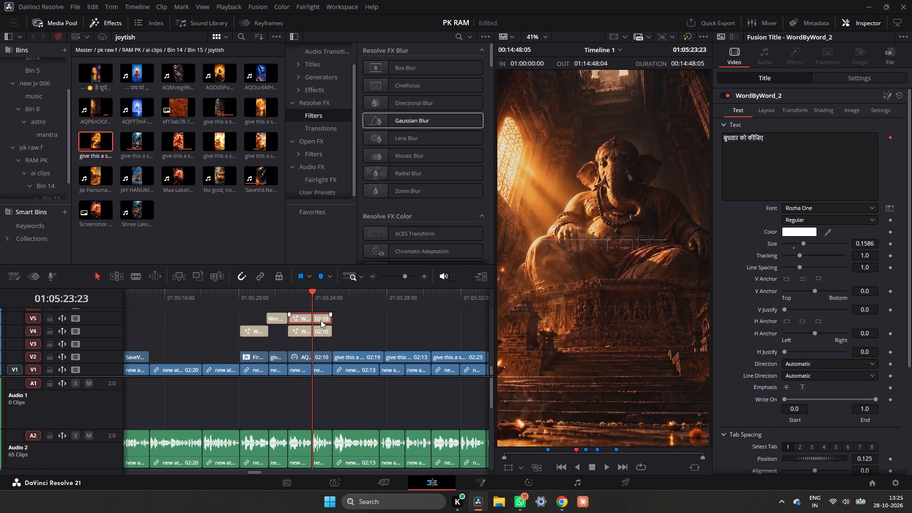
left_click_drag(321, 320, 330, 318)
left_click(752, 182)
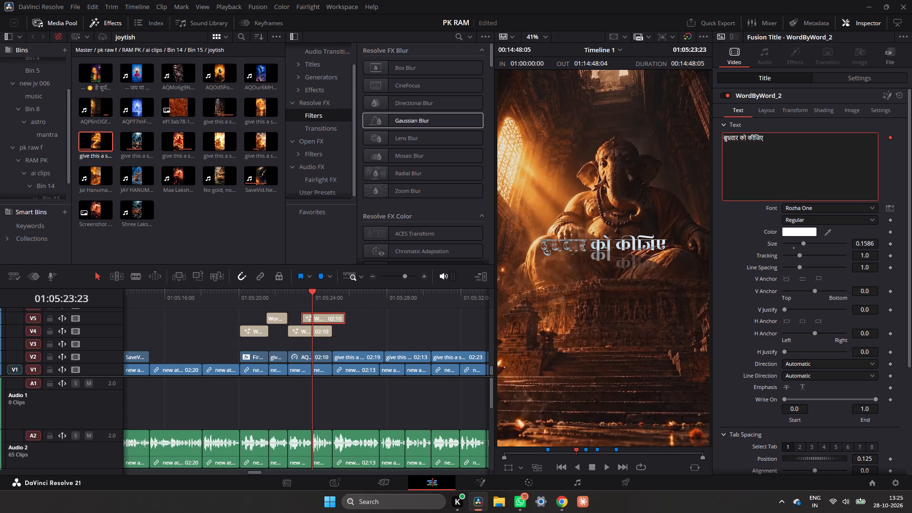
key("ctrl+a")
key("ctrl+v")
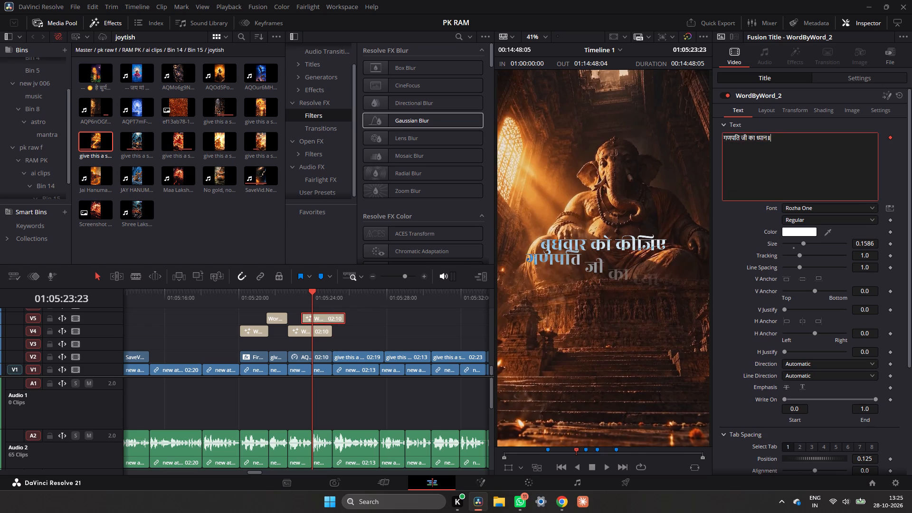
Lower the गणपति जी का ध्यान॥ title on V5 to a Position Y of -25.
left_click(845, 77)
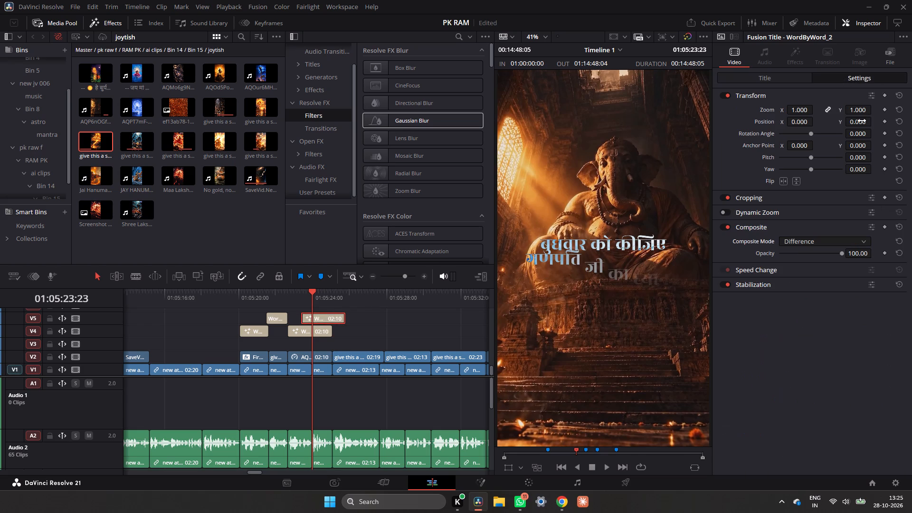
left_click_drag(861, 121, 828, 146)
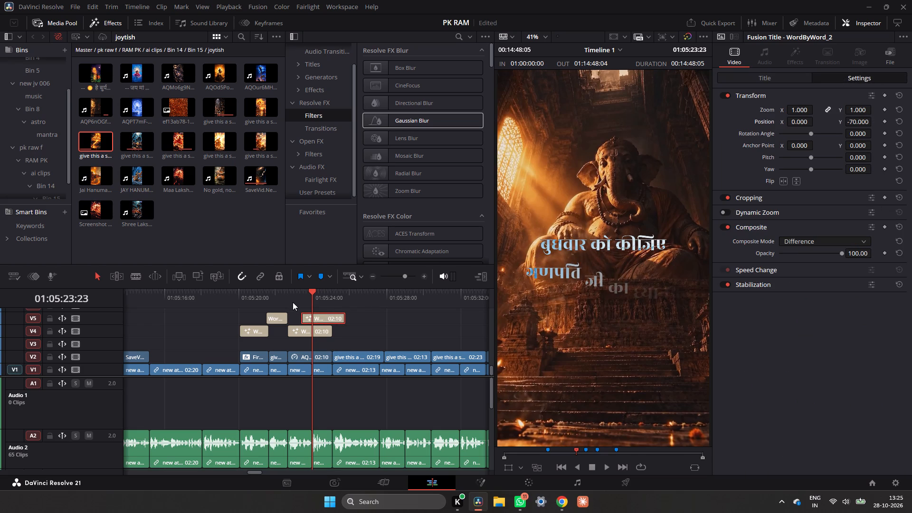
left_click(293, 295)
key("space")
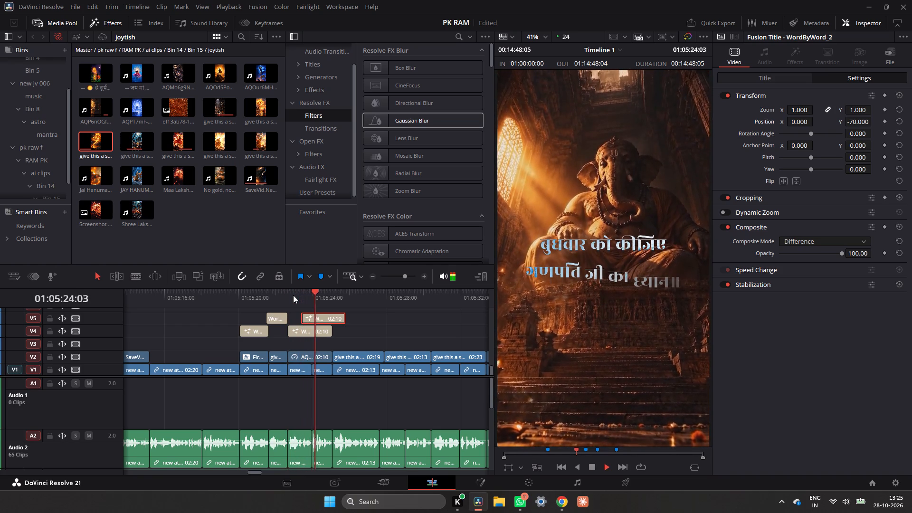
key("space")
left_click_drag(862, 120, 867, 124)
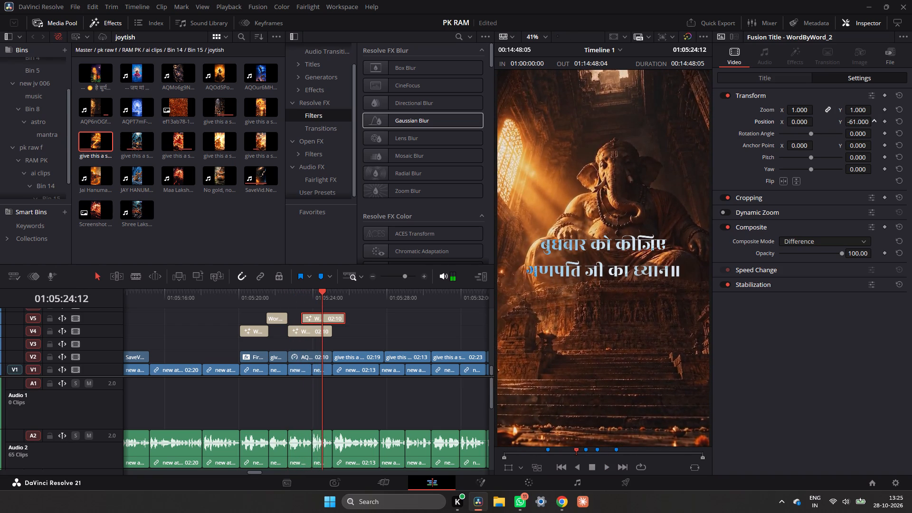
left_click_drag(867, 124, 883, 135)
Play back the Ganesha section repeatedly, including from about 01:05:19:18, to check both title lines against the narration.
left_click(292, 296)
key("space")
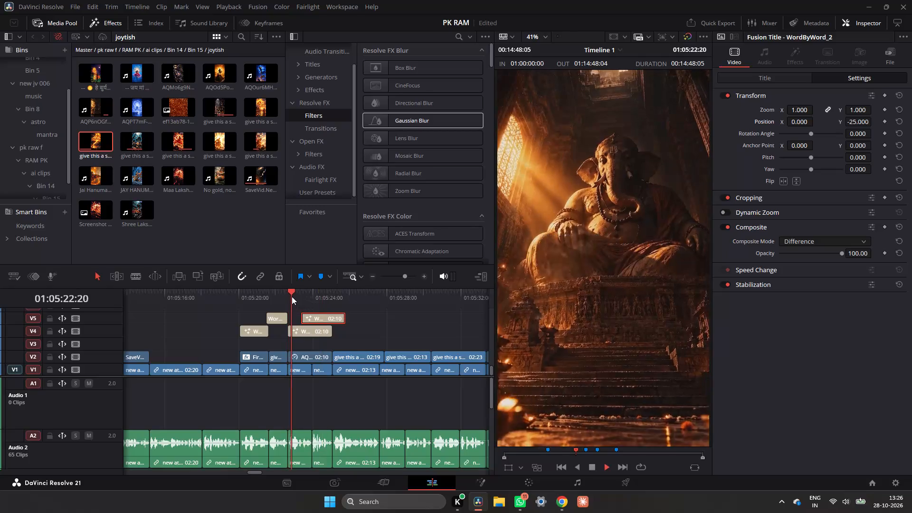
key("space")
key("space")
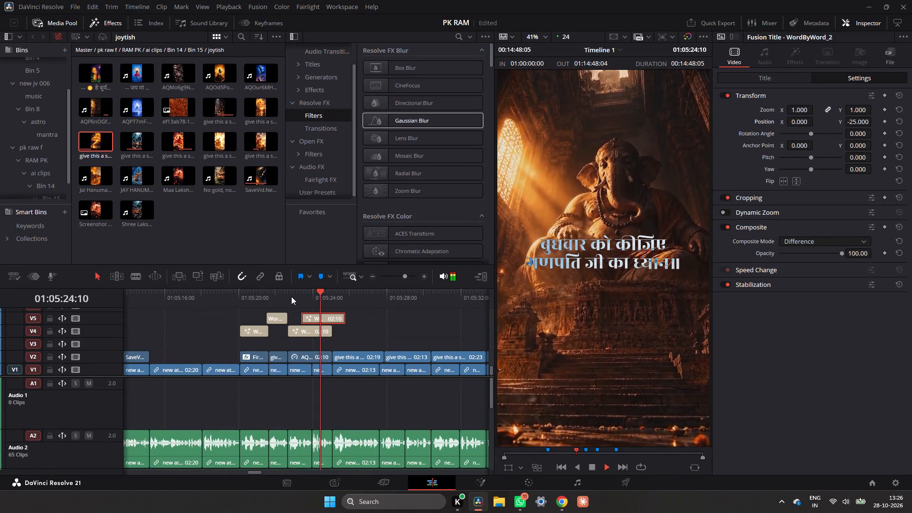
key("space")
left_click(291, 296)
key("space")
key("space")
left_click(235, 295)
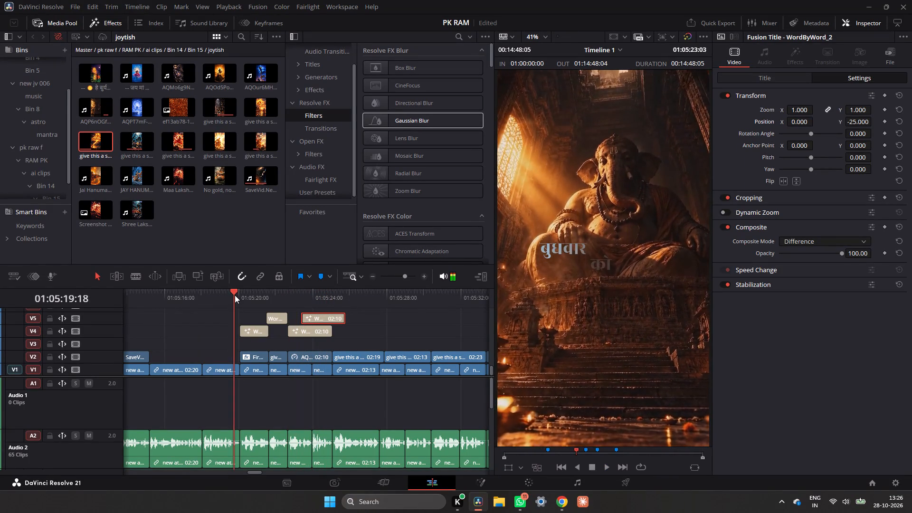
key("space")
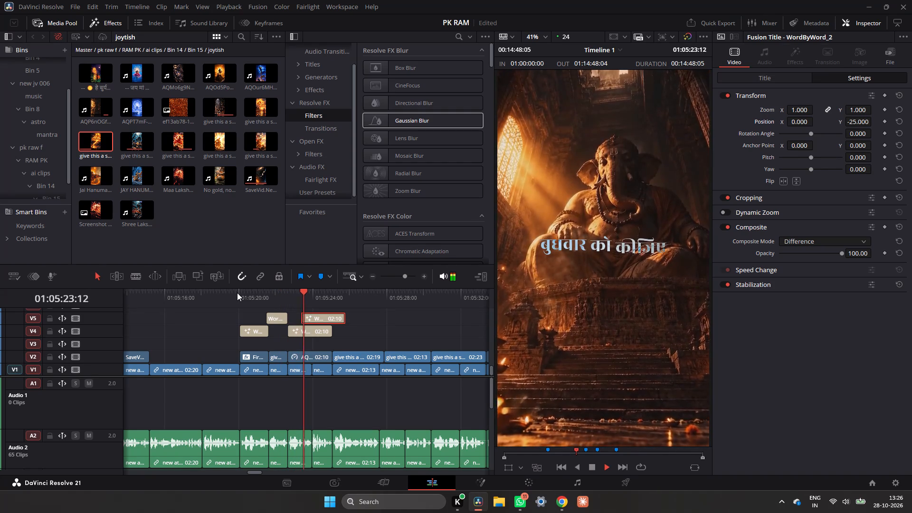
key("space")
left_click(291, 301)
key("space")
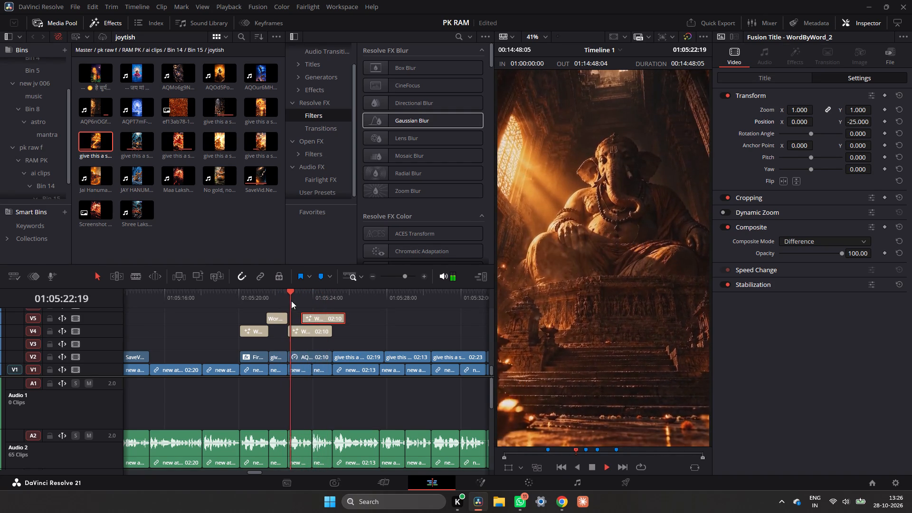
key("space")
left_click(289, 300)
key("space")
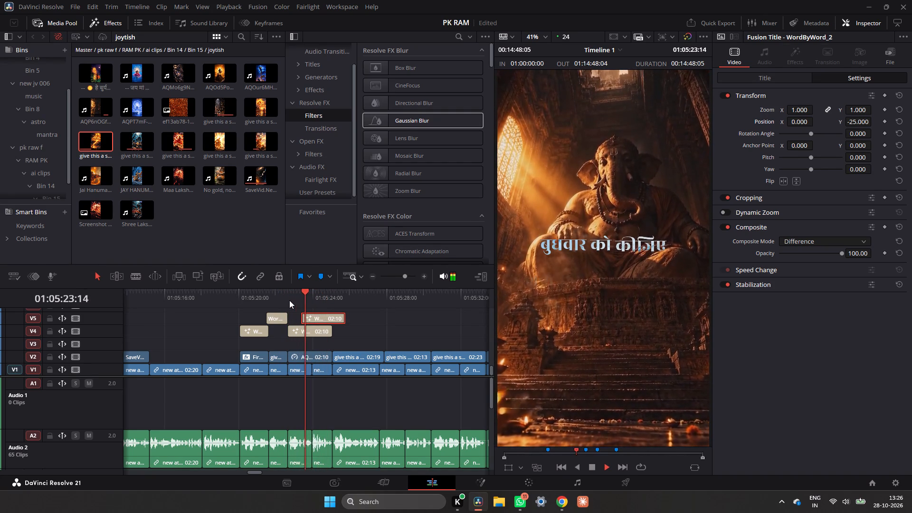
key("space")
key("space")
key("space")
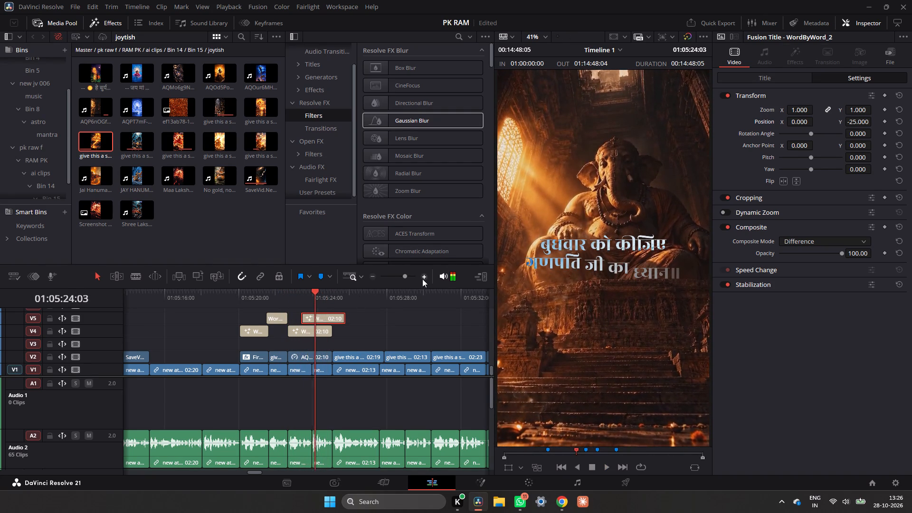
Move the गणपति जी का ध्यान॥ title on V5 later to start at the audio cut near 01:05:24:00, and check its timing.
left_click(422, 279)
left_click_drag(327, 318, 346, 316)
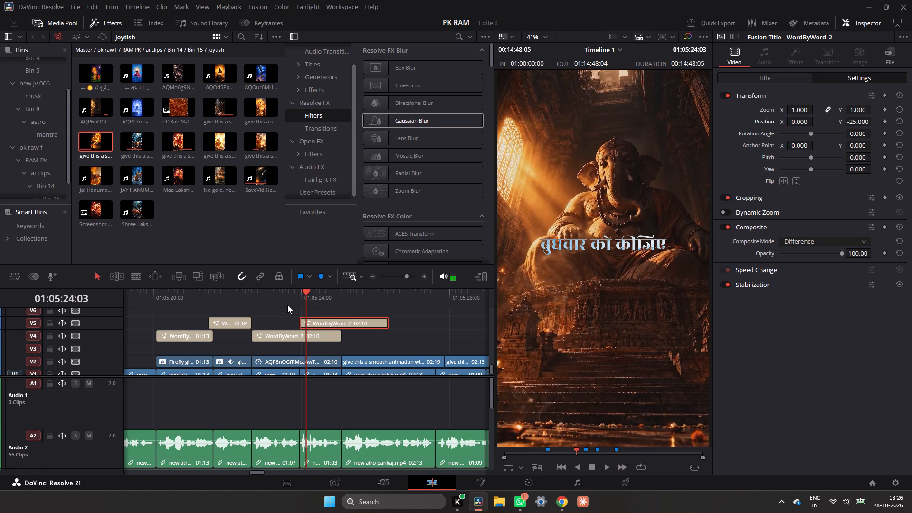
left_click(285, 302)
key("space")
key("space")
left_click(288, 300)
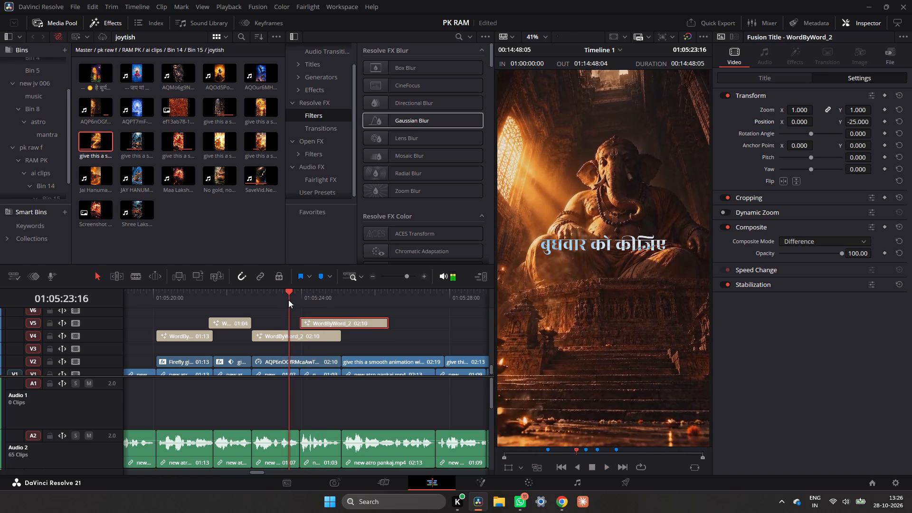
key("space")
key("space")
left_click(304, 295)
key("space")
key("space")
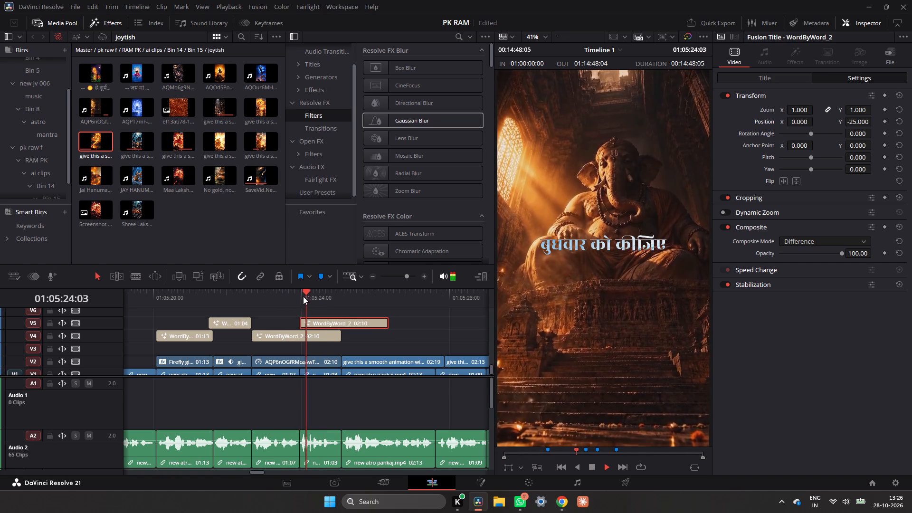
Move the गणपति जी का ध्यान॥ title on V5 about 5 frames earlier and play back its timing.
left_click_drag(314, 320, 307, 322)
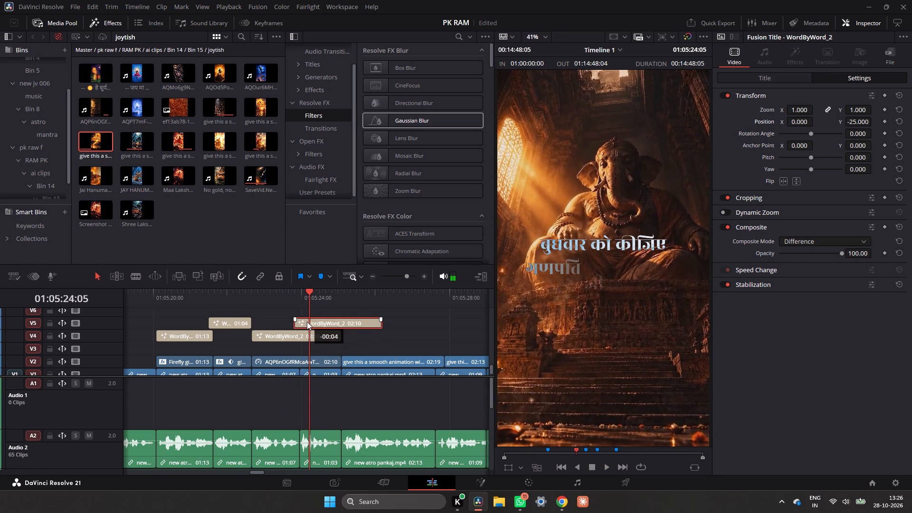
left_click_drag(307, 322, 306, 322)
left_click(294, 297)
key("space")
key("space")
left_click(294, 297)
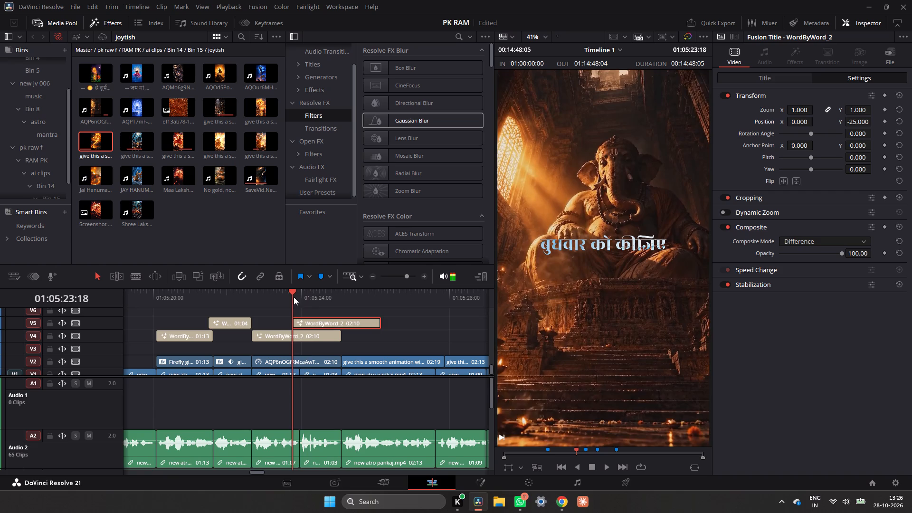
key("space")
key("space")
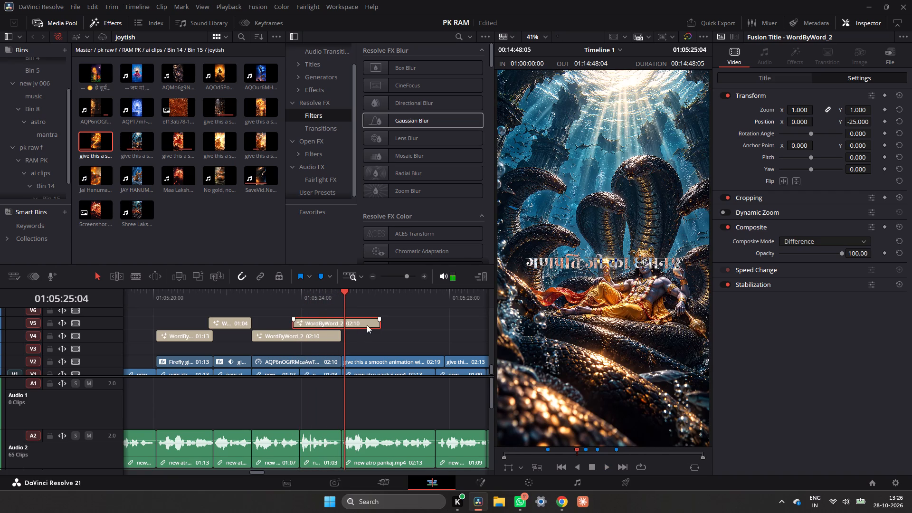
Trim the end of the गणपति जी का ध्यान॥ title on V5 to the end of the Ganesha clip, about 01:08 long, and play it back.
left_click(374, 322)
left_click_drag(380, 323, 341, 327)
left_click(326, 300)
key("space")
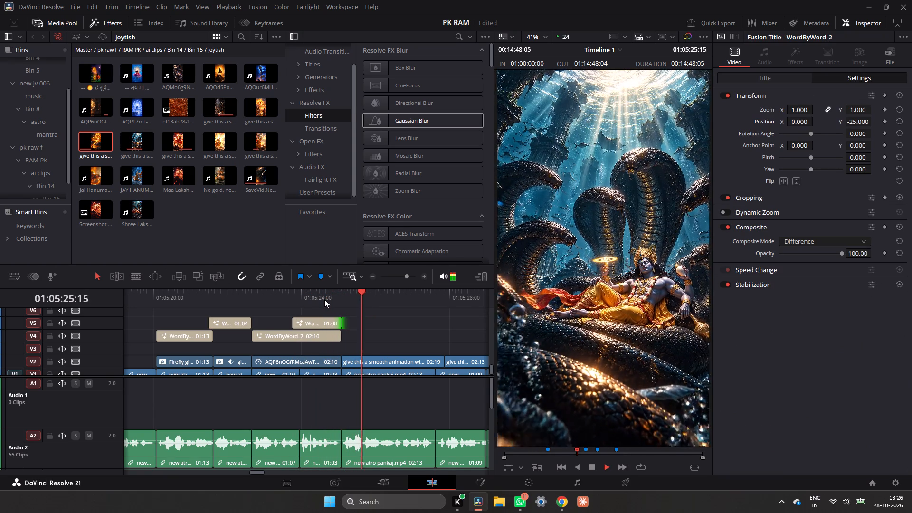
key("space")
left_click(338, 292)
key("space")
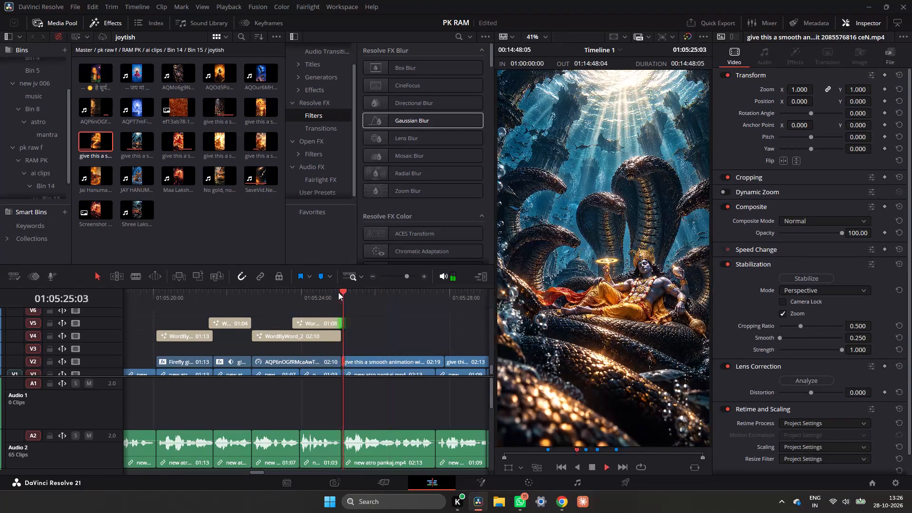
key("space")
Duplicate both Wednesday title clips on V4 and V5 2 seconds 10 frames later, starting at the beginning of the Vishnu clip.
left_click_drag(373, 310, 339, 335)
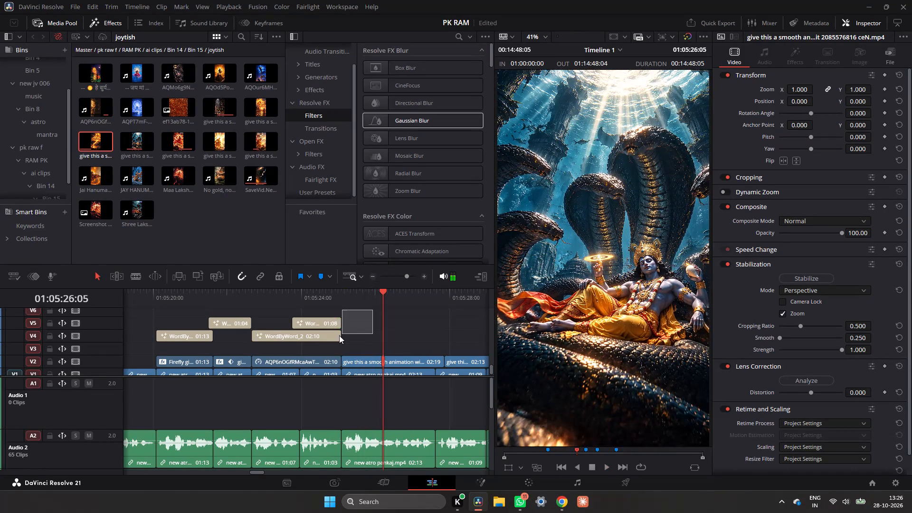
left_click_drag(339, 335, 326, 343)
left_click_drag(323, 336, 402, 338, "alt")
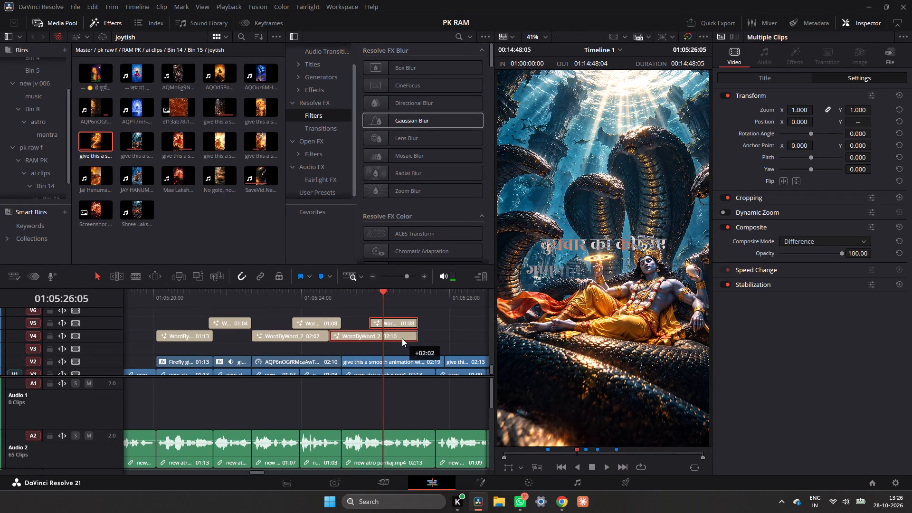
left_click_drag(402, 338, 415, 333, "alt")
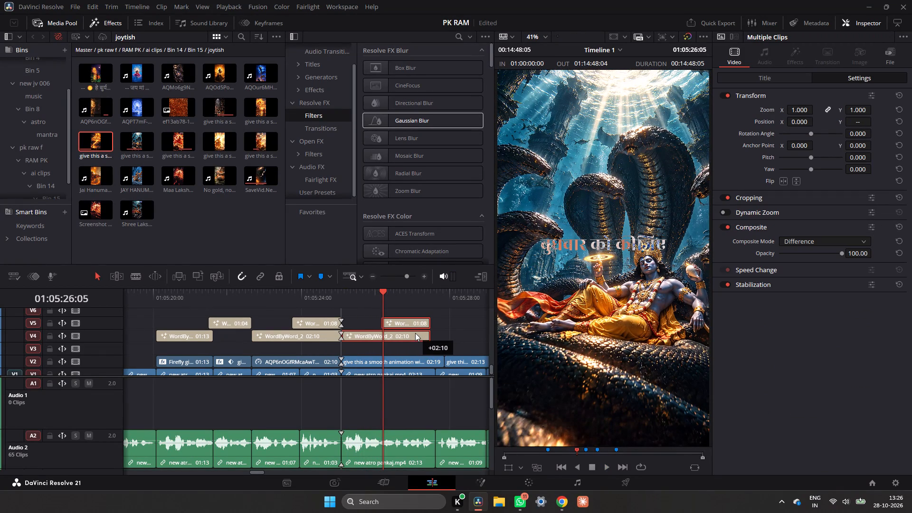
left_click_drag(415, 333, 414, 332, "alt")
left_click(369, 311)
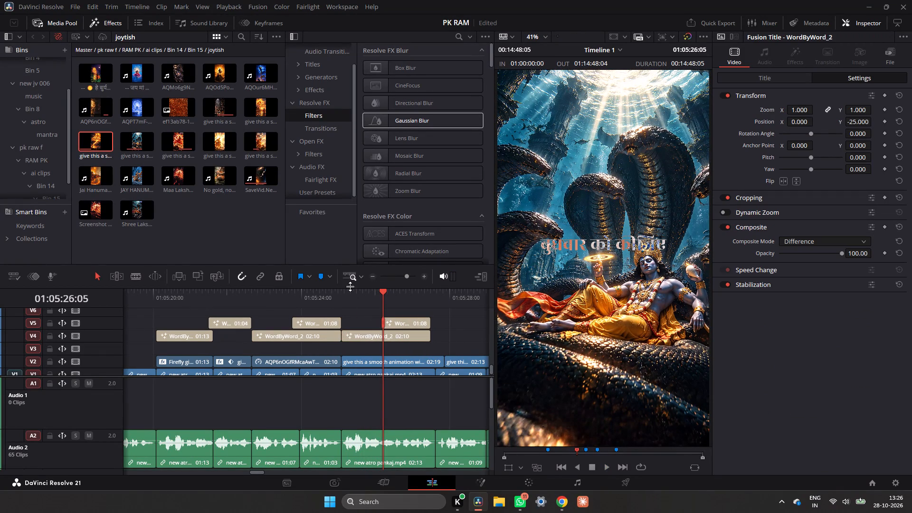
left_click(352, 335)
left_click(735, 83)
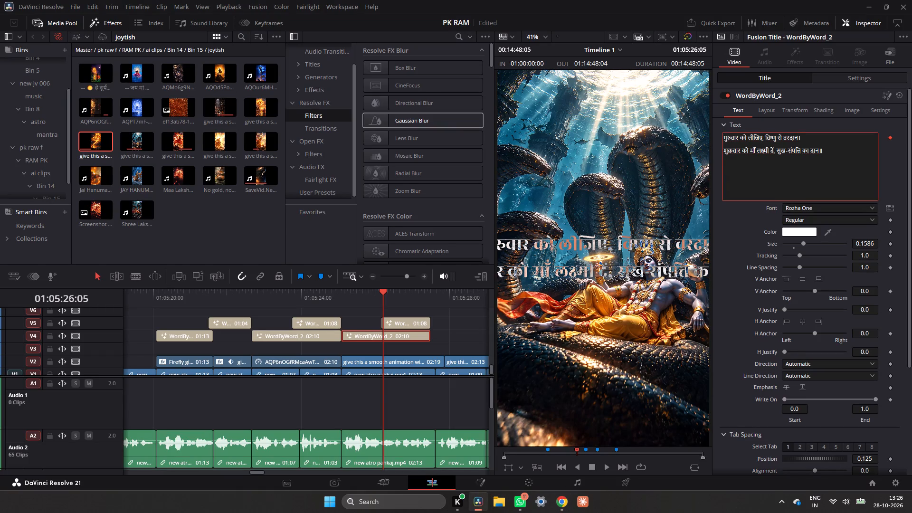
left_click_drag(723, 150, 750, 150)
left_click_drag(750, 150, 840, 151)
key("ctrl+x")
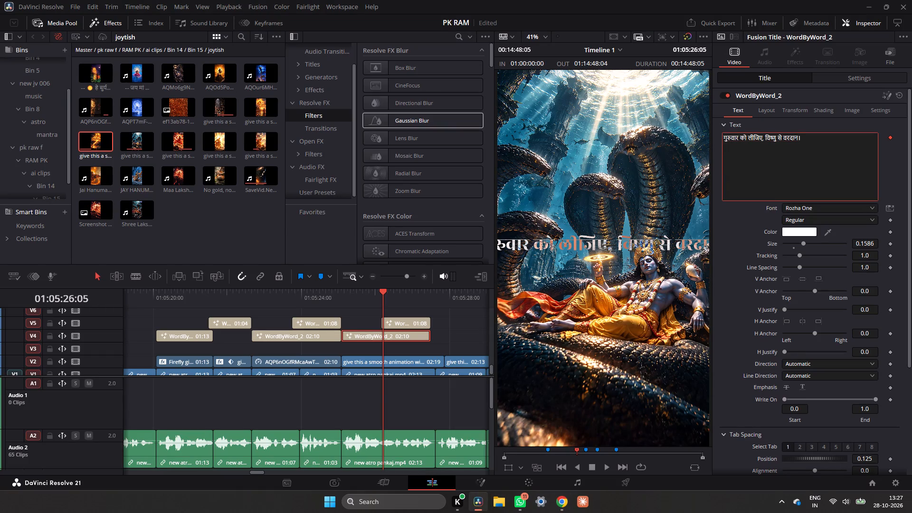
key("BackSpace")
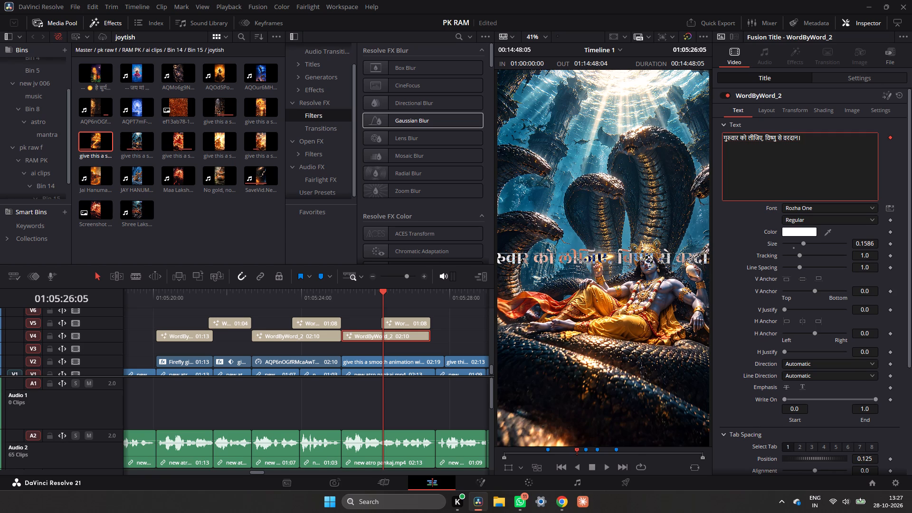
left_click_drag(764, 135, 806, 142)
key("ctrl+x")
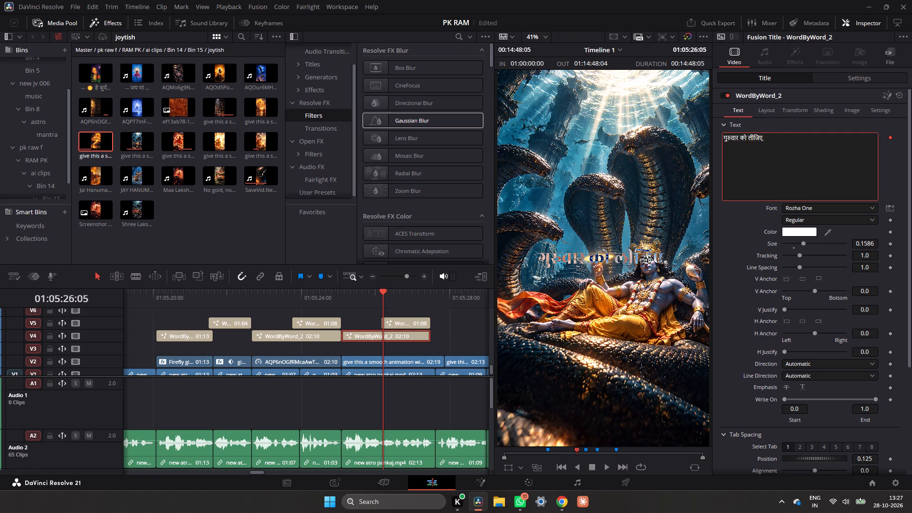
key("BackSpace")
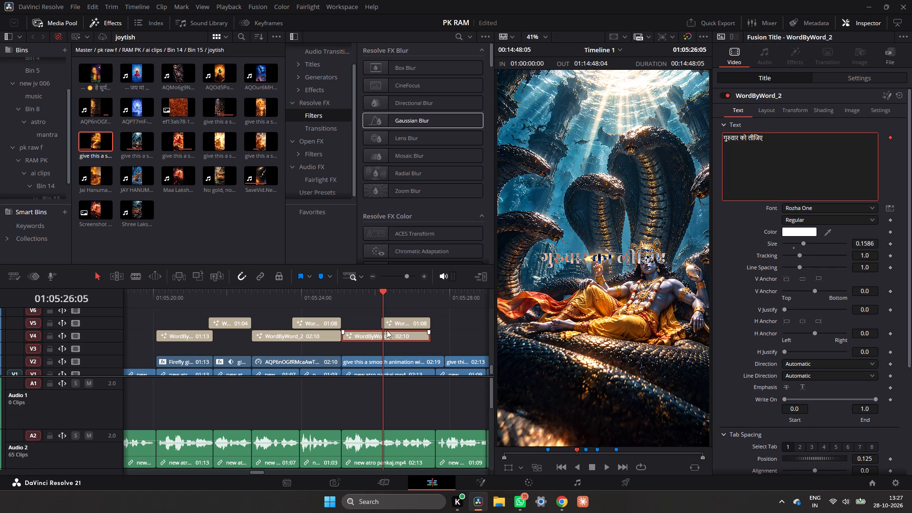
Replace the text of the duplicated V5 title over the Vishnu clip with विष्णु से वरदान।.
left_click(402, 323)
left_click(793, 194)
key("ctrl+a")
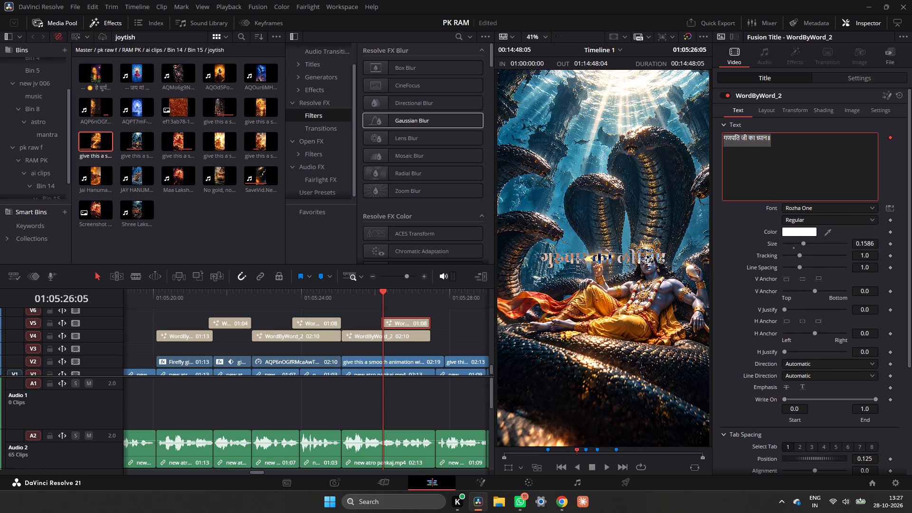
key("ctrl+v")
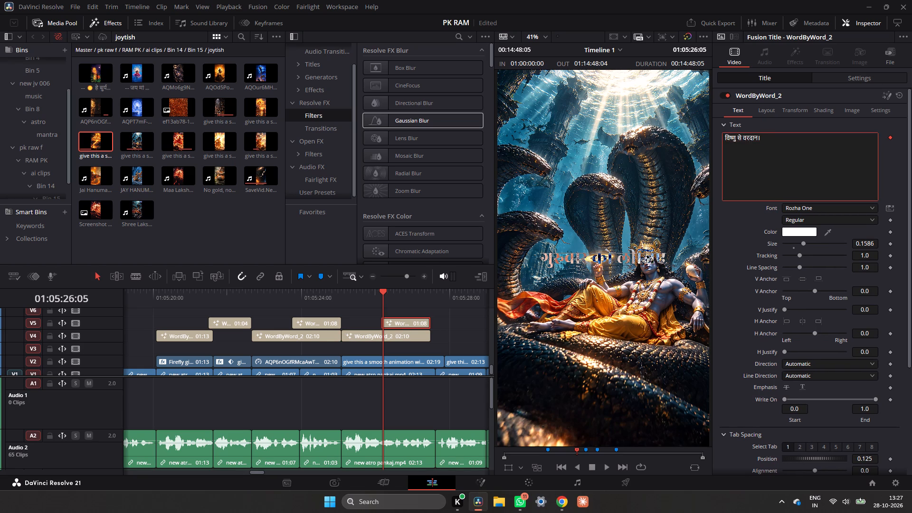
Preview the Thursday titles and lower the विष्णु से वरदान। title on V5 to a Position Y of -90.
left_click(351, 291)
key("space")
key("space")
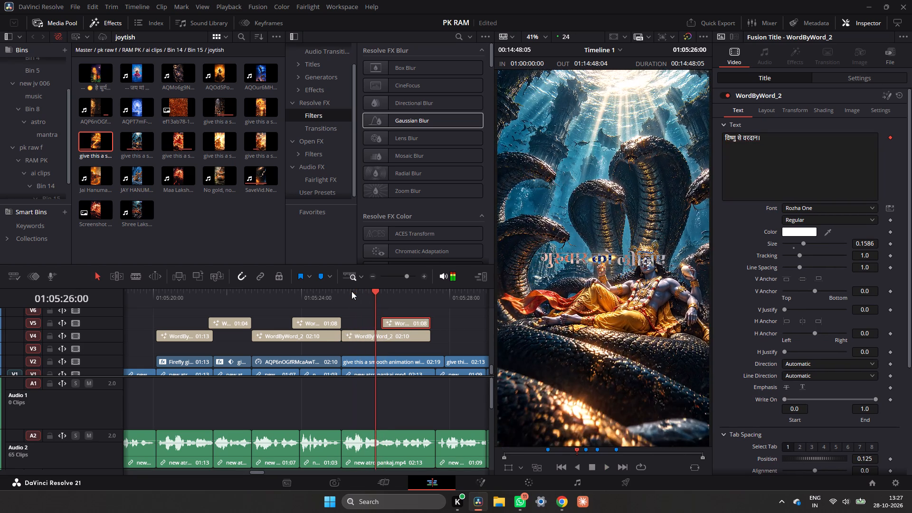
key("space")
key("space")
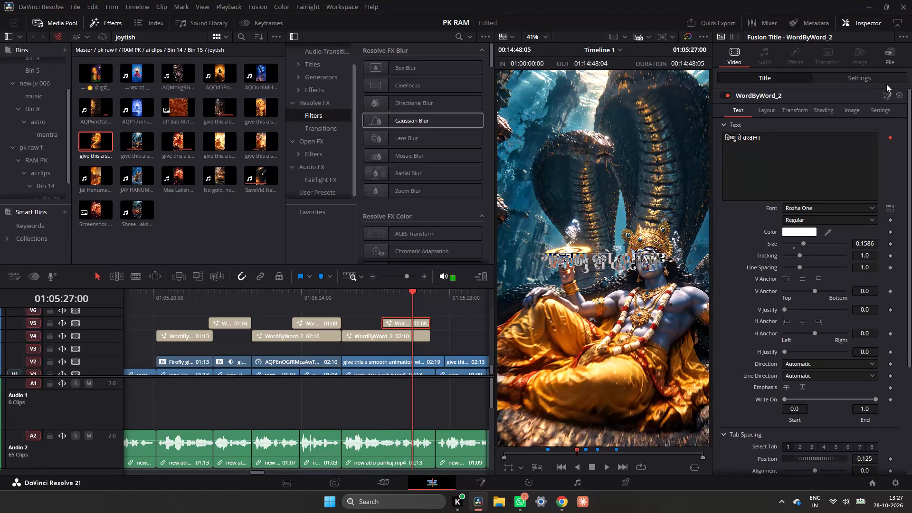
left_click(880, 82)
left_click_drag(868, 119, 852, 131)
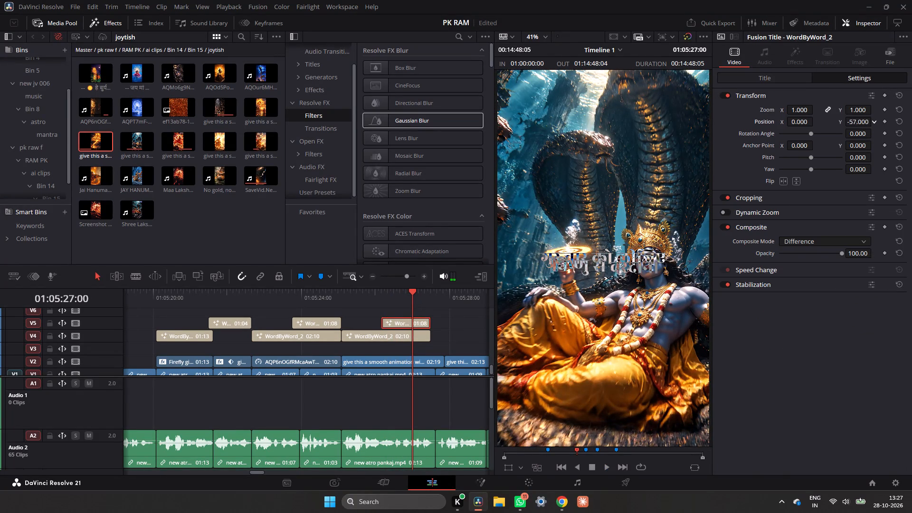
left_click_drag(852, 131, 836, 153)
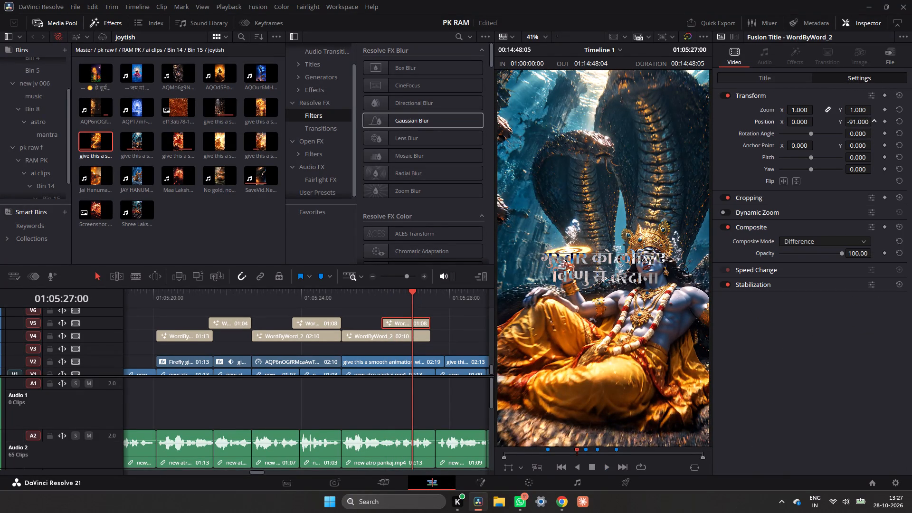
left_click_drag(836, 153, 837, 153)
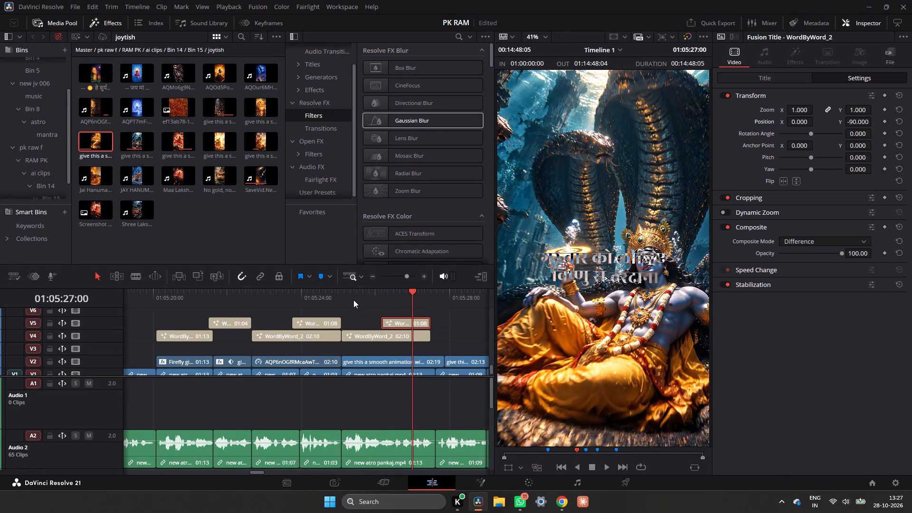
Play back the Vishnu section repeatedly into the Lakshmi clip to check both Thursday title lines against the narration.
left_click(353, 300)
key("space")
key("space")
key("space")
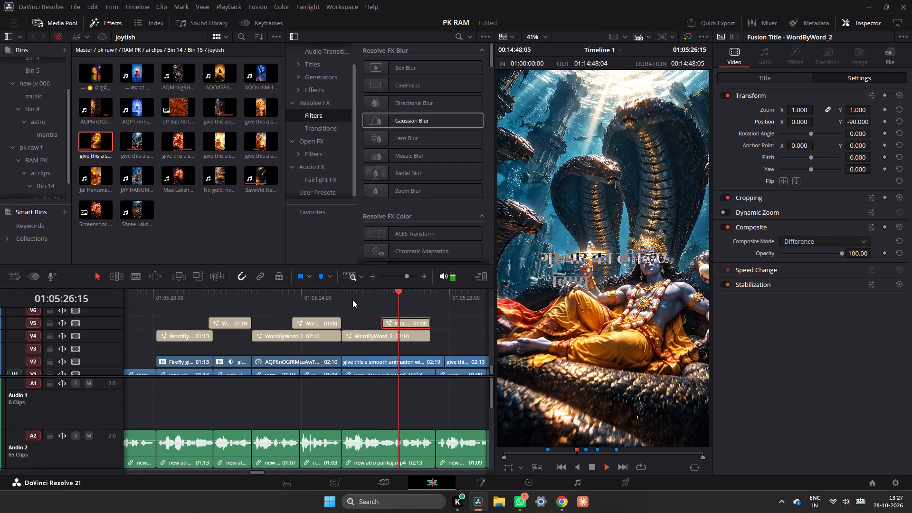
key("space")
key("space")
key("space")
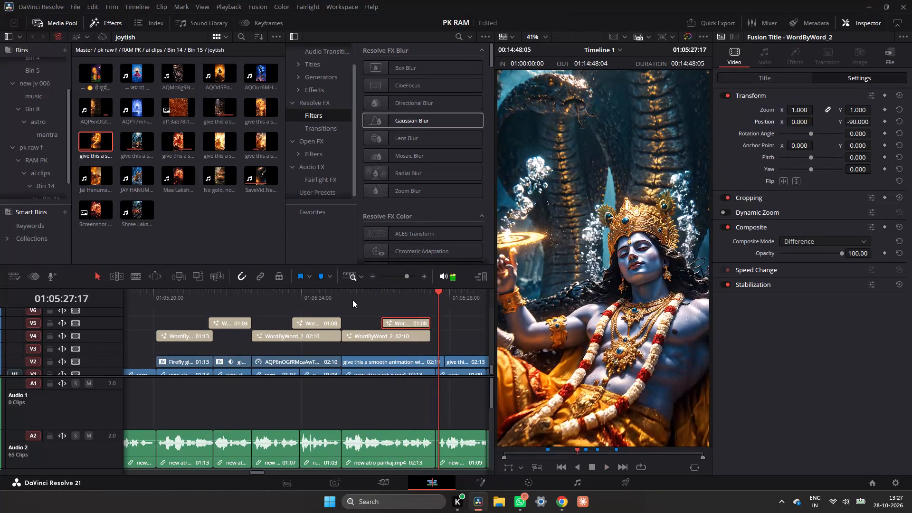
left_click(352, 300)
key("space")
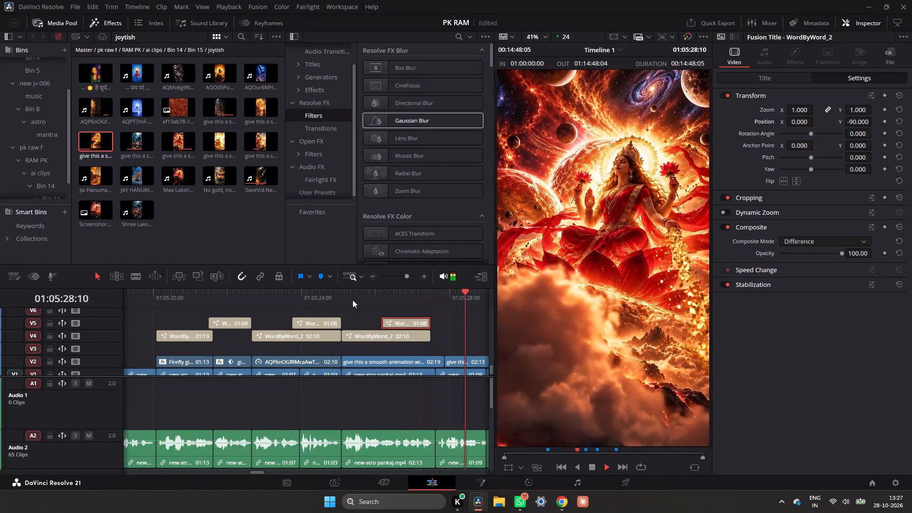
key("space")
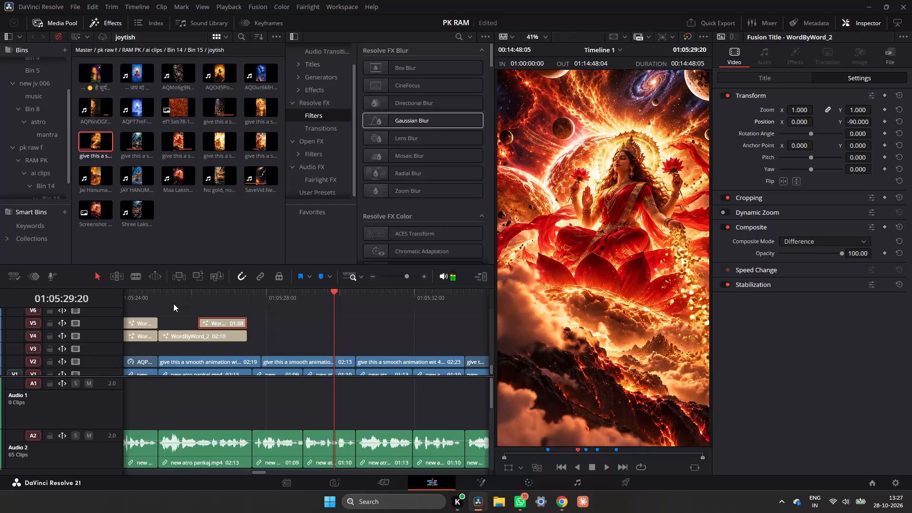
left_click(173, 304)
key("space")
key("space")
key("space")
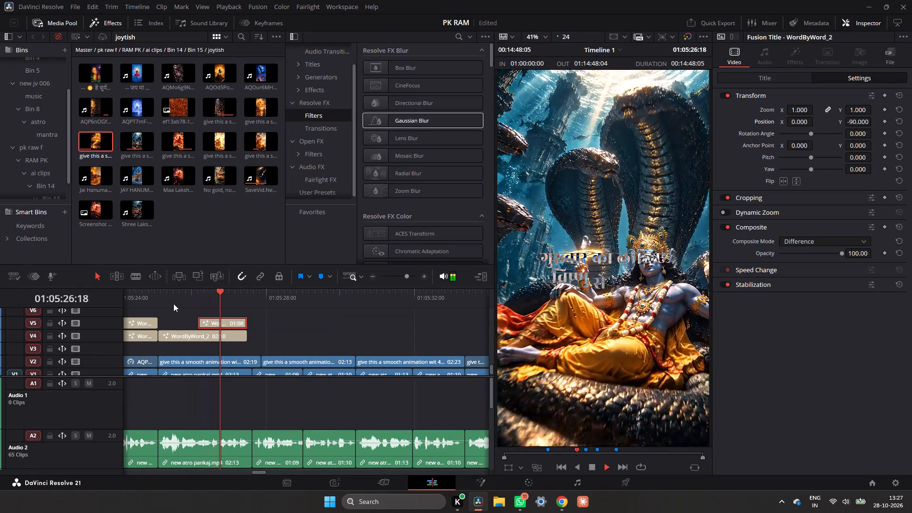
key("space")
key("space")
key("space")
key("space")
key("space")
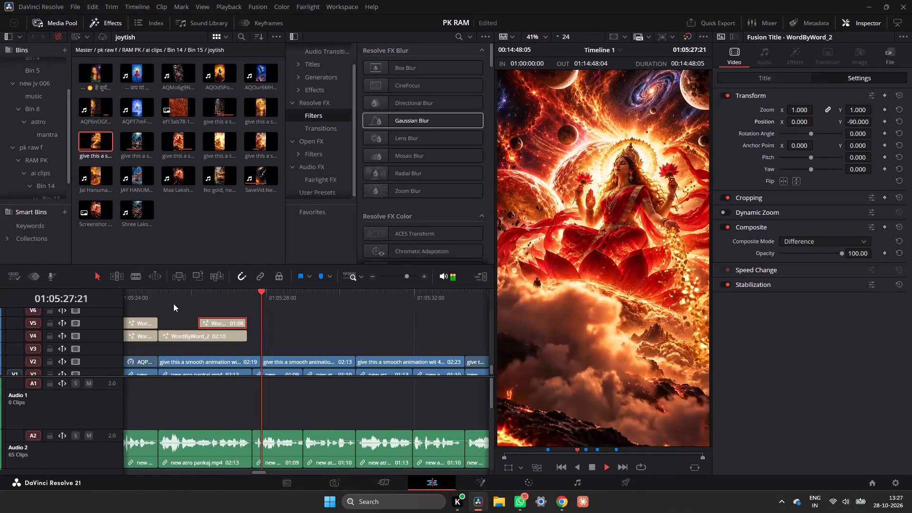
key("space")
key("space")
Scrub and play across the cut from the Vishnu clip to the Lakshmi clip to check it against the narration.
left_click_drag(255, 298, 251, 302)
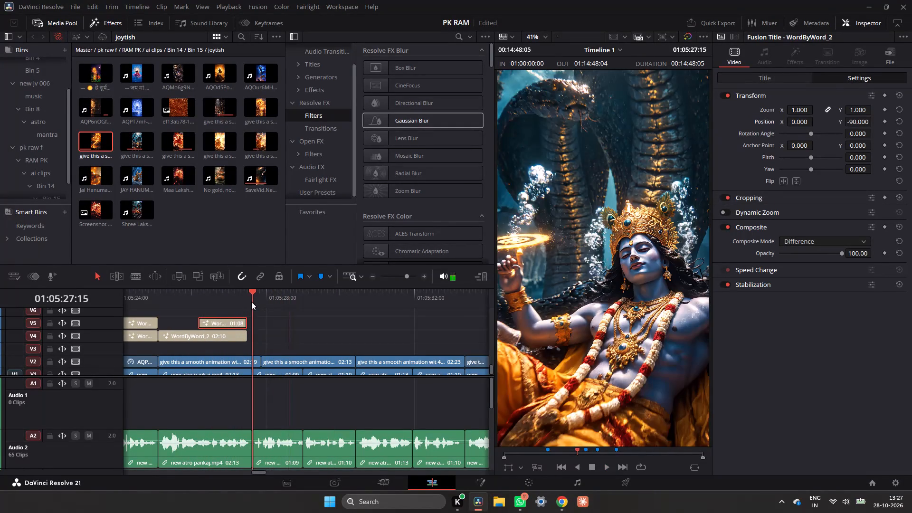
left_click_drag(251, 302, 266, 307)
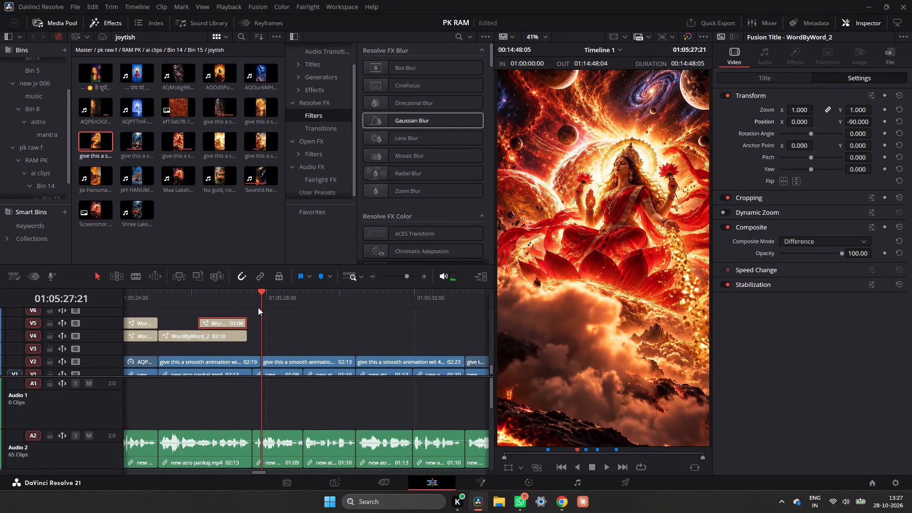
left_click_drag(254, 306, 250, 310)
scroll(261, 320, "down", 2)
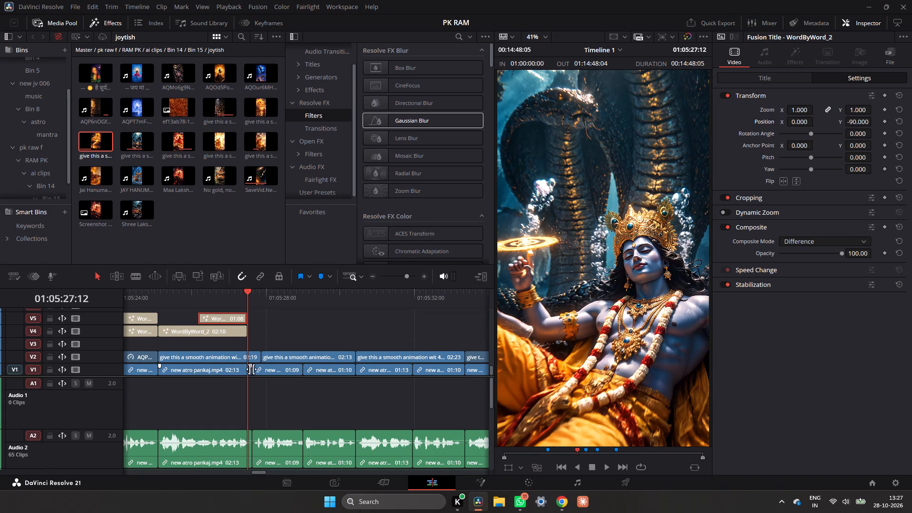
left_click_drag(246, 304, 252, 303)
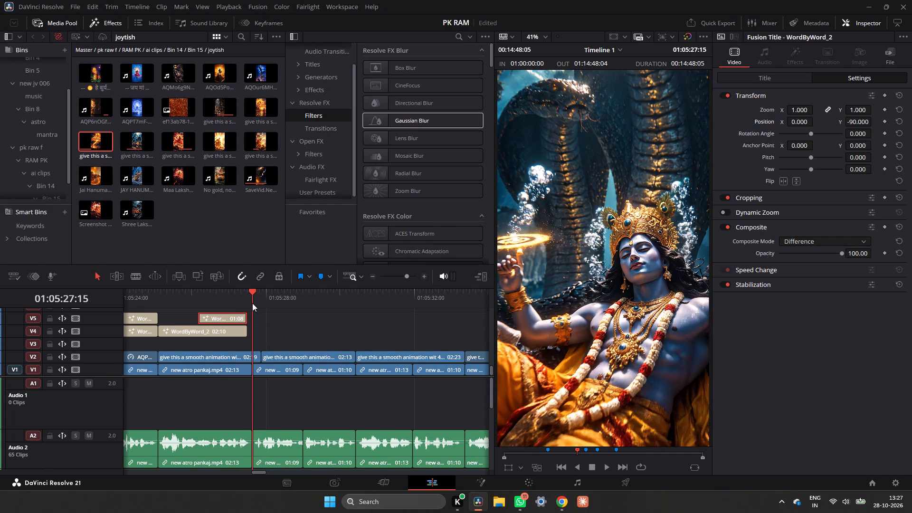
key("space")
key("space")
left_click_drag(261, 298, 250, 304)
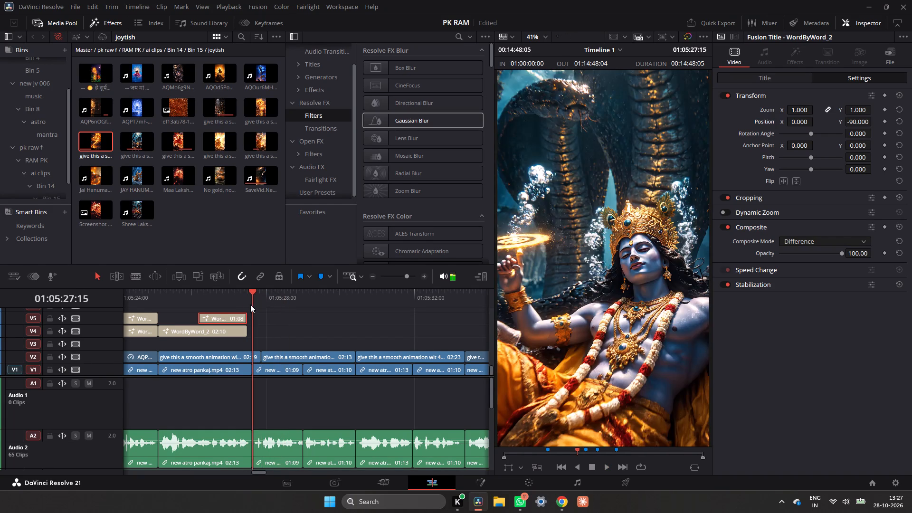
key("space")
key("space")
Move the Vishnu-to-Lakshmi cut on V2 back to the narration cut, making the Vishnu clip 02:13 and the Lakshmi clip 02:19 long.
left_click_drag(257, 359, 253, 359)
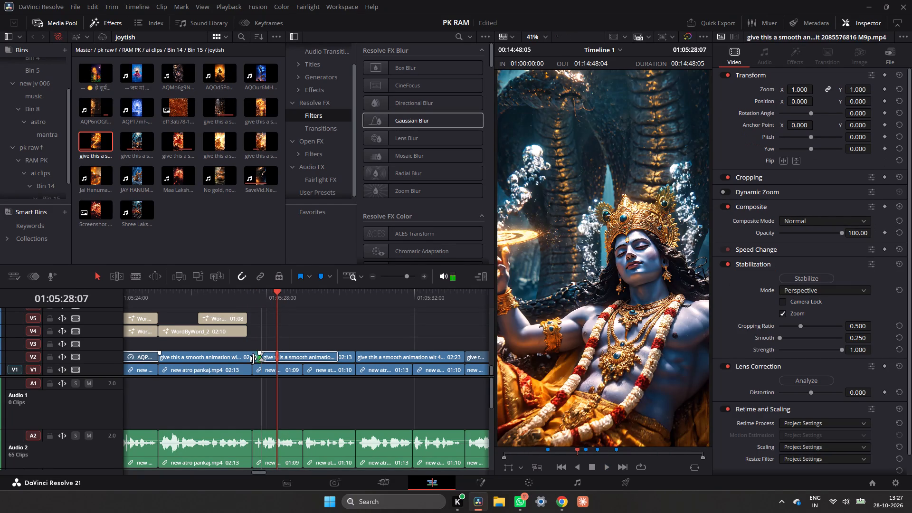
left_click_drag(253, 359, 250, 361)
left_click(251, 302)
key("space")
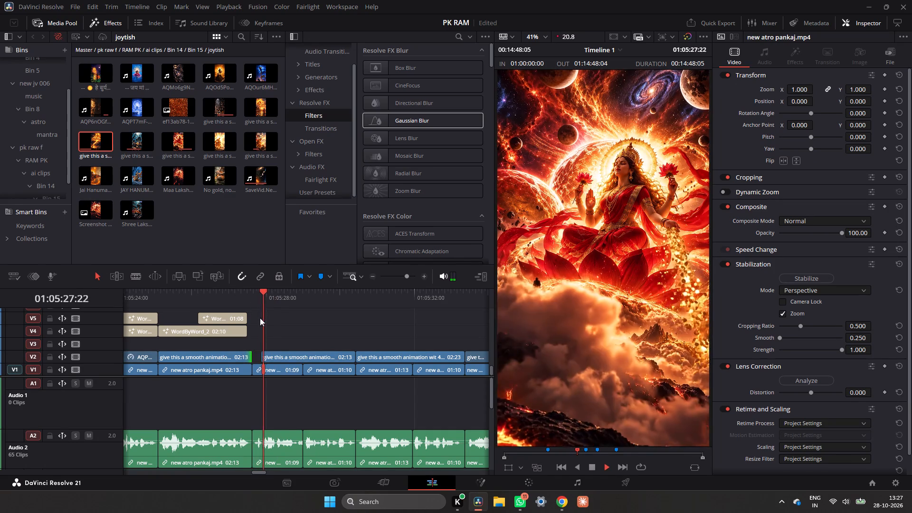
key("space")
left_click(277, 356)
left_click_drag(265, 359, 260, 362)
left_click(251, 300)
key("space")
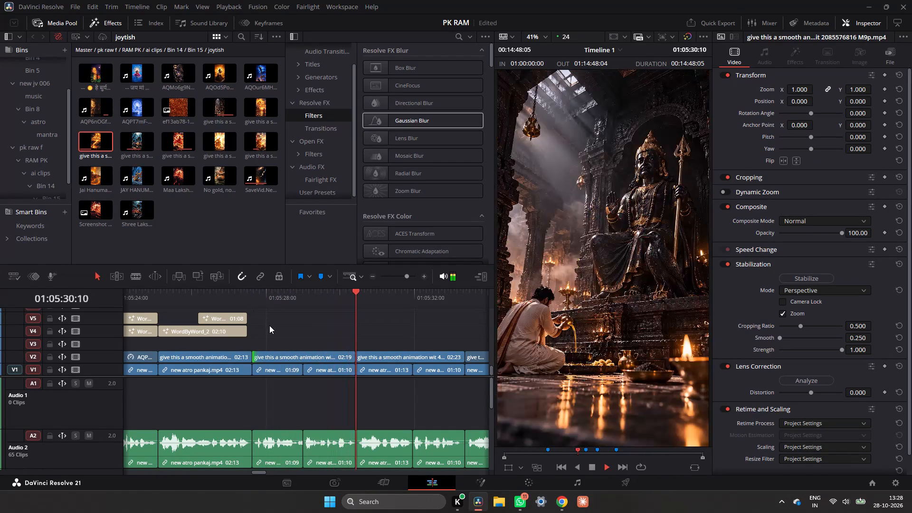
key("space")
Duplicate the two Thursday titles on V4 and V5 over the Lakshmi clip, starting the V4 copy at that clip's beginning.
left_click_drag(254, 340, 232, 322, "ctrl")
left_click_drag(229, 326, 313, 328, "alt")
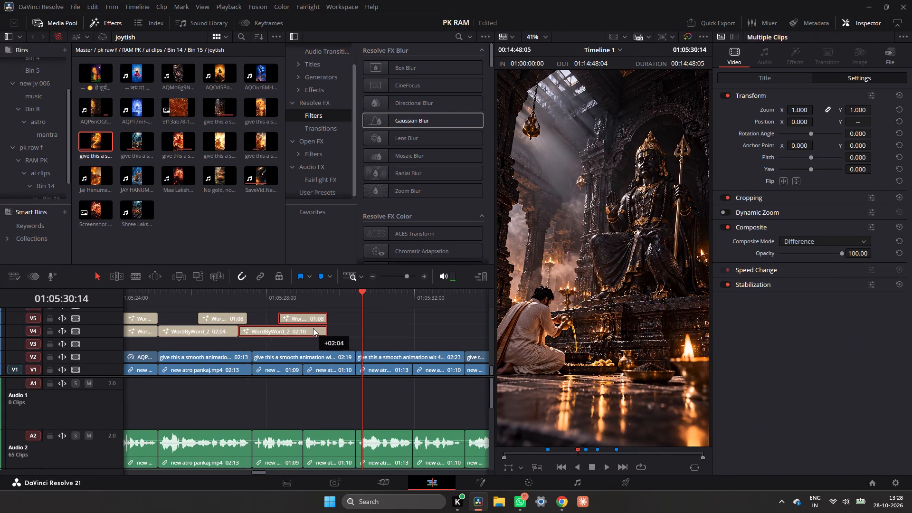
left_click_drag(313, 328, 319, 332, "alt")
left_click(319, 332, "alt")
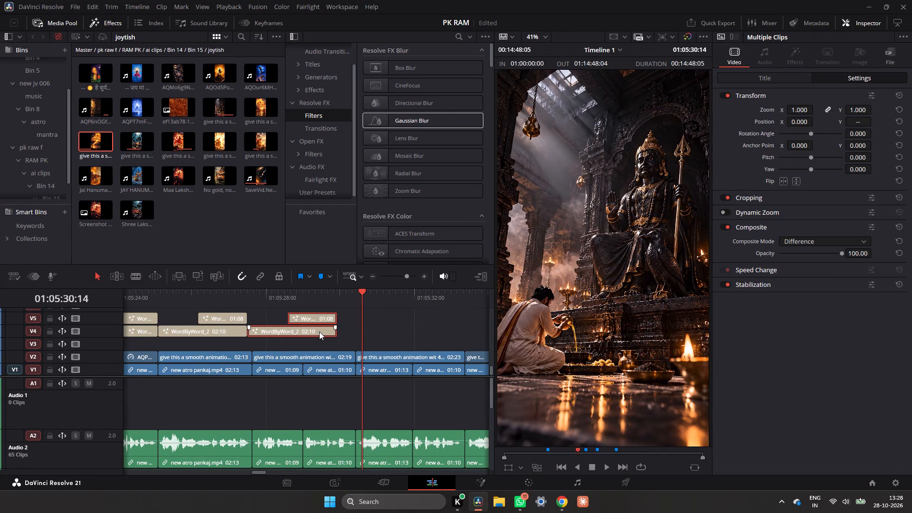
left_click_drag(301, 332, 310, 332)
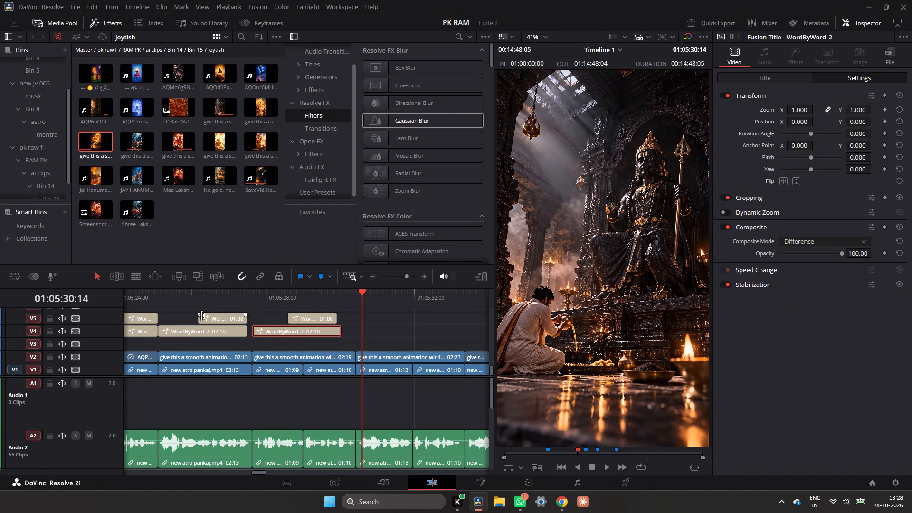
Extend both original Thursday titles to the end of the Vishnu clip, V4 to 02:13 and V5 to 01:11, and play the section.
left_click_drag(189, 316, 234, 335)
left_click_drag(243, 325, 250, 327)
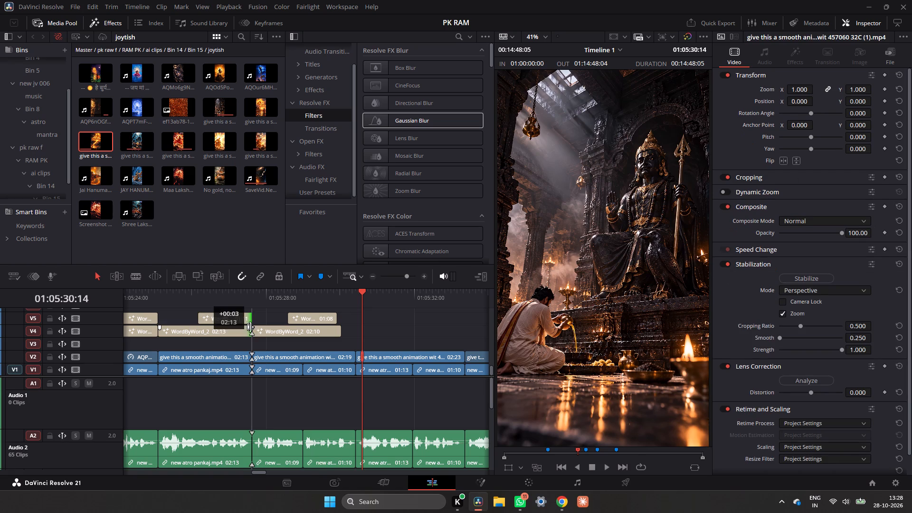
left_click_drag(250, 327, 251, 327)
left_click(243, 304)
key("space")
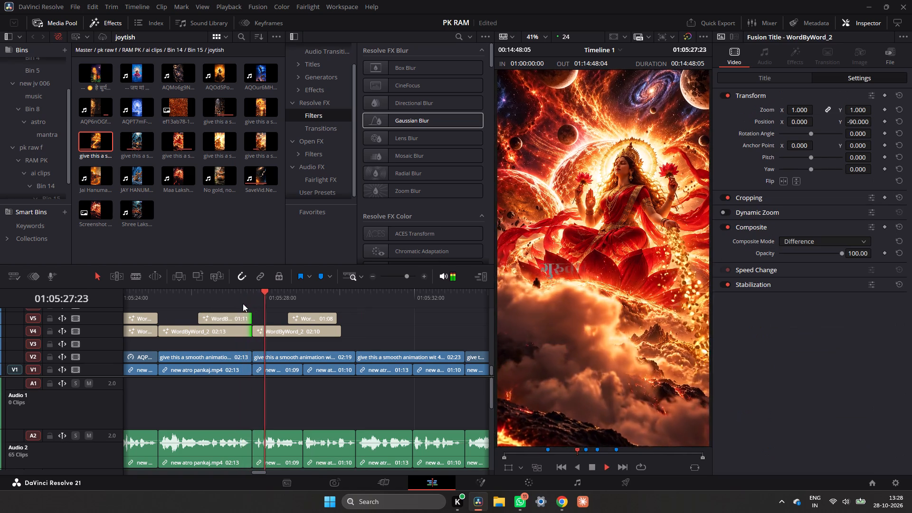
key("space")
left_click(184, 294)
key("space")
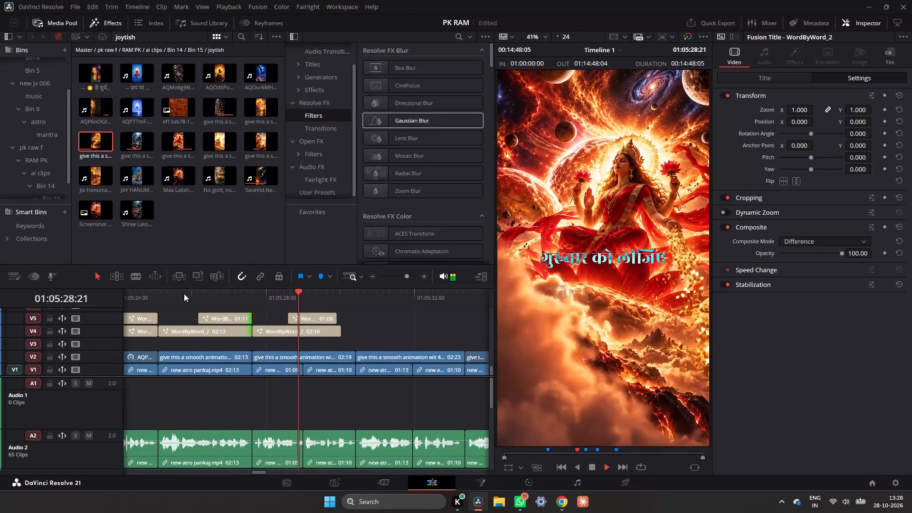
key("space")
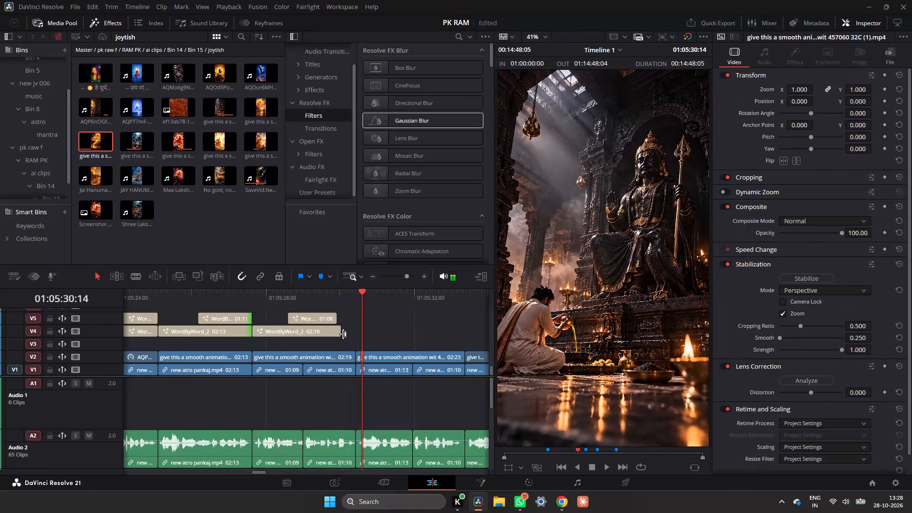
Extend both duplicated titles to the end of the Lakshmi clip, V4 to 02:19 and V5 to 01:20.
left_click_drag(341, 333, 351, 337)
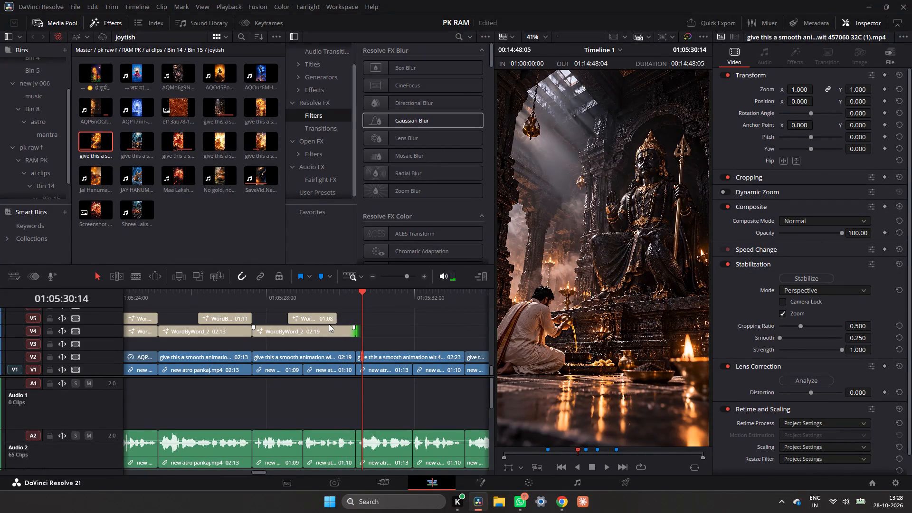
left_click_drag(334, 322, 352, 322)
left_click(327, 327)
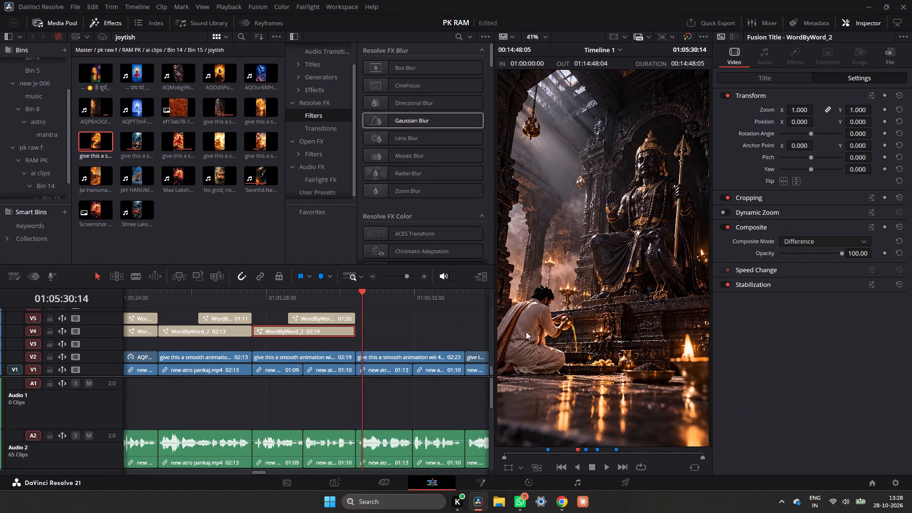
left_click(554, 507)
left_click(420, 335)
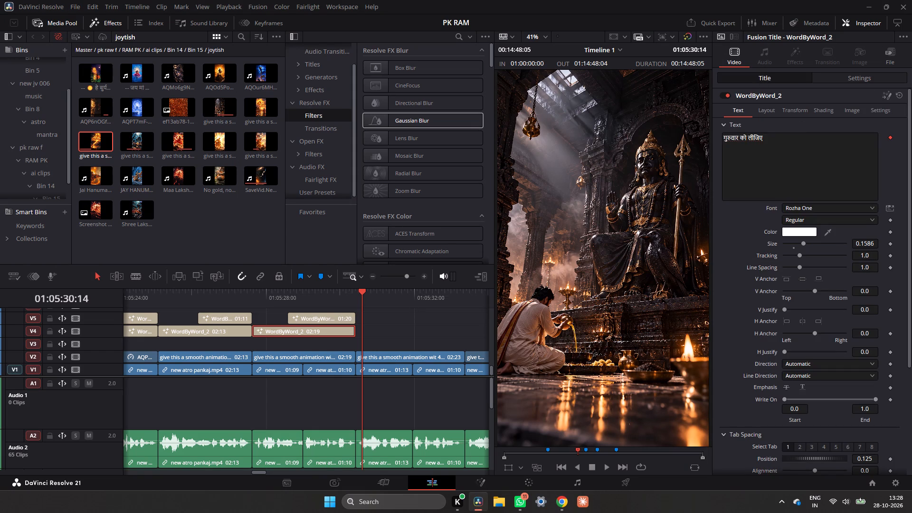
left_click(777, 142)
key("ctrl+a")
key("ctrl+v")
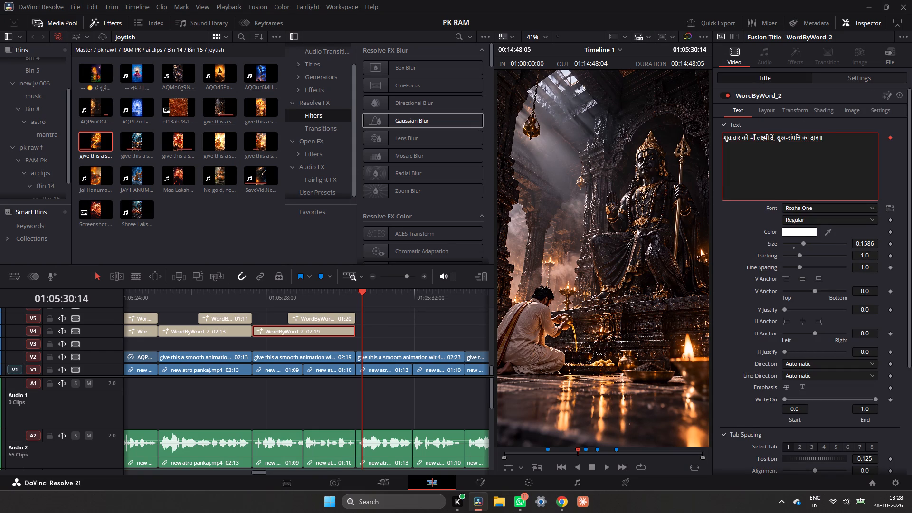
left_click_drag(776, 139, 831, 142)
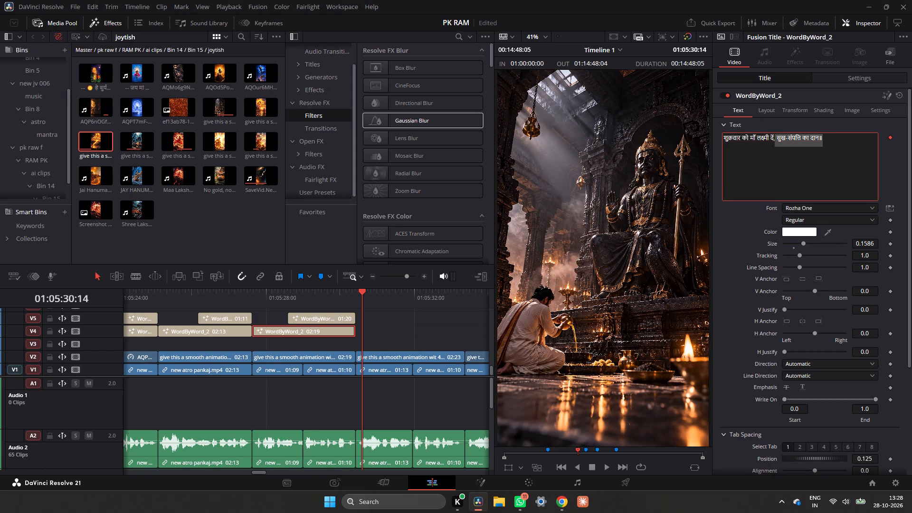
key("ctrl+c")
key("BackSpace")
key("BackSpace")
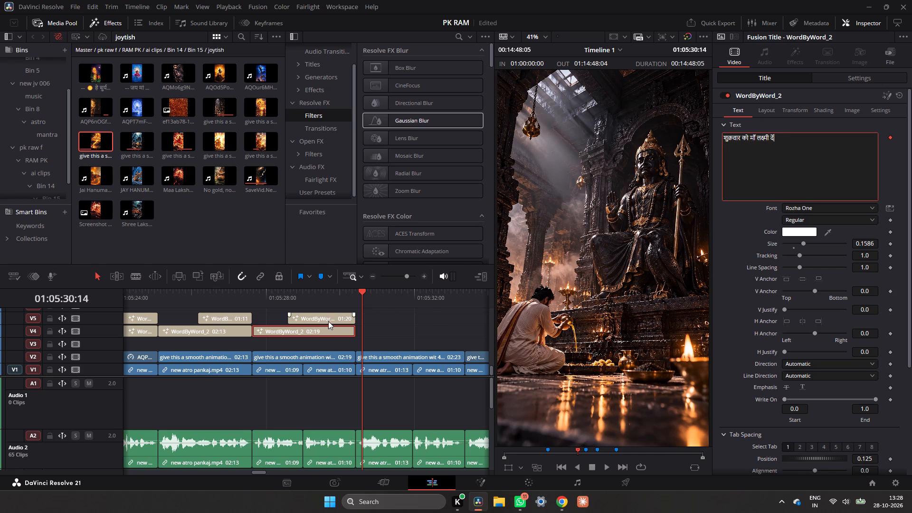
Replace the duplicated V5 title's text with the copied second half and swap its hyphen for a space, giving सुख संपत्ति का दान॥.
left_click(326, 323)
left_click(824, 165)
key("ctrl+a")
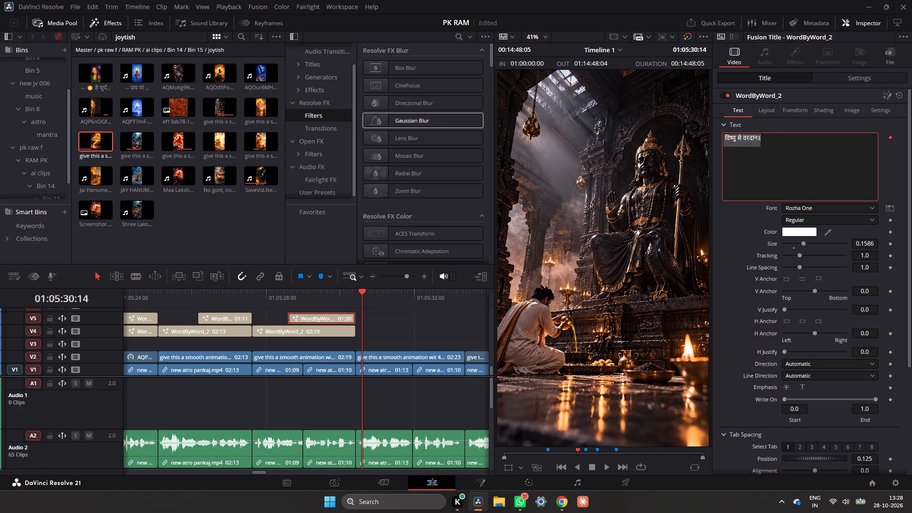
key("ctrl+v")
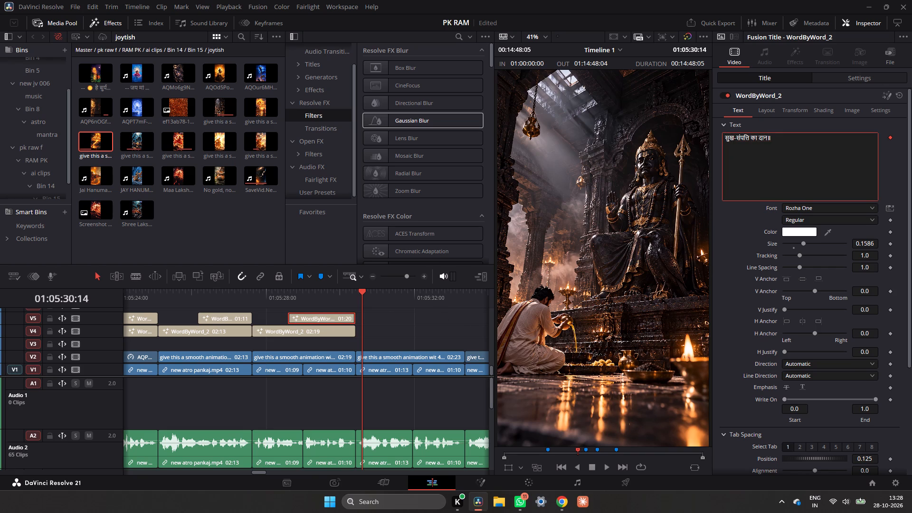
left_click(737, 135)
key("BackSpace")
key("space")
Play back the Lakshmi section repeatedly to check both Friday title lines against the narration.
left_click(255, 292)
key("space")
key("space")
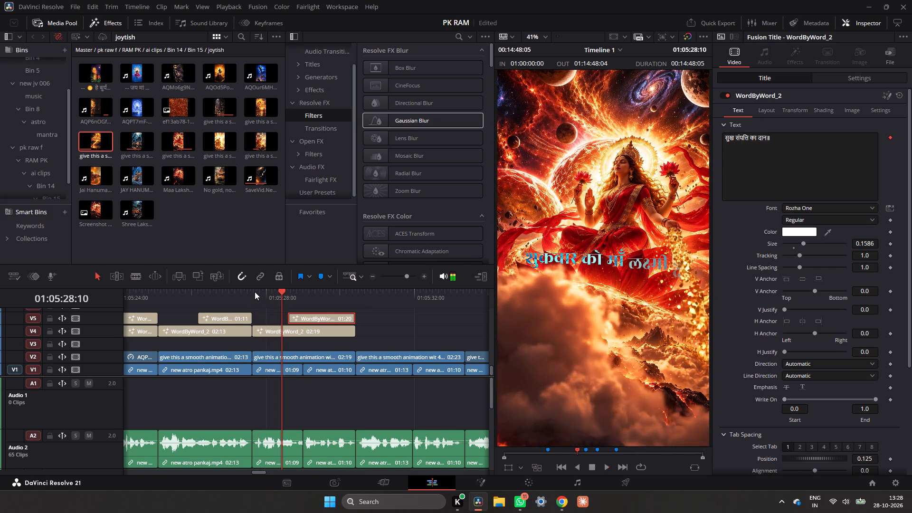
key("space")
key("space")
left_click(255, 292)
key("space")
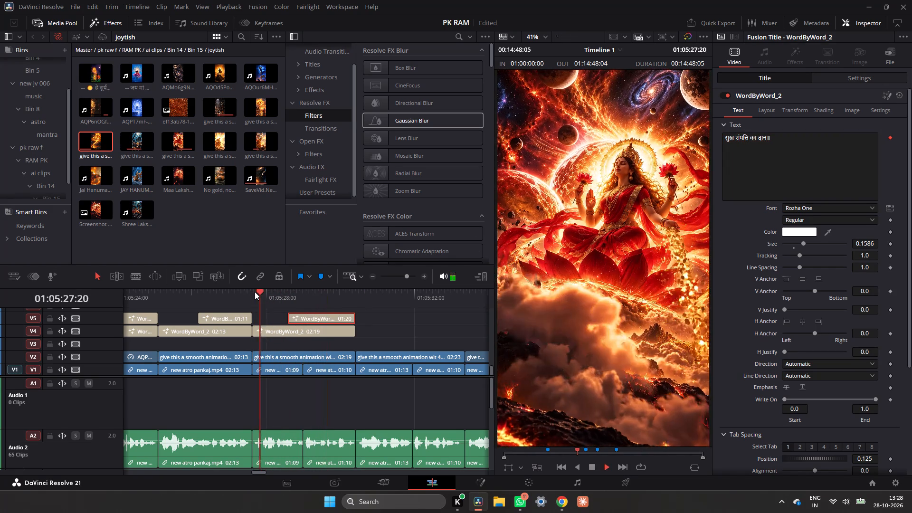
key("space")
key("space")
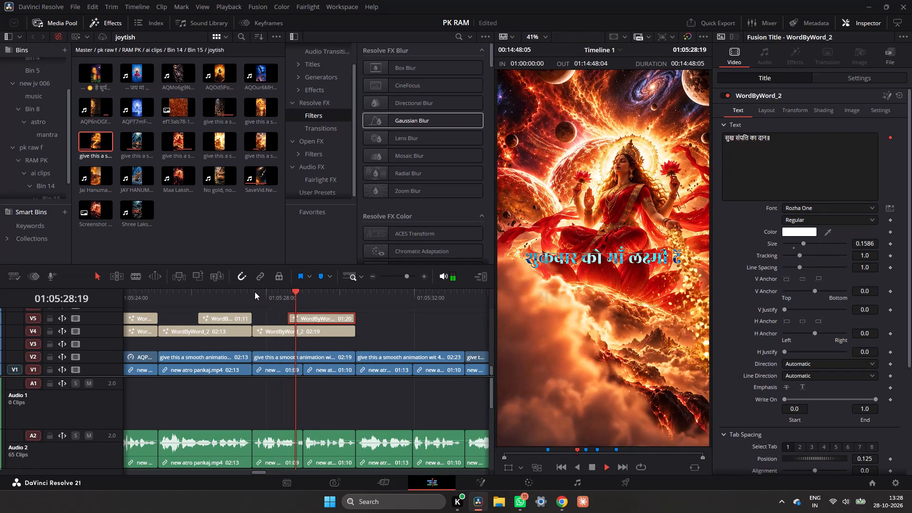
key("space")
Cut the word दें from the end of the Friday title on V4, leaving शुक्रवार को माँ लक्ष्मी.
left_click(341, 338)
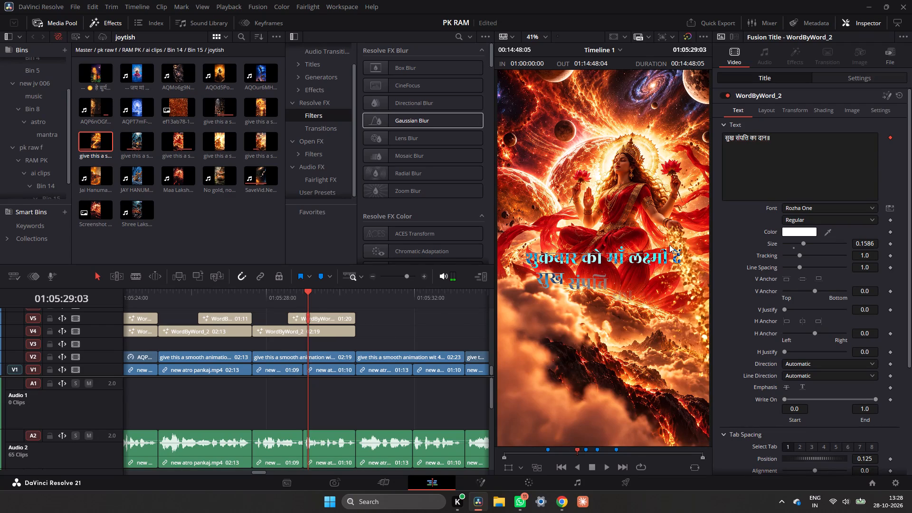
left_click(338, 330)
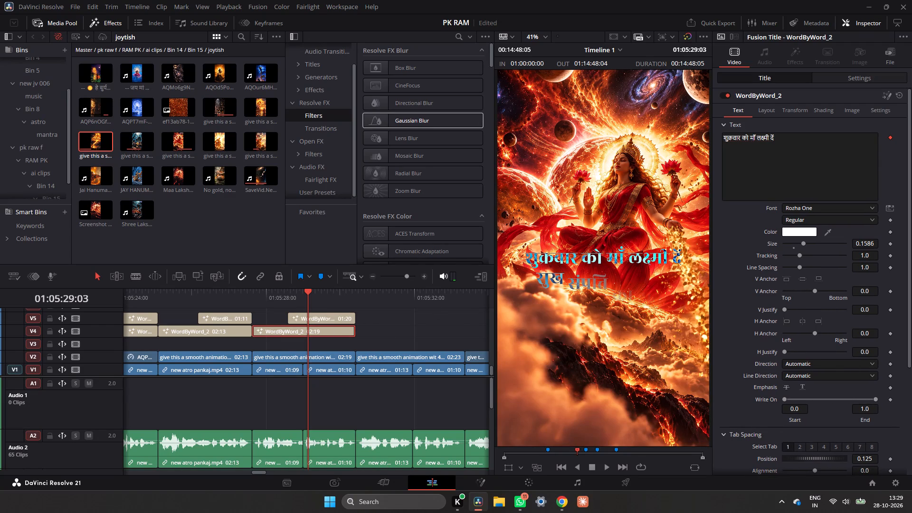
left_click_drag(769, 138, 788, 138)
key("ctrl+x")
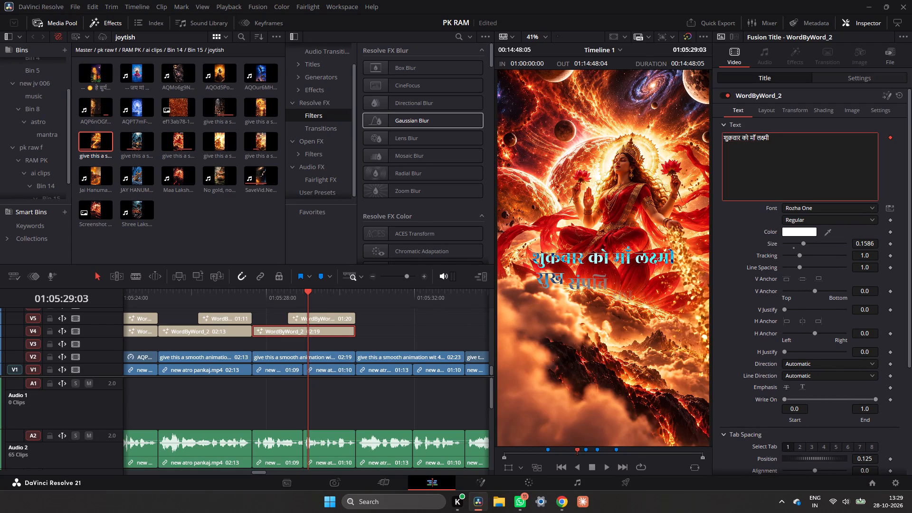
Paste the cut word दें at the start of the V5 Friday title, separated by a space, giving दें सुख संपत्ति का दान॥.
left_click(335, 323)
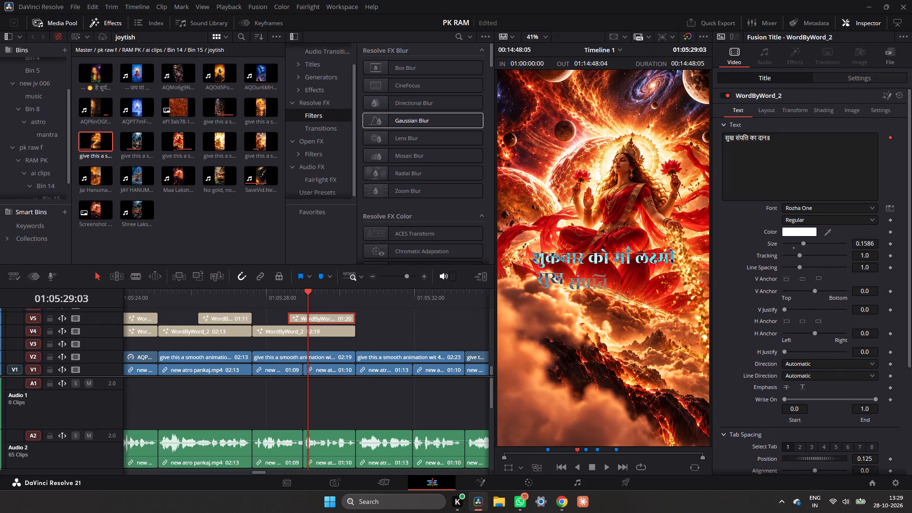
left_click(724, 139)
key("ctrl+v")
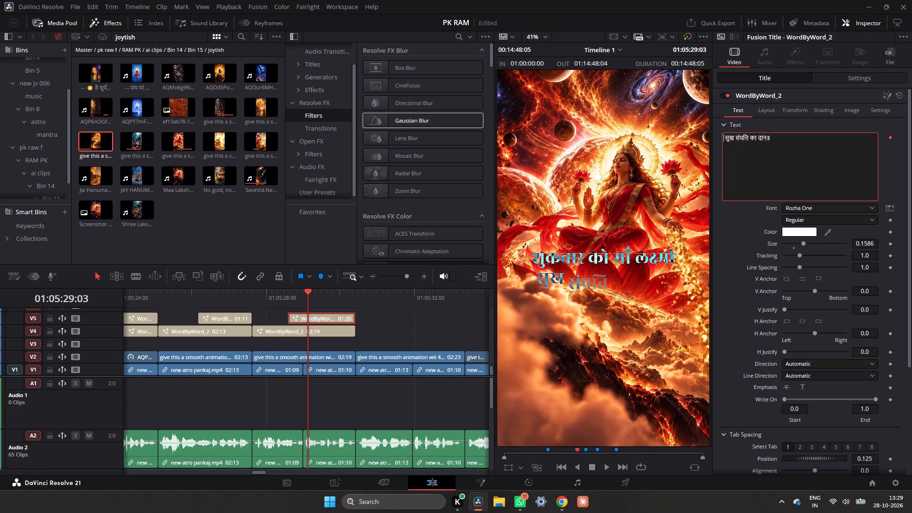
left_click(723, 135)
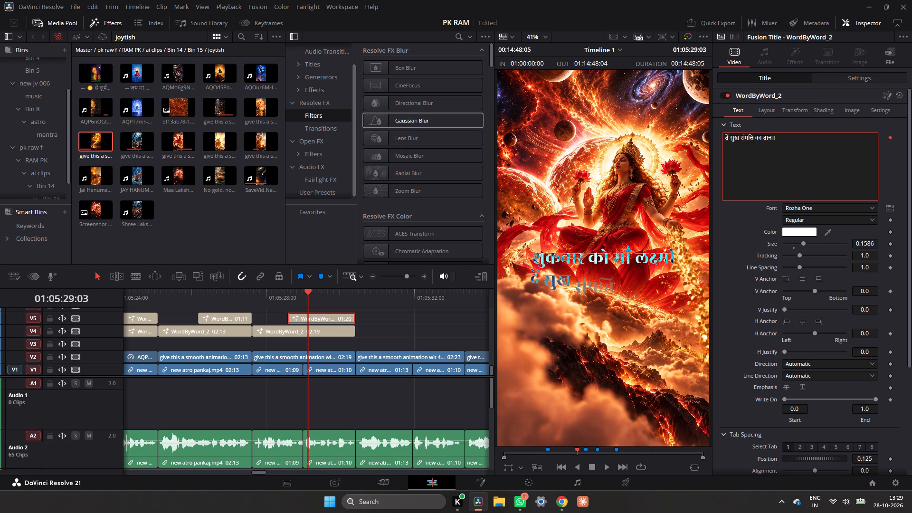
key("Right")
key("BackSpace")
key("BackSpace")
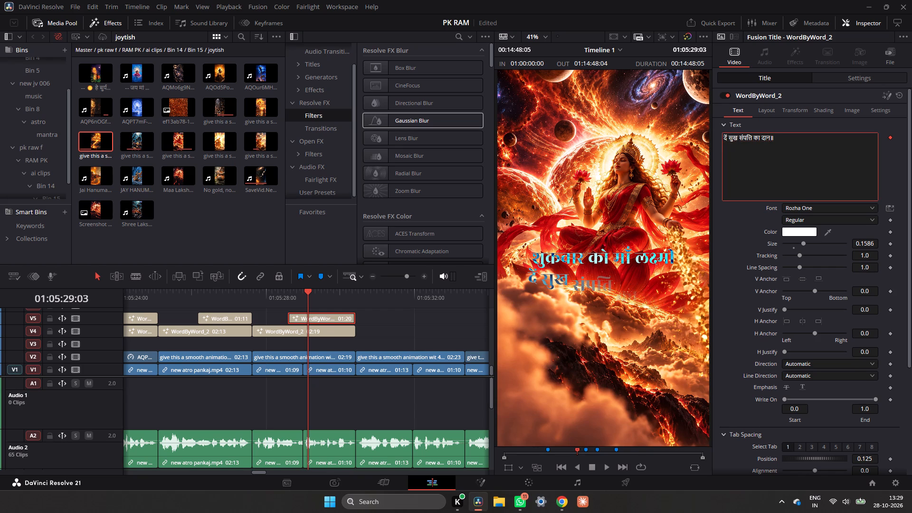
Play back the Lakshmi section repeatedly to check both revised Friday title lines against the narration.
left_click(263, 294)
key("space")
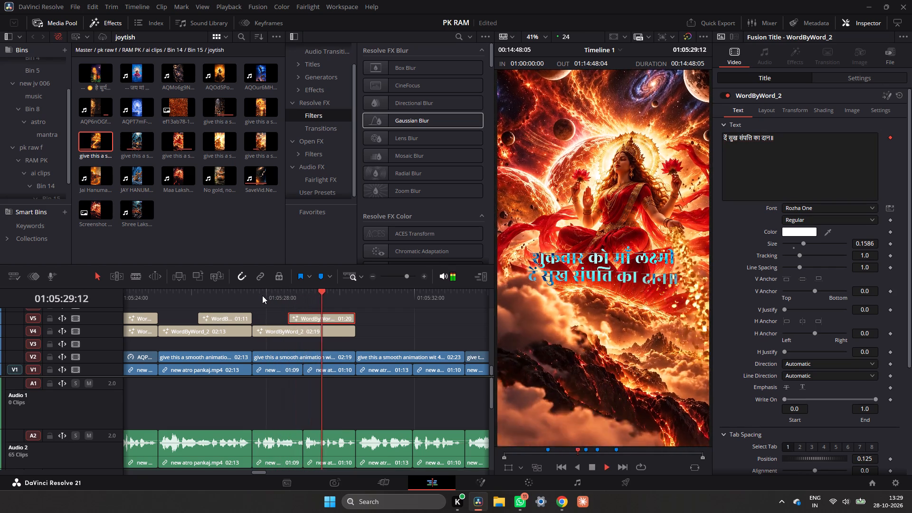
key("space")
key("space")
key("space")
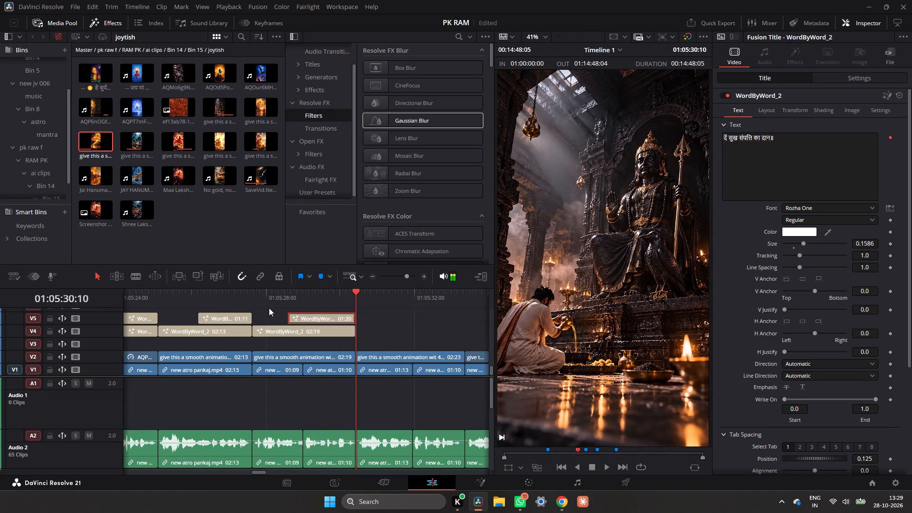
left_click(292, 298)
key("space")
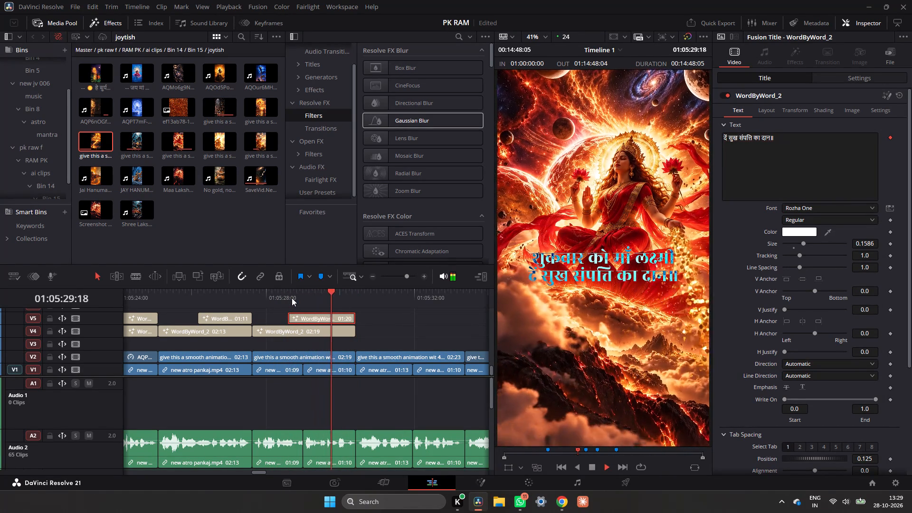
key("space")
left_click(266, 294)
key("space")
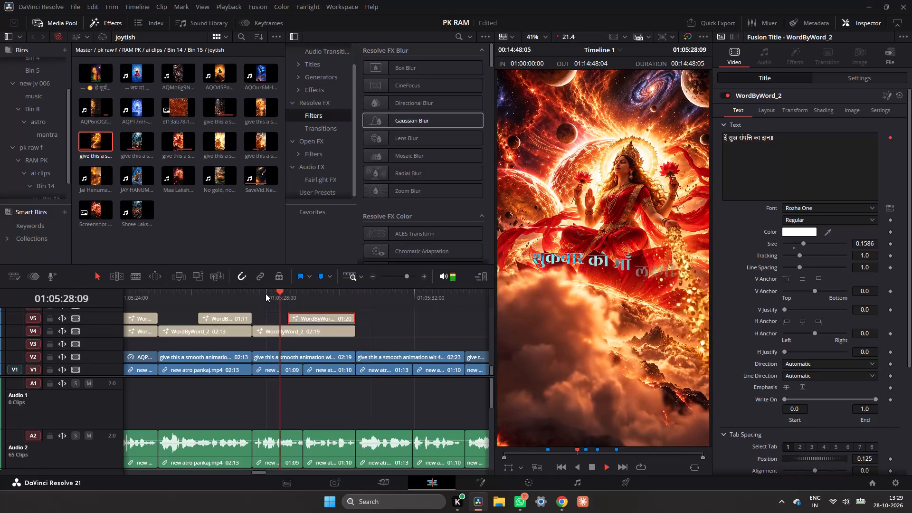
key("space")
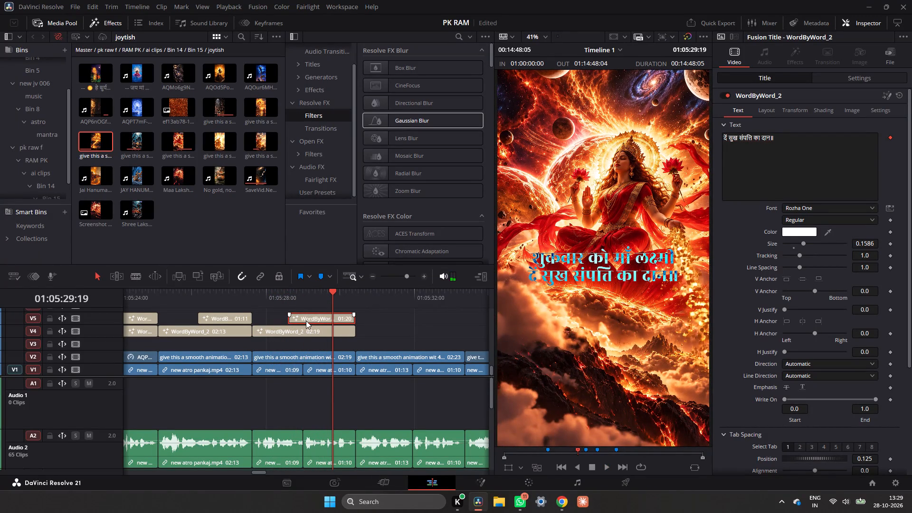
key("space")
key("space")
left_click(306, 300)
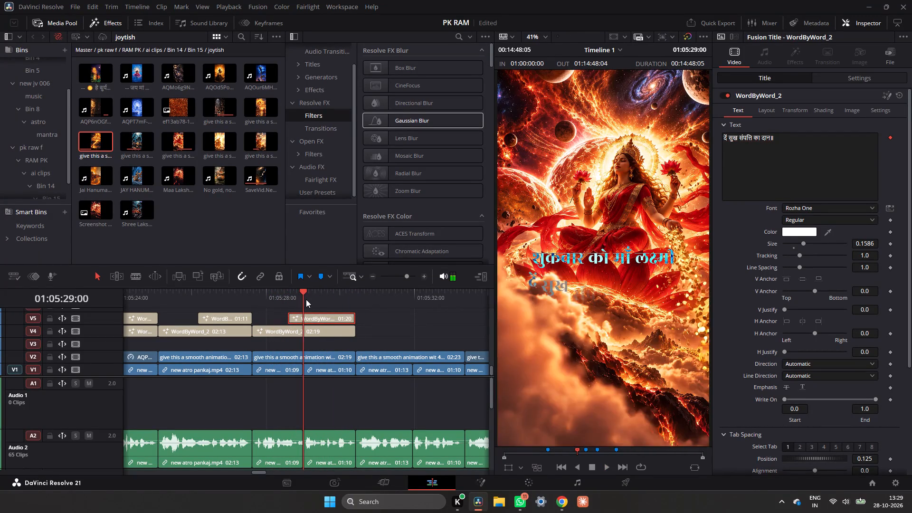
key("space")
key("space")
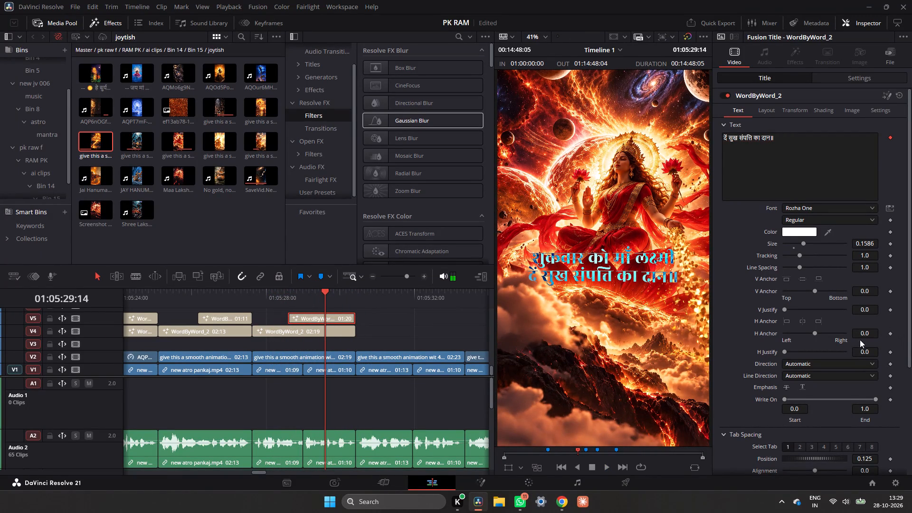
scroll(827, 372, "down", 2)
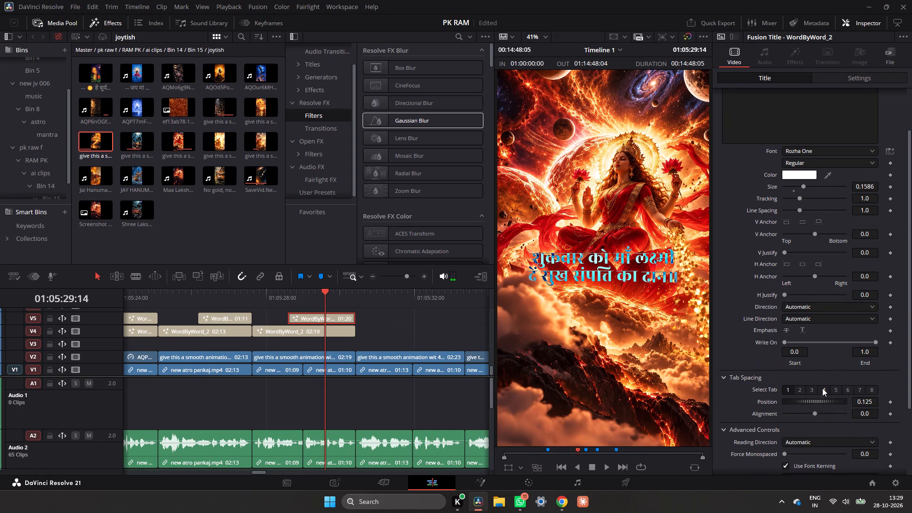
scroll(808, 393, "down", 1)
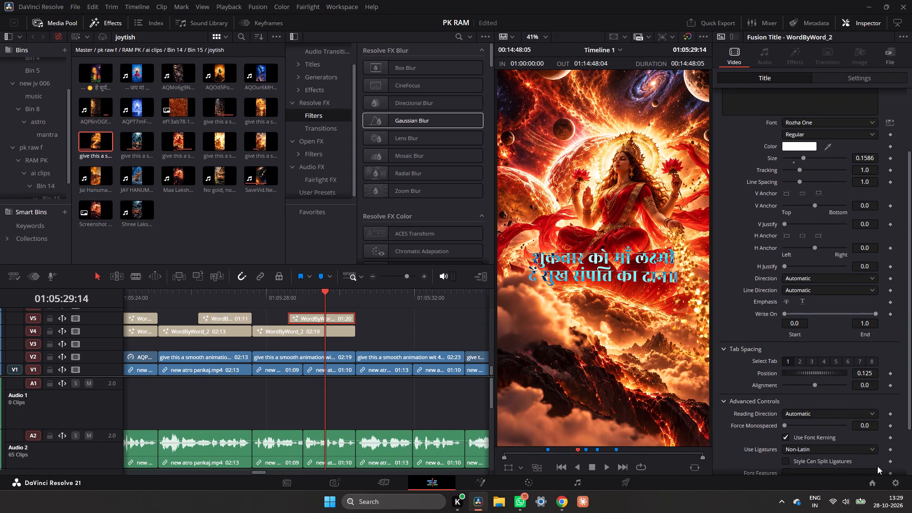
scroll(829, 420, "down", 2)
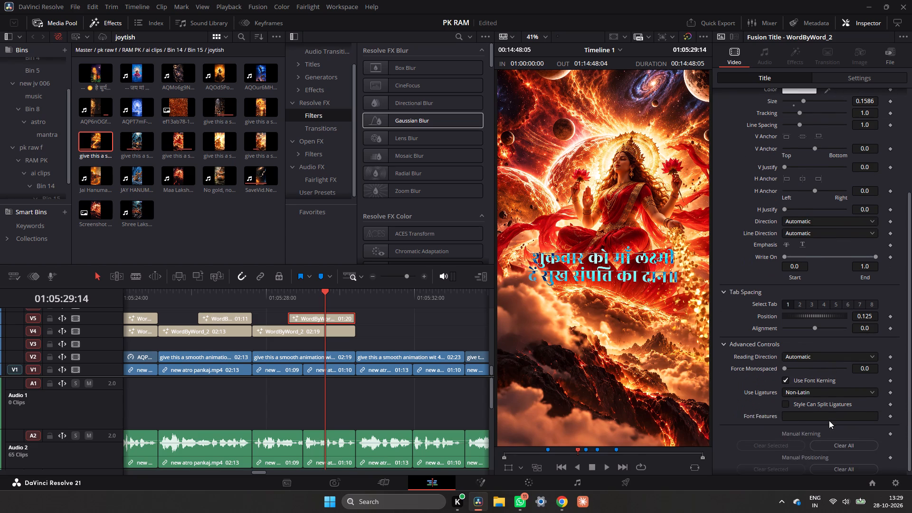
scroll(829, 420, "down", 3)
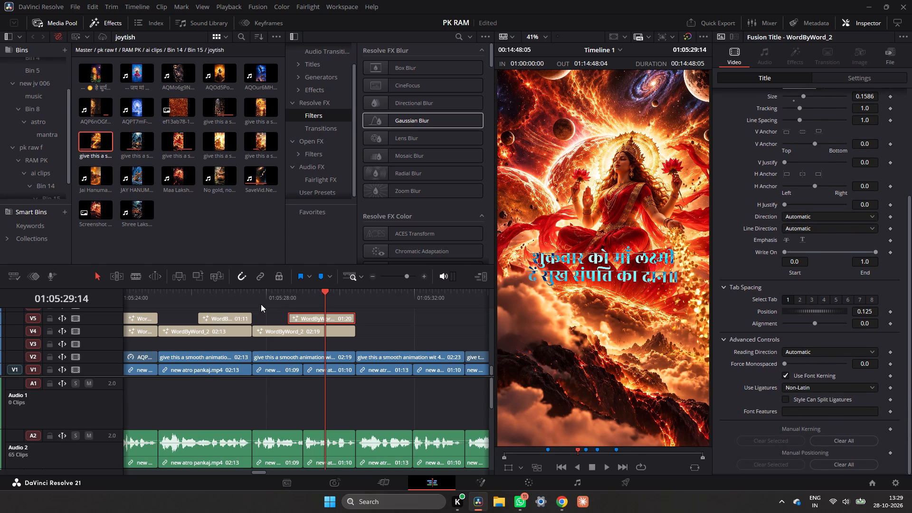
left_click(261, 304)
key("space")
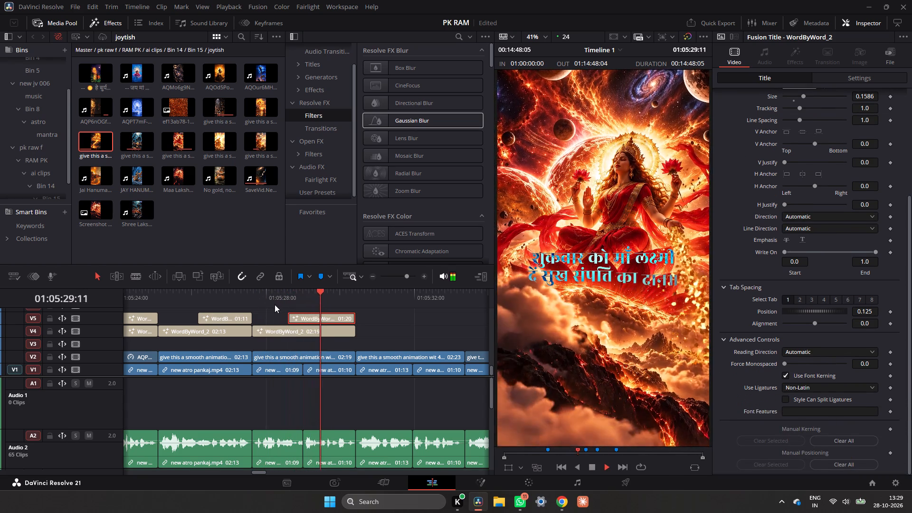
key("space")
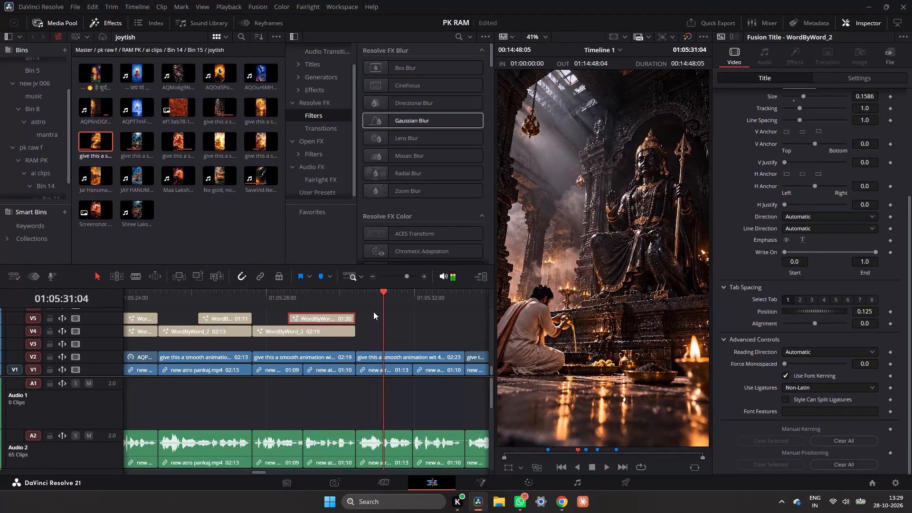
Duplicate the two Friday titles on V4 and V5 to start at the beginning of the Shani temple clip.
left_click_drag(361, 339, 332, 317)
left_click_drag(327, 331, 338, 333, "alt")
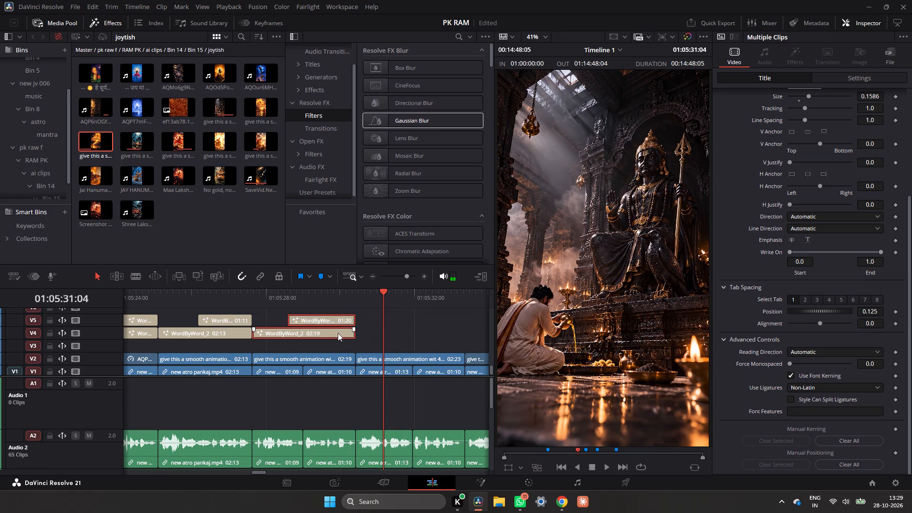
left_click_drag(338, 333, 431, 335, "alt")
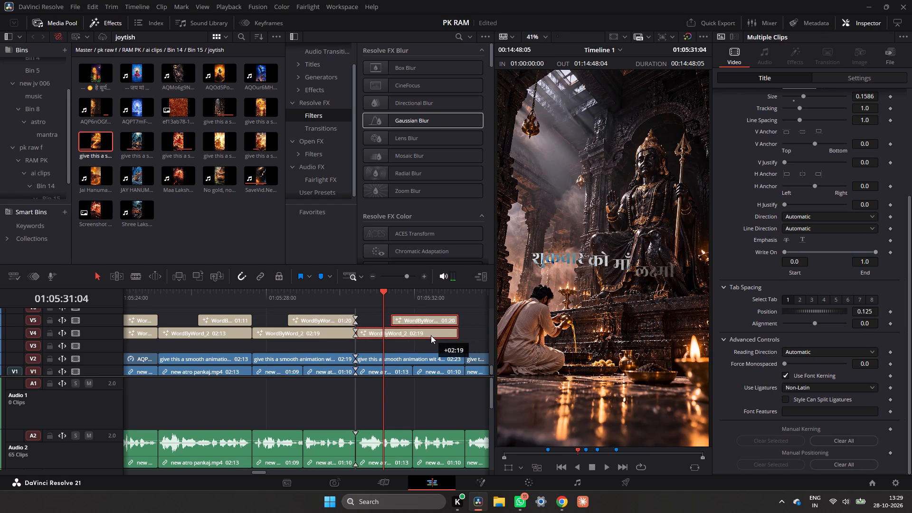
left_click_drag(431, 335, 433, 335, "alt")
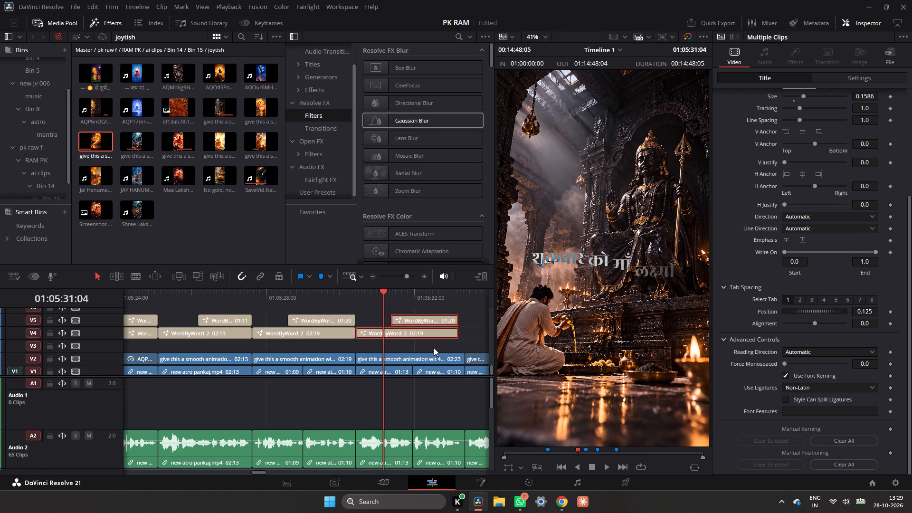
Extend both duplicated titles to the end of the Shani clip, making V4 02:23 and V5 02:00 long.
left_click(434, 349)
key("space")
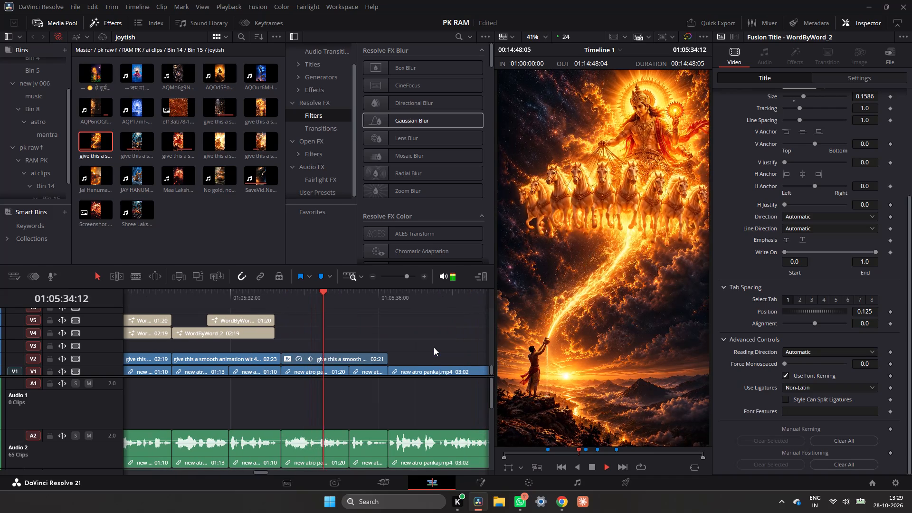
key("space")
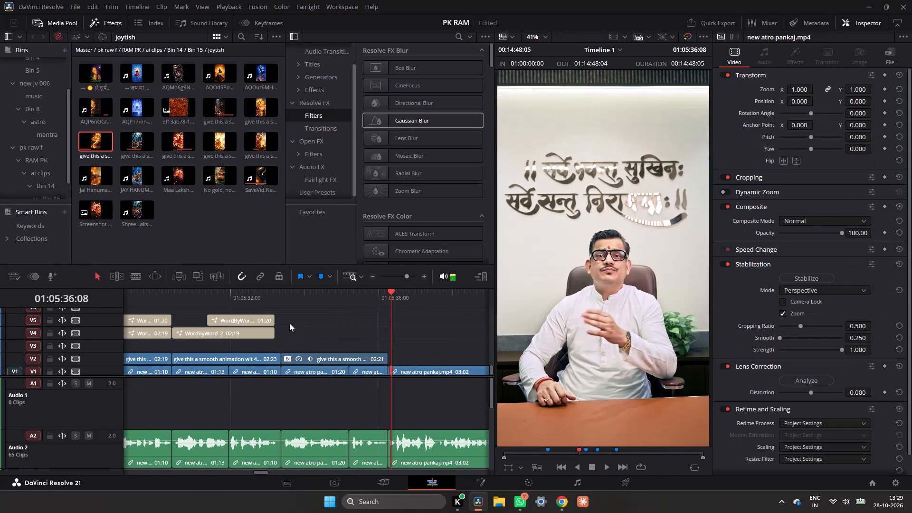
left_click_drag(291, 310, 275, 330)
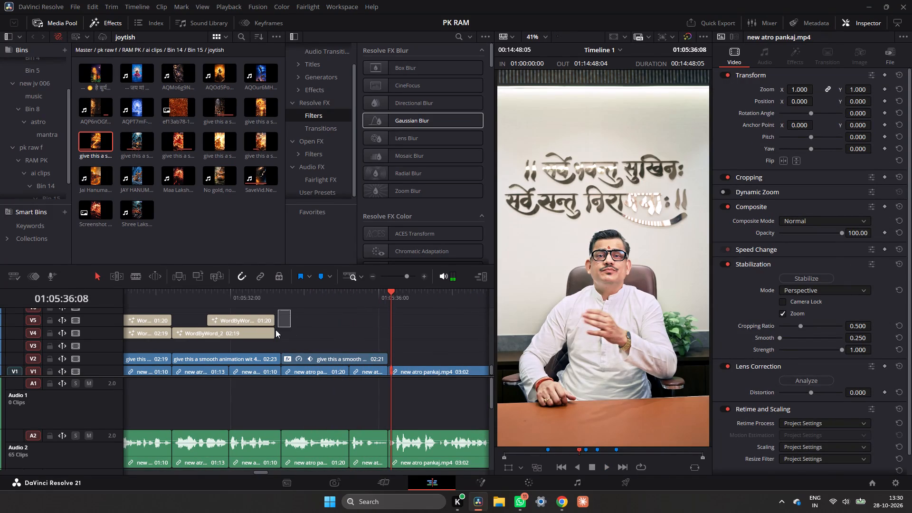
left_click_drag(275, 330, 269, 336)
left_click_drag(274, 326, 282, 328)
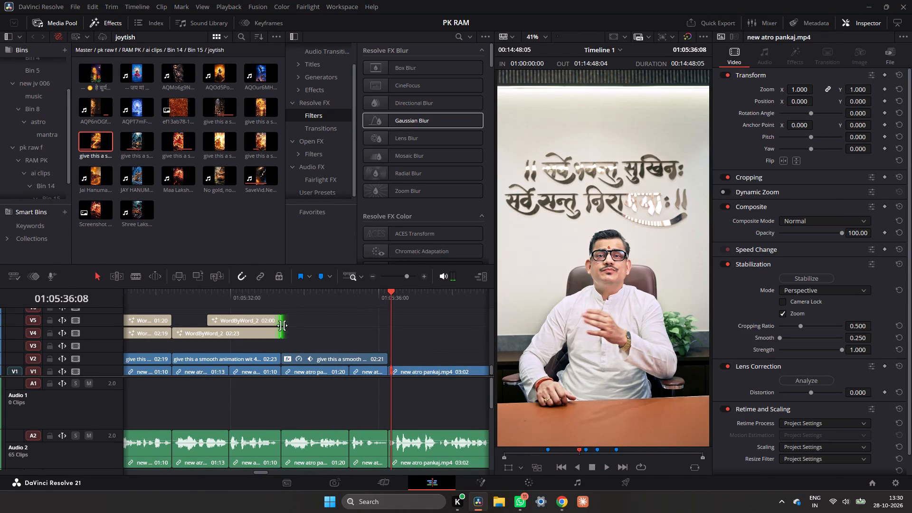
Duplicate the extended V4 and V5 title pair over the Surya chariot clip, directly after the Shani titles.
left_click_drag(302, 313, 275, 339)
left_click_drag(272, 334, 274, 333, "alt")
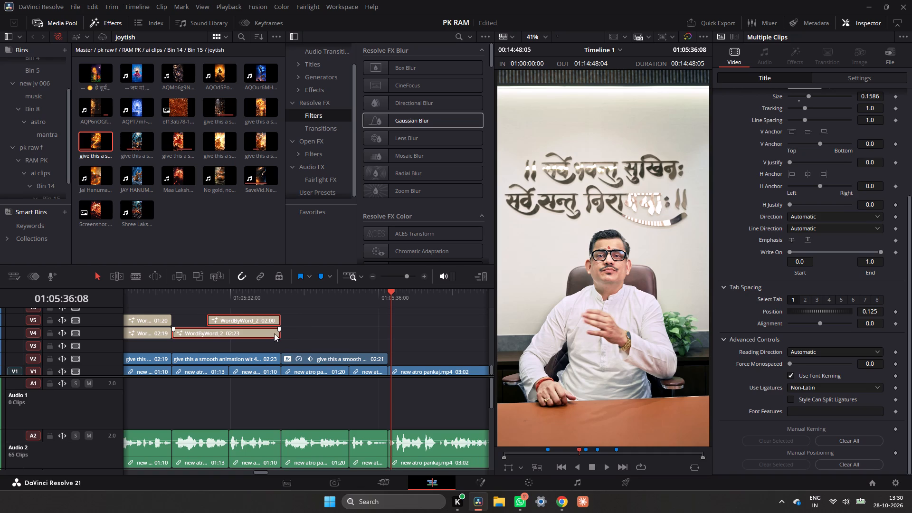
left_click_drag(274, 333, 387, 328, "alt")
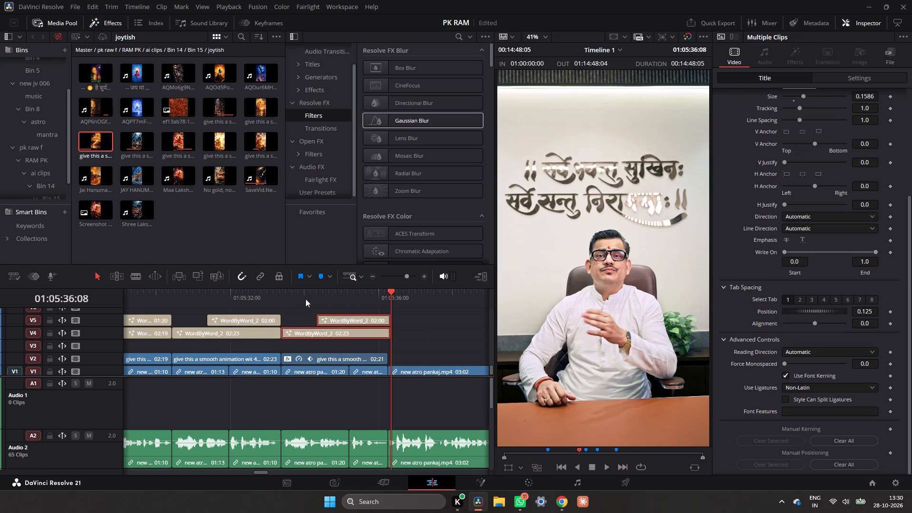
Play back the Surya section repeatedly to check the duplicated titles' timing against the narration.
left_click(285, 295)
key("space")
key("space")
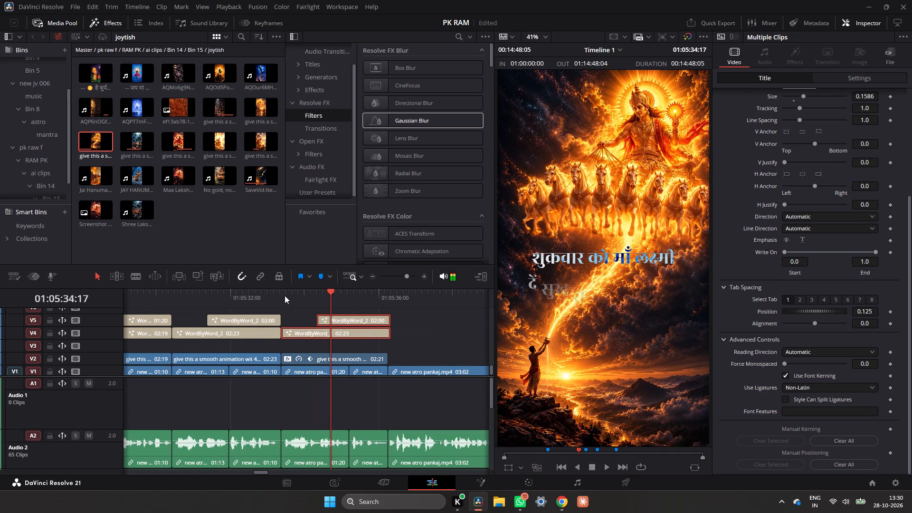
key("space")
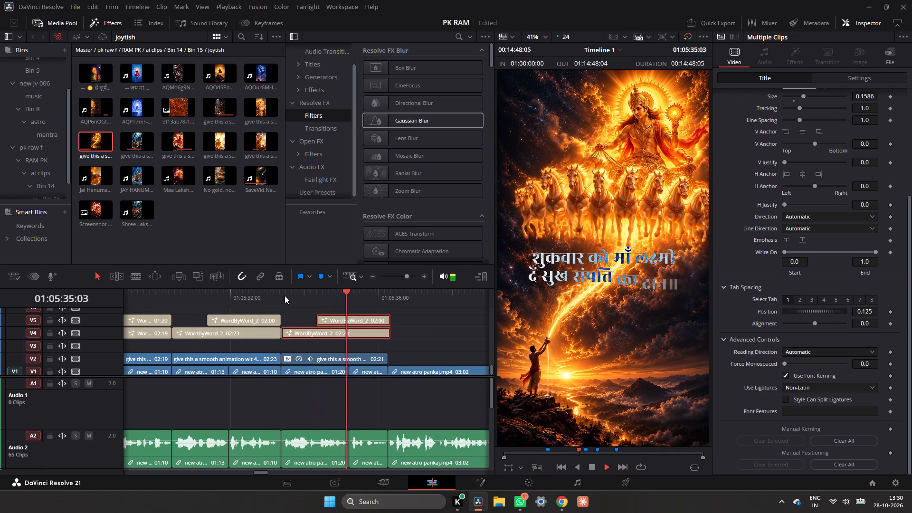
key("space")
left_click(281, 296)
key("space")
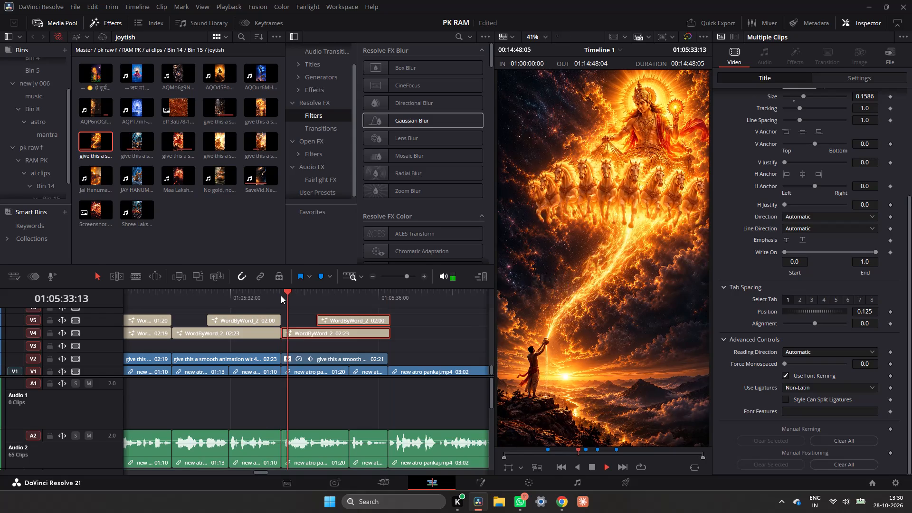
key("space")
left_click(281, 295)
key("space")
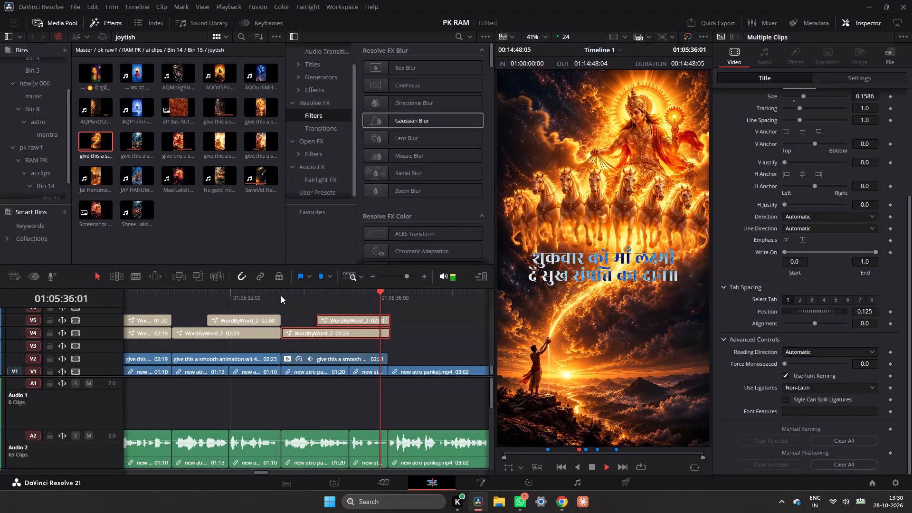
key("space")
left_click(281, 295)
key("space")
key("space")
key("space")
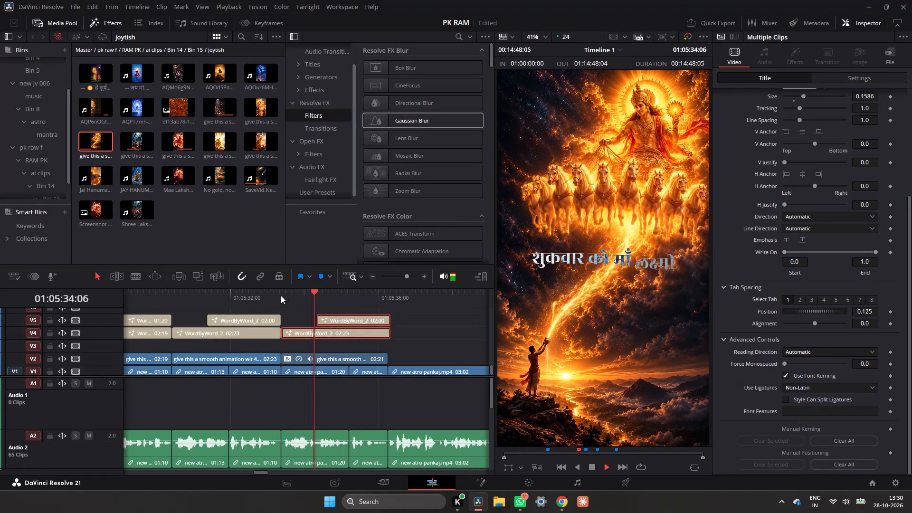
key("space")
left_click(281, 295)
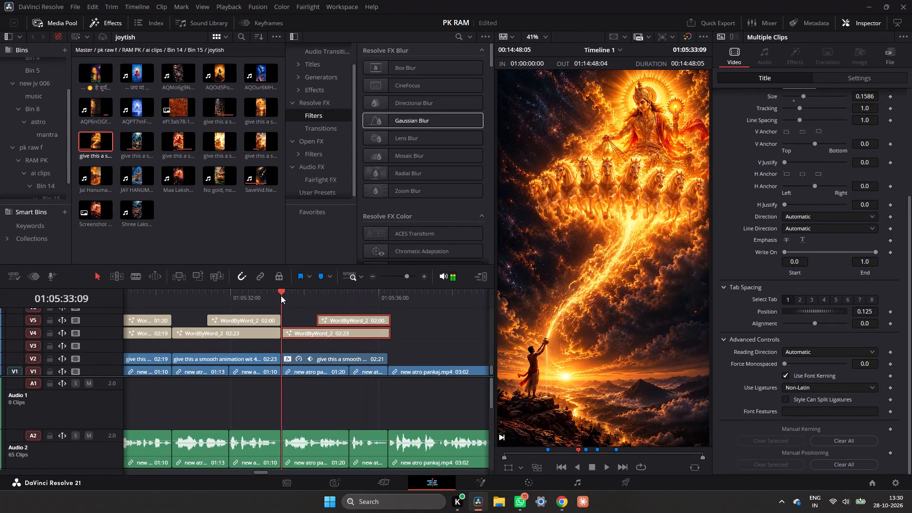
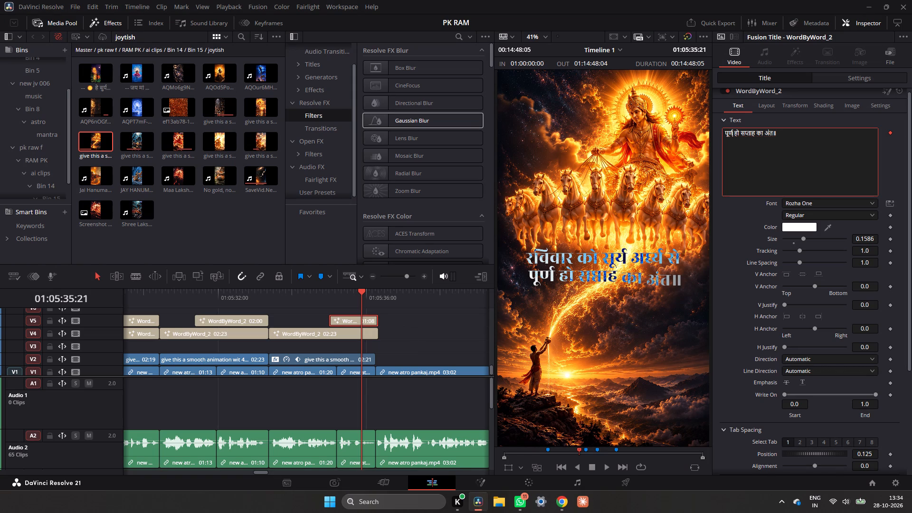
key("BackSpace")
key("BackSpace")
key("BackSpace")
key("BackSpace")
key("BackSpace")
key("BackSpace")
key("BackSpace")
key("BackSpace")
key("BackSpace")
key("BackSpace")
key("BackSpace")
key("BackSpace")
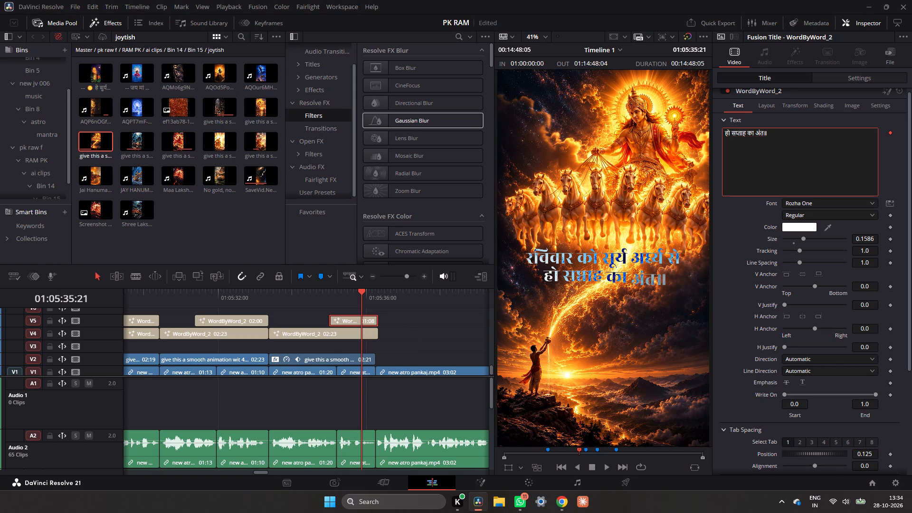
key("ctrl+v")
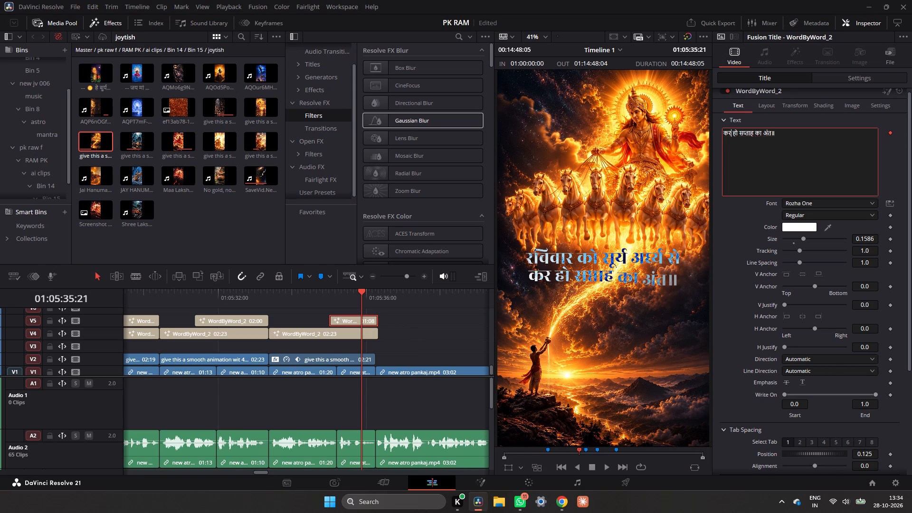
Remove the word हो from the V5 title so its text reads कर सप्ताह का अंत॥, keeping a single space after कर.
left_click(735, 133)
key("BackSpace")
key("BackSpace")
key("BackSpace")
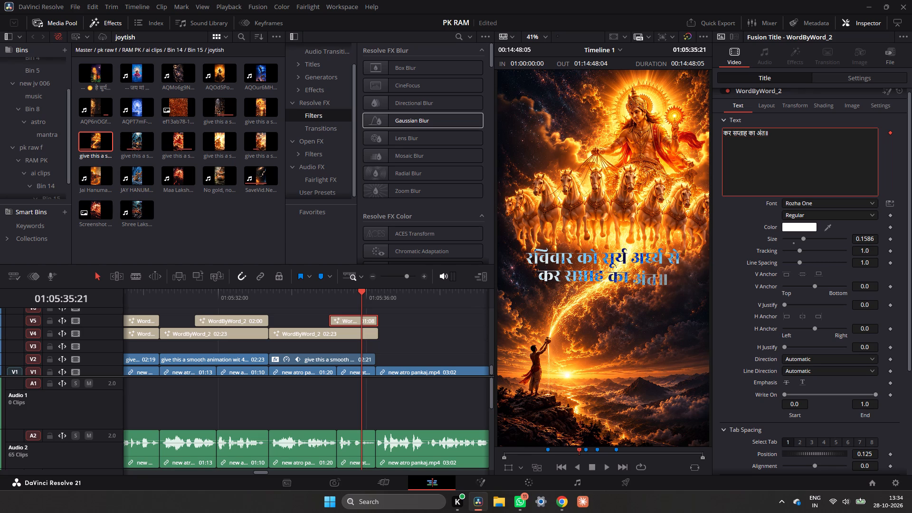
key("Right")
key("BackSpace")
key("space")
Replay the sun scene to check the reworded second title line against the narration.
left_click(292, 306)
key("space")
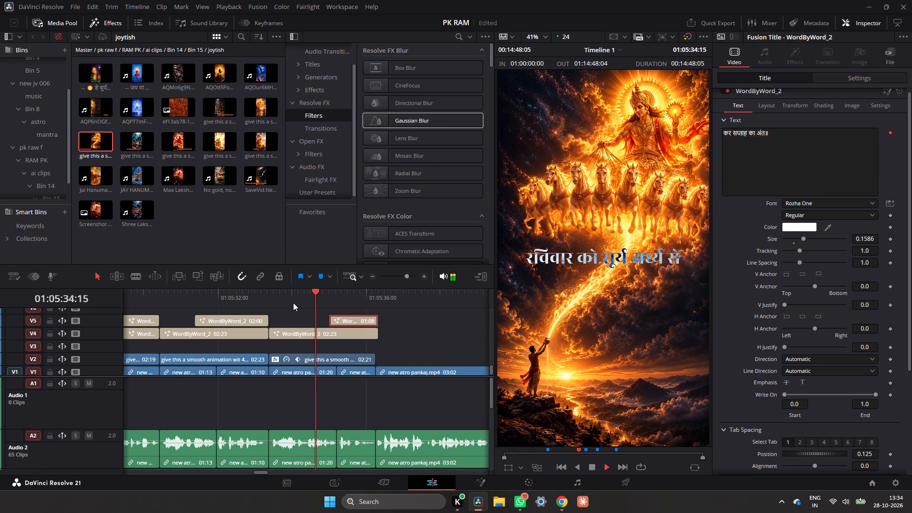
key("space")
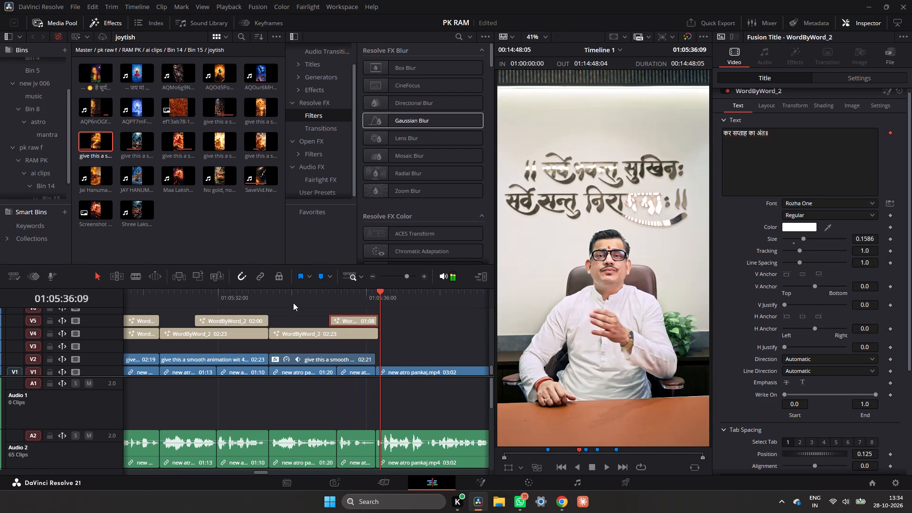
left_click(268, 298)
key("space")
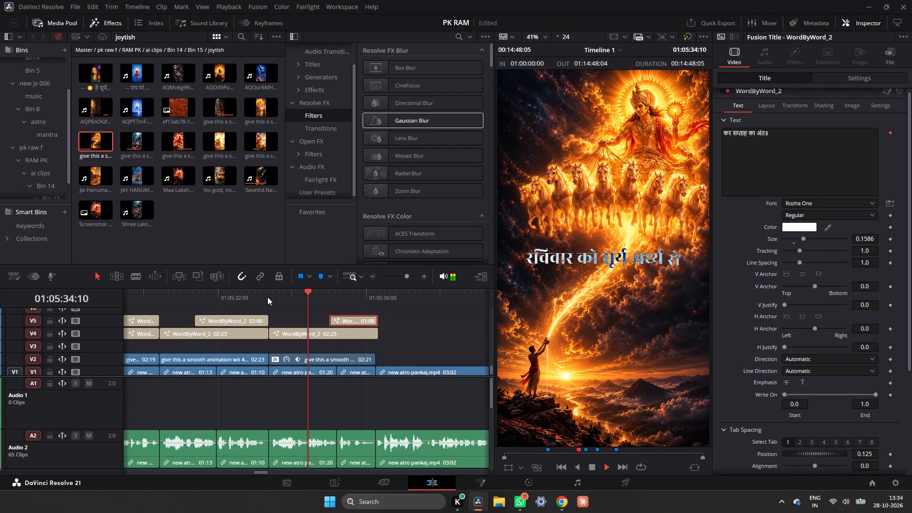
key("space")
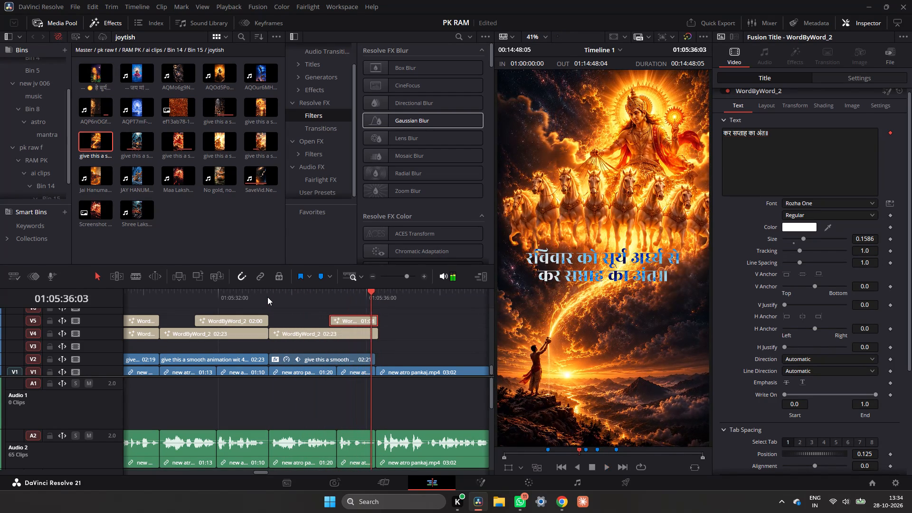
key("space")
key("space")
left_click(330, 303)
key("space")
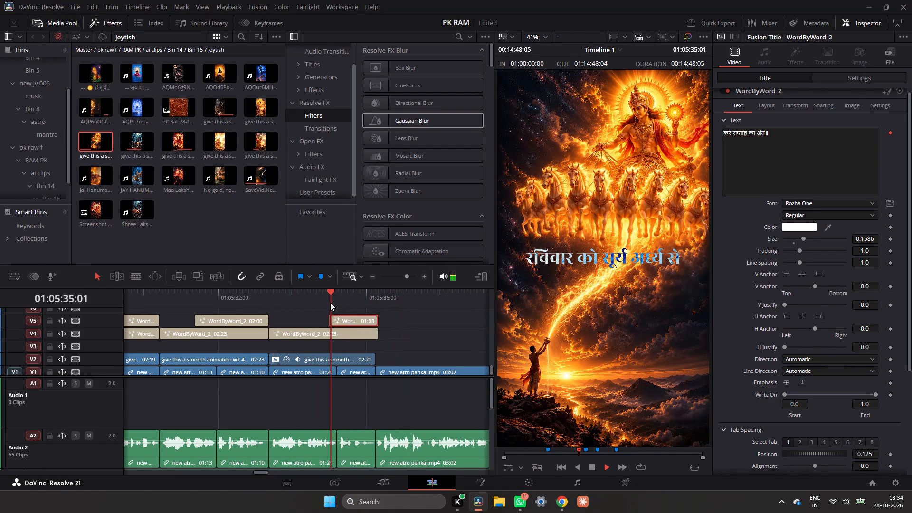
key("space")
Trim the sun scene's V5 title to 01:06 so it ends with the V2 clip below.
double_click(421, 276)
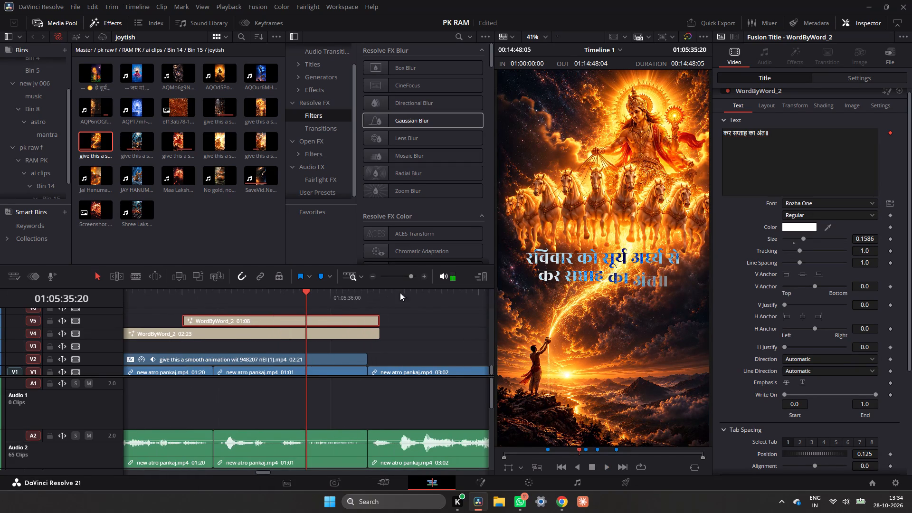
left_click_drag(378, 320, 368, 321)
left_click_drag(373, 321, 374, 322)
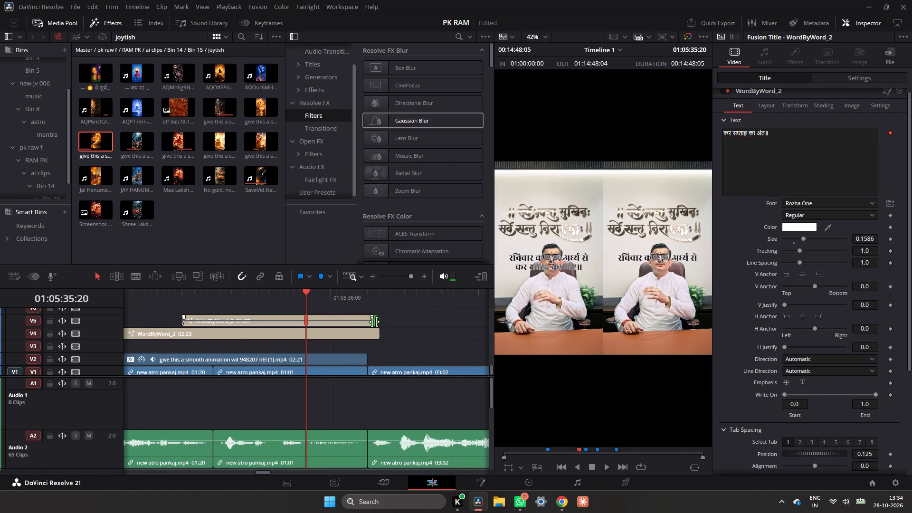
left_click_drag(374, 322, 365, 325)
Trim the end of the sun scene's V4 title to 02:21 so it also ends with the V2 clip.
left_click_drag(377, 338, 365, 338)
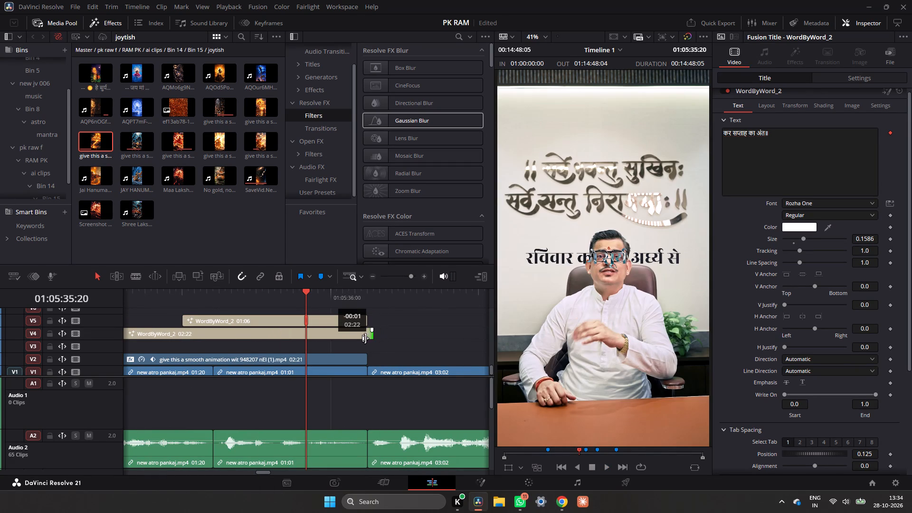
left_click_drag(365, 338, 356, 341)
left_click(356, 341)
left_click_drag(361, 336, 367, 337)
Play and scrub across the cut from the sun scene to the presenter to check where both titles end.
key("space")
key("space")
left_click_drag(383, 292, 381, 294)
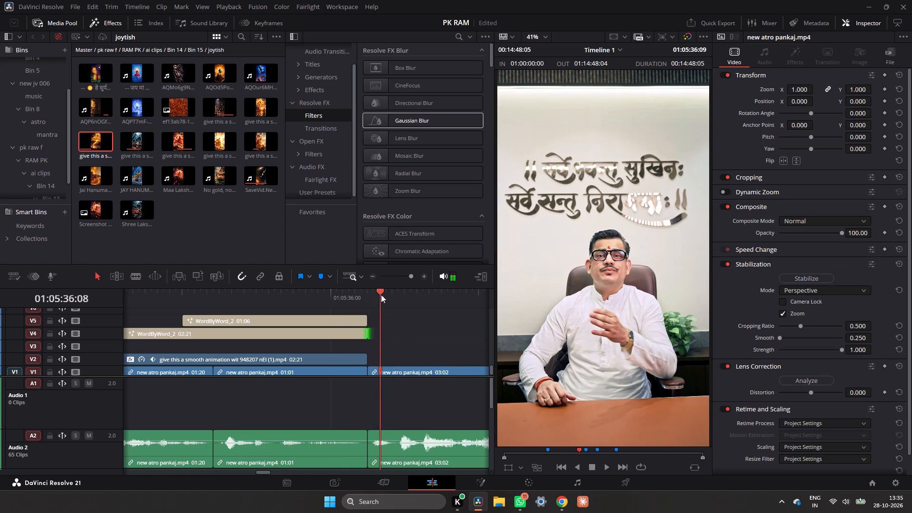
left_click_drag(381, 294, 360, 306)
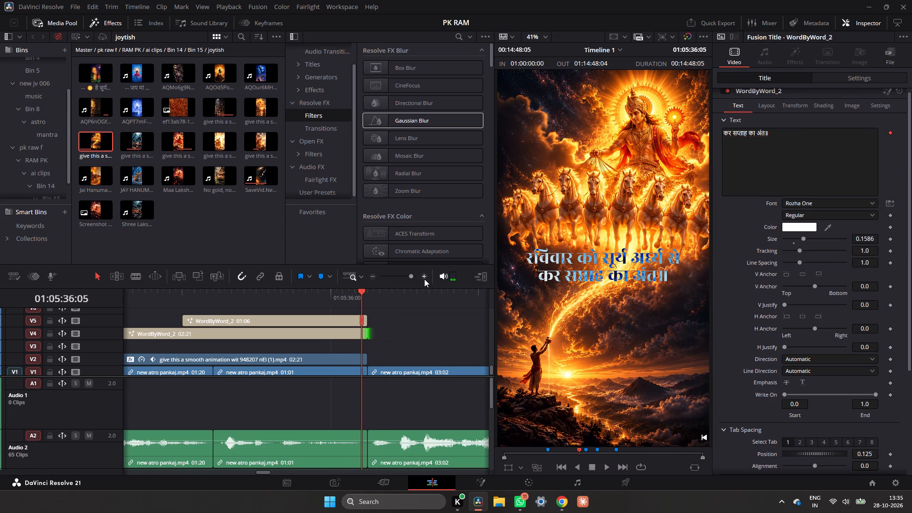
double_click(425, 276)
left_click_drag(349, 332, 342, 336)
left_click_drag(348, 324, 353, 324)
key("space")
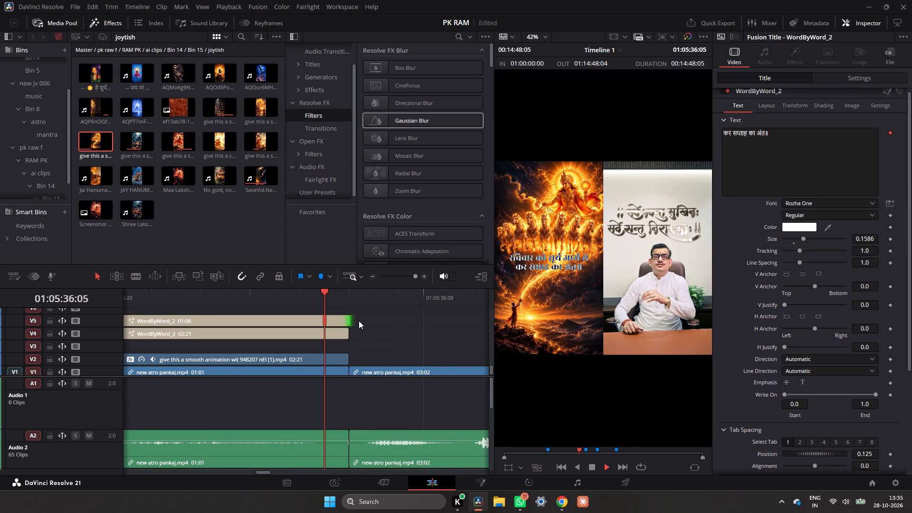
key("space")
Set the composite mode of the V4 title सोमवार को शिव मिलें in the Monday Shiva scene to Difference.
triple_click(370, 276)
triple_click(370, 276)
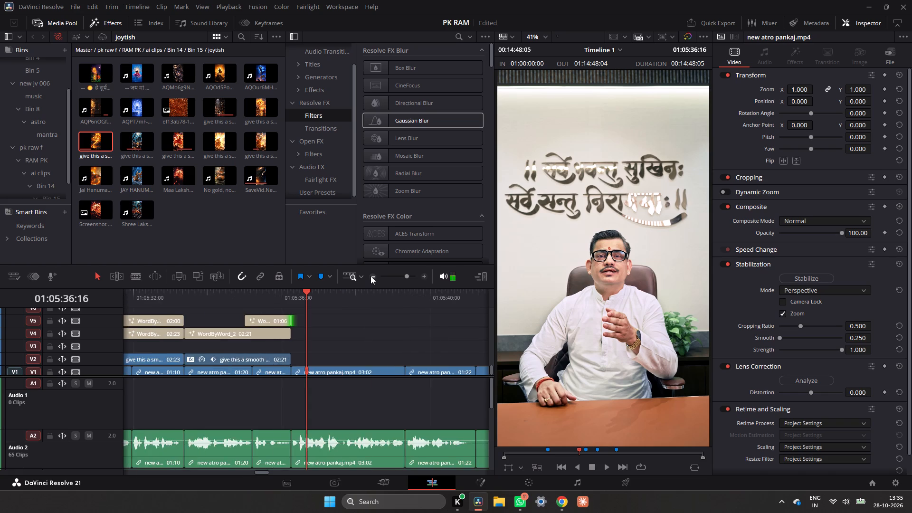
left_click(370, 276)
left_click(234, 297)
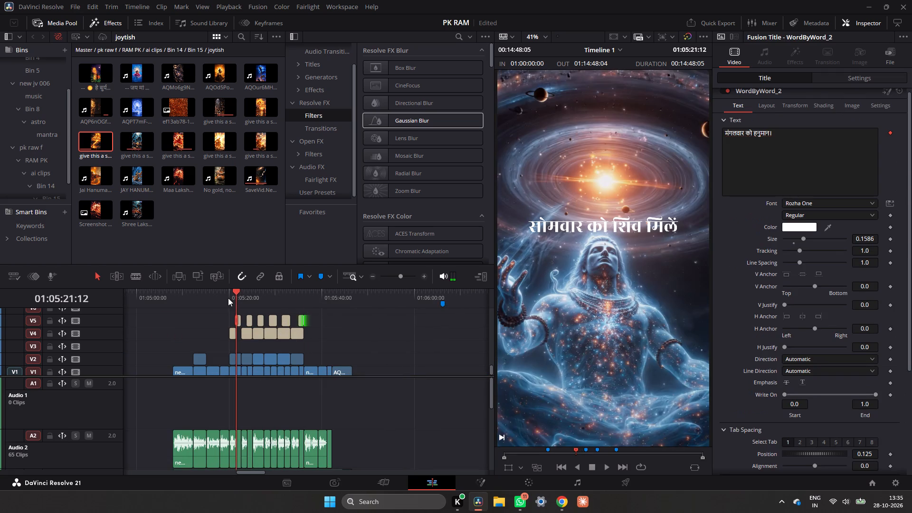
left_click(228, 298)
key("space")
key("space")
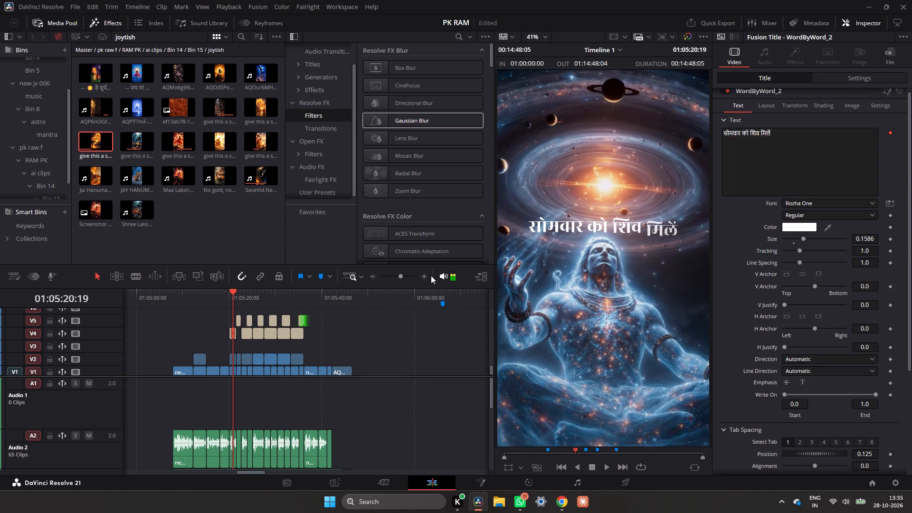
triple_click(423, 277)
left_click(318, 331)
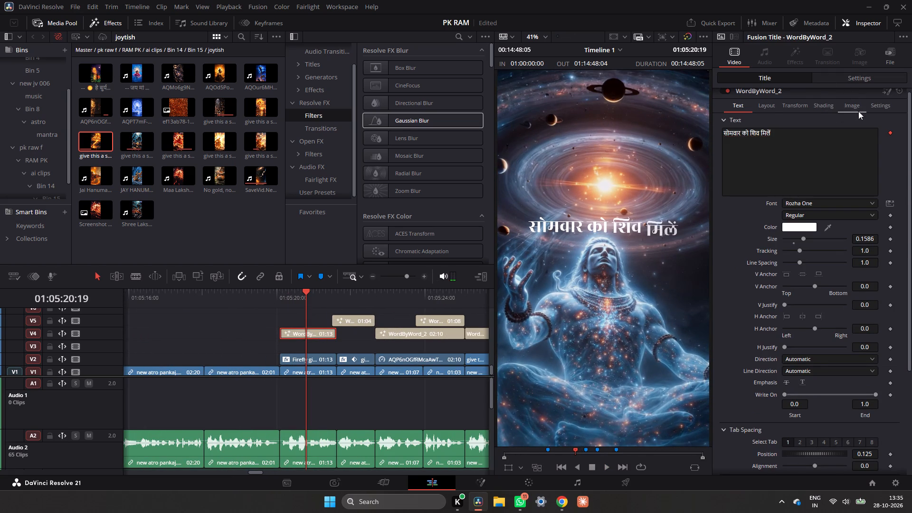
left_click(870, 108)
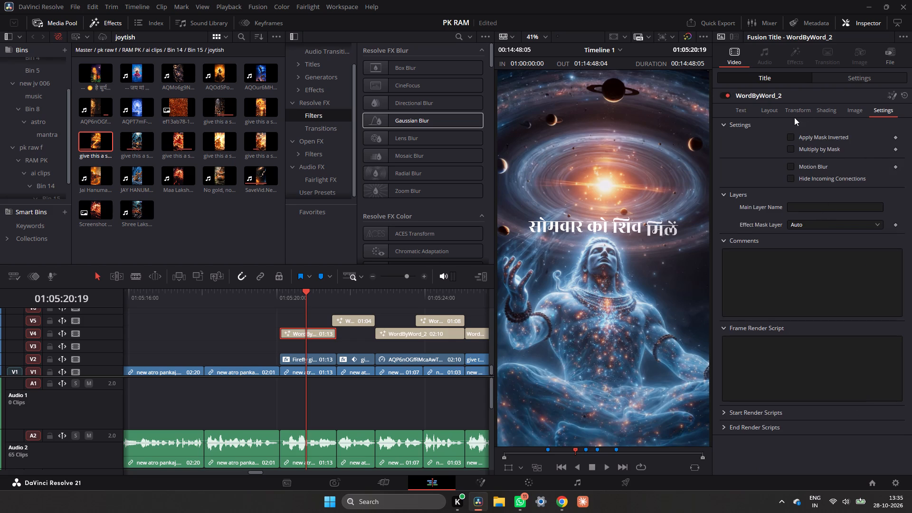
left_click(878, 76)
left_click(815, 237)
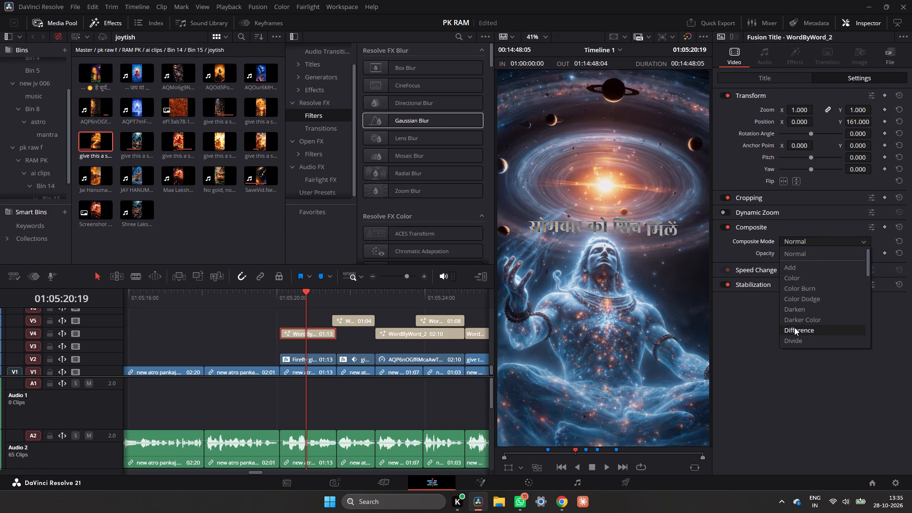
scroll(794, 327, "down", 1)
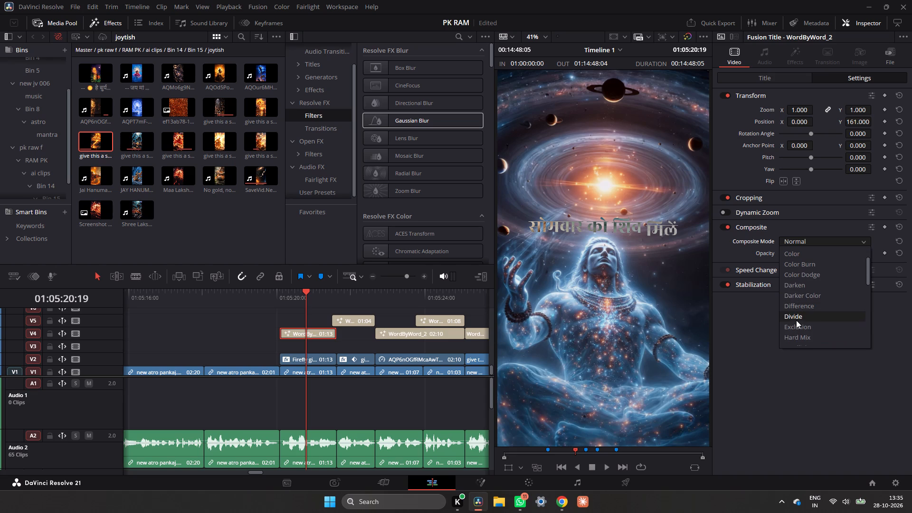
scroll(797, 319, "down", 3)
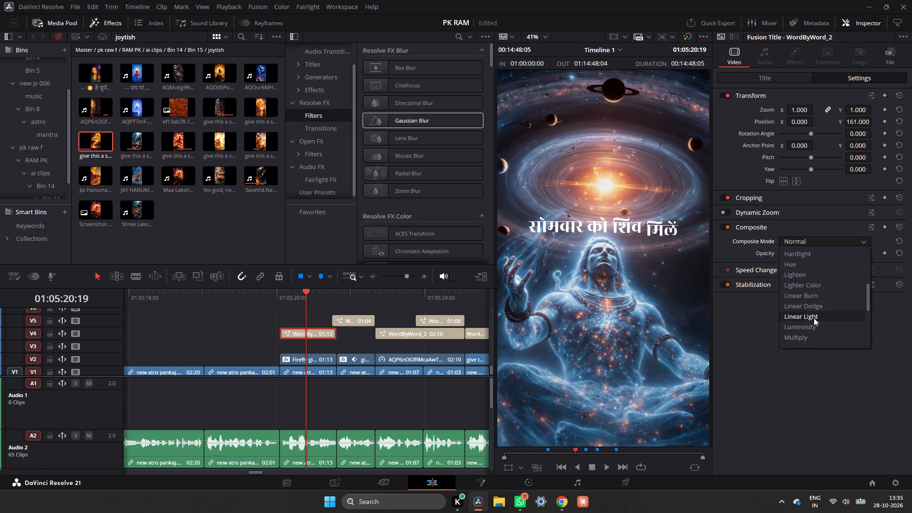
scroll(831, 316, "down", 3)
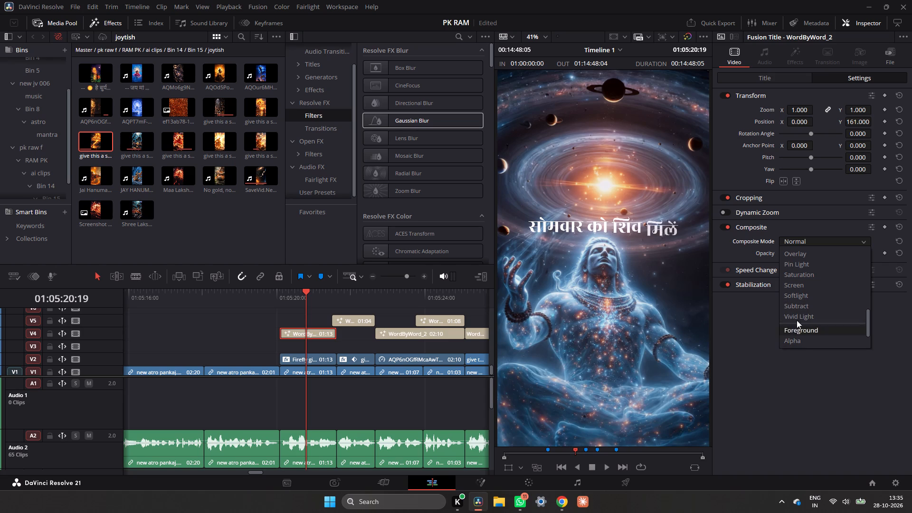
scroll(800, 292, "up", 2)
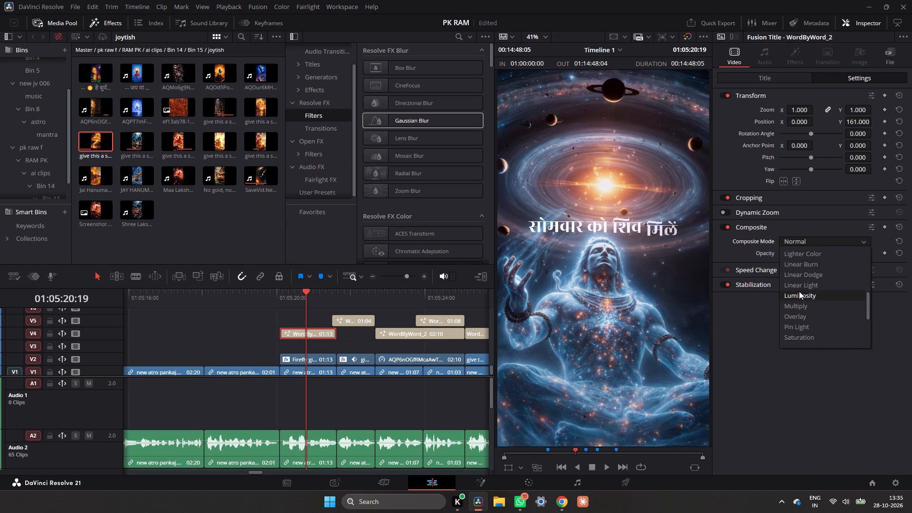
scroll(799, 291, "up", 2)
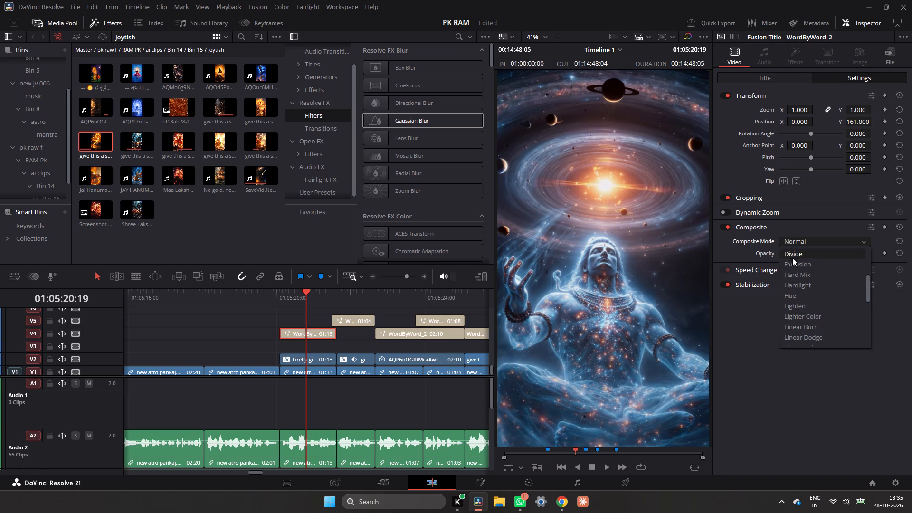
scroll(791, 259, "up", 1)
left_click(801, 276)
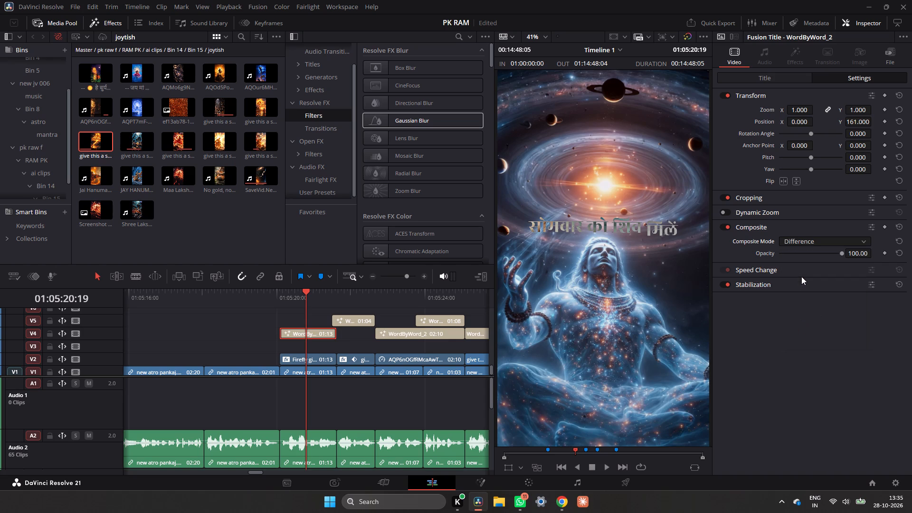
Scrub from the Monday Shiva scene across the cut into the Hanuman scene to check the titles over the visuals.
left_click_drag(304, 295, 313, 301)
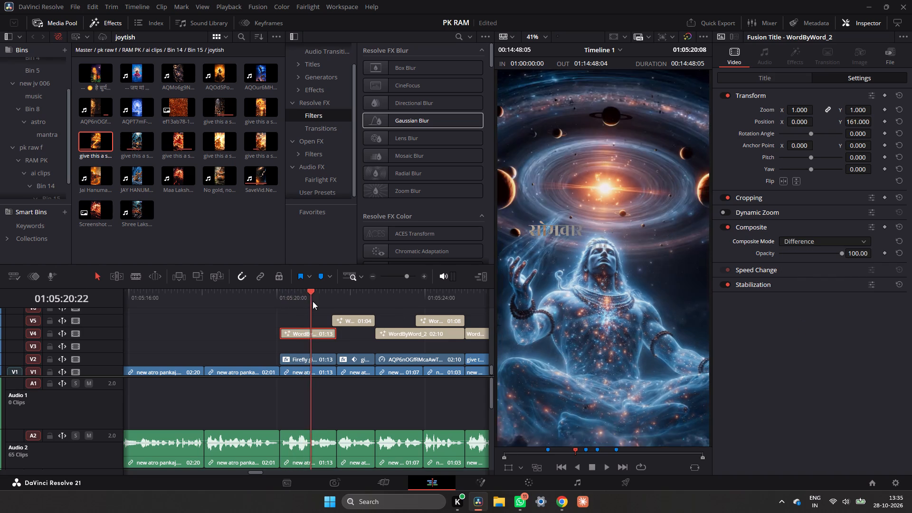
left_click_drag(313, 301, 314, 307)
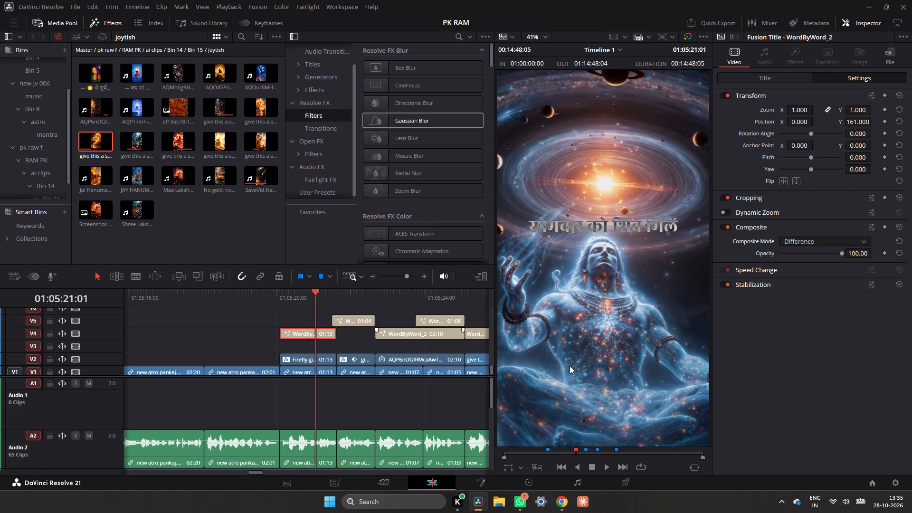
left_click(338, 302)
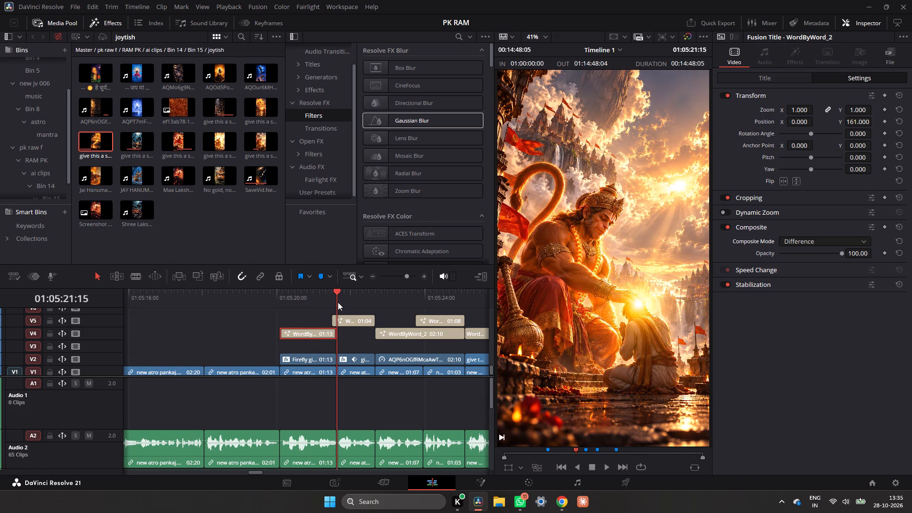
left_click_drag(338, 302, 321, 304)
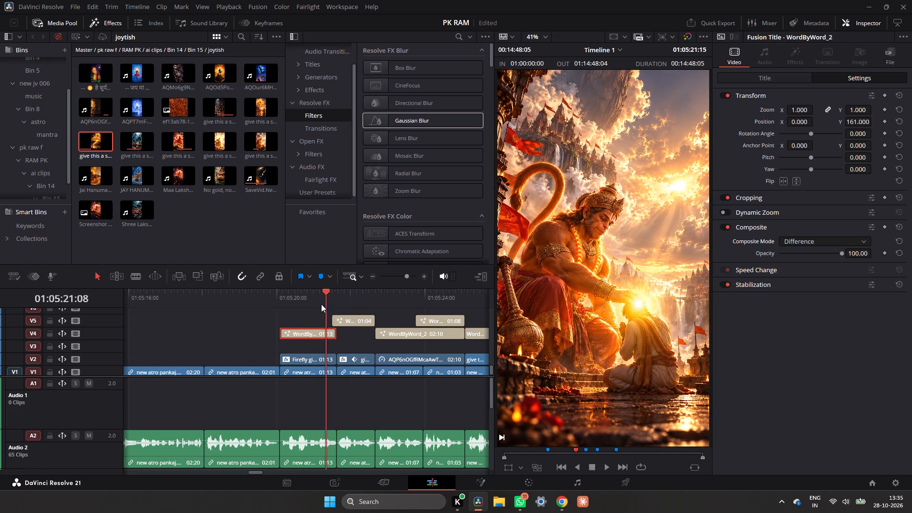
left_click_drag(321, 304, 346, 308)
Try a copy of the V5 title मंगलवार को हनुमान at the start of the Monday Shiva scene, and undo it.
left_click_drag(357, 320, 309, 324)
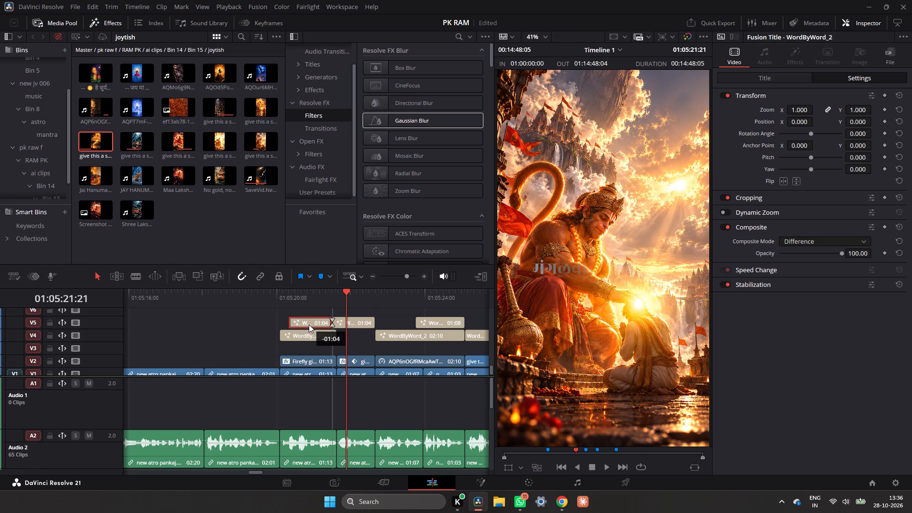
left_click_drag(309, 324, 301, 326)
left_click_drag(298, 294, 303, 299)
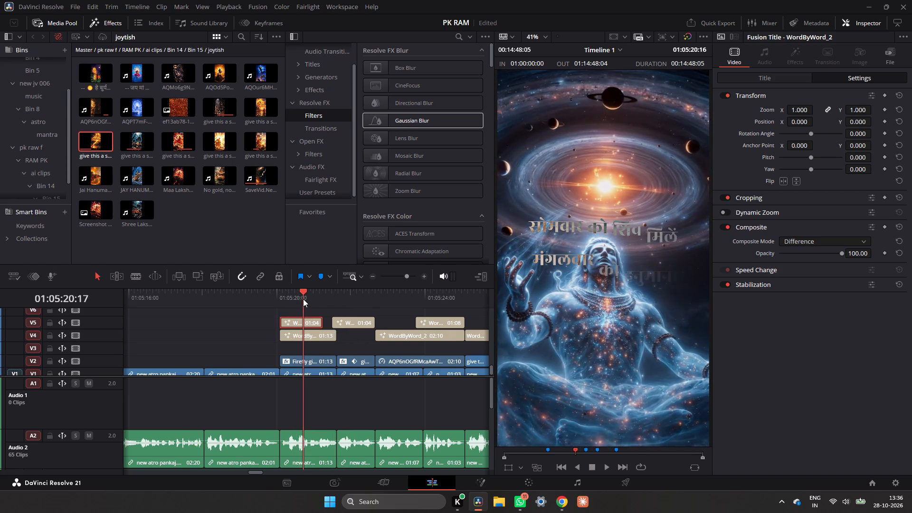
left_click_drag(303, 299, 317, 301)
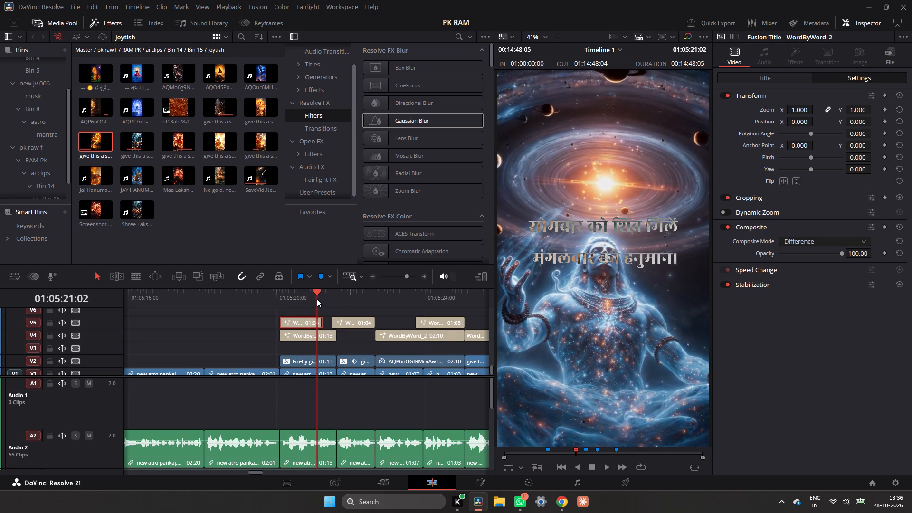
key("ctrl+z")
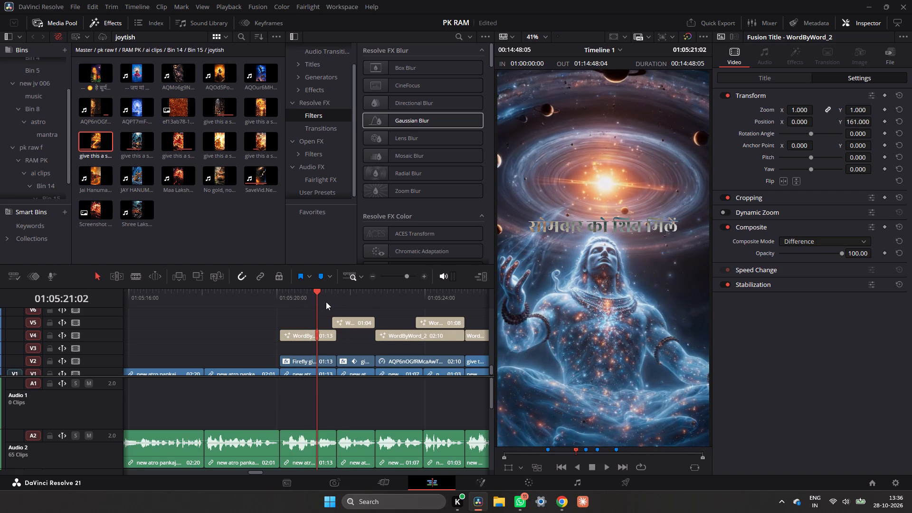
Play the titled weekday scenes from the Monday Shiva scene through the cut to the presenter.
left_click(285, 292)
key("space")
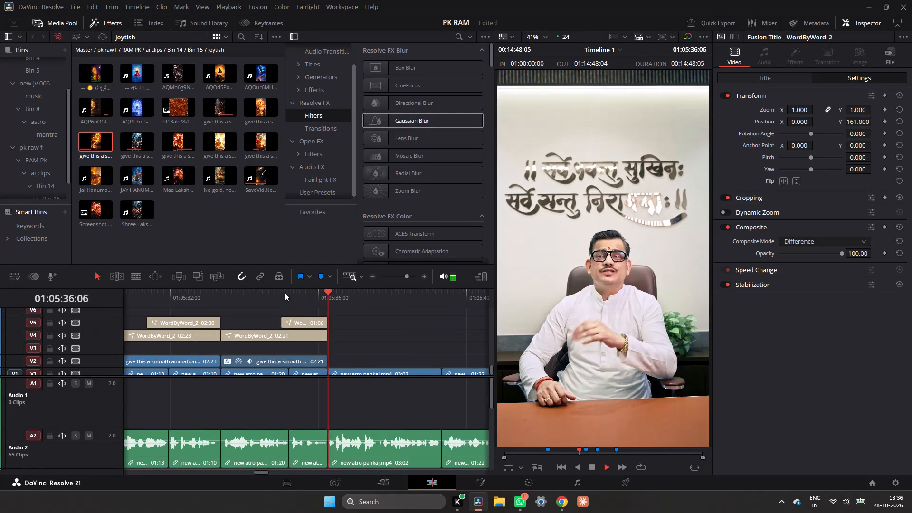
key("space")
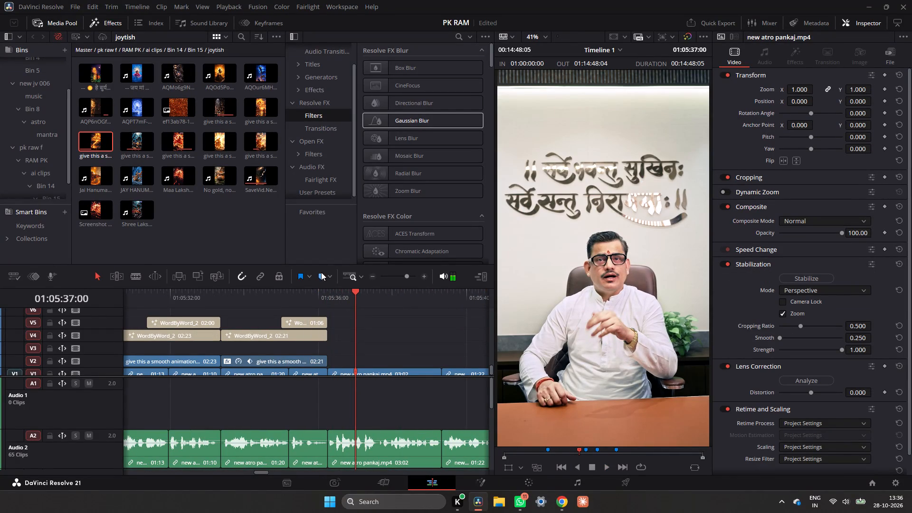
Play the opening of this section, replaying the presenter and planets scenes up to the untitled presenter clip before the Shiva scene.
triple_click(372, 276)
left_click(372, 276)
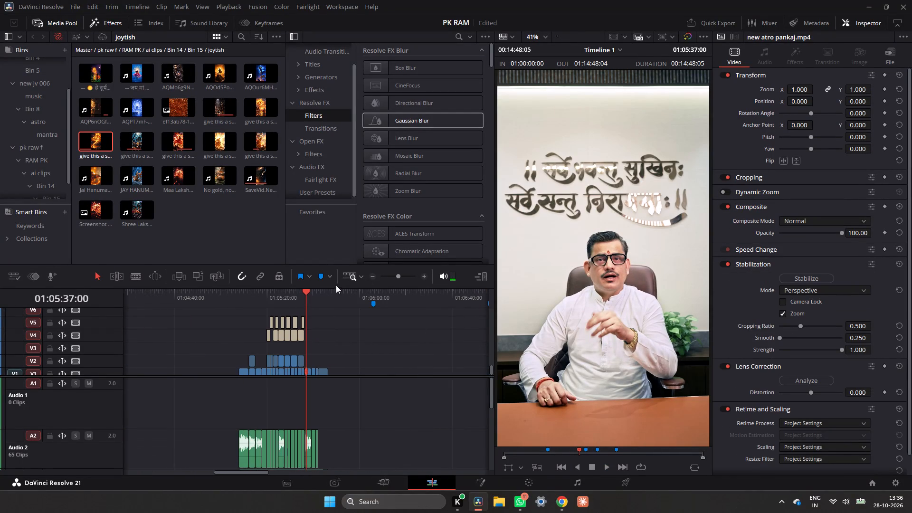
left_click(241, 293)
key("space")
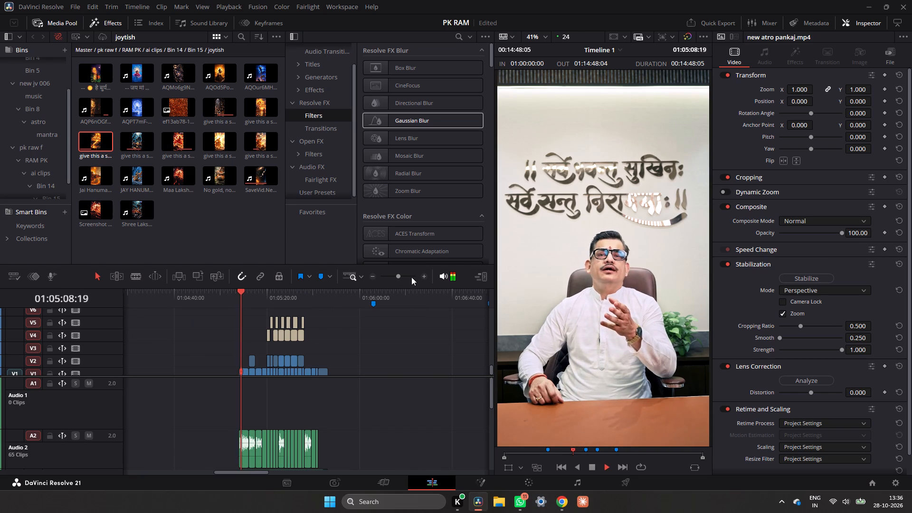
double_click(423, 277)
left_click(423, 275)
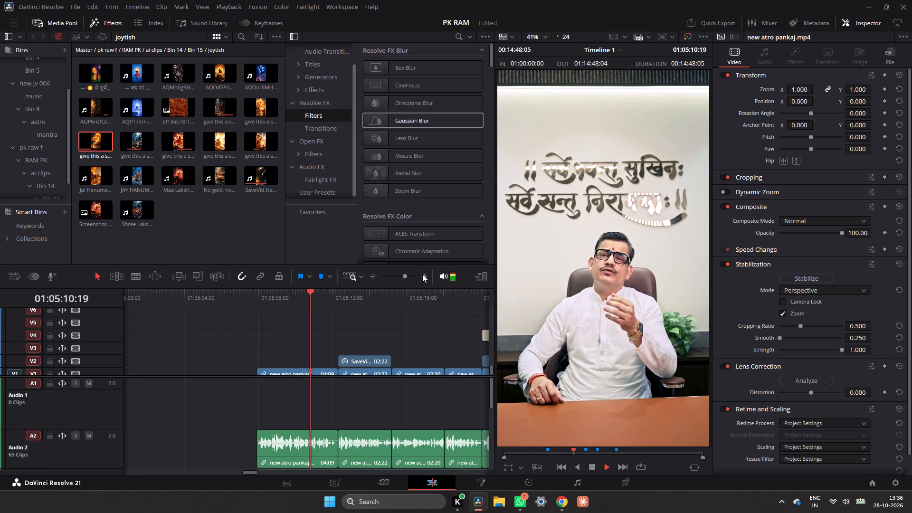
key("space")
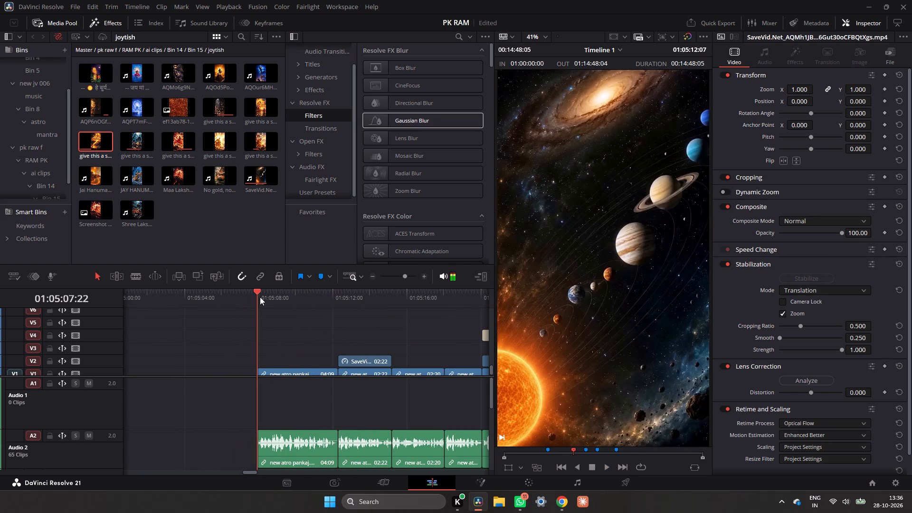
left_click(260, 297)
key("space")
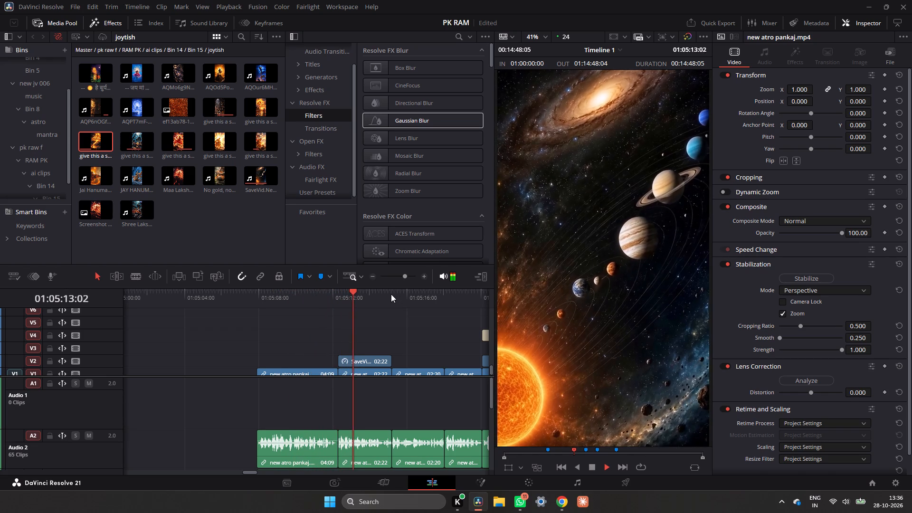
key("space")
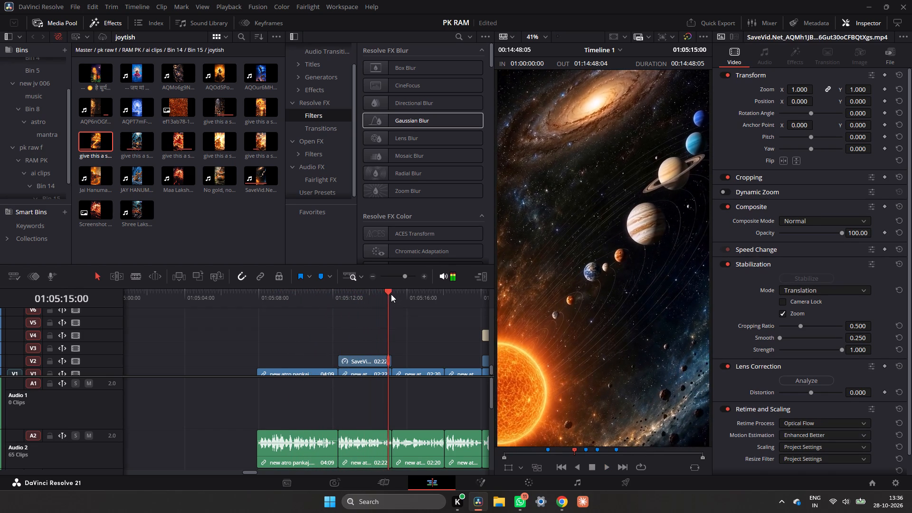
left_click(352, 296)
key("space")
left_click(334, 297)
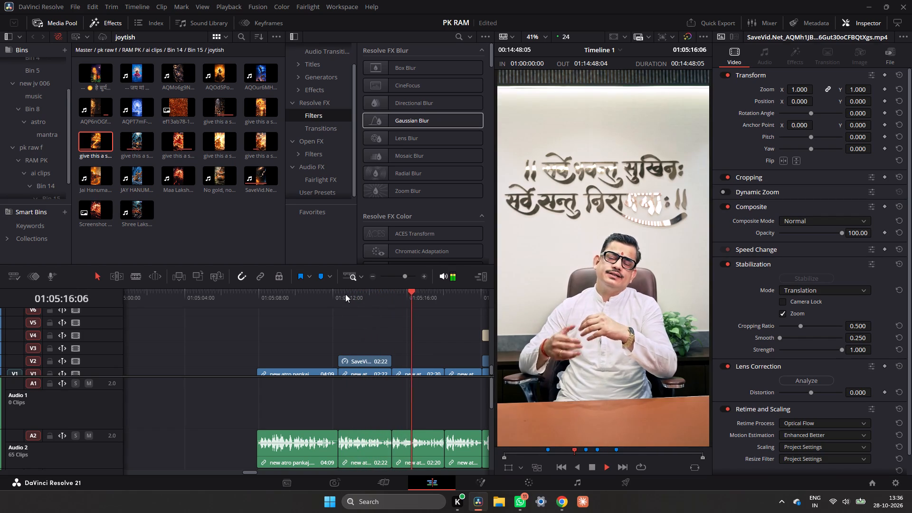
key("space")
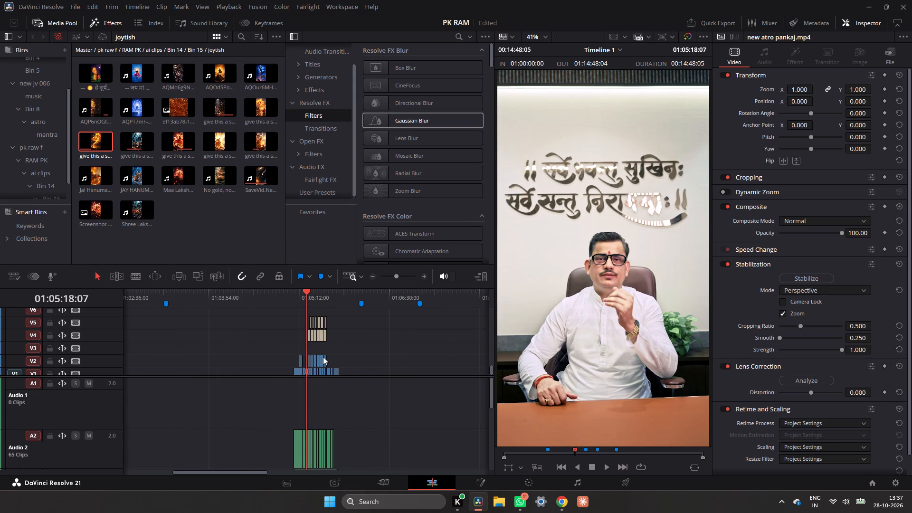
scroll(347, 355, "up", 7, "ctrl")
left_click_drag(303, 294, 286, 303)
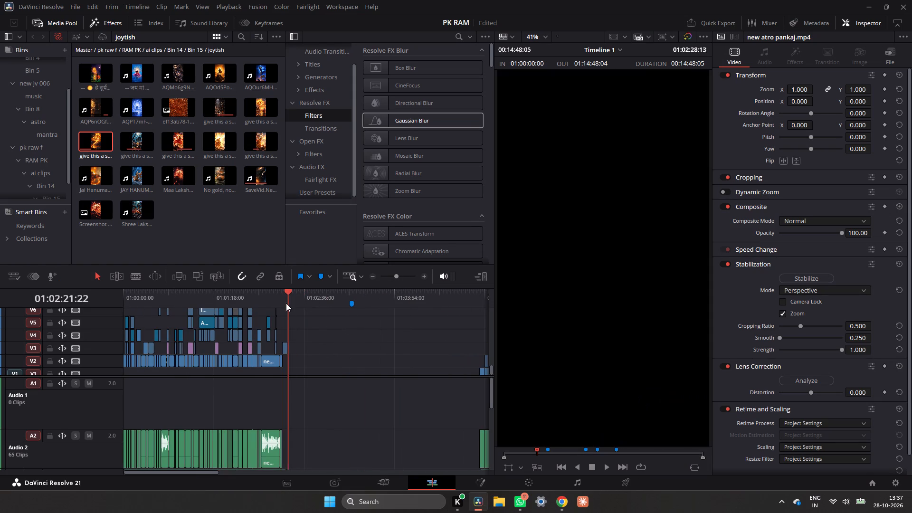
left_click_drag(286, 303, 283, 305)
scroll(285, 327, "up", 3)
scroll(286, 328, "down", 1)
scroll(286, 328, "up", 1)
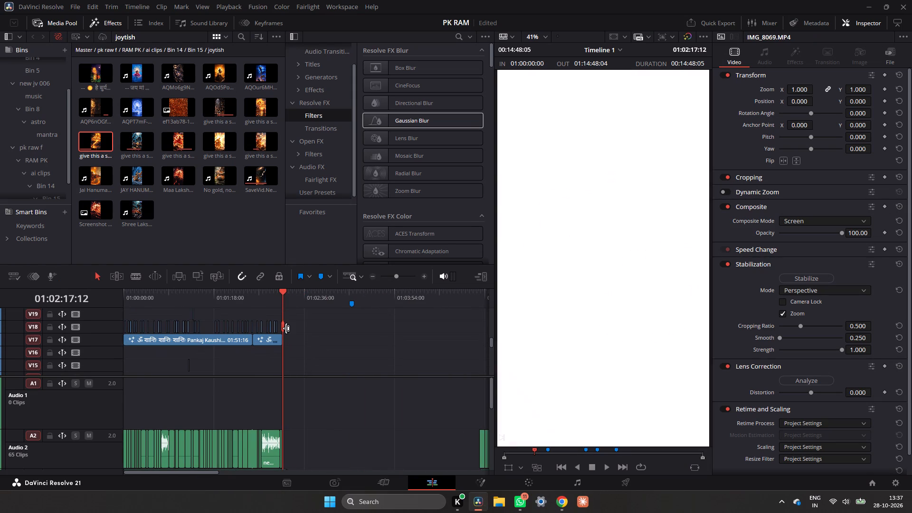
triple_click(424, 277)
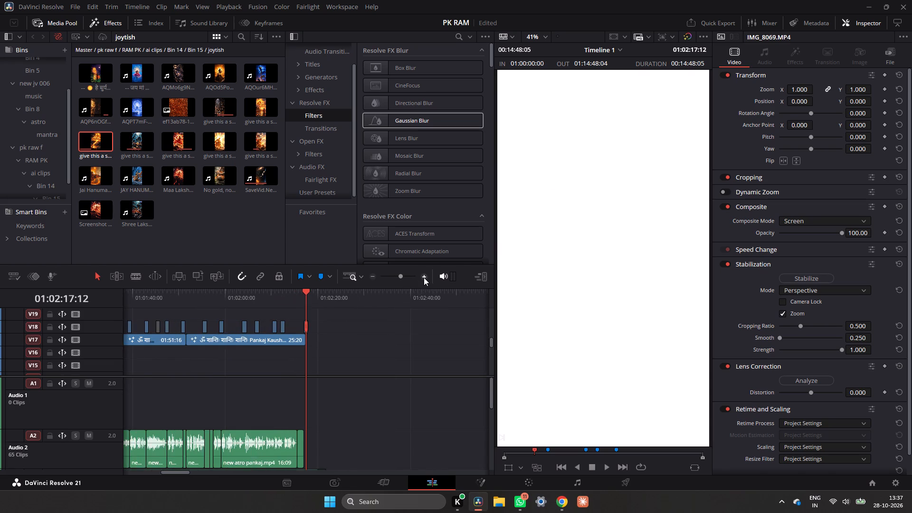
left_click_drag(313, 291, 304, 294)
left_click(305, 329)
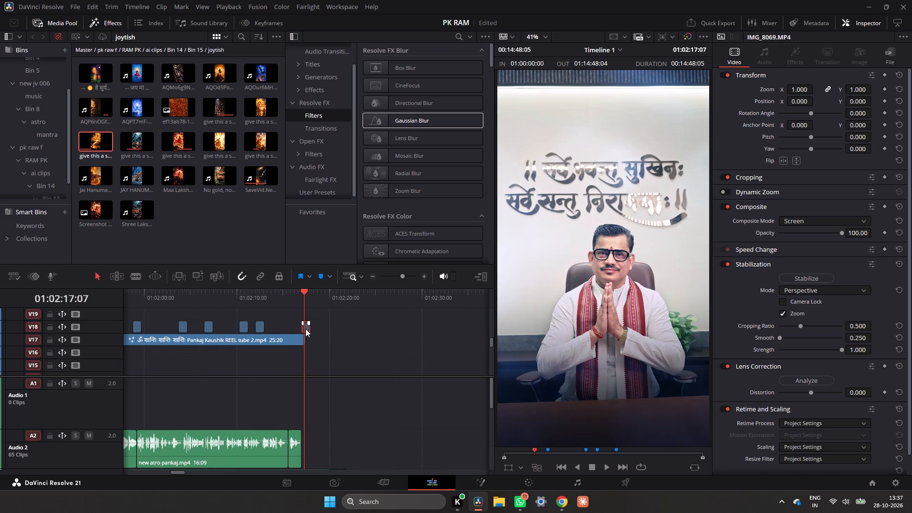
key("ctrl+c")
key("ctrl+c")
Paste the copied flash overlay at 01:05:03:01, shortly before the weekday section's first presenter clip.
scroll(326, 345, "down", 12, "ctrl")
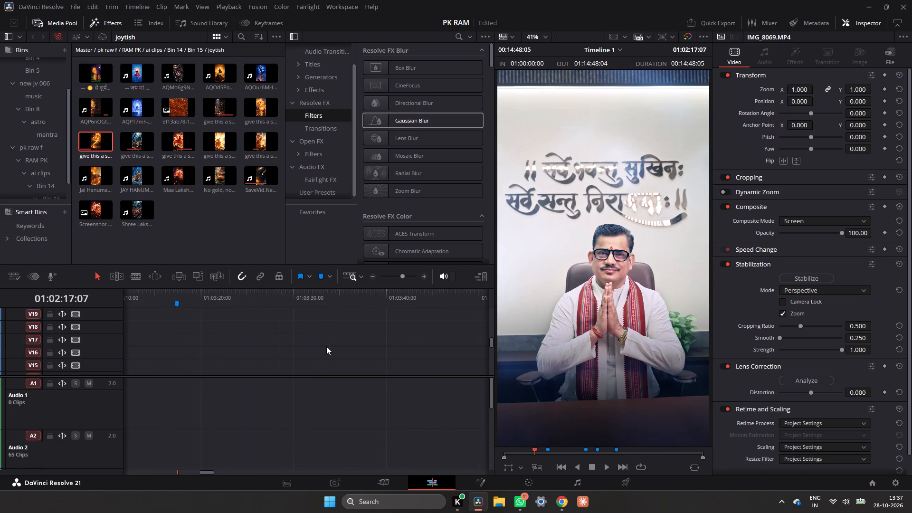
scroll(325, 346, "down", 10, "ctrl")
scroll(321, 345, "up", 1, "ctrl")
scroll(321, 345, "down", 10, "ctrl")
scroll(320, 350, "up", 5, "ctrl")
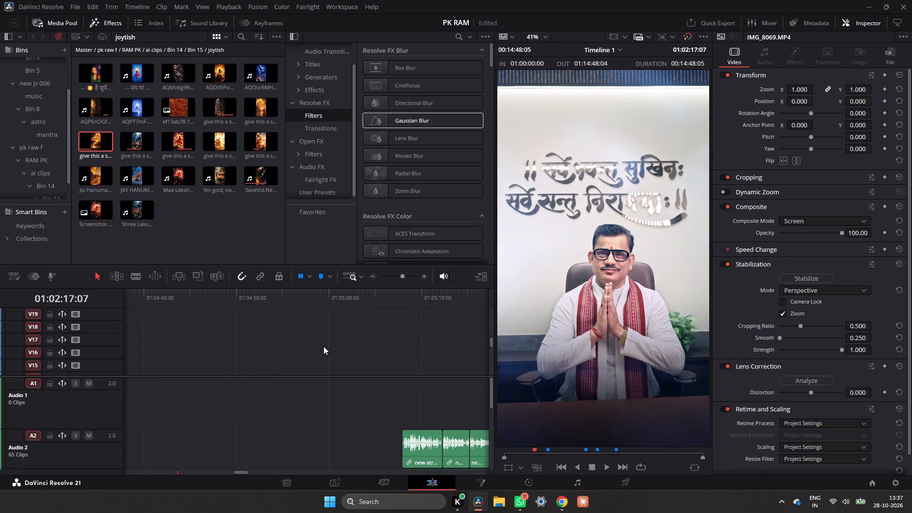
left_click(394, 304)
left_click(397, 304)
key("space")
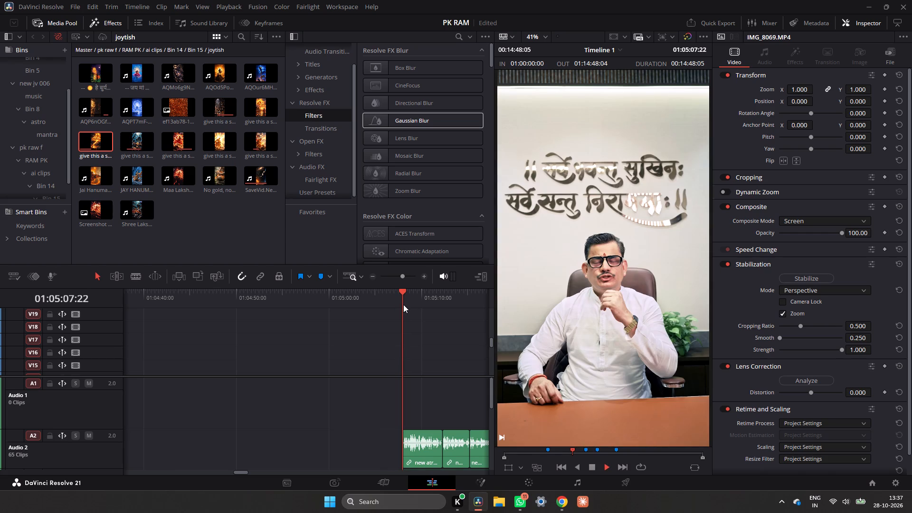
key("space")
left_click(357, 307)
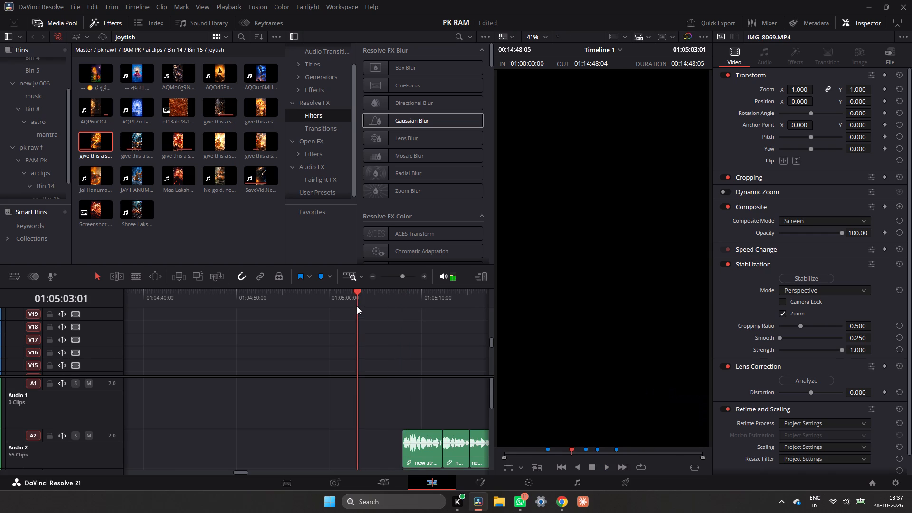
key("ctrl+v")
Move the pasted IMG_8069.MP4 overlay down to V3, above the section's first presenter clip, and play that spot.
scroll(389, 363, "down", 3)
scroll(389, 363, "up", 4)
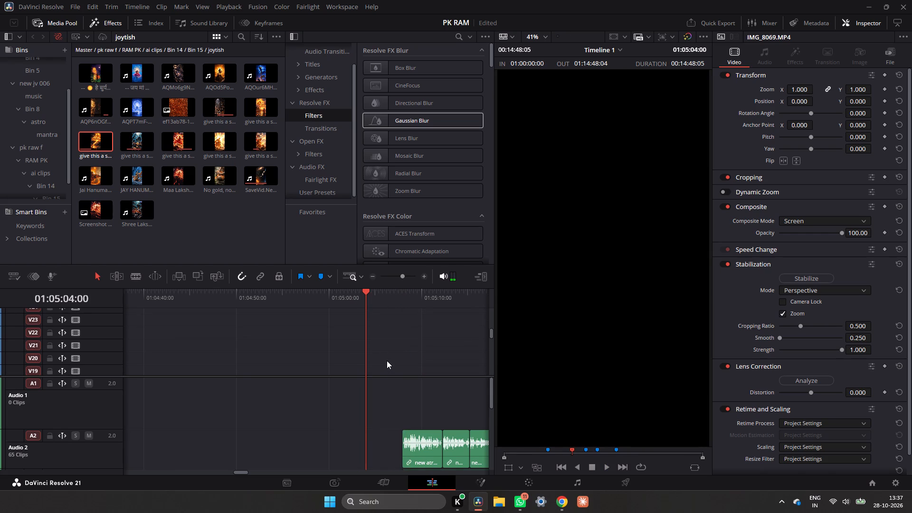
scroll(376, 351, "down", 1)
left_click_drag(361, 326, 397, 364)
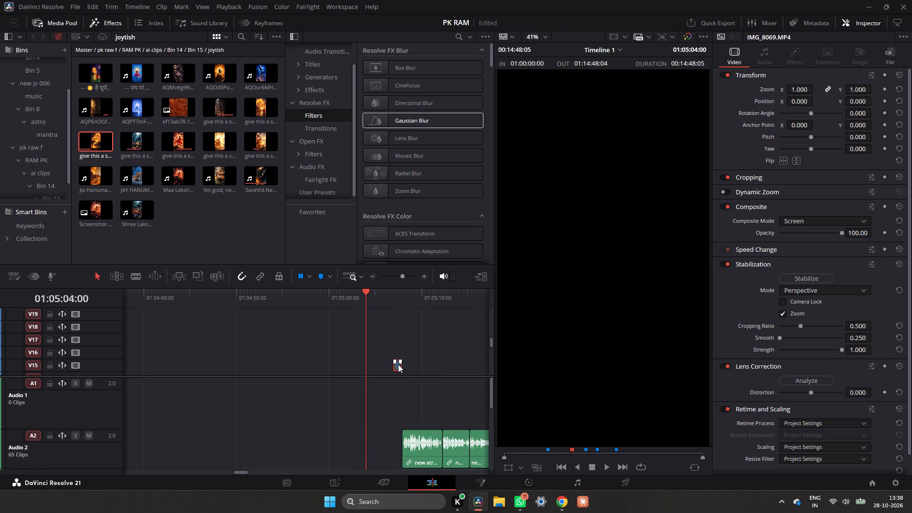
scroll(398, 364, "down", 1)
left_click_drag(399, 312, 412, 358)
scroll(412, 358, "down", 2)
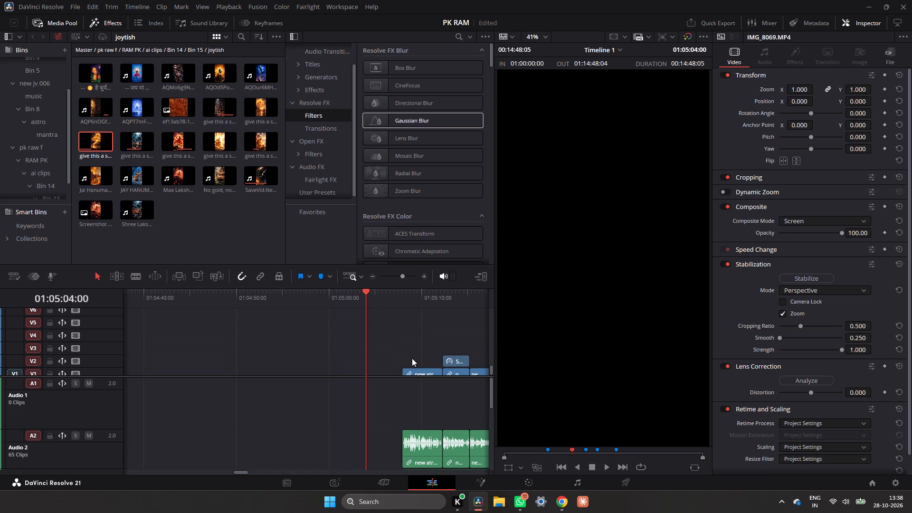
scroll(412, 350, "up", 2)
left_click_drag(406, 363, 411, 369)
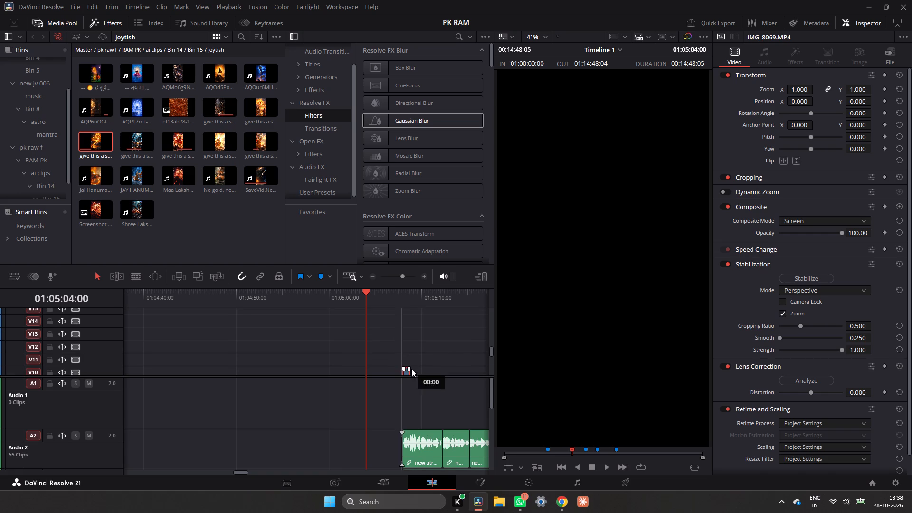
left_click_drag(411, 369, 416, 376)
scroll(417, 373, "down", 1)
left_click_drag(416, 315, 421, 347)
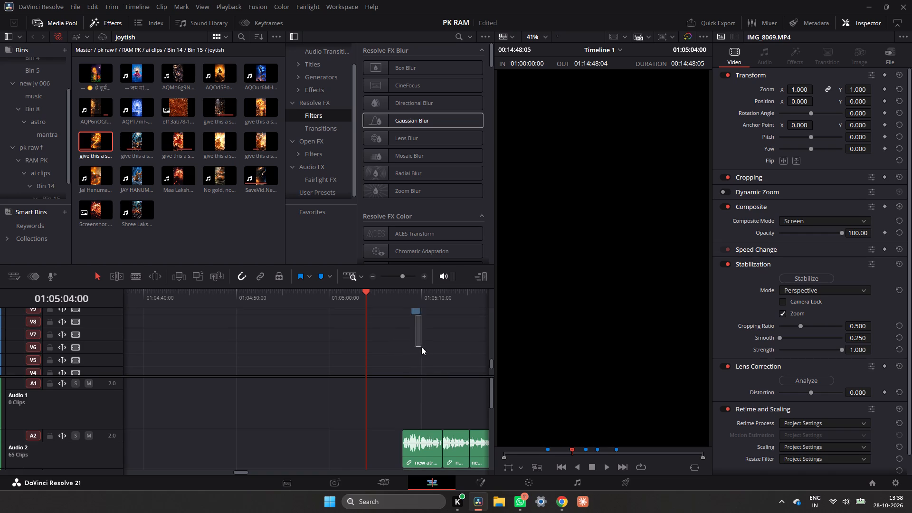
left_click_drag(421, 347, 421, 343)
left_click(415, 314)
left_click_drag(415, 313, 418, 358)
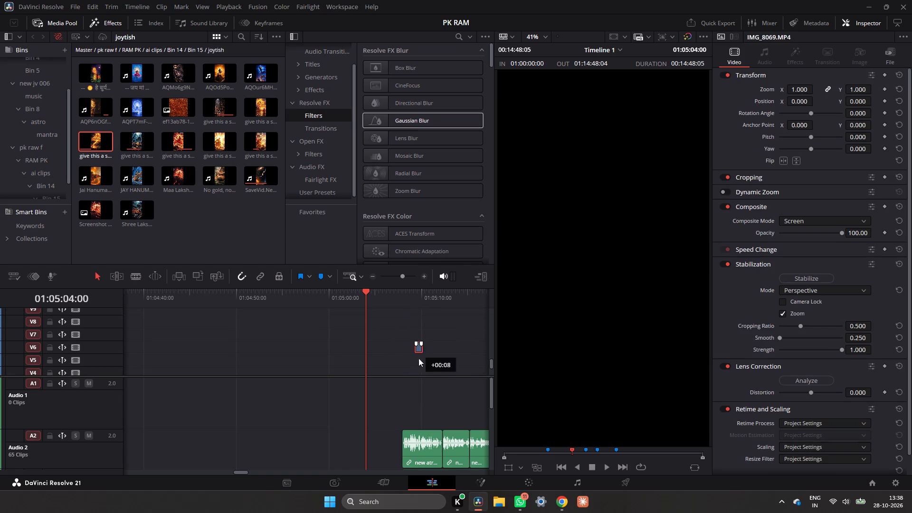
left_click_drag(418, 358, 420, 372)
scroll(427, 362, "down", 1)
left_click_drag(422, 332, 418, 348)
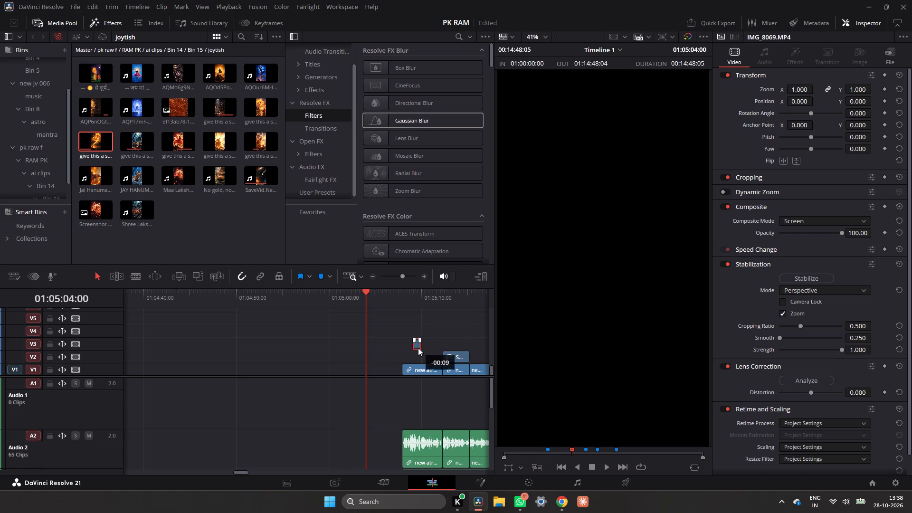
left_click_drag(418, 348, 417, 348)
left_click(410, 301)
key("space")
key("space")
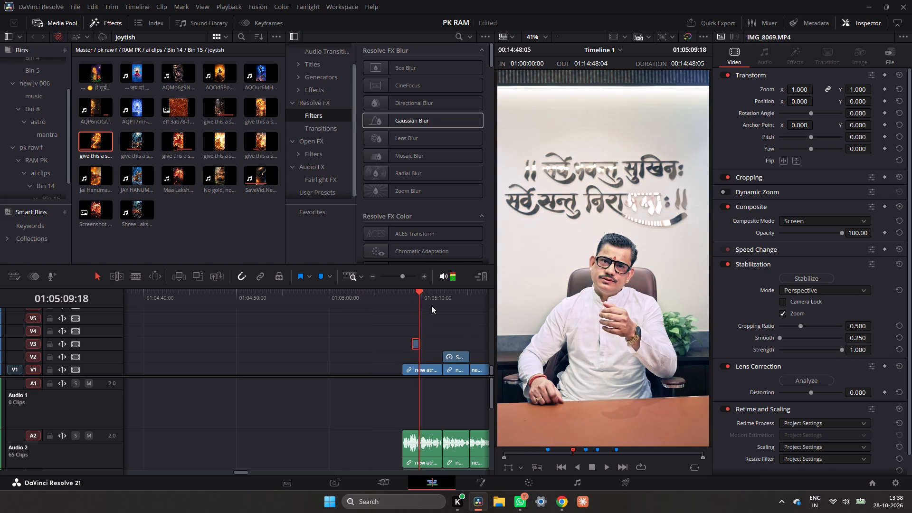
Centre the IMG_8069.MP4 overlay on V3 over the cut from the presenter to the planets scene at 01:05:12:07 and preview it.
triple_click(427, 275)
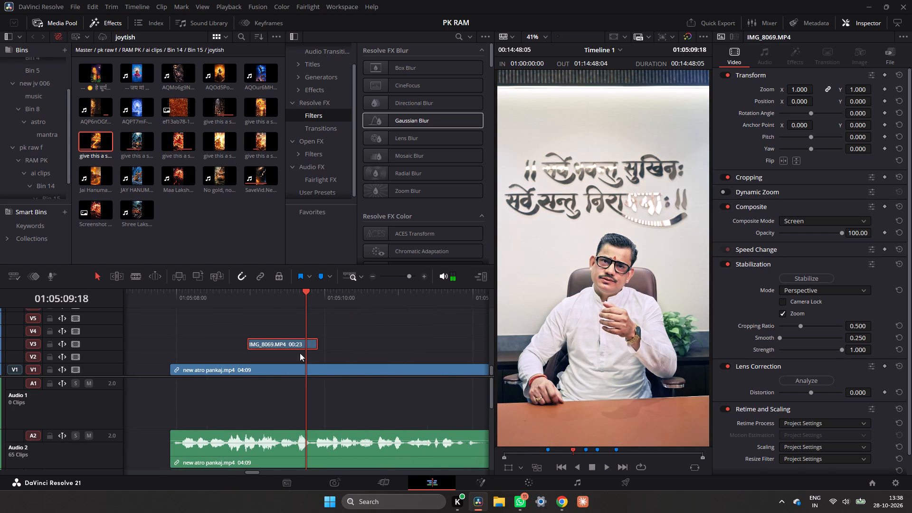
scroll(312, 348, "down", 2, "ctrl")
left_click_drag(196, 344, 308, 338)
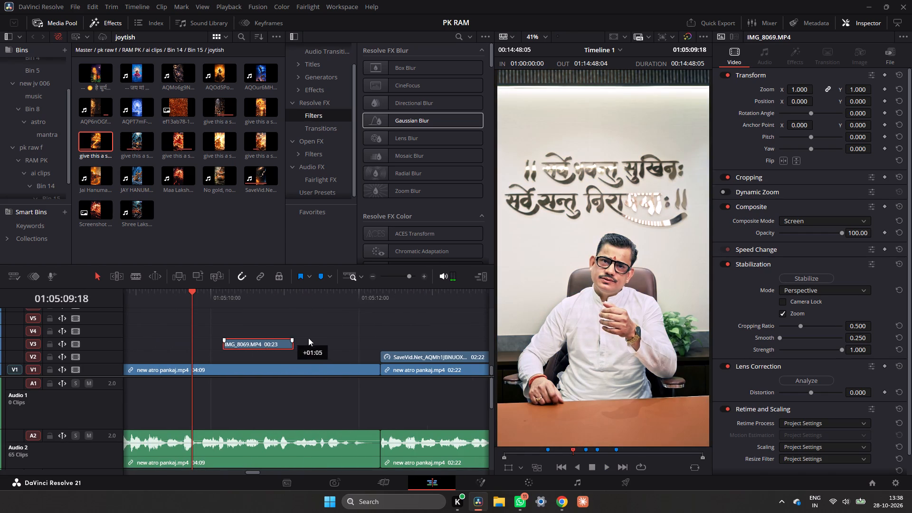
left_click_drag(308, 338, 400, 344)
left_click_drag(392, 303, 385, 306)
left_click_drag(389, 340, 400, 342)
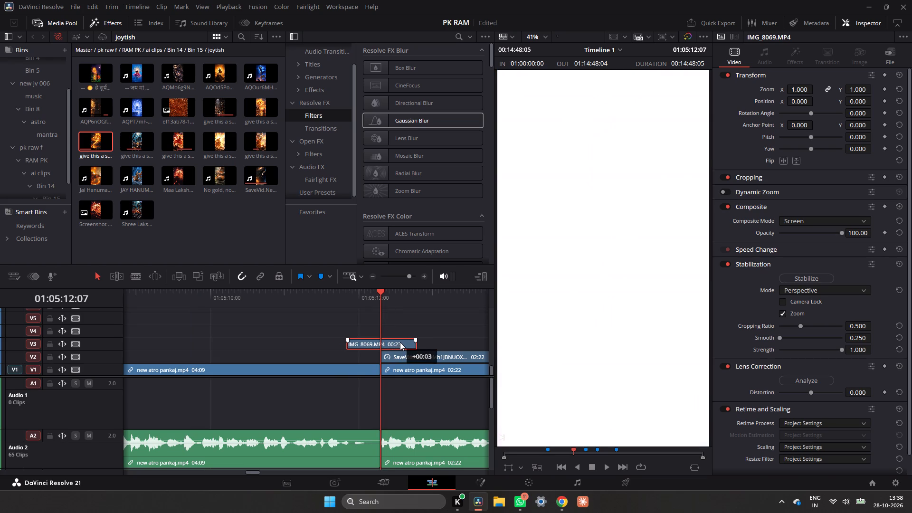
left_click_drag(400, 342, 400, 342)
left_click(345, 297)
key("space")
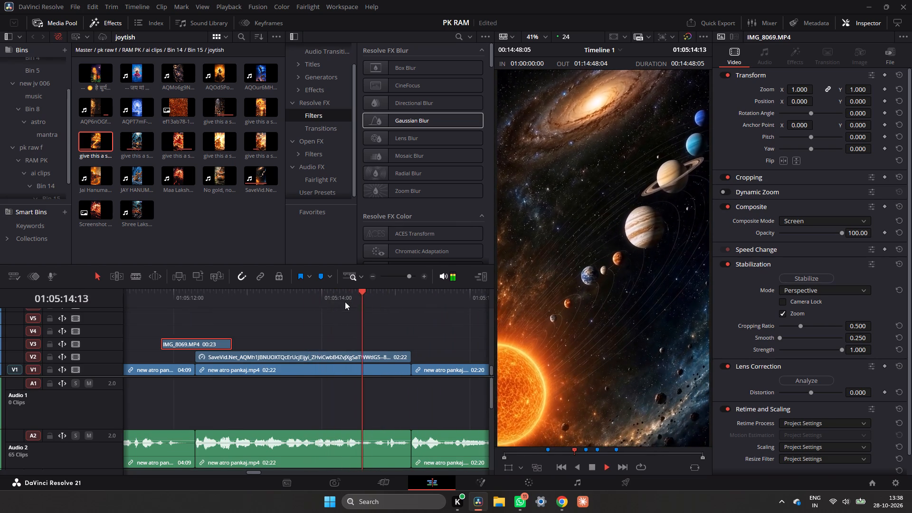
key("space")
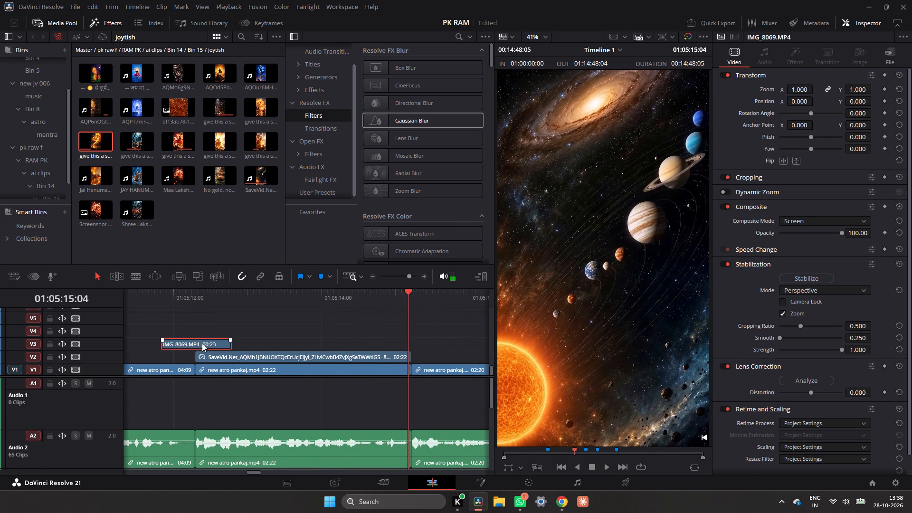
Duplicate the flash overlay on V3 across the cut from the planets scene back to the presenter at 01:05:15:05 and preview it.
left_click_drag(202, 343, 418, 344, "alt")
left_click(382, 298)
key("space")
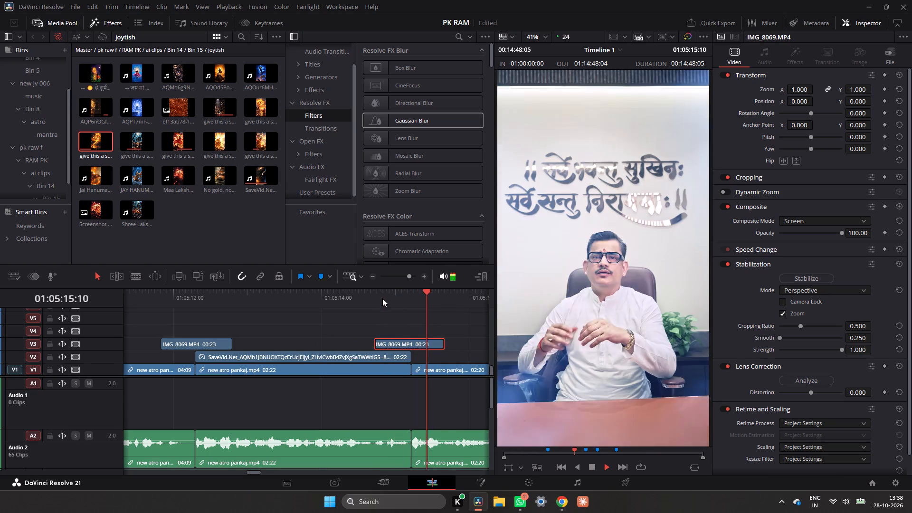
key("space")
left_click(378, 295)
left_click(413, 291)
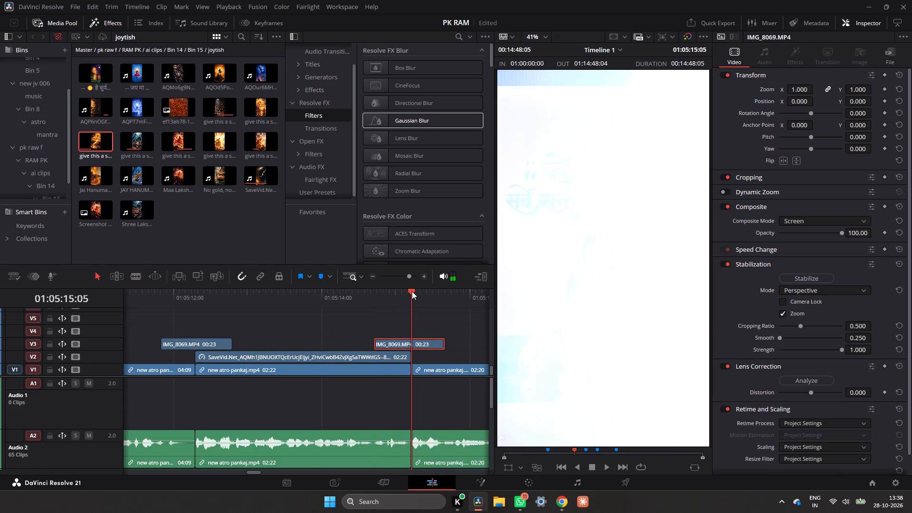
left_click_drag(420, 344, 419, 342)
left_click_drag(419, 342, 426, 341)
left_click(378, 296)
key("space")
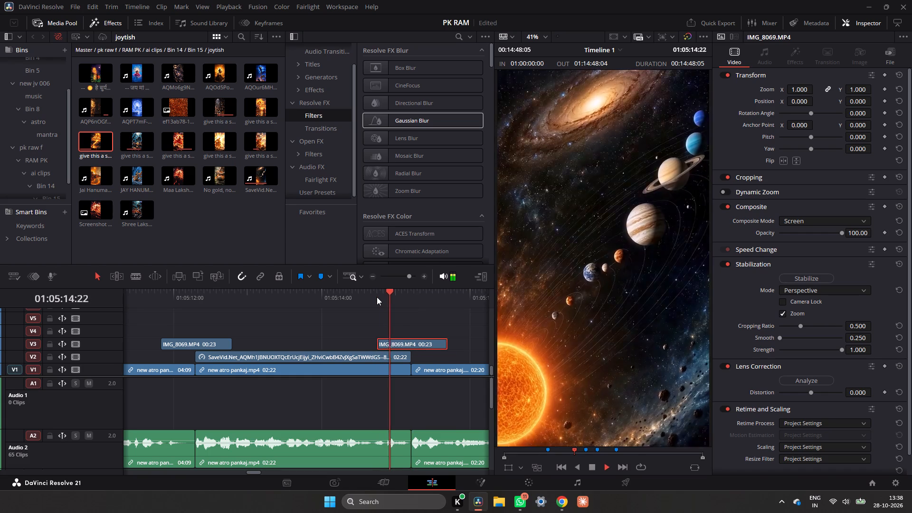
key("space")
Duplicate the flash overlay from 01:05:15:05 to above the word-by-word titles, near the cut to the cosmic Shiva scene.
double_click(375, 278)
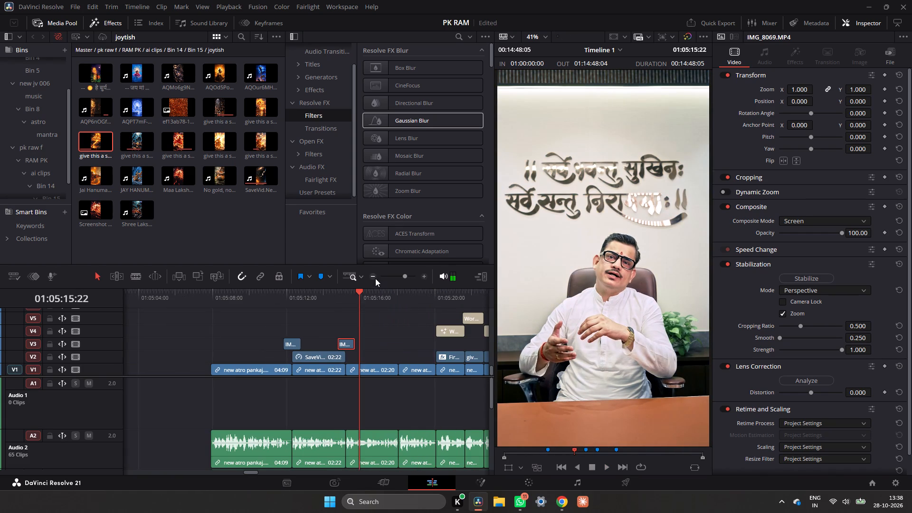
key("space")
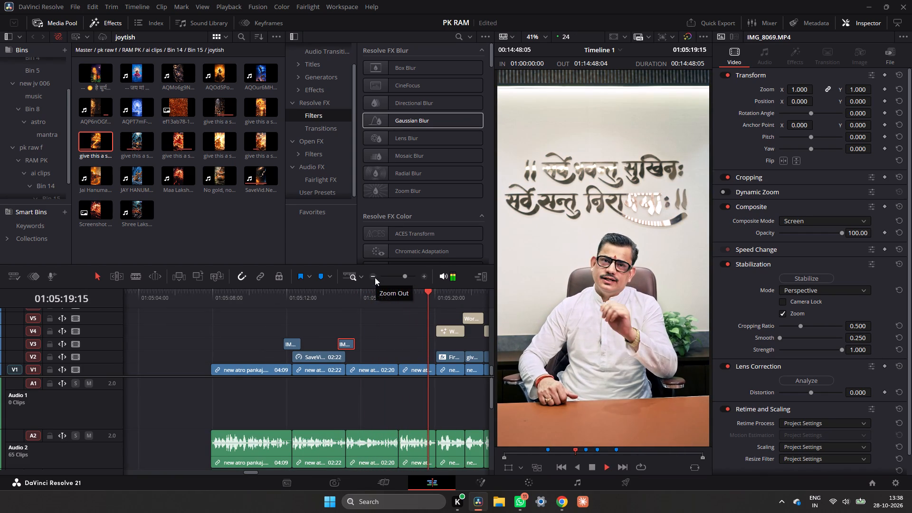
key("space")
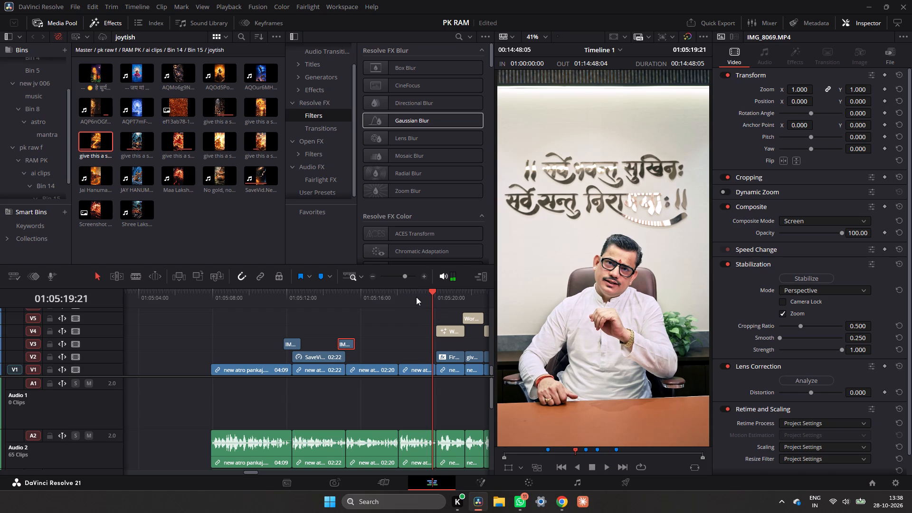
left_click(414, 292)
key("space")
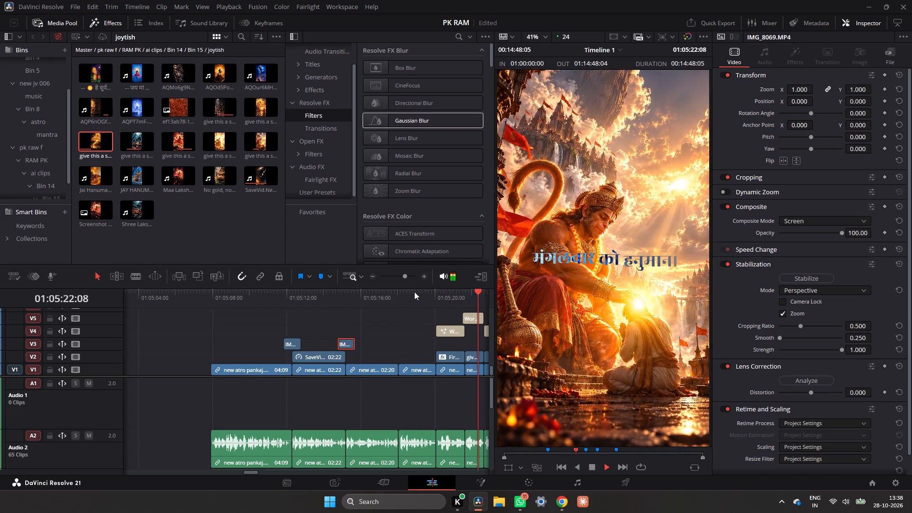
key("space")
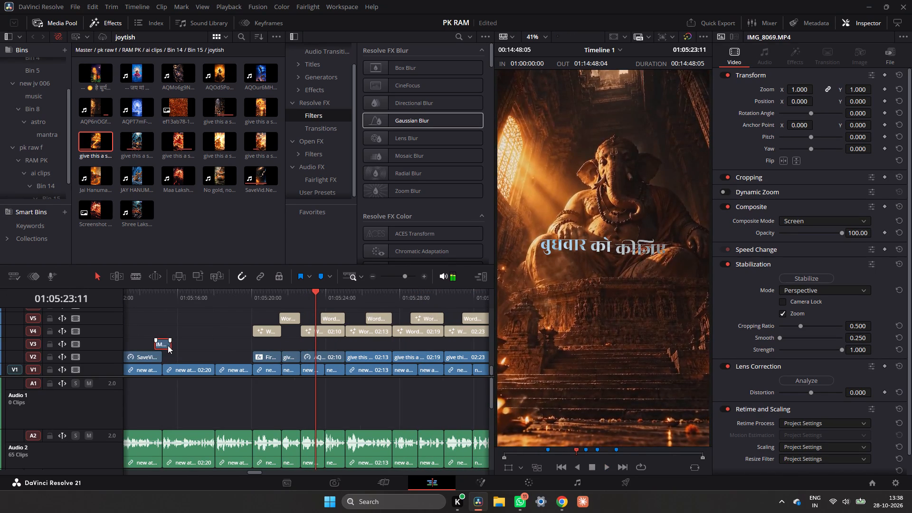
left_click_drag(167, 345, 254, 316, "alt")
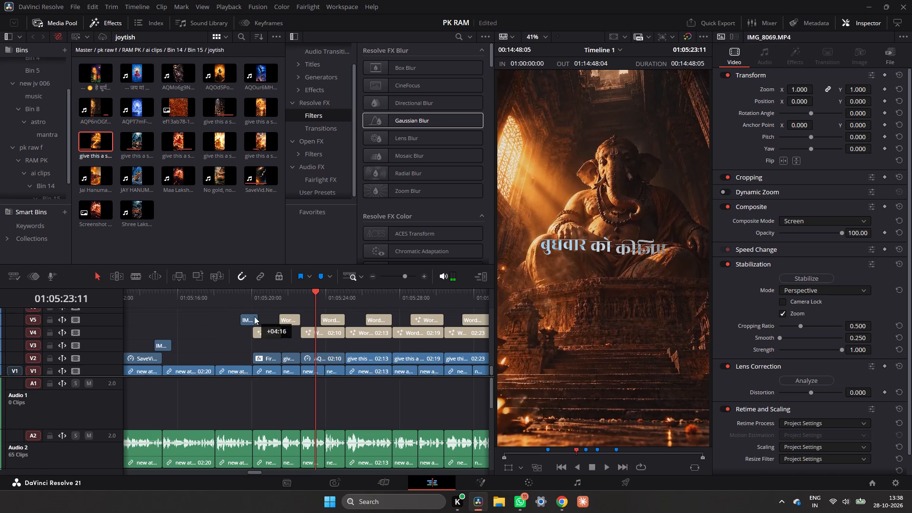
left_click_drag(254, 316, 256, 314, "alt")
Move the IMG_8069.MP4 overlay to V7, centred over the cut to the Shiva scene at 01:05:20:02, and preview it.
left_click_drag(260, 300, 253, 304)
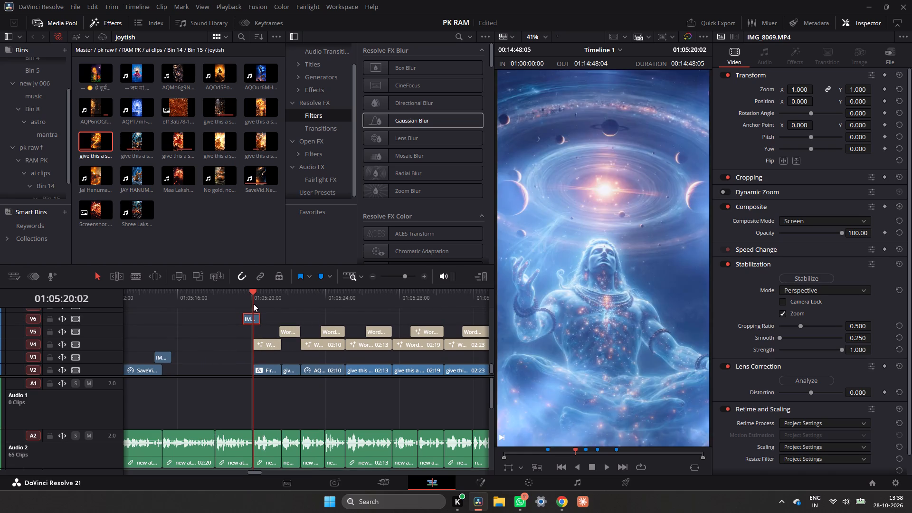
double_click(426, 276)
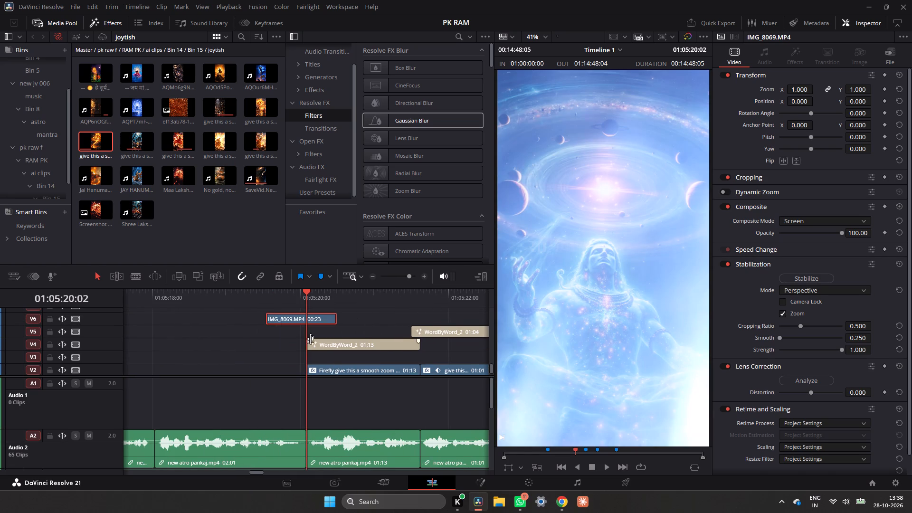
left_click_drag(316, 319, 320, 322)
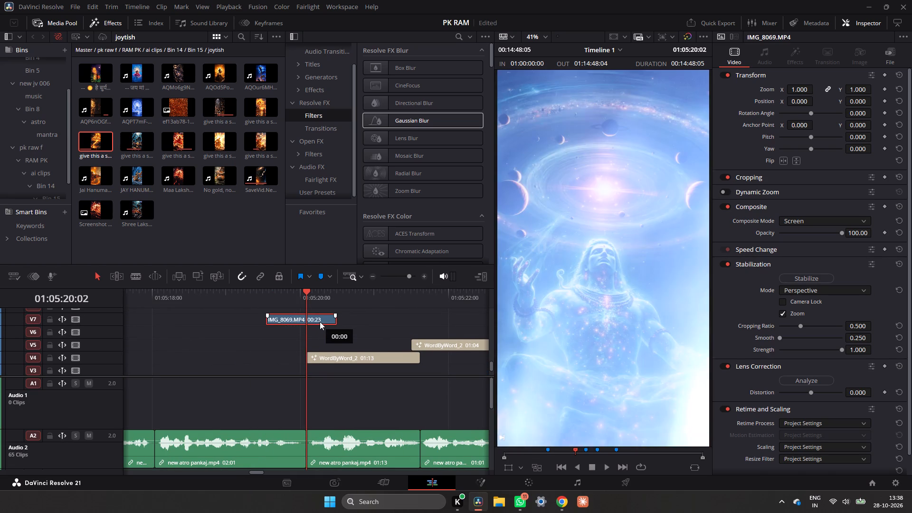
left_click_drag(320, 322, 330, 321)
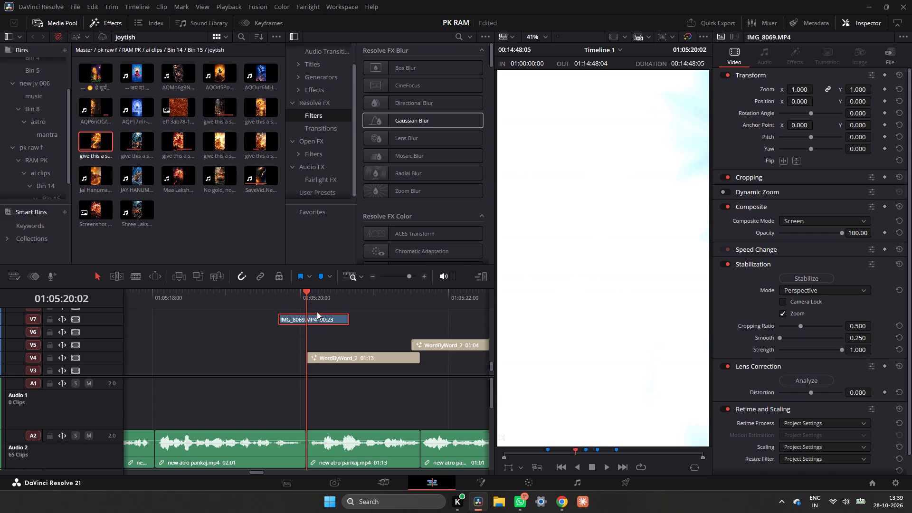
left_click_drag(320, 321, 318, 319)
left_click_drag(318, 319, 313, 320)
left_click(266, 294)
key("space")
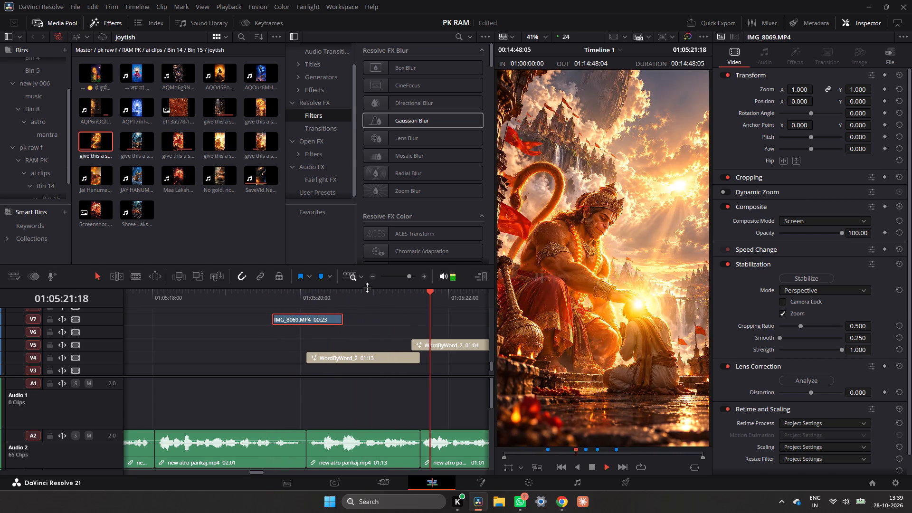
Duplicate the flash overlay along V7 to the end of the weekday scenes, where the sun-god scene returns to the presenter.
triple_click(371, 280)
left_click(371, 280)
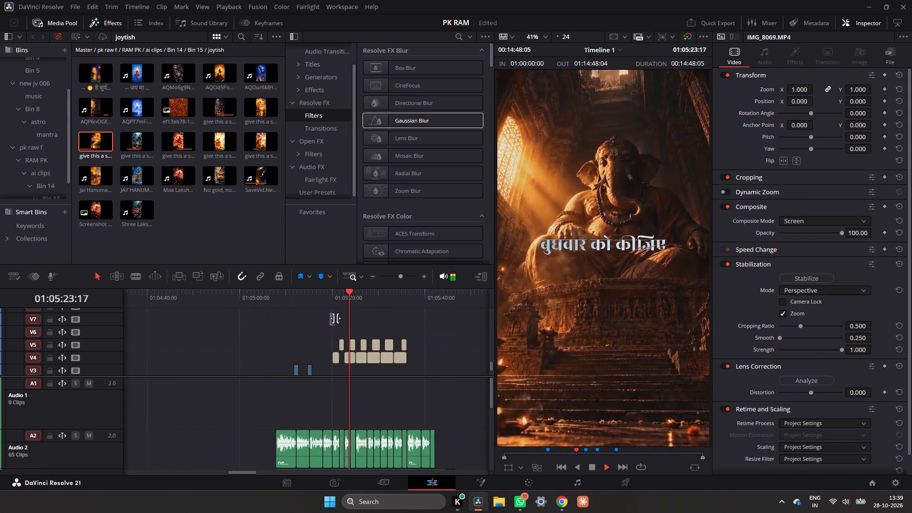
left_click_drag(333, 319, 404, 324, "alt")
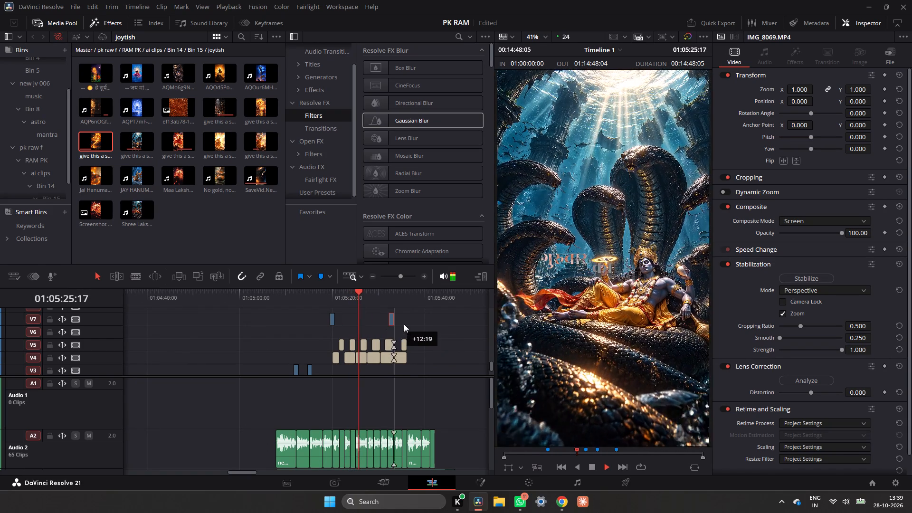
left_click_drag(404, 324, 414, 325, "alt")
left_click(408, 303)
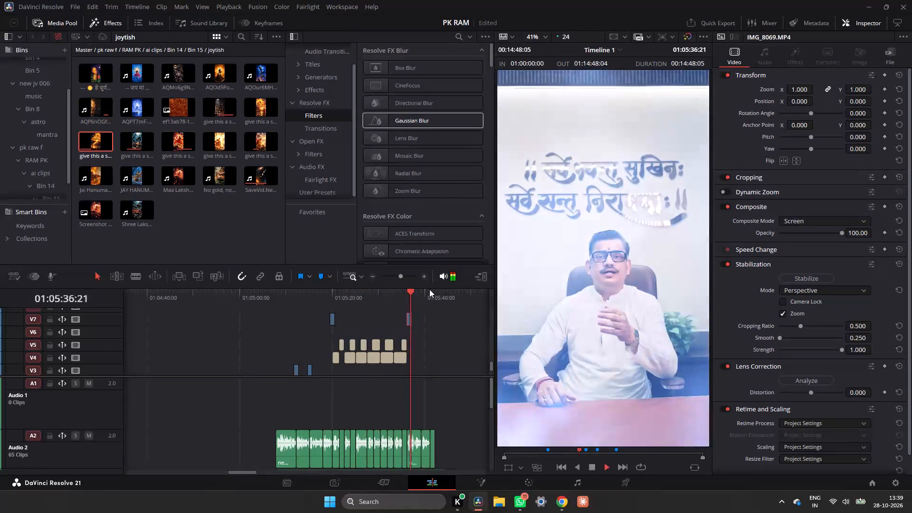
Centre the duplicated overlay on V7 over the cut at 01:05:36:06 and preview it from the sun-god scene.
triple_click(423, 278)
key("space")
left_click_drag(283, 303, 281, 303)
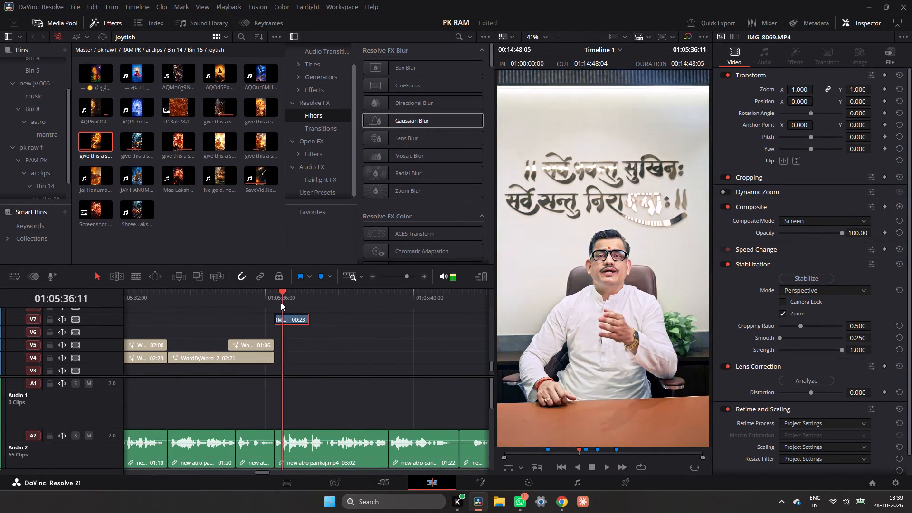
left_click_drag(281, 303, 277, 306)
left_click_drag(285, 319, 268, 320)
left_click(377, 276)
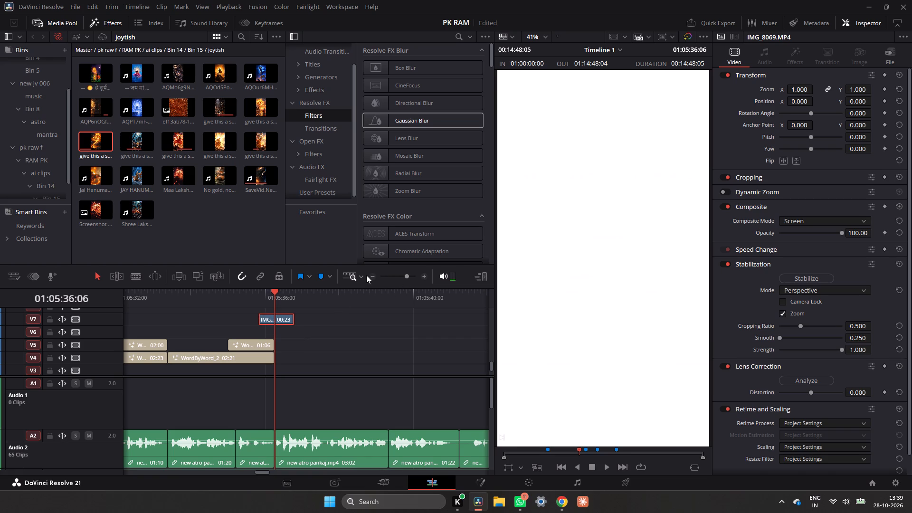
left_click(366, 275)
left_click(370, 275)
left_click(271, 293)
key("space")
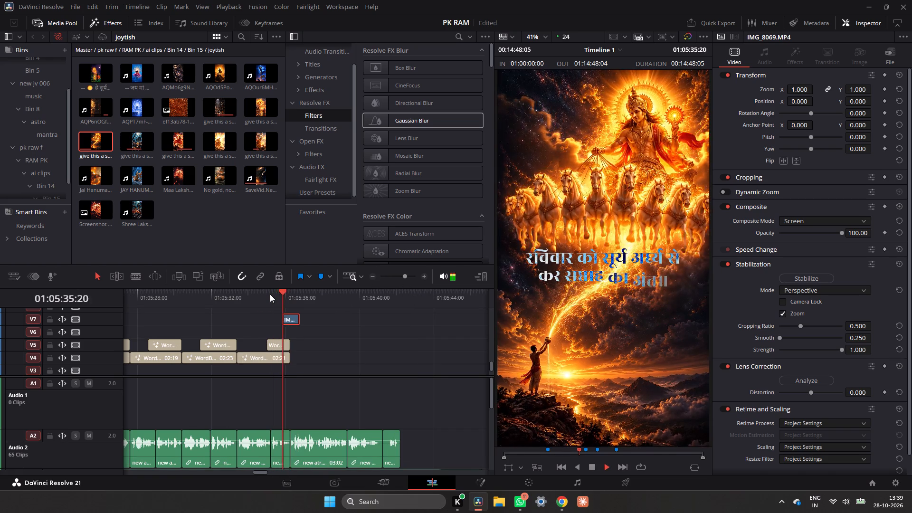
left_click(270, 294)
left_click(247, 297)
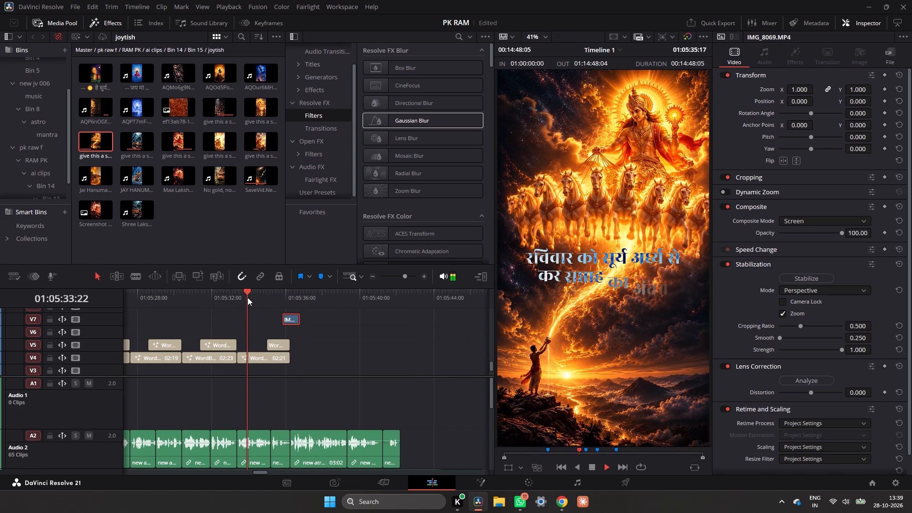
key("space")
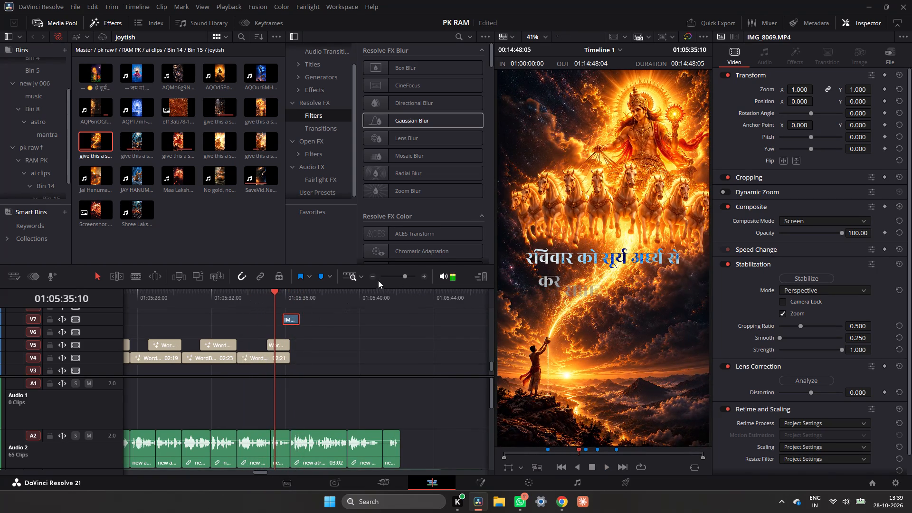
Duplicate the three compound clips from V12 at the timeline's start onto V13, spanning the weekday section.
triple_click(376, 278)
left_click(374, 278)
scroll(233, 331, "up", 3, "ctrl")
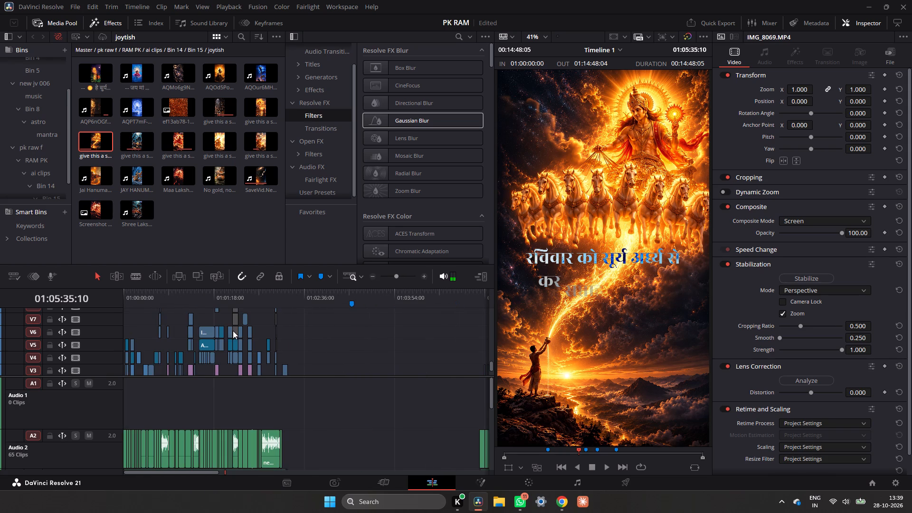
scroll(233, 331, "up", 4, "ctrl")
scroll(255, 334, "up", 3)
scroll(255, 334, "down", 1)
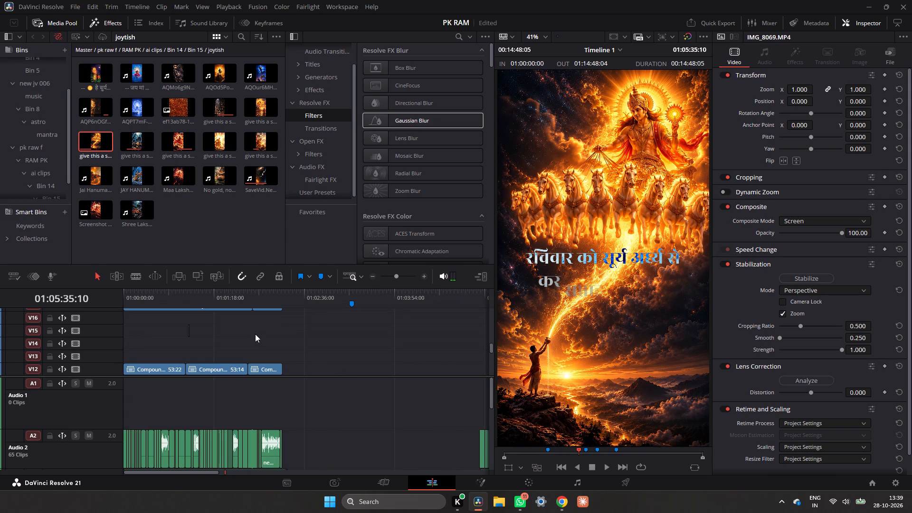
left_click_drag(298, 353, 167, 371)
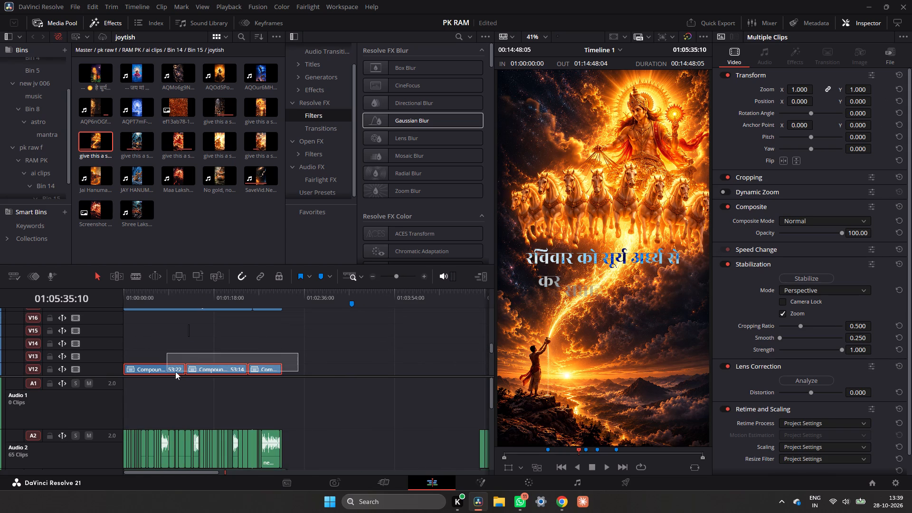
left_click_drag(204, 367, 404, 361, "alt")
scroll(404, 361, "down", 2, "ctrl")
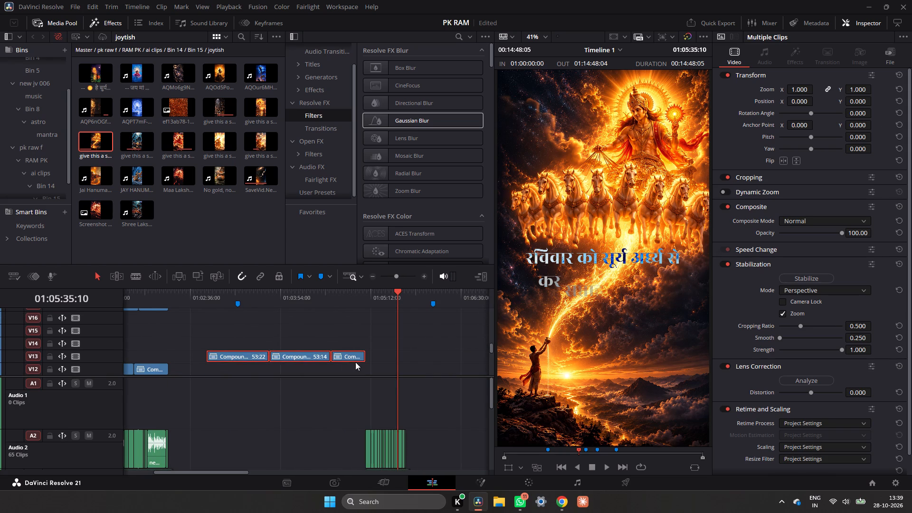
left_click_drag(283, 356, 386, 356)
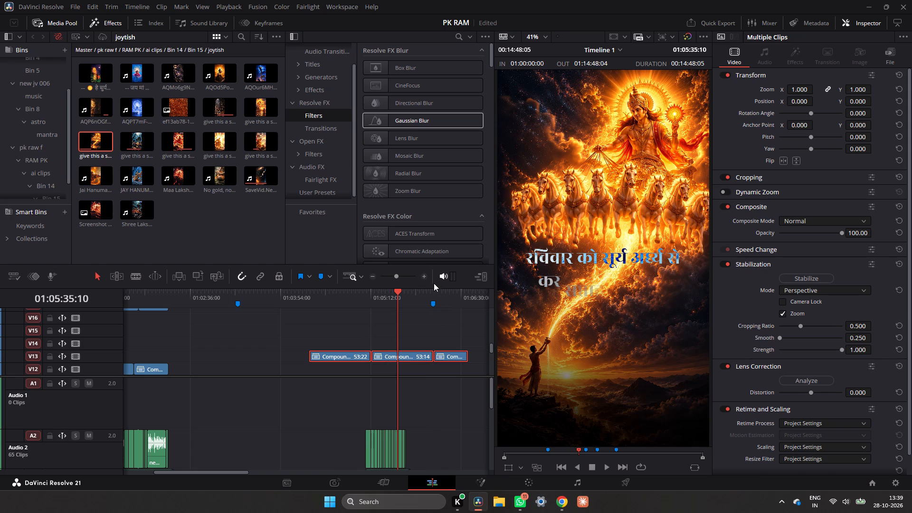
Split Compound Clip 1 on V13 at 01:05:42:05, where the presenter's audio ends, and delete the part after it.
triple_click(424, 278)
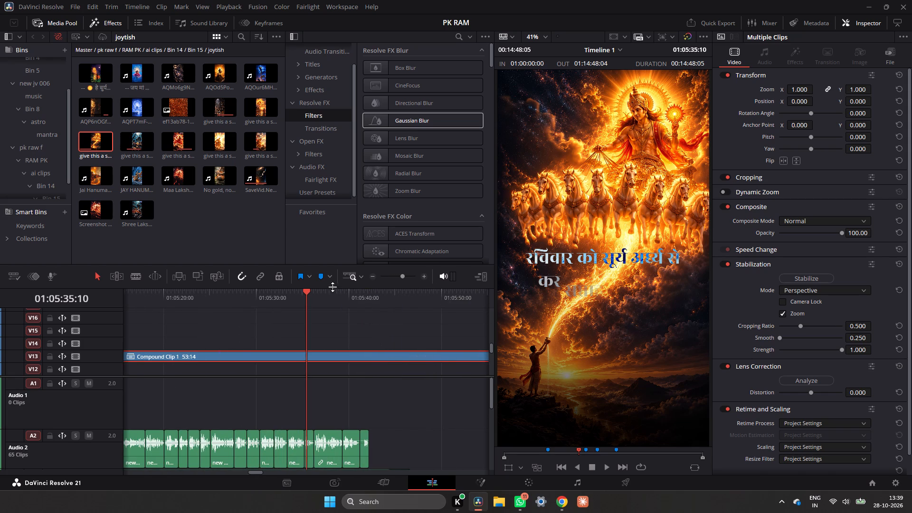
left_click_drag(303, 297, 361, 319)
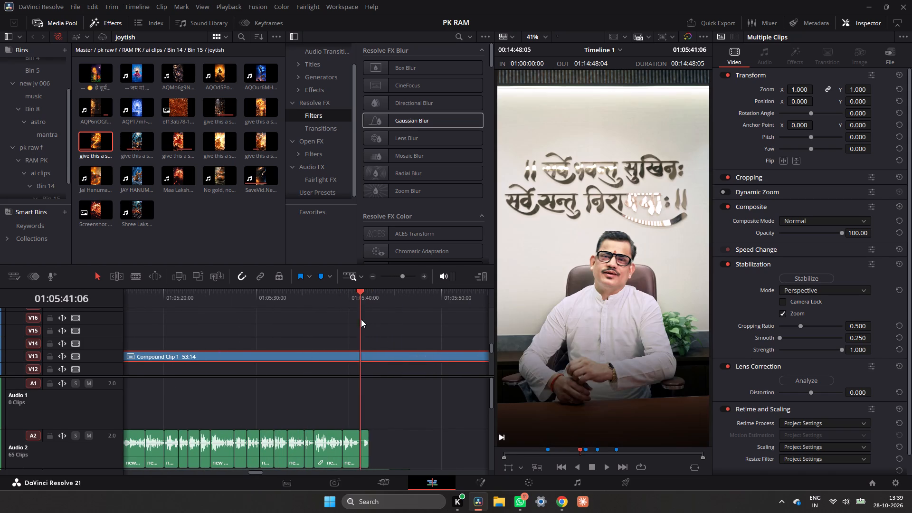
left_click_drag(361, 319, 369, 319)
key("space")
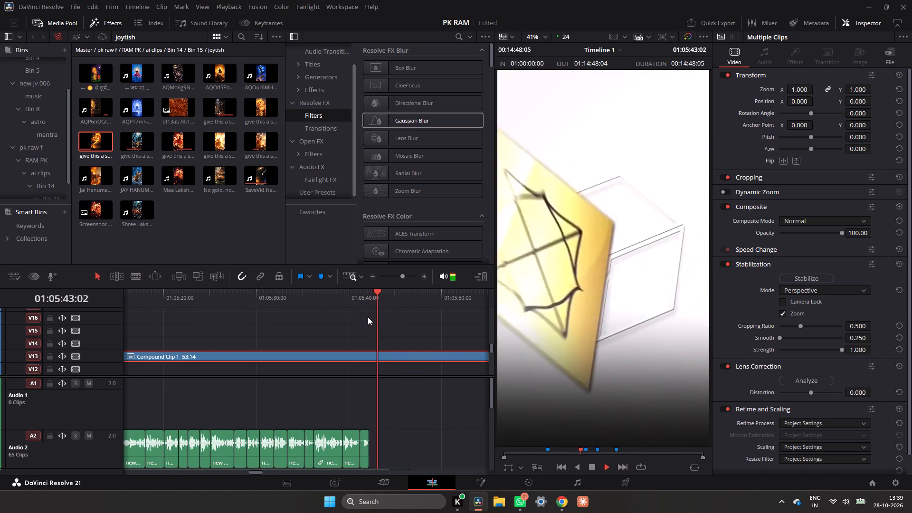
key("space")
left_click_drag(380, 302, 372, 313)
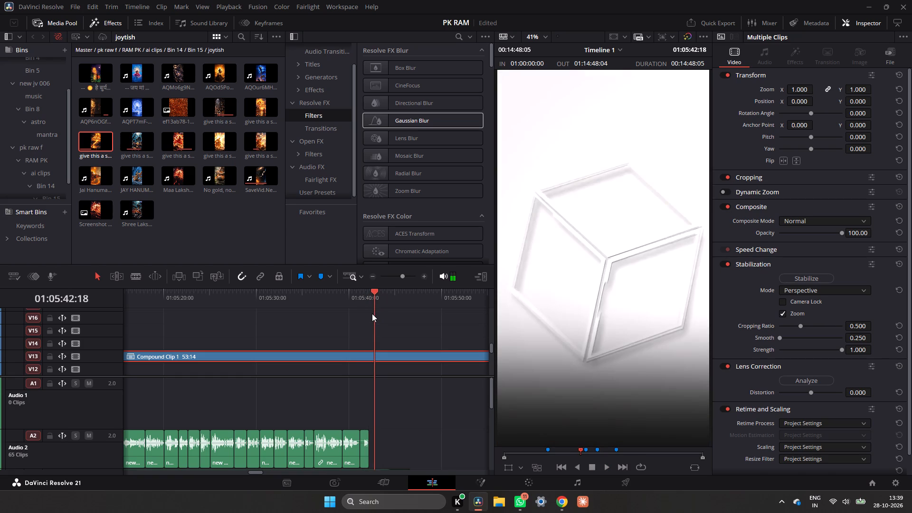
left_click_drag(372, 313, 369, 317)
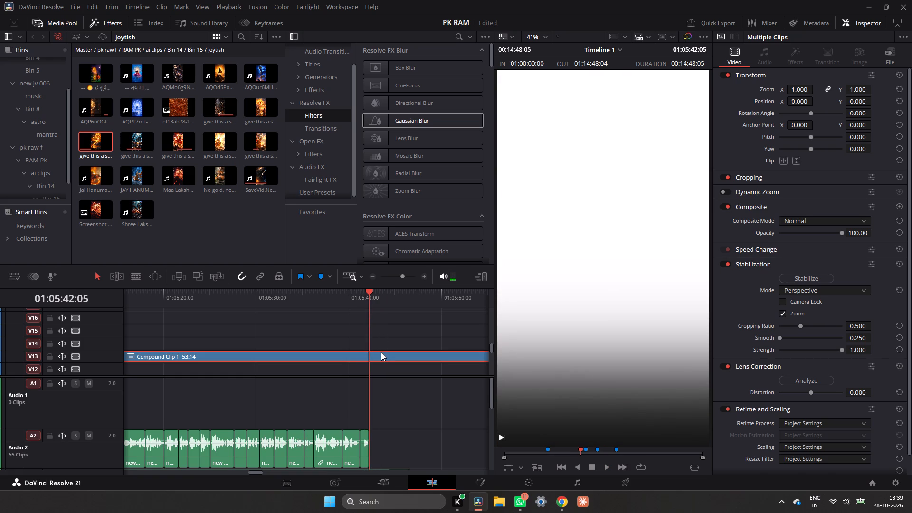
scroll(374, 441, "up", 2)
scroll(376, 439, "down", 3)
scroll(377, 439, "up", 2)
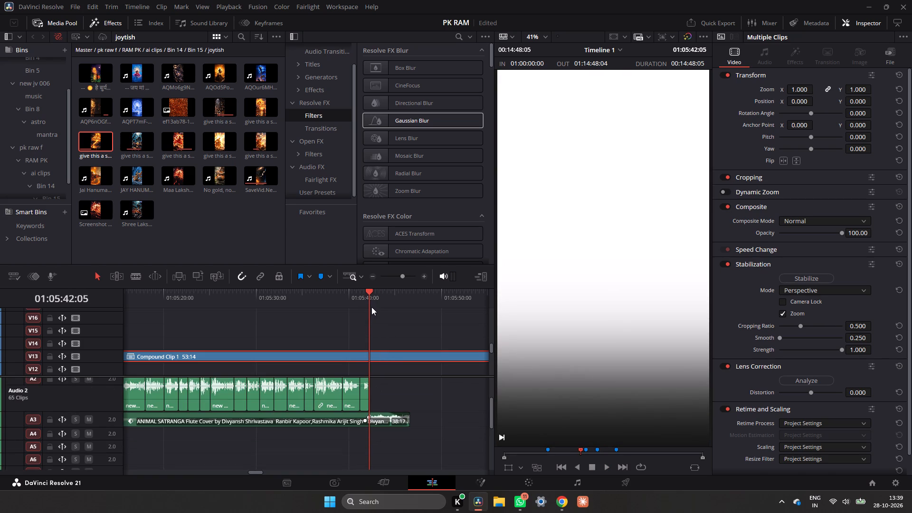
left_click_drag(369, 306, 368, 323)
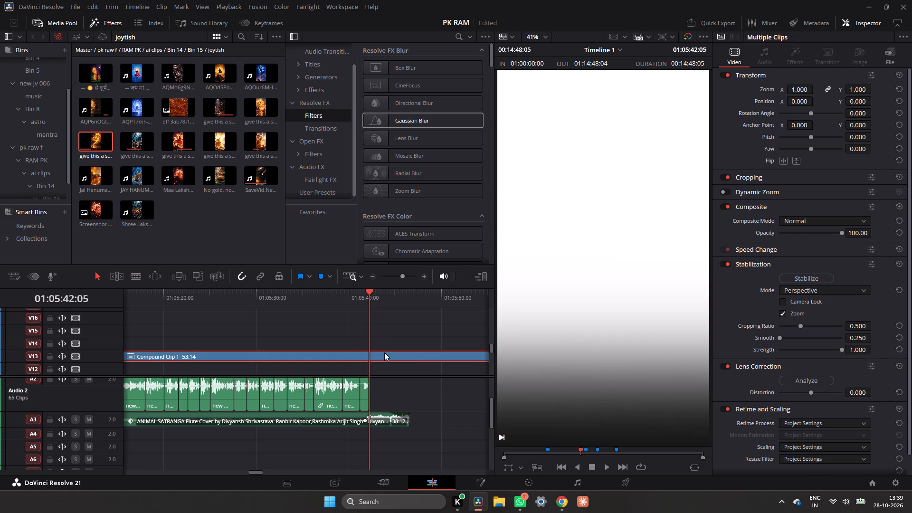
key("ctrl+b")
left_click(384, 352)
key("BackSpace")
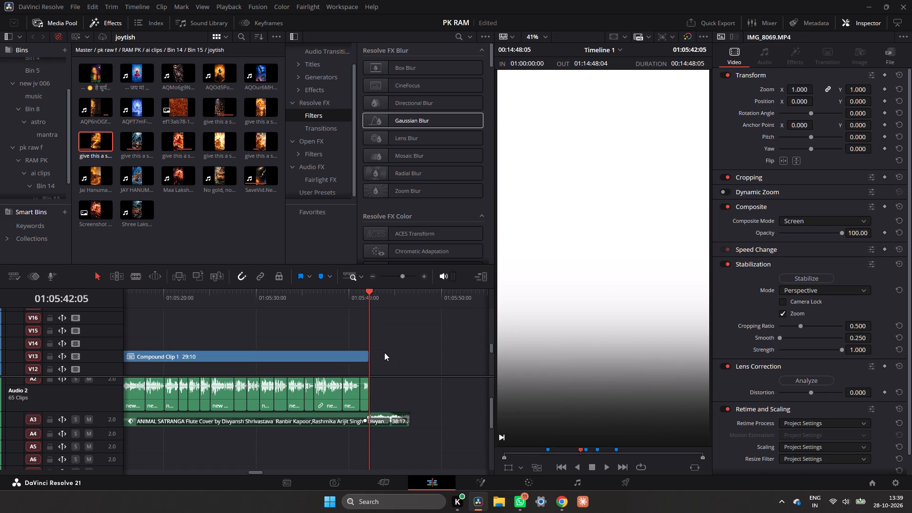
Split Compound Clip 1 on V13 at 01:05:07:22, where the presenter's audio begins, and delete the part before it.
scroll(384, 352, "up", 5)
left_click_drag(297, 304, 293, 304)
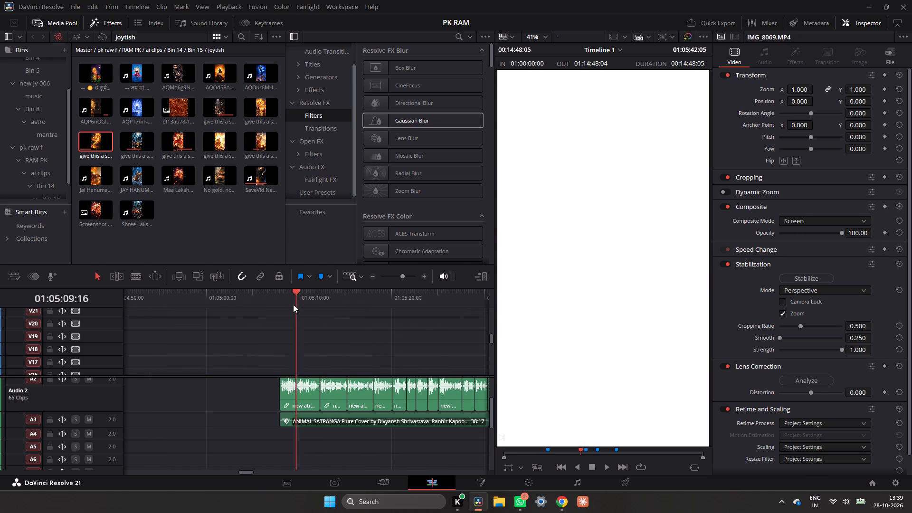
left_click_drag(293, 304, 282, 315)
scroll(310, 349, "down", 3)
scroll(310, 349, "up", 1)
scroll(310, 349, "down", 3)
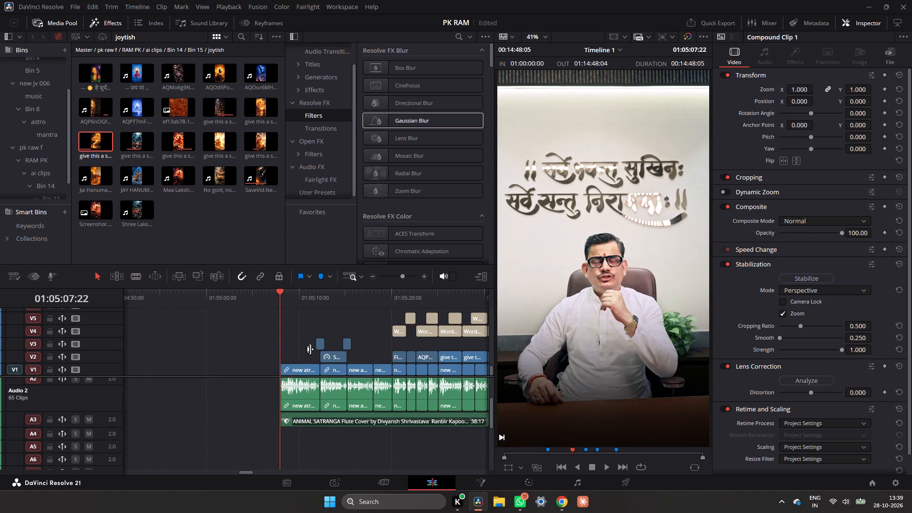
scroll(310, 350, "up", 2)
left_click(294, 331)
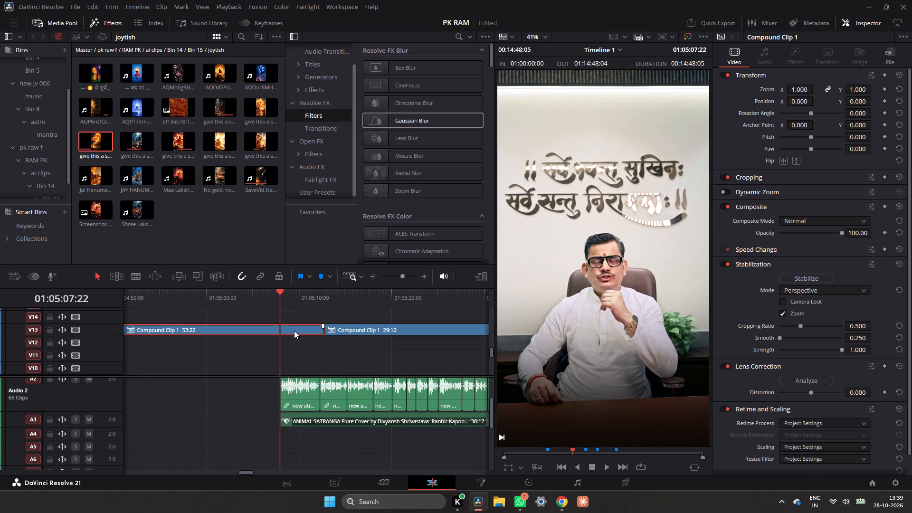
key("ctrl+b")
key("BackSpace")
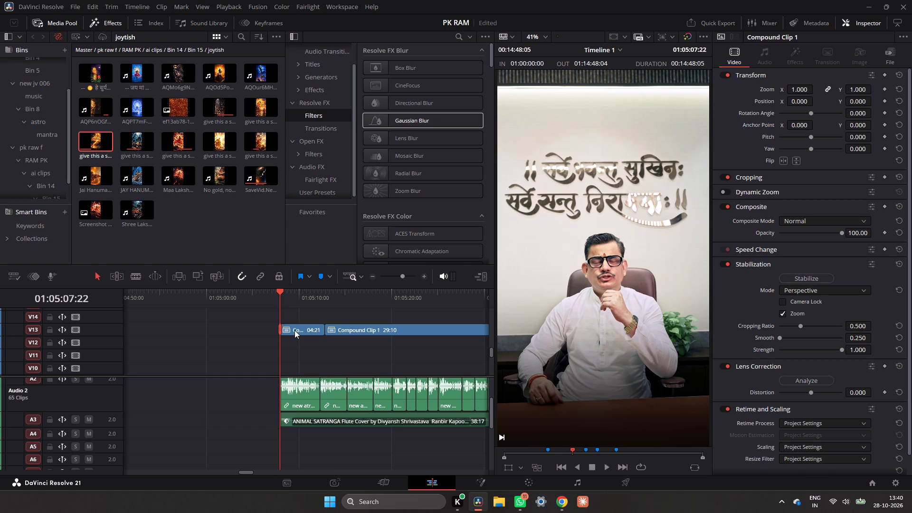
Preview the section, then raise both Thursday captions on V4 and V5 by about 268 in Position Y, clear of the reclining deity.
key("space")
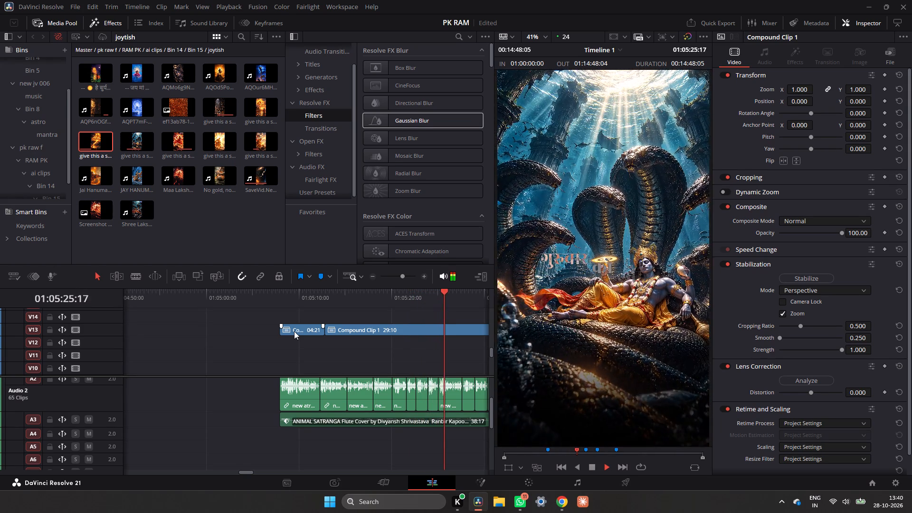
key("space")
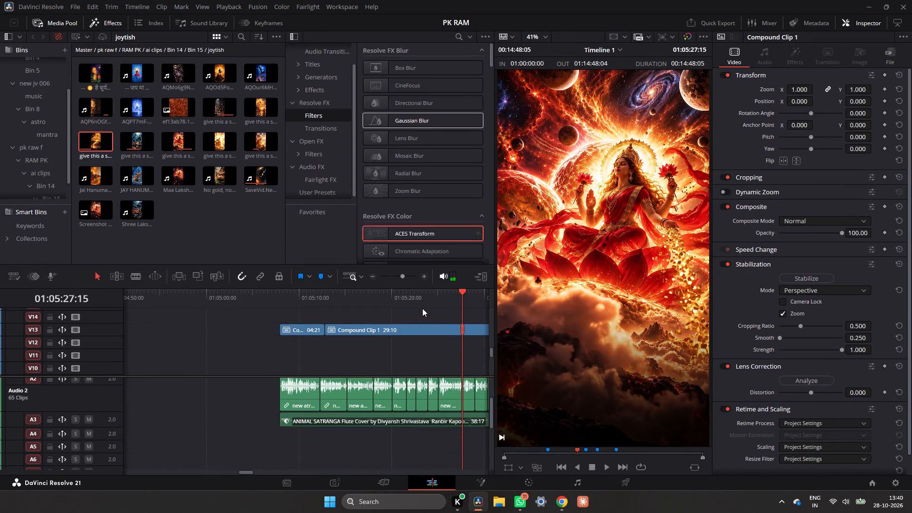
scroll(432, 362, "down", 3)
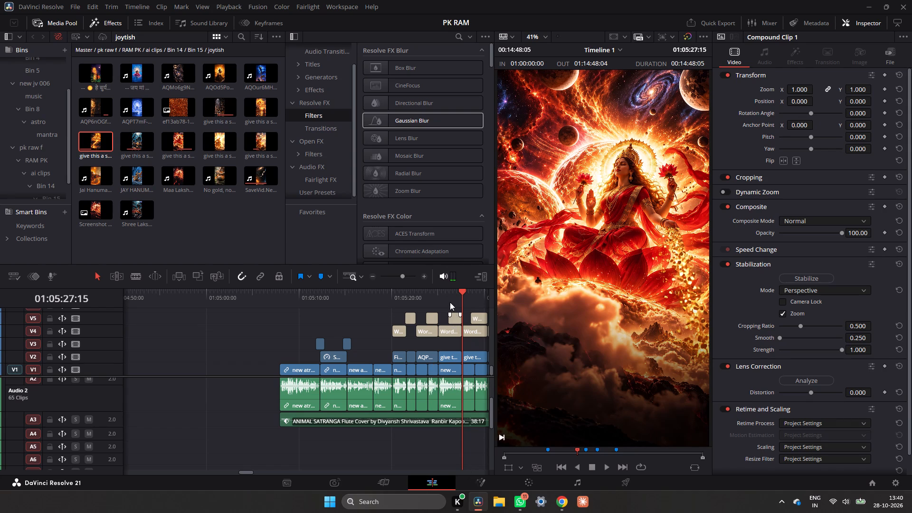
left_click(446, 295)
scroll(447, 298, "down", 2, "ctrl")
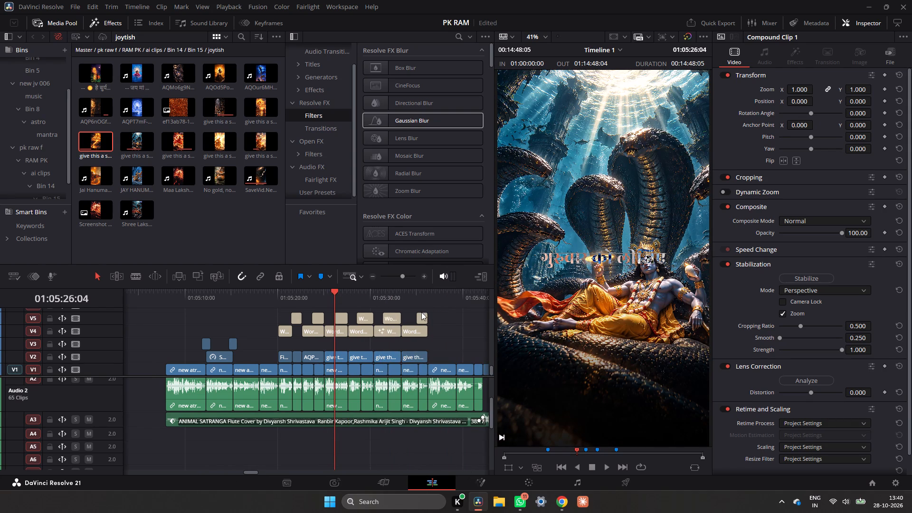
double_click(424, 277)
scroll(385, 311, "up", 1)
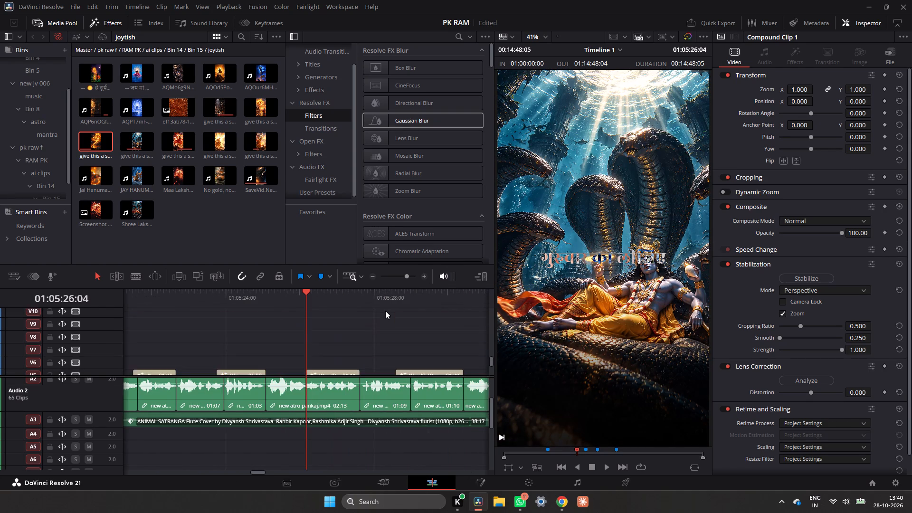
scroll(384, 313, "down", 1)
left_click_drag(283, 312, 326, 333)
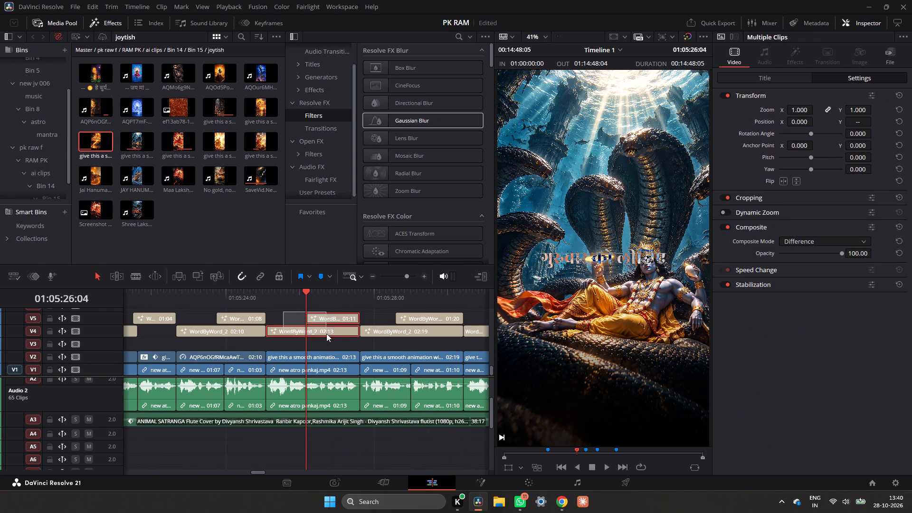
left_click_drag(326, 333, 327, 333)
left_click_drag(854, 123, 772, 201)
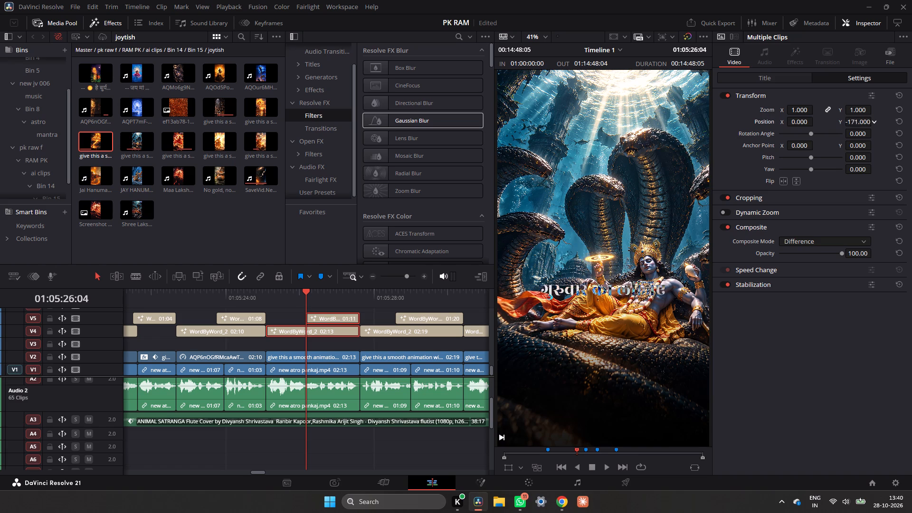
left_click_drag(772, 201, 667, 273)
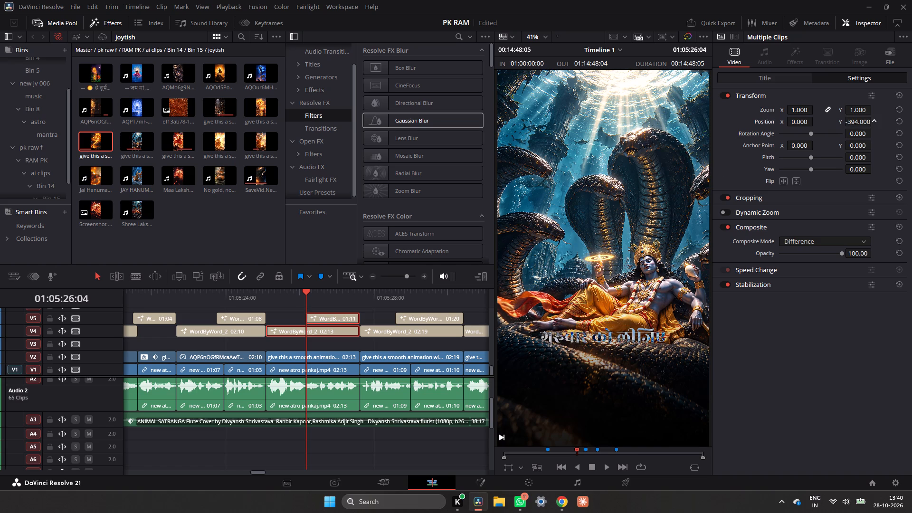
left_click_drag(667, 273, 690, 297)
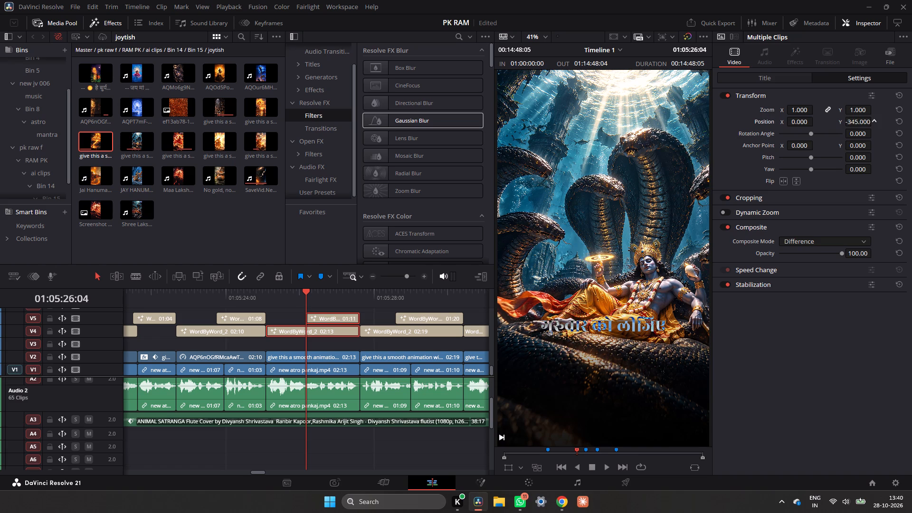
left_click_drag(690, 297, 697, 312)
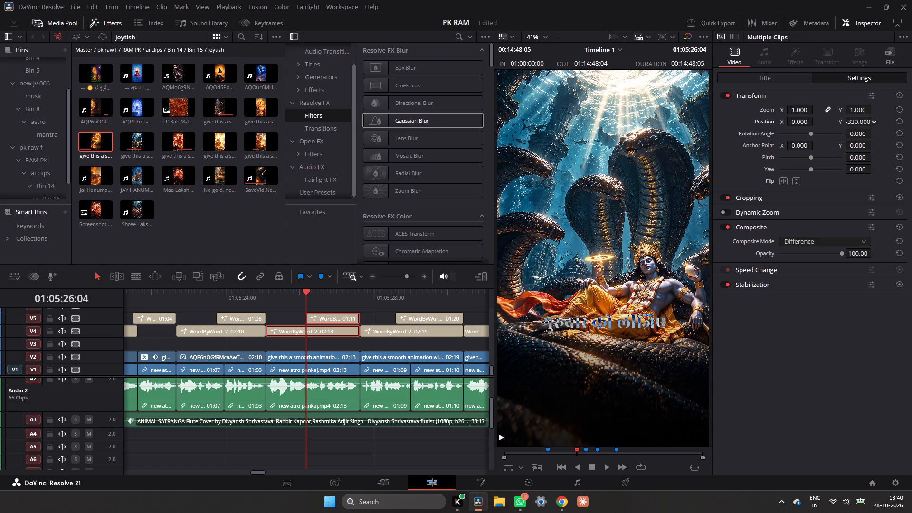
left_click_drag(697, 312, 551, 247)
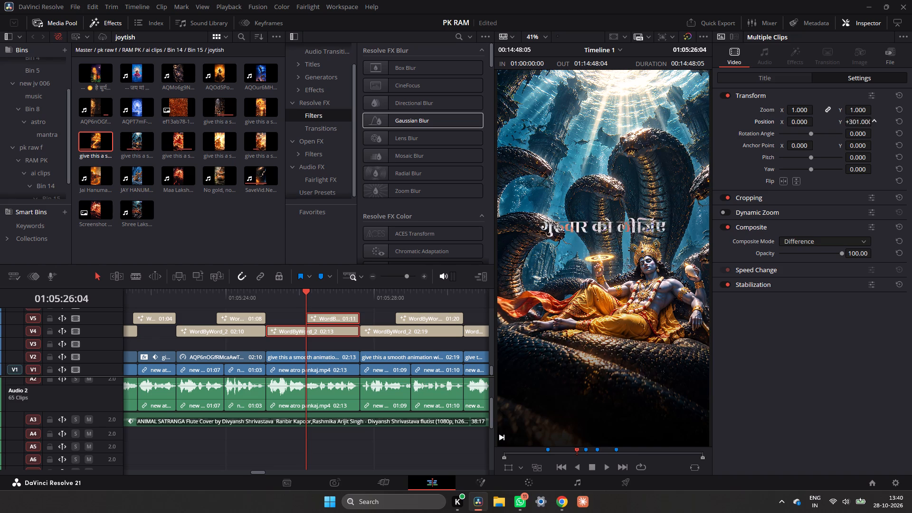
left_click_drag(551, 247, 635, 365)
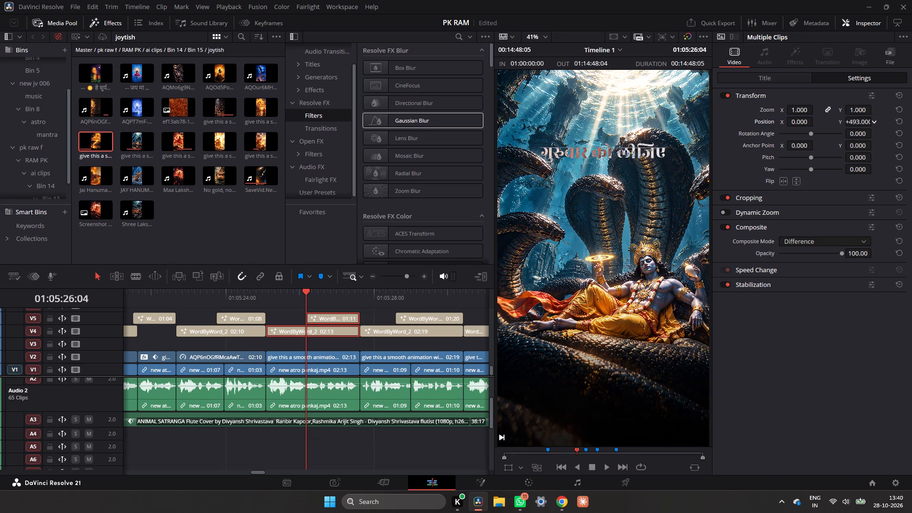
left_click_drag(635, 365, 375, 275)
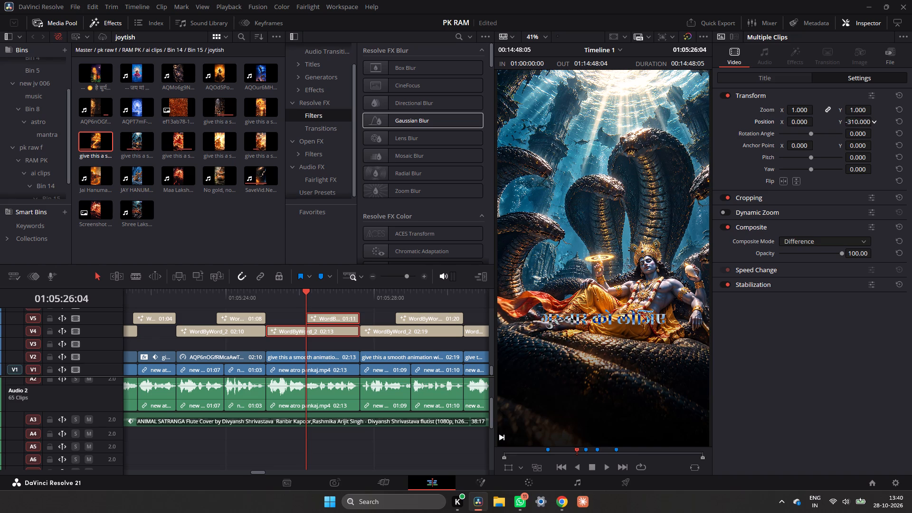
left_click_drag(375, 275, 437, 266)
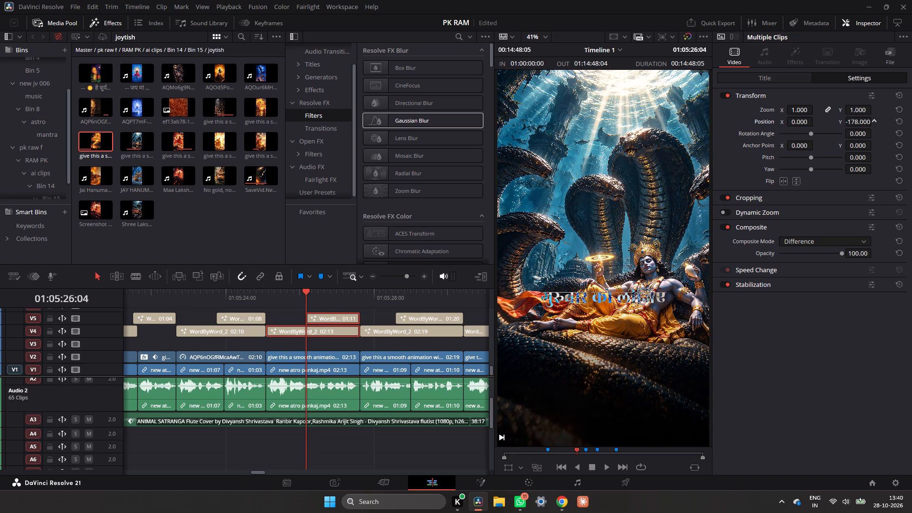
left_click_drag(437, 266, 424, 275)
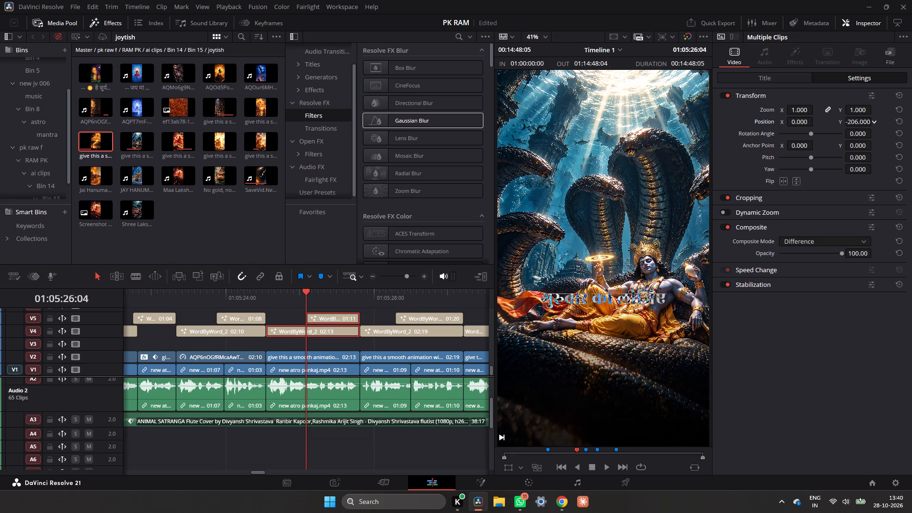
left_click_drag(424, 275, 467, 260)
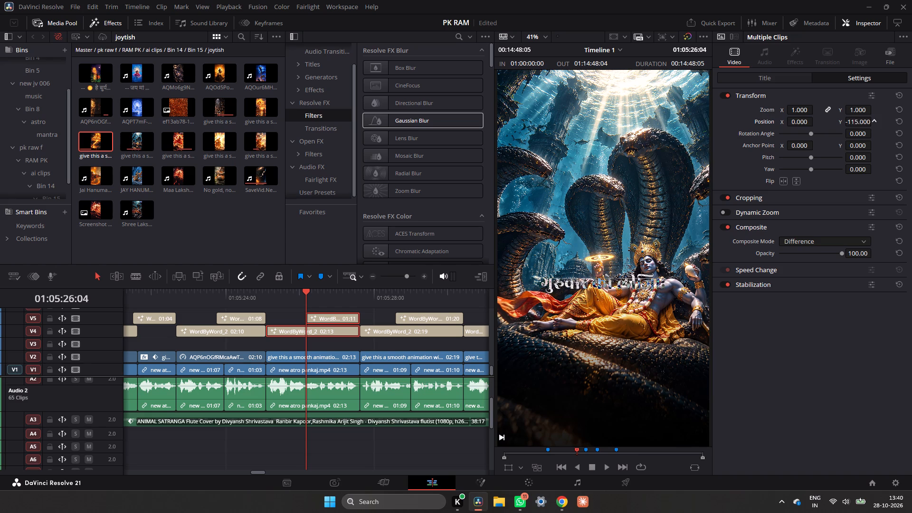
left_click_drag(467, 260, 600, 243)
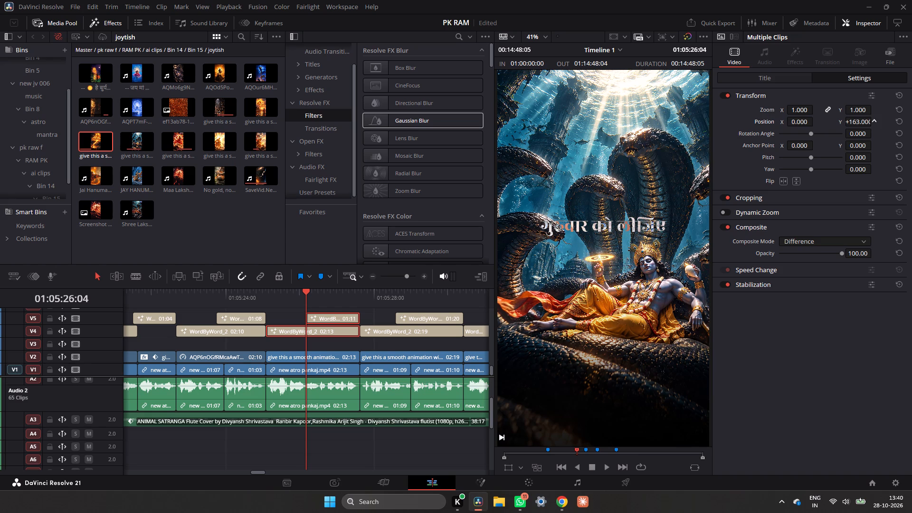
left_click_drag(600, 243, 691, 198)
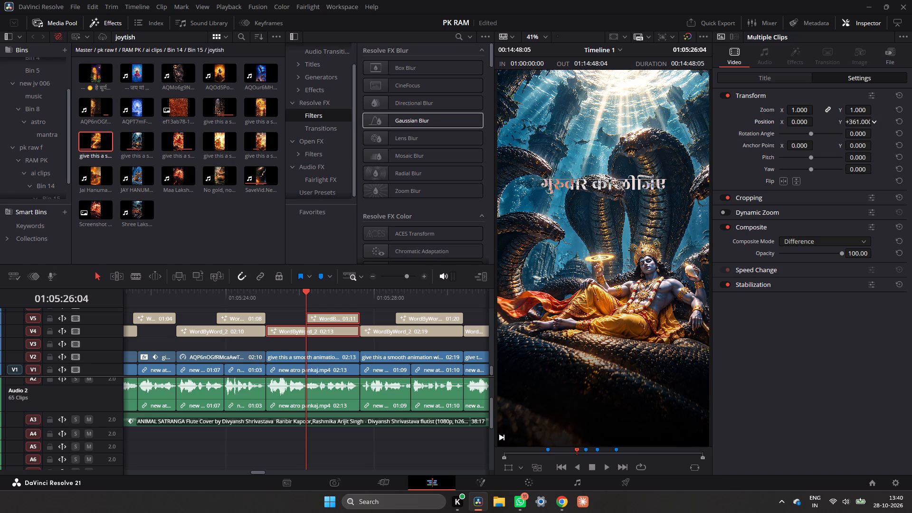
left_click_drag(691, 198, 255, 407)
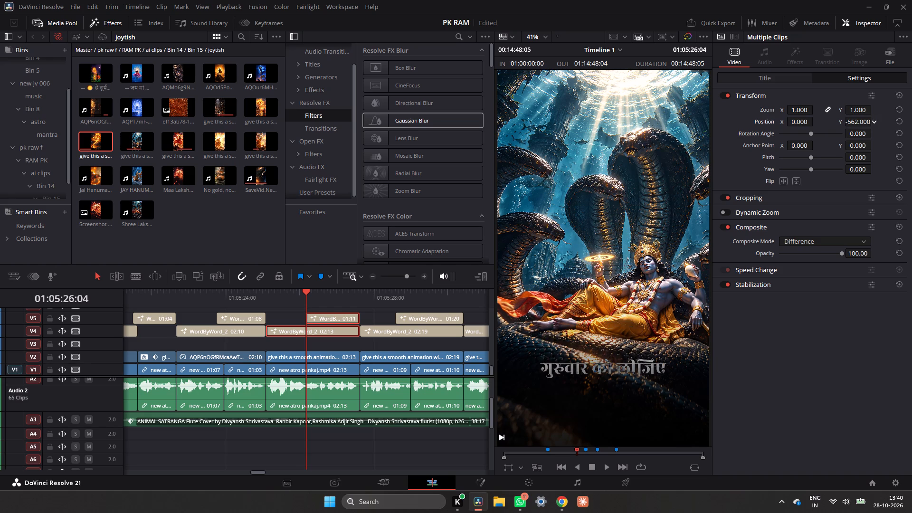
left_click_drag(255, 407, 349, 369)
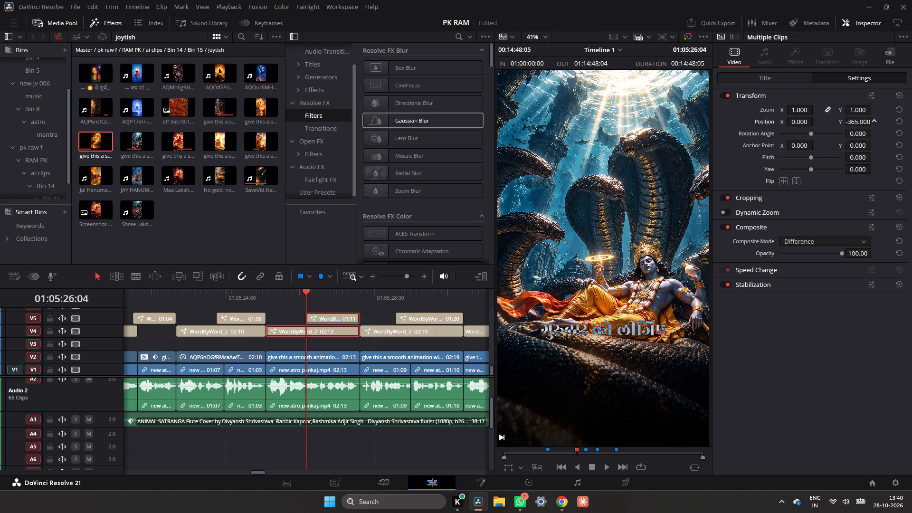
left_click_drag(349, 369, 611, 350)
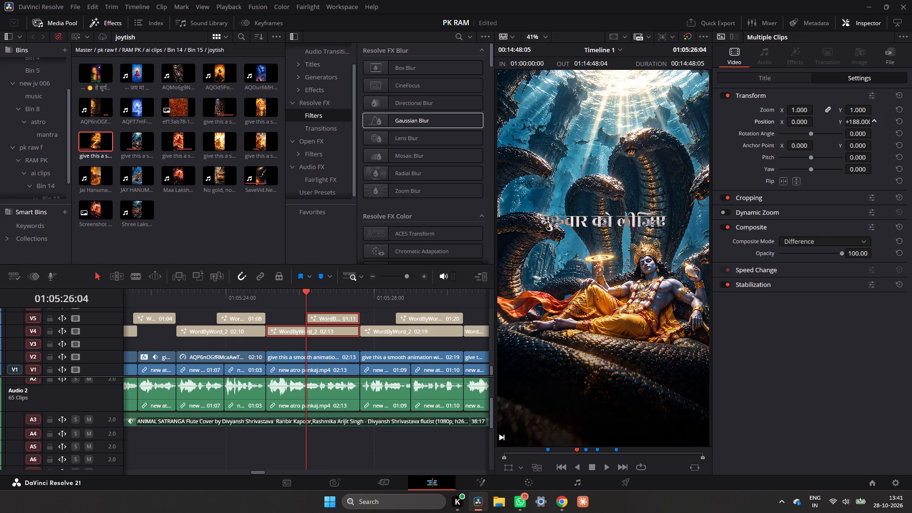
left_click_drag(611, 350, 580, 374)
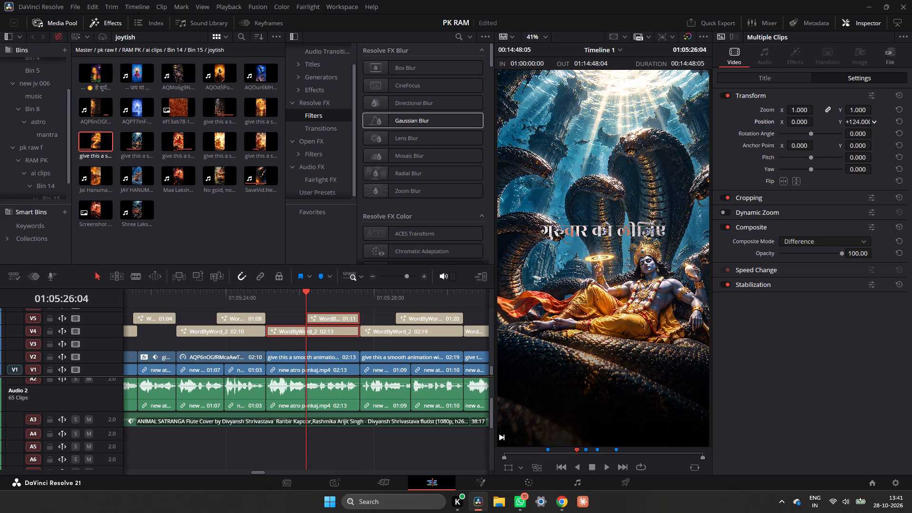
left_click_drag(580, 374, 649, 371)
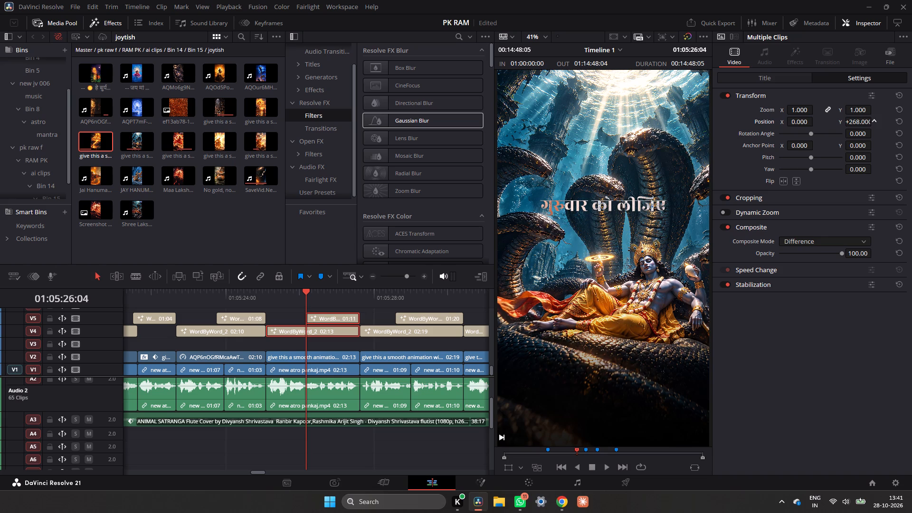
left_click_drag(649, 371, 650, 371)
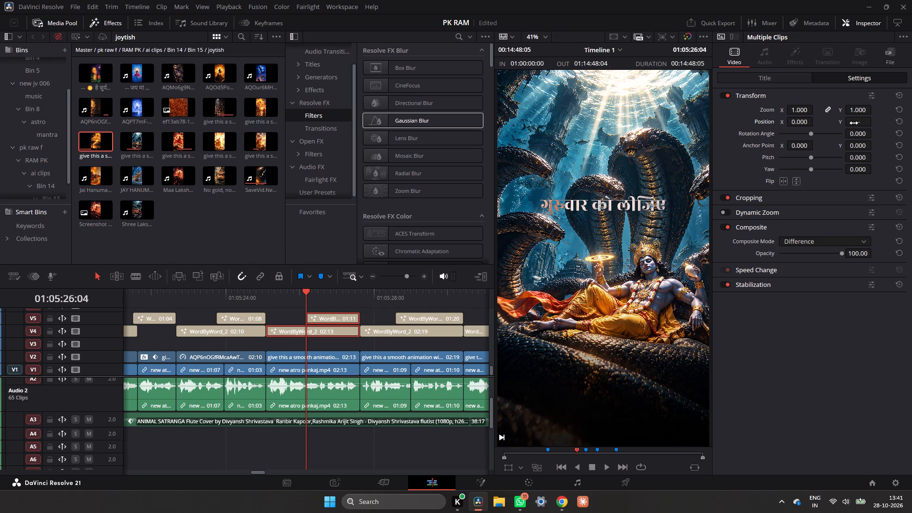
Play back the weekday scenes from the start of the Thursday scene into the presenter's closing shot to check the captions.
left_click(267, 294)
key("space")
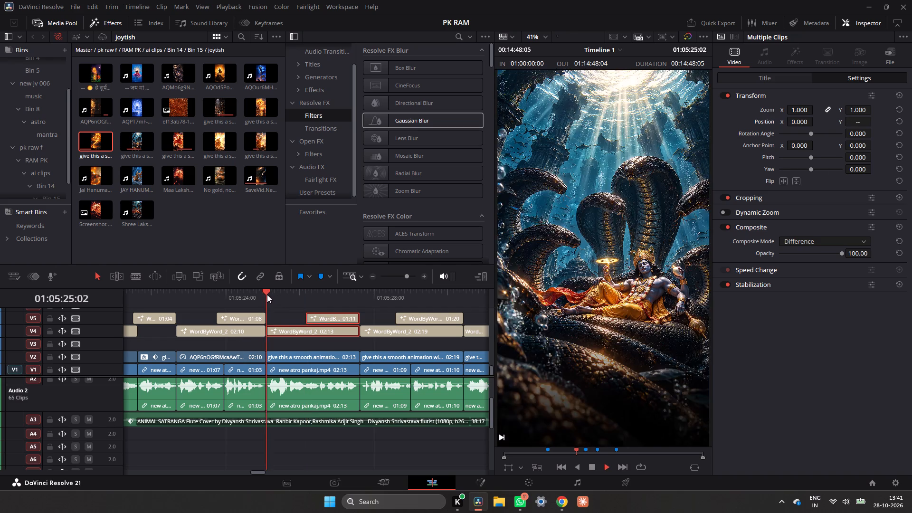
key("space")
key("space")
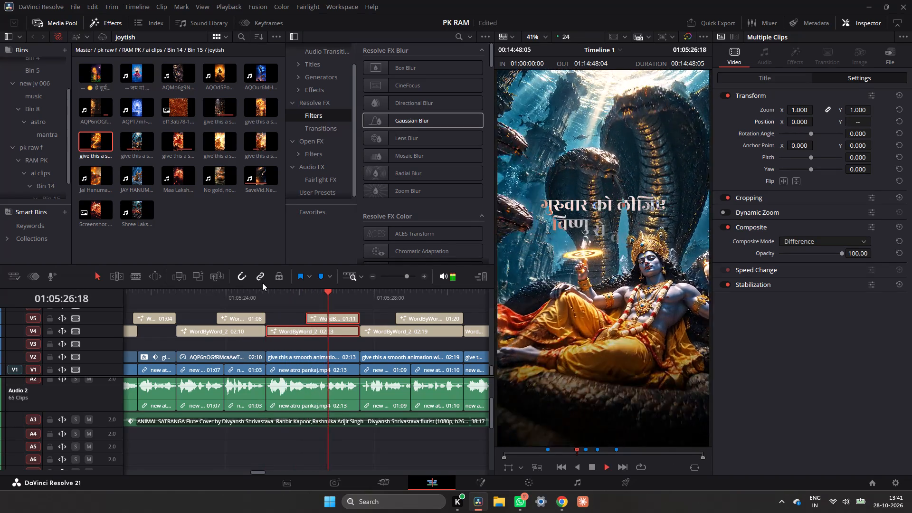
key("space")
key("space")
key("space")
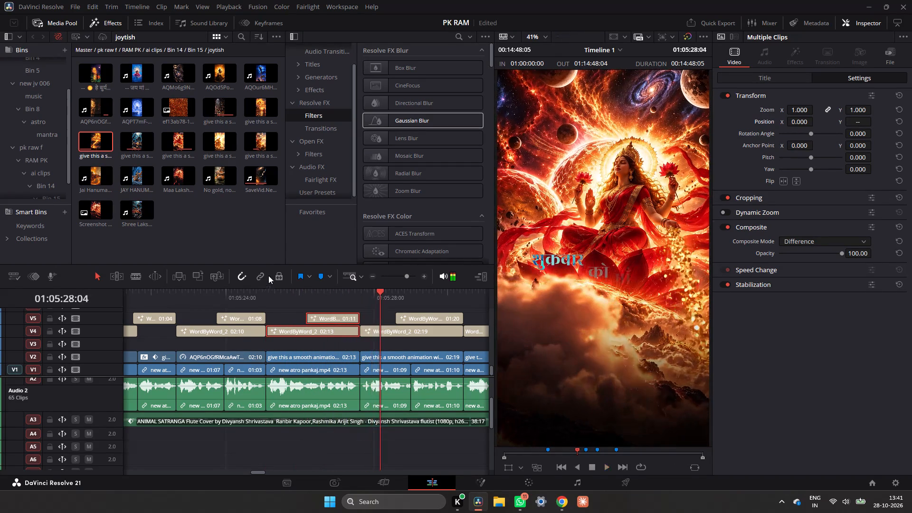
key("space")
key("space")
key("space")
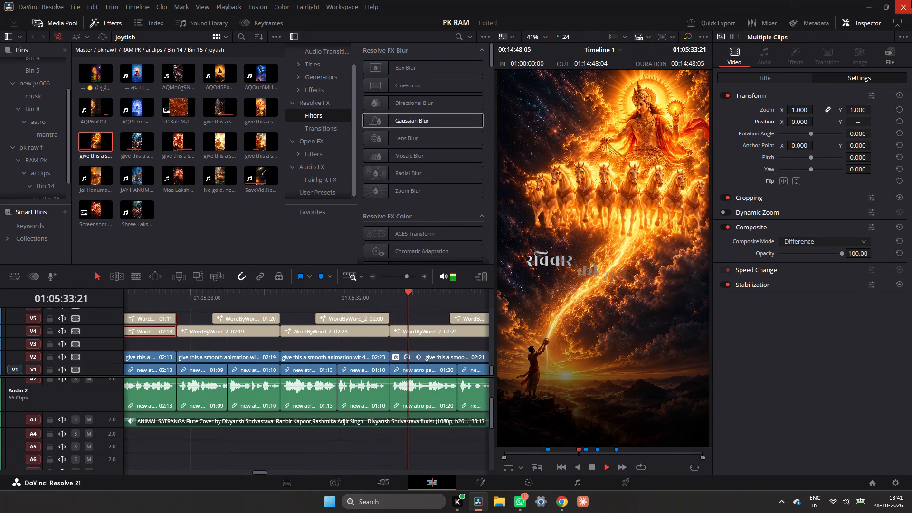
key("space")
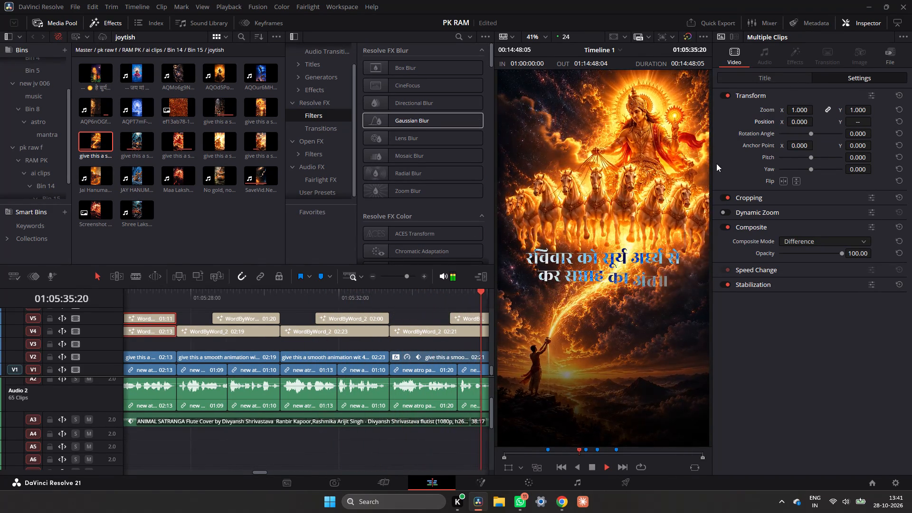
key("space")
key("space")
key("space")
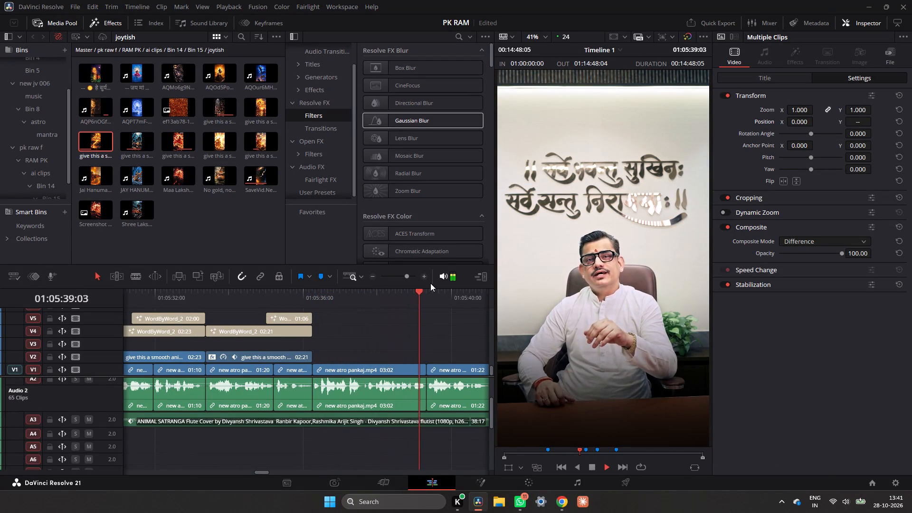
left_click(370, 281)
left_click(372, 278)
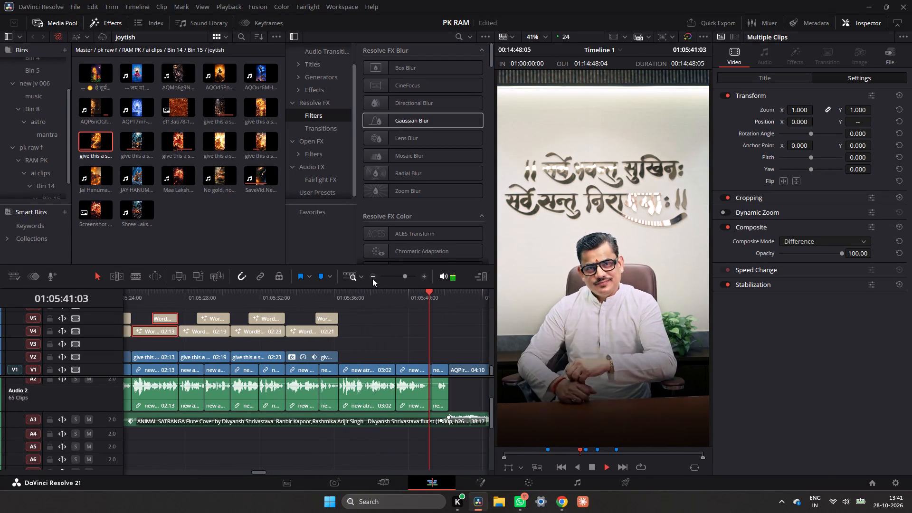
Play the timeline on through the Astro Koushik logo outro to the end of the section.
left_click(372, 278)
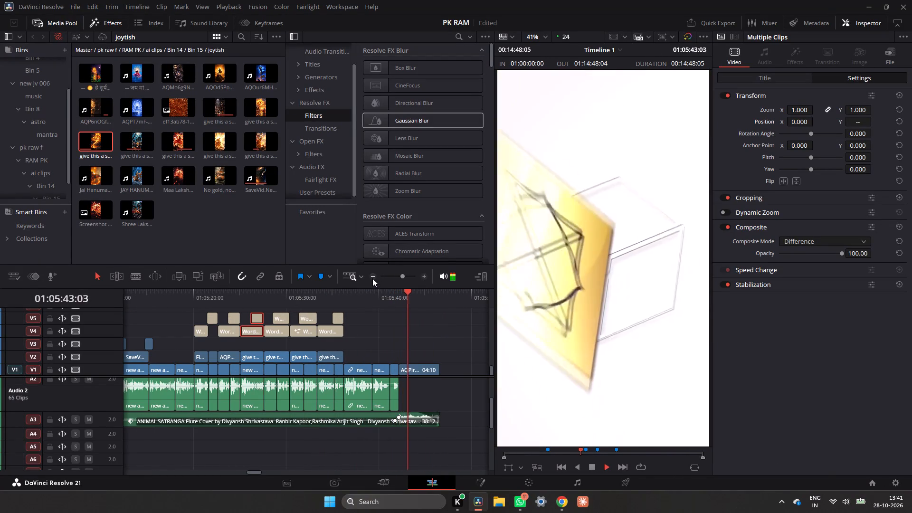
left_click(370, 279)
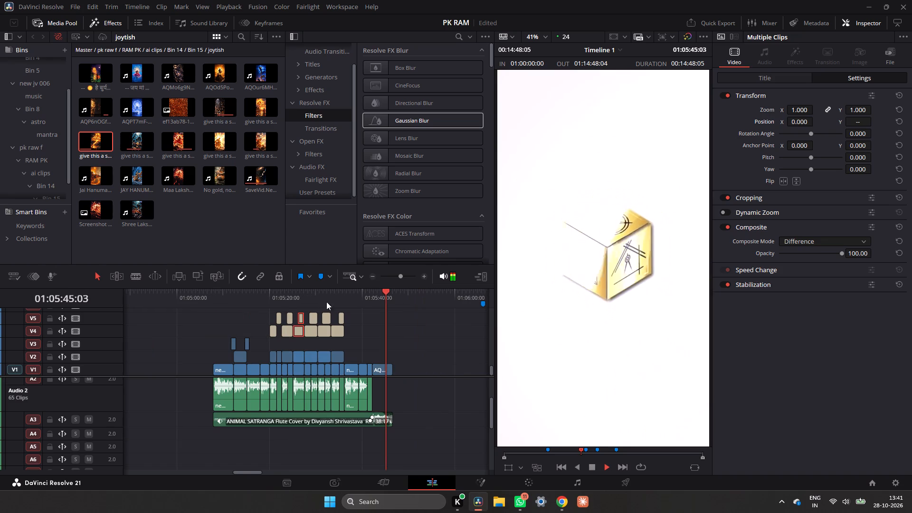
key("space")
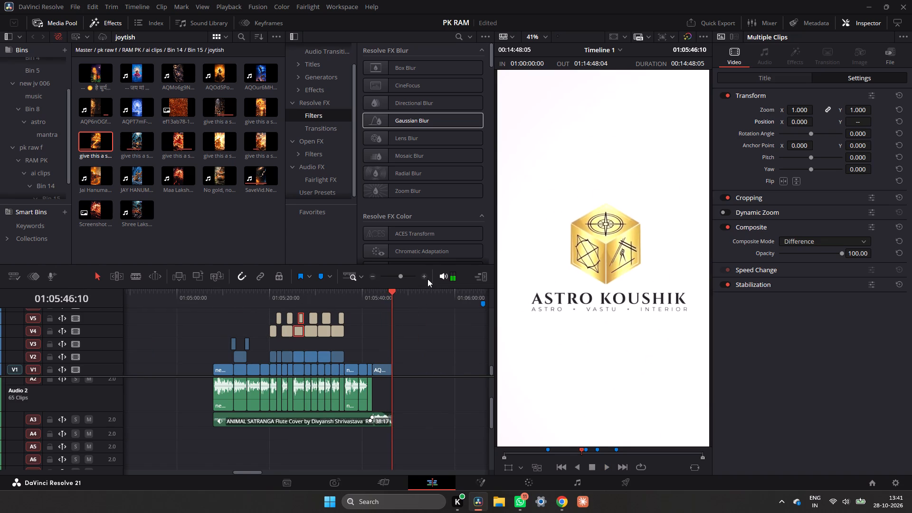
Replay the presenter's closing shots from about 01:05:39 into the logo outro to check the cuts and audio.
triple_click(425, 277)
scroll(372, 348, "up", 3, "ctrl")
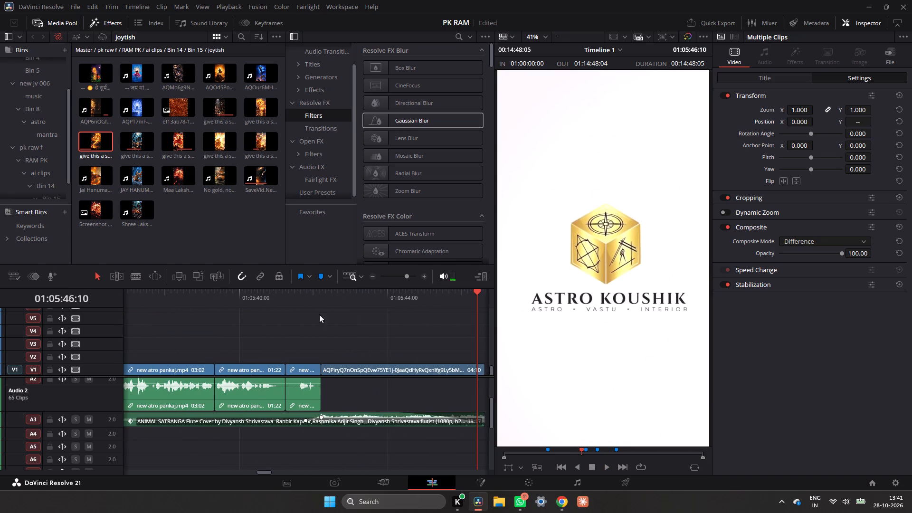
left_click(216, 298)
key("space")
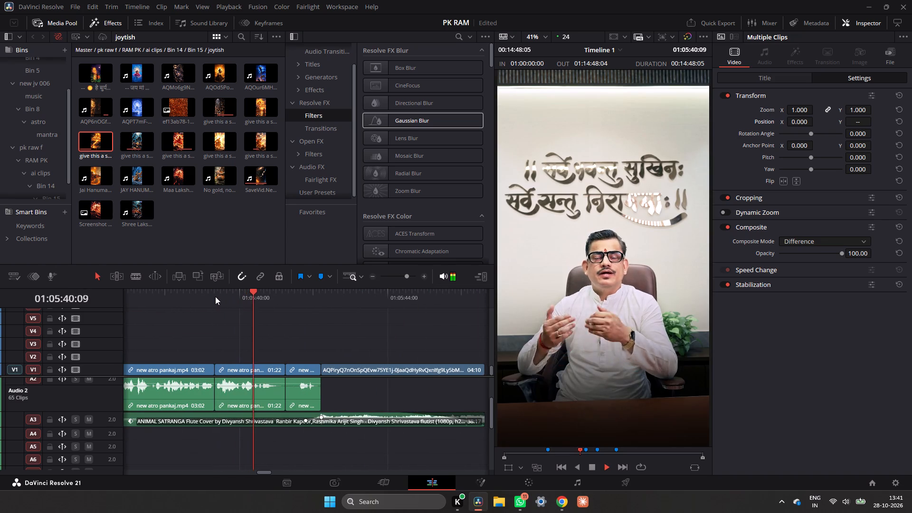
key("space")
left_click(215, 296)
key("space")
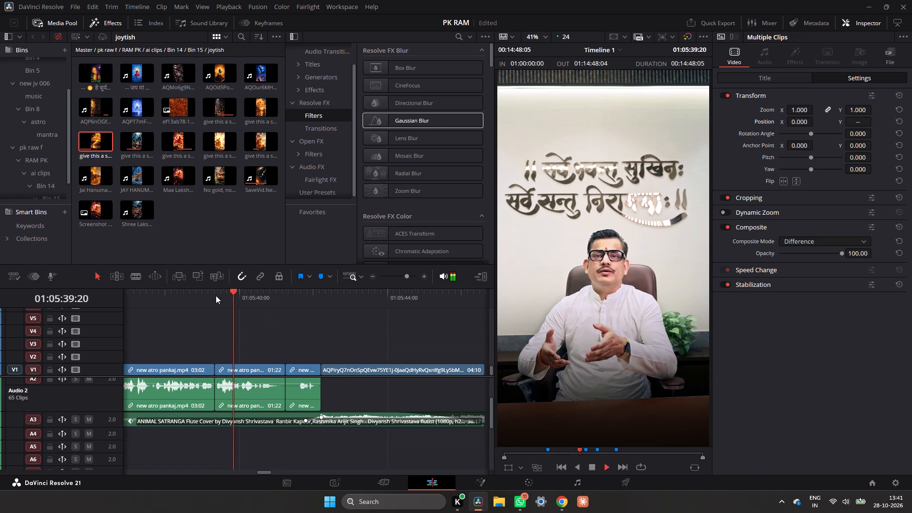
key("space")
key("space")
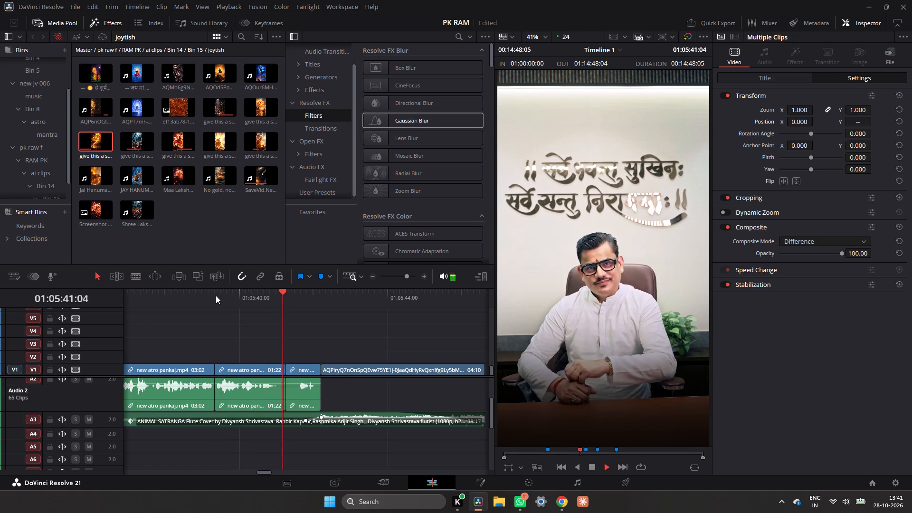
key("space")
left_click(216, 295)
key("space")
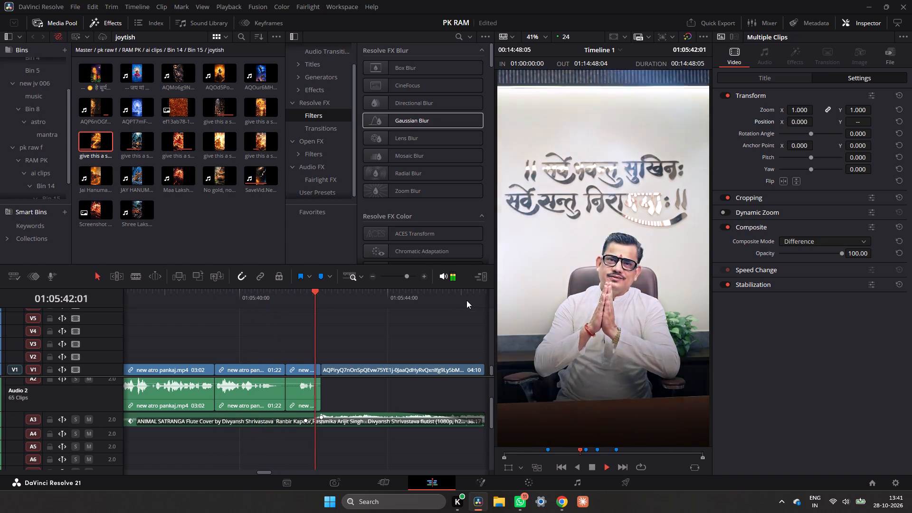
key("space")
key("space")
triple_click(373, 277)
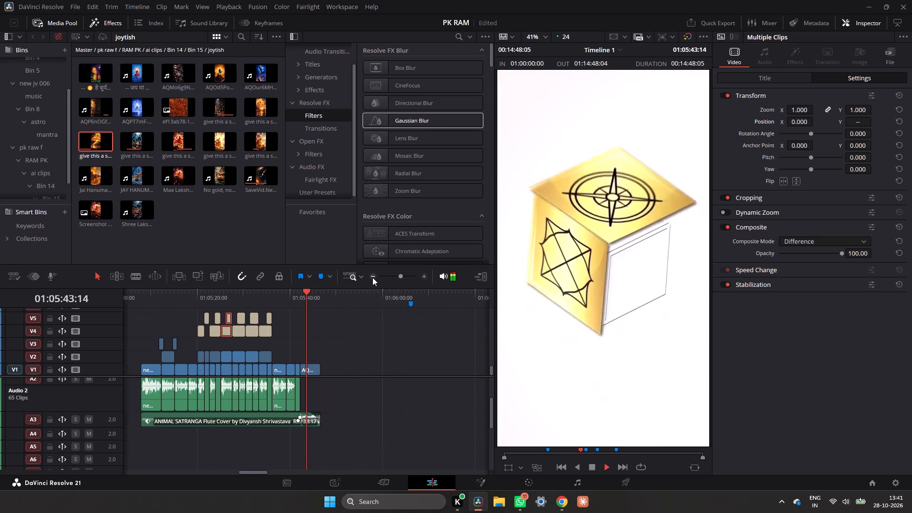
Play back the presenter's opening shot from the start of the section up to the first flash transition on V3.
left_click(141, 294)
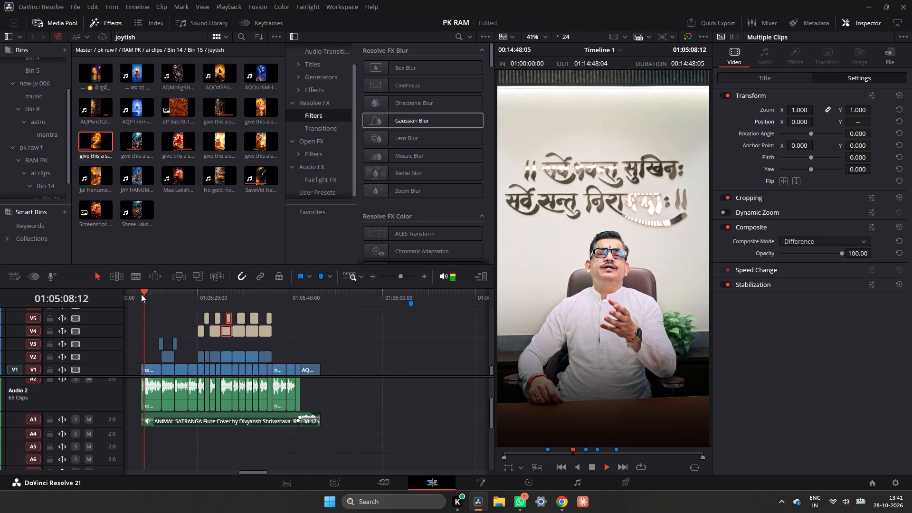
triple_click(422, 276)
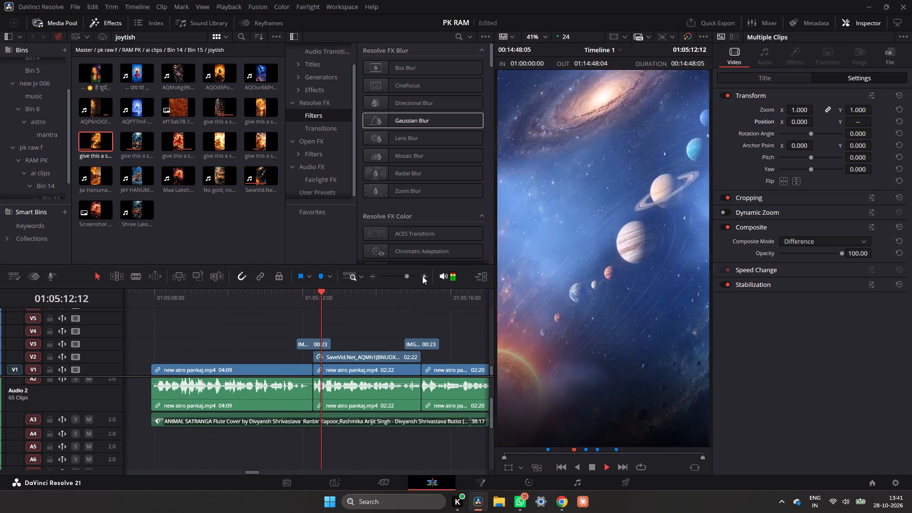
key("space")
left_click(162, 301)
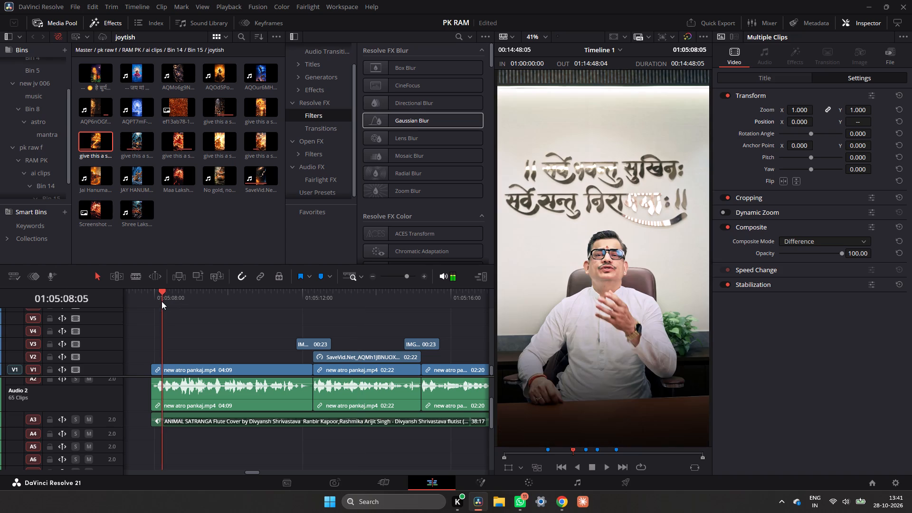
left_click_drag(161, 301, 151, 305)
key("space")
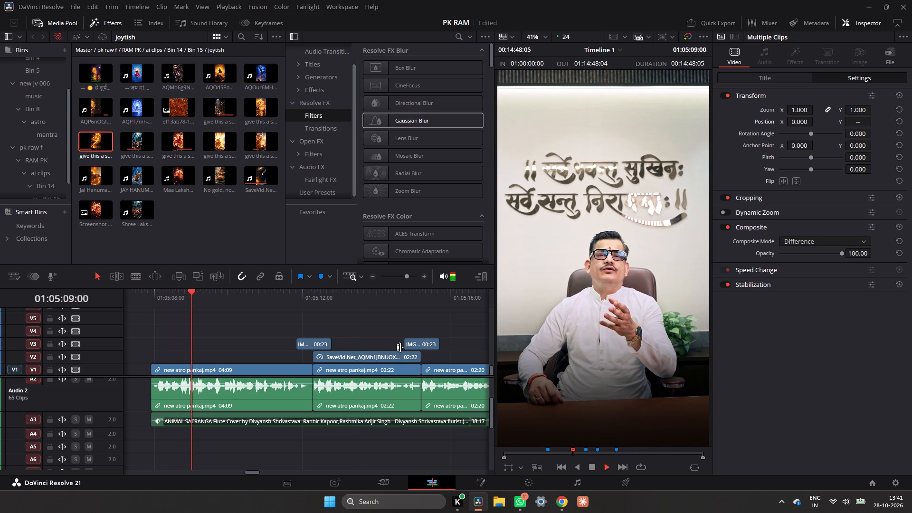
key("space")
key("space")
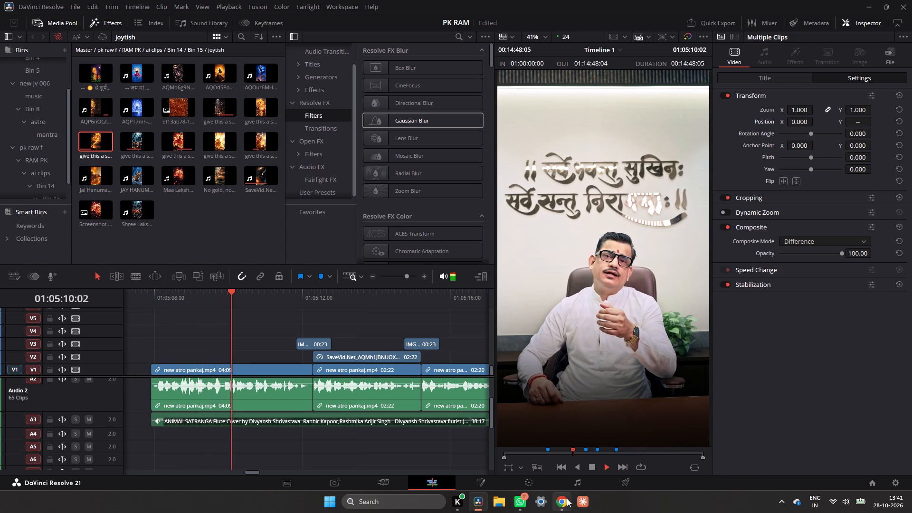
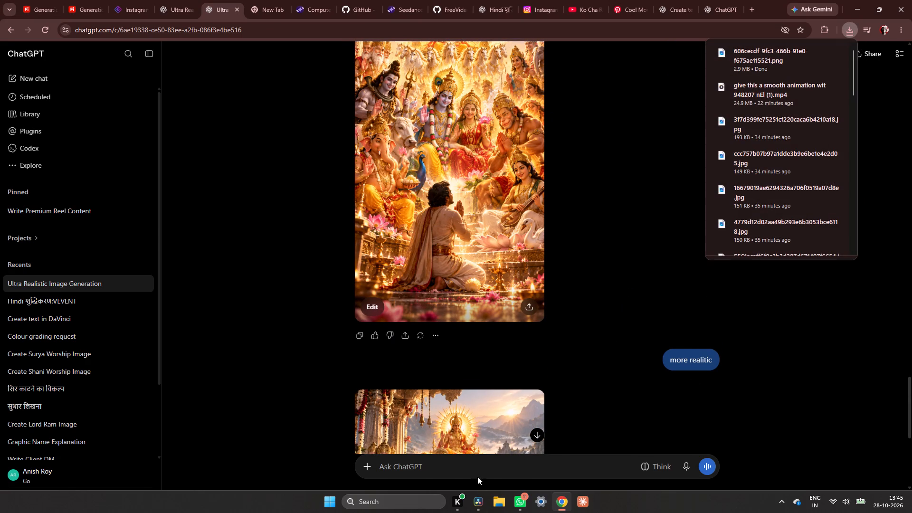
Switch back to DaVinci Resolve and play from the presenter shot after the planets scene through the captioned clips to the closing presenter shots.
left_click(475, 493)
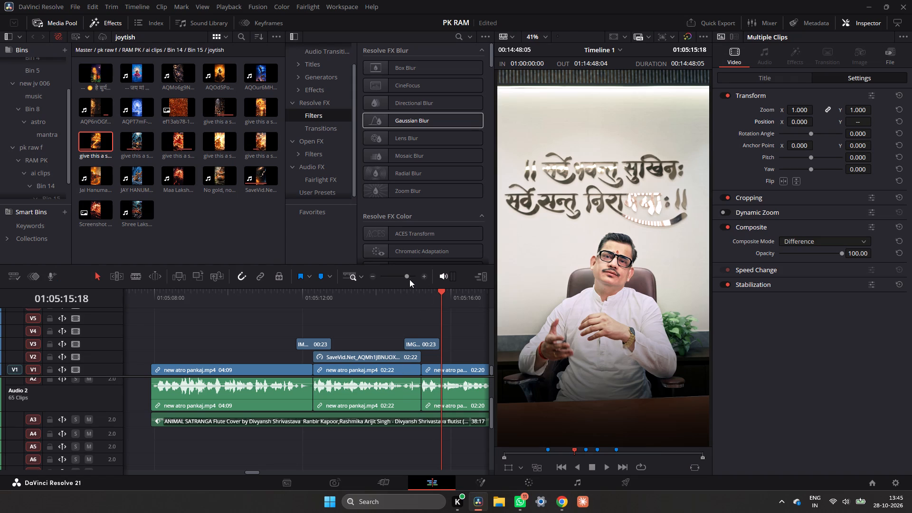
key("space")
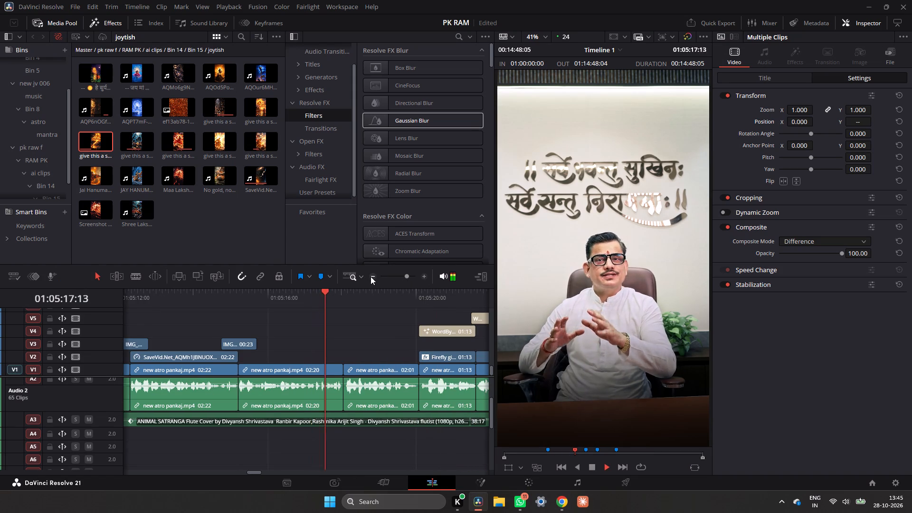
left_click(370, 276)
left_click(370, 276)
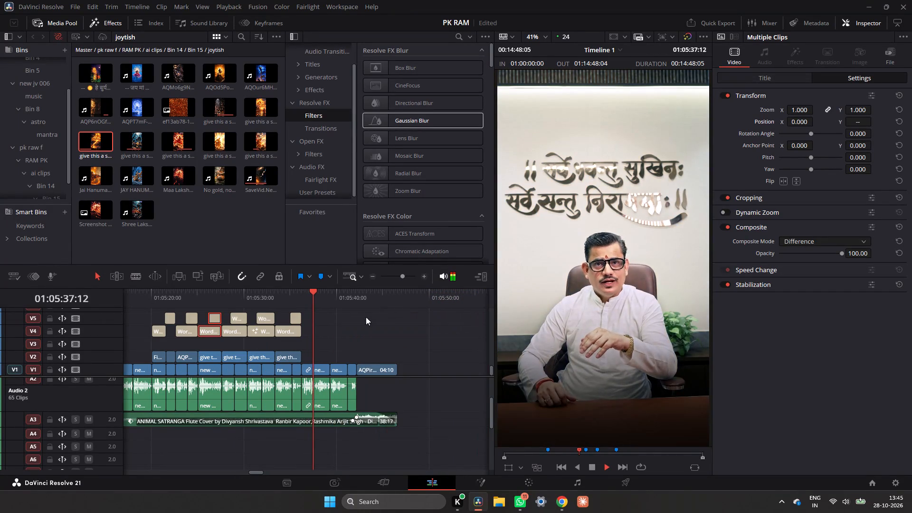
key("space")
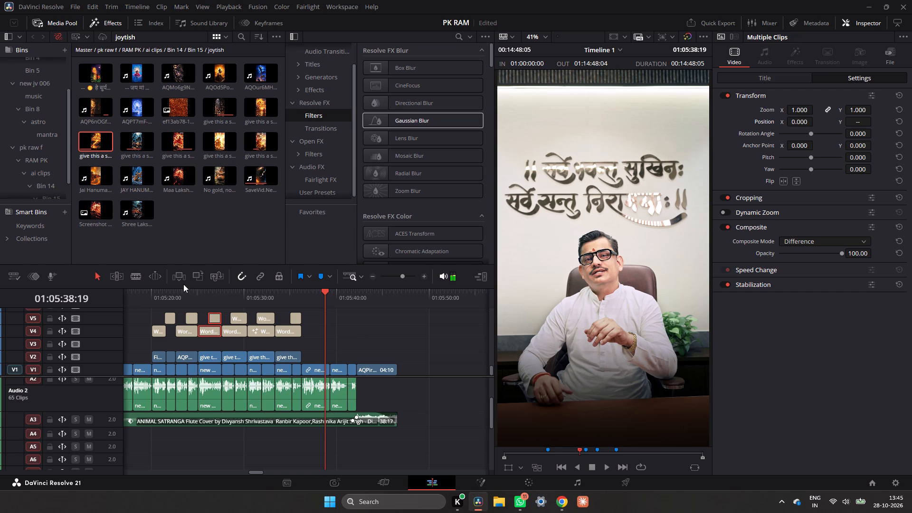
Return the playhead to the planets scene on V2 at about 01:05:13 and play a short stretch of it.
scroll(219, 313, "up", 2, "ctrl")
left_click(204, 303)
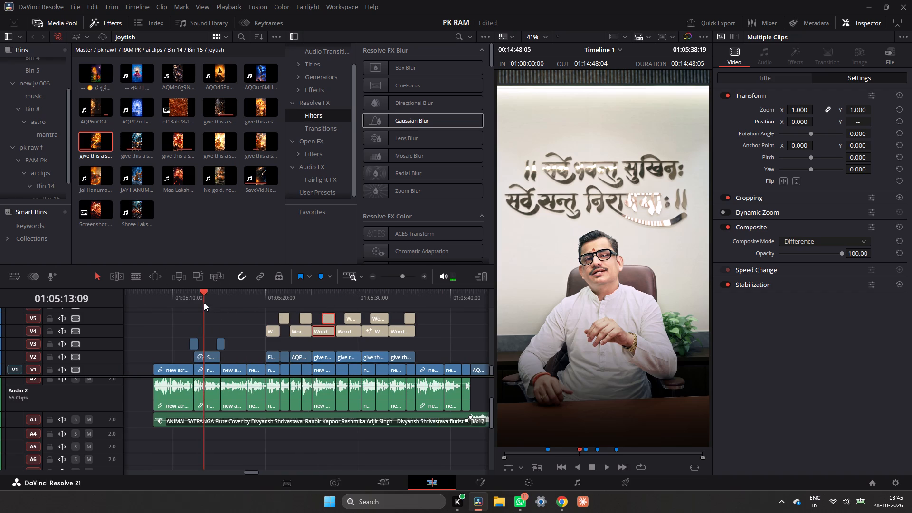
key("space")
key("space")
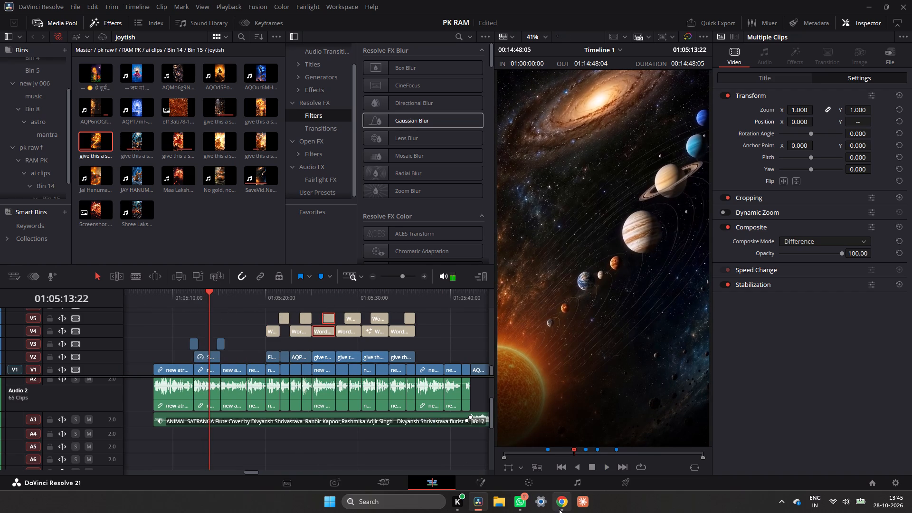
Switch to Chrome and search Pinterest for "9 graha acording to vastu".
left_click(559, 509)
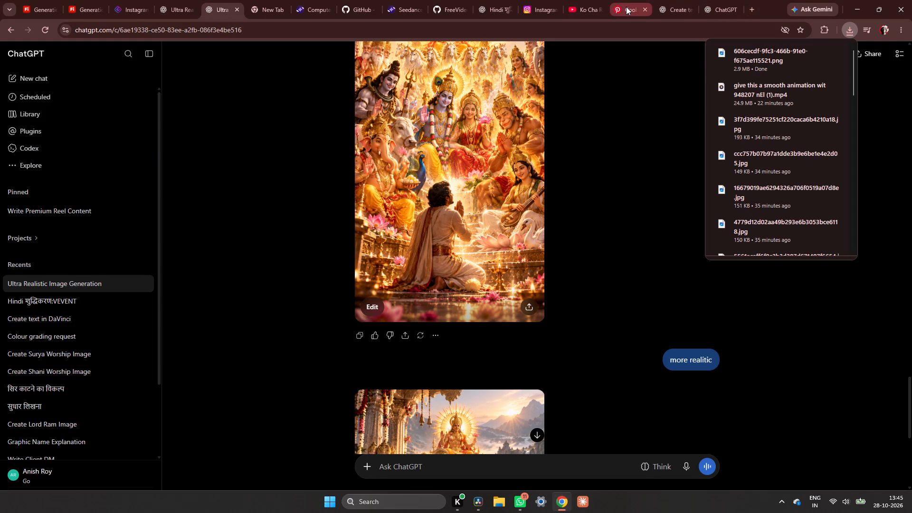
left_click(626, 7)
left_click(485, 57)
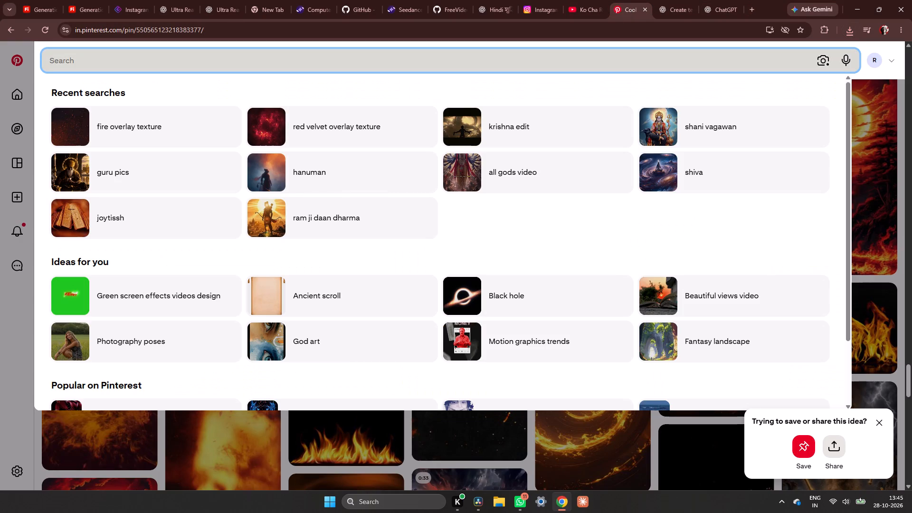
key("Page_Up")
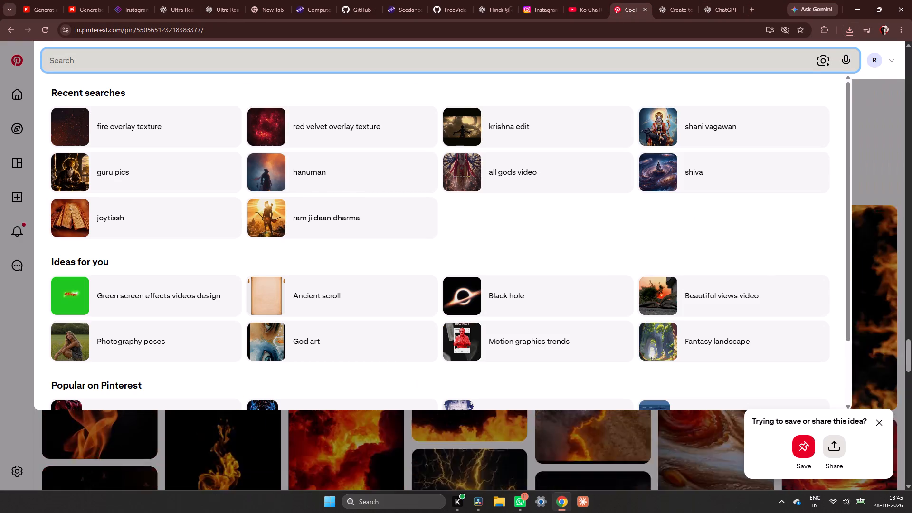
key("space")
type("grah")
key("space")
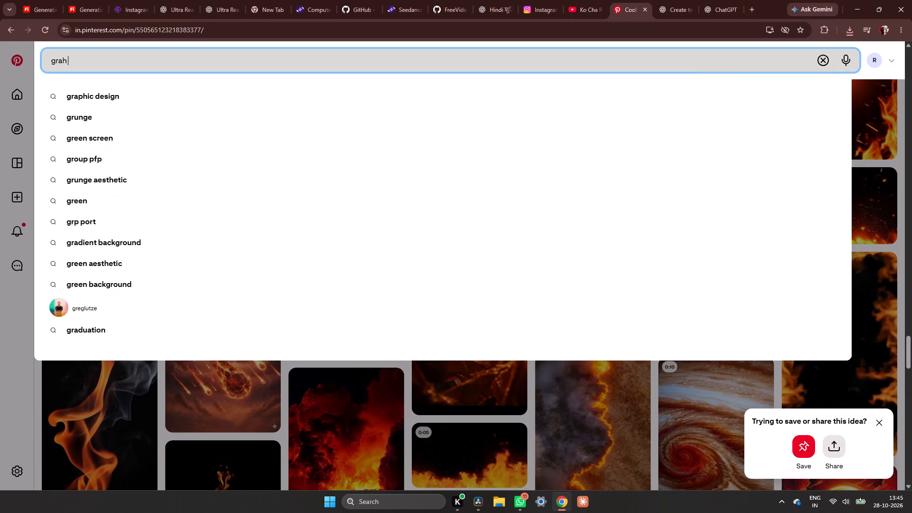
key("BackSpace")
key("BackSpace")
key("BackSpace")
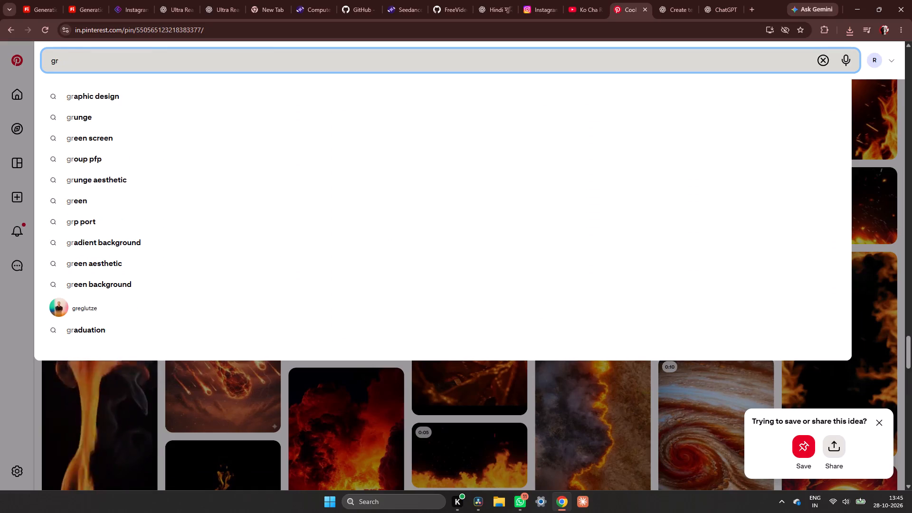
key("BackSpace")
key("BackSpace")
type("9 graha acording to")
key("space")
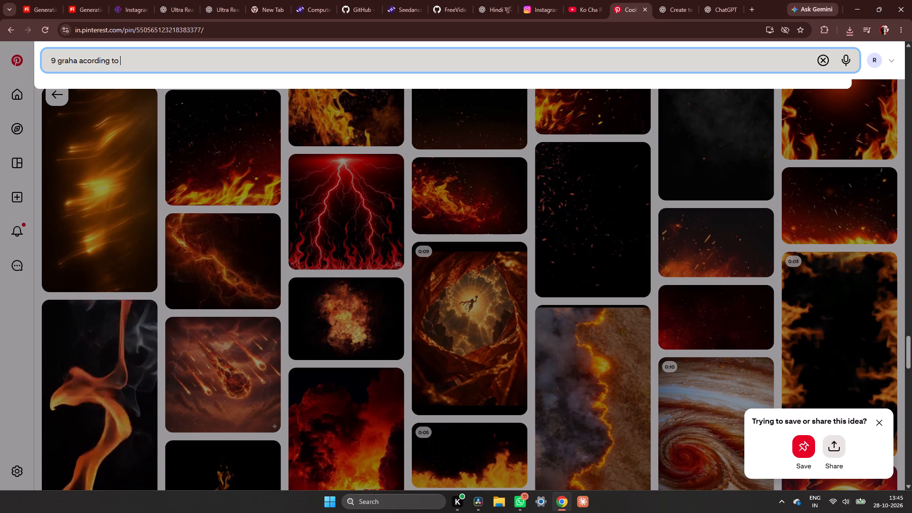
type("vastu")
key("space")
key("Return")
key("space")
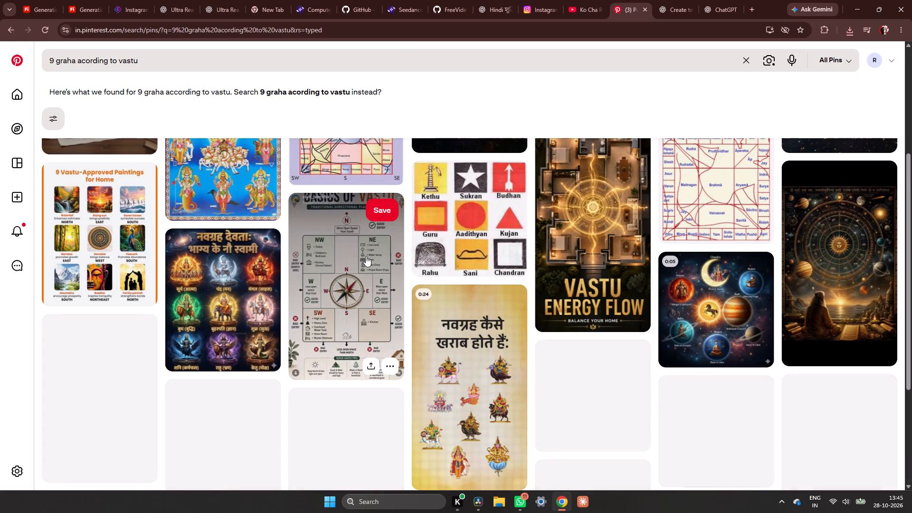
Browse the Pinterest results for a nine-graha visual suited to the planets scene.
scroll(366, 256, "up", 10)
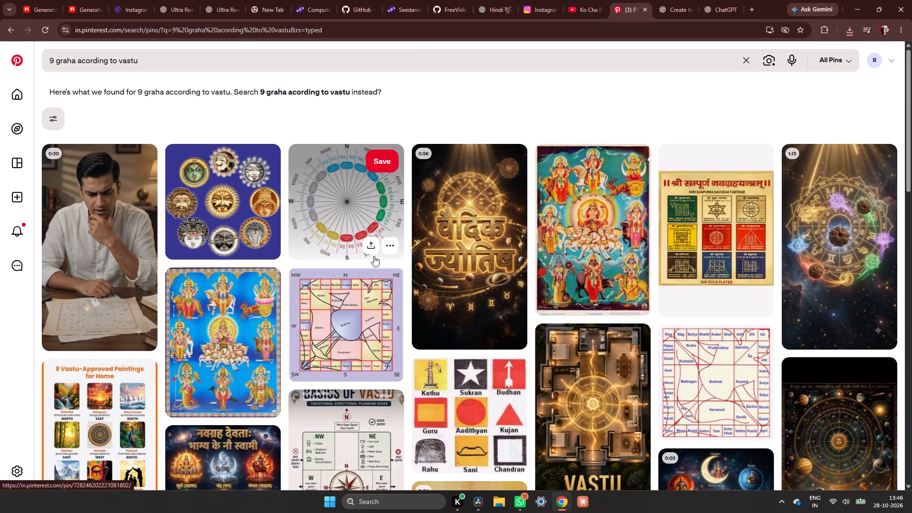
scroll(374, 256, "down", 12)
scroll(374, 256, "up", 1)
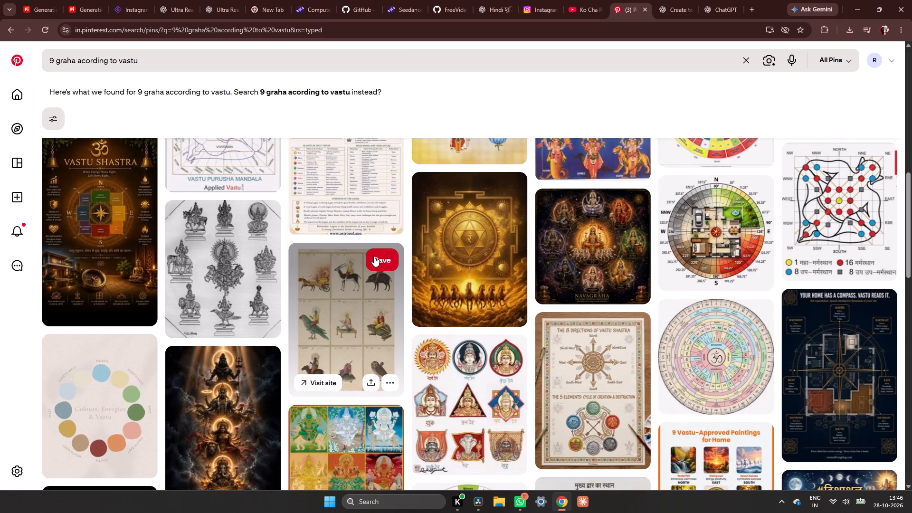
scroll(374, 256, "down", 5)
scroll(374, 256, "up", 1)
scroll(374, 256, "down", 10)
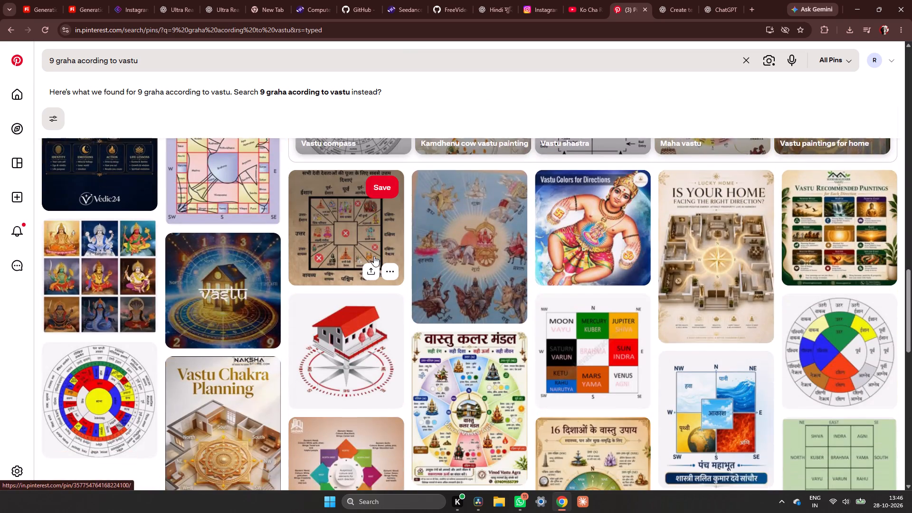
scroll(374, 256, "up", 1)
scroll(374, 256, "down", 3)
scroll(374, 256, "up", 20)
scroll(374, 256, "up", 3)
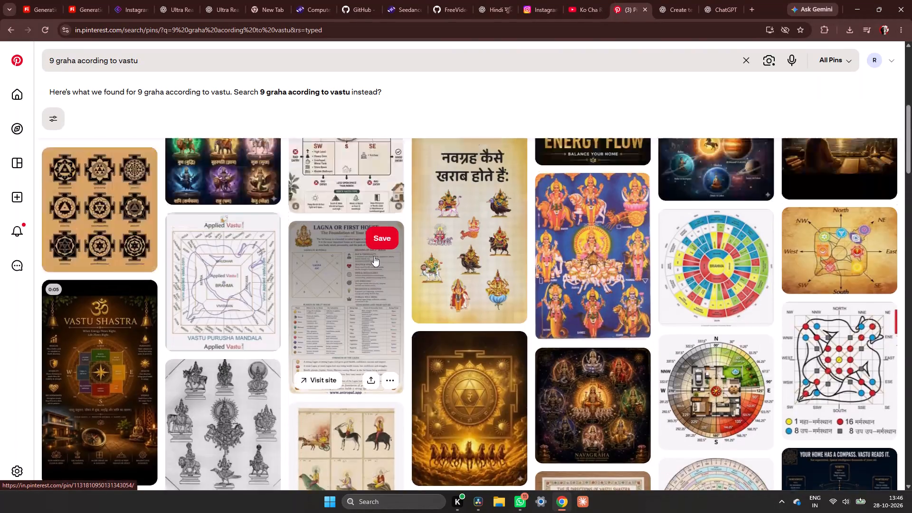
scroll(374, 256, "up", 2)
scroll(887, 311, "up", 5)
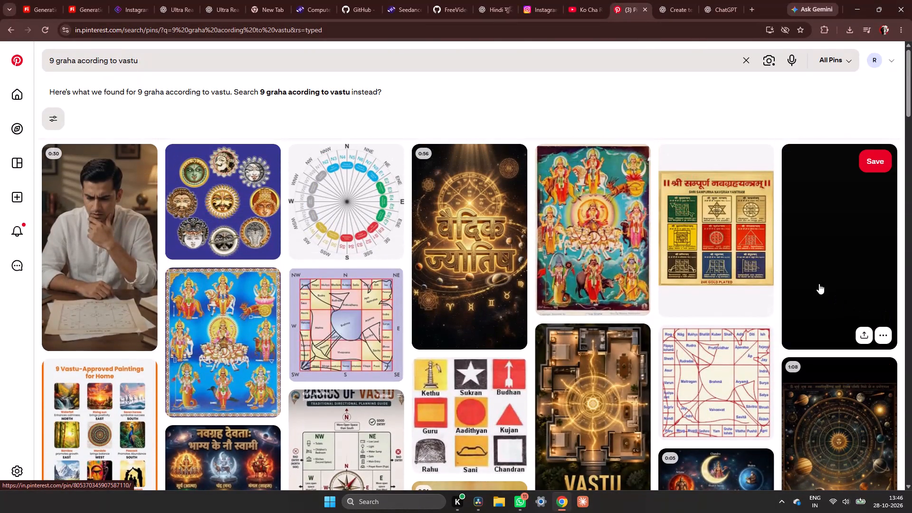
Shorten the Pinterest search to "9 graha" and run it again.
left_click(143, 54)
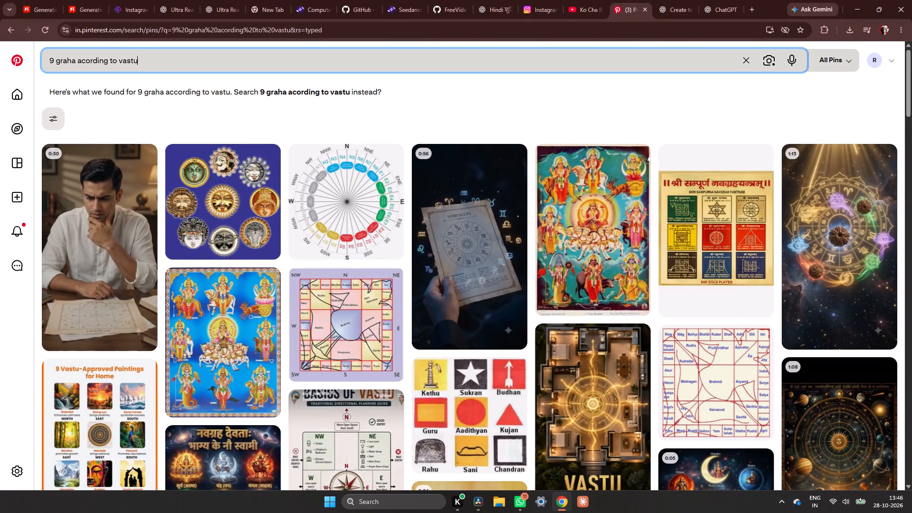
key("BackSpace")
key("BackSpace")
key("BackSpace")
key("BackSpace")
key("BackSpace")
key("BackSpace")
key("BackSpace")
key("BackSpace")
key("BackSpace")
key("BackSpace")
key("BackSpace")
key("BackSpace")
key("BackSpace")
key("BackSpace")
key("BackSpace")
key("BackSpace")
key("BackSpace")
key("BackSpace")
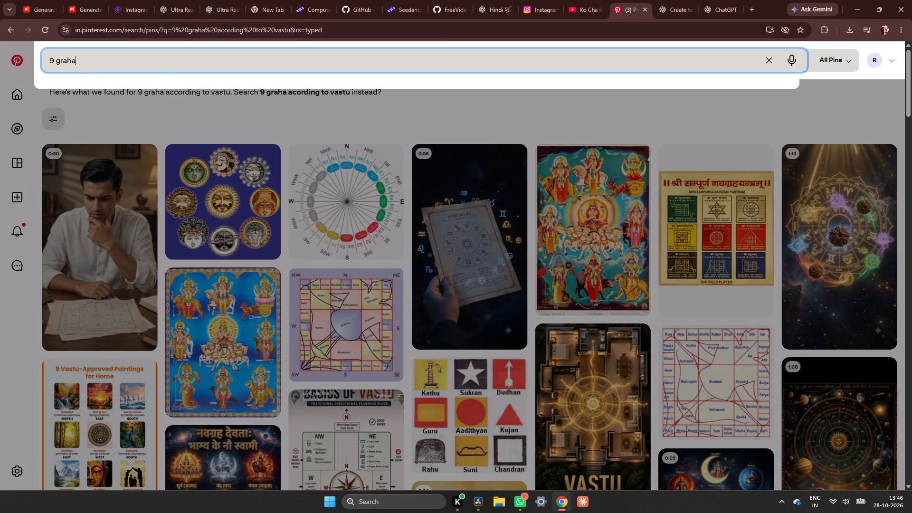
key("Return")
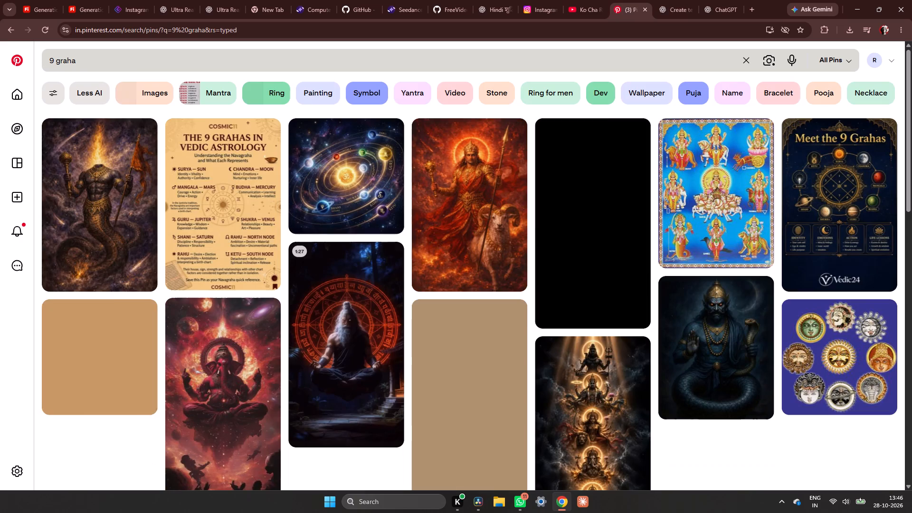
Open the pin "The 9 Grahas: The Cosmic Directors of Your Life" and browse its related pins for planet visuals.
left_click(339, 187)
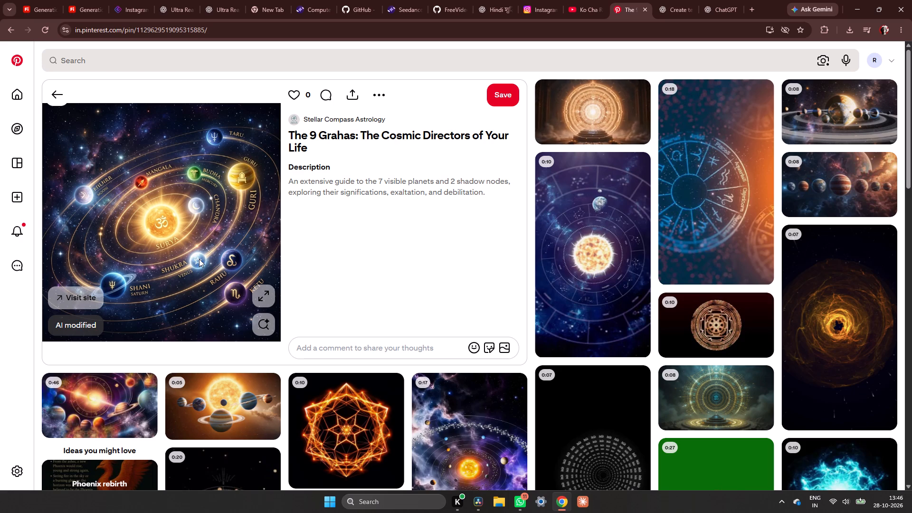
scroll(212, 256, "down", 3)
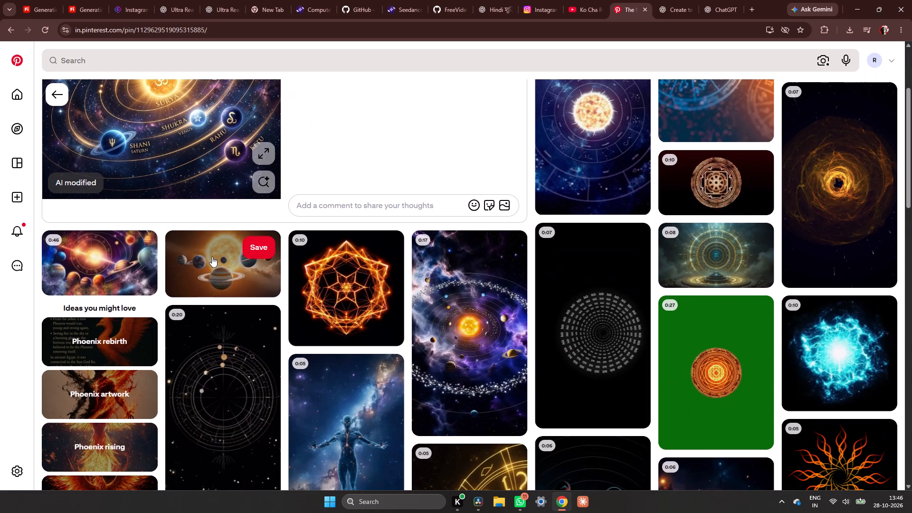
scroll(209, 255, "up", 3)
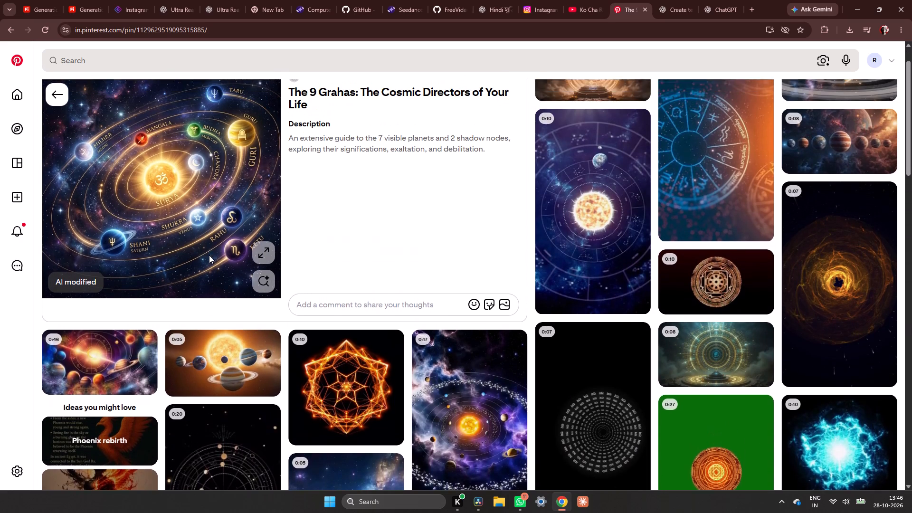
scroll(209, 255, "up", 2)
scroll(603, 358, "up", 2)
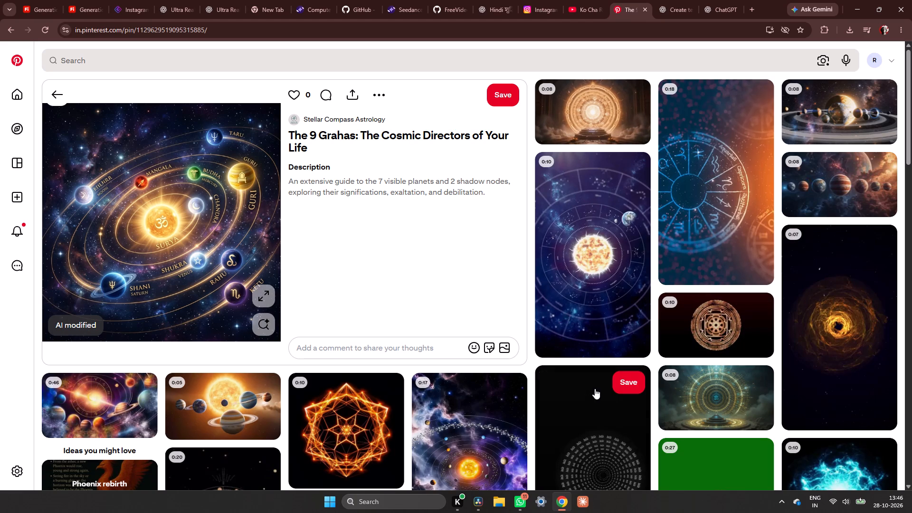
scroll(595, 389, "up", 1)
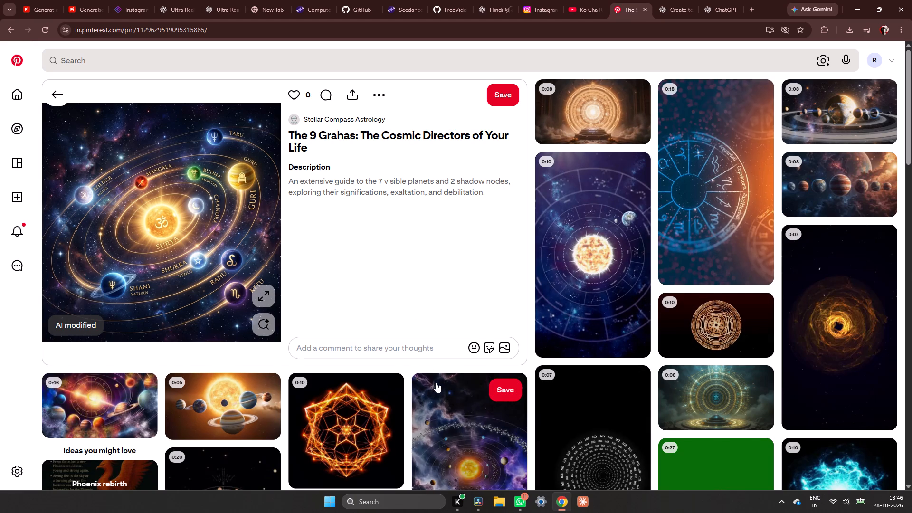
scroll(436, 382, "down", 8)
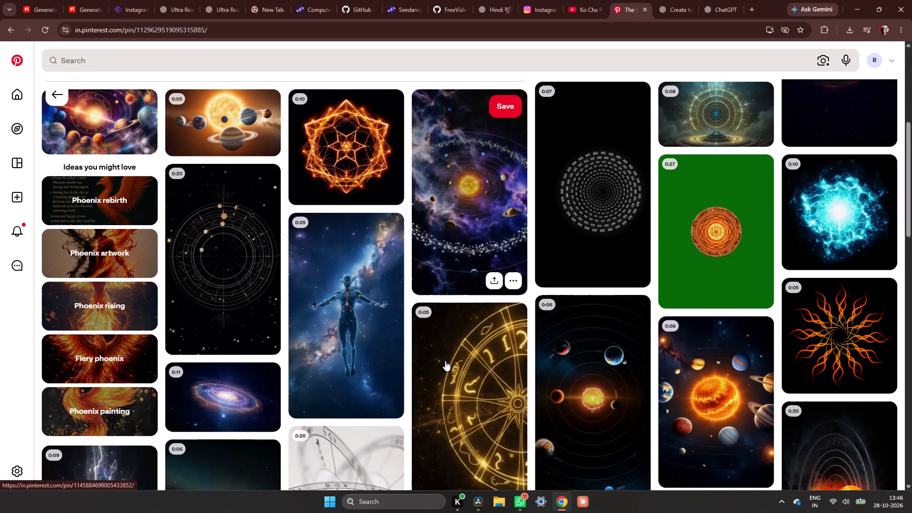
scroll(403, 347, "down", 5)
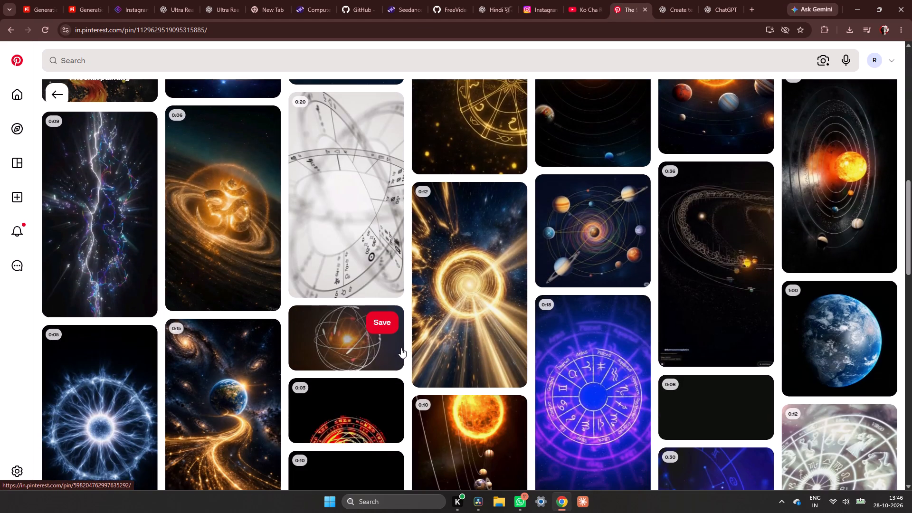
scroll(401, 348, "down", 6)
scroll(266, 346, "down", 2)
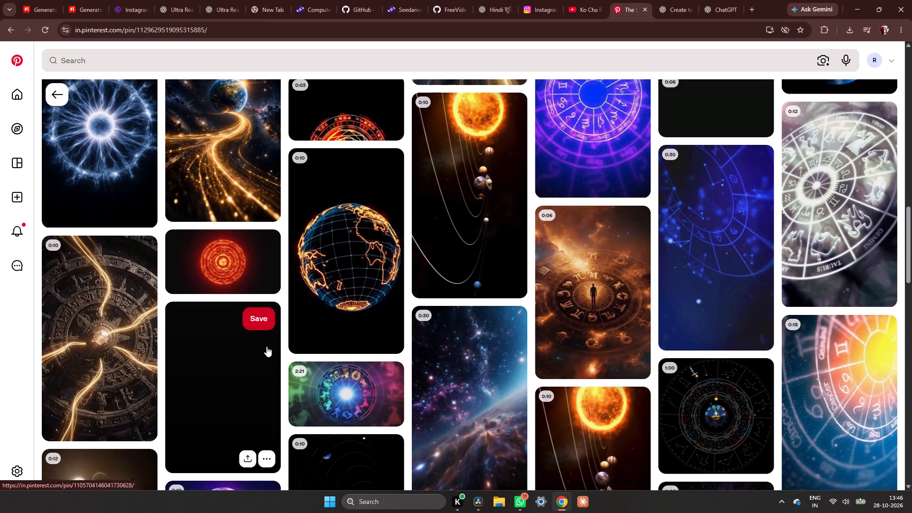
scroll(266, 346, "down", 1)
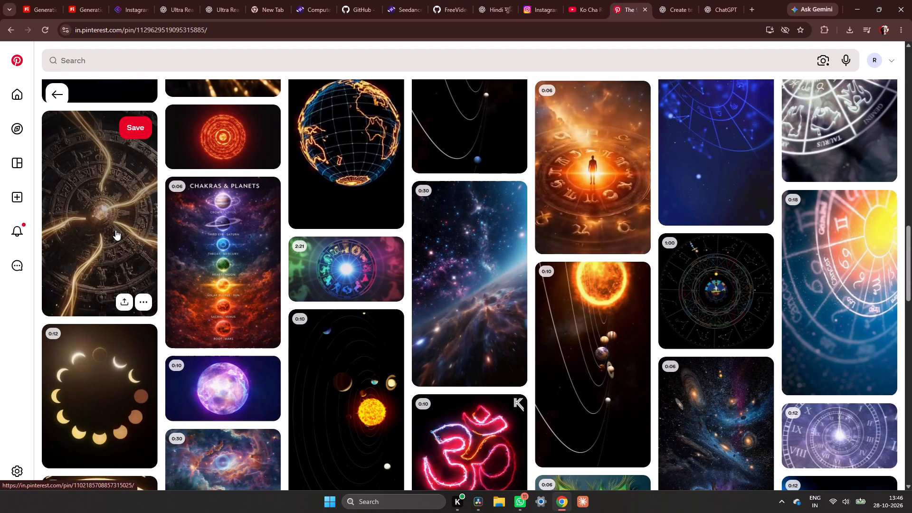
scroll(324, 442, "down", 4)
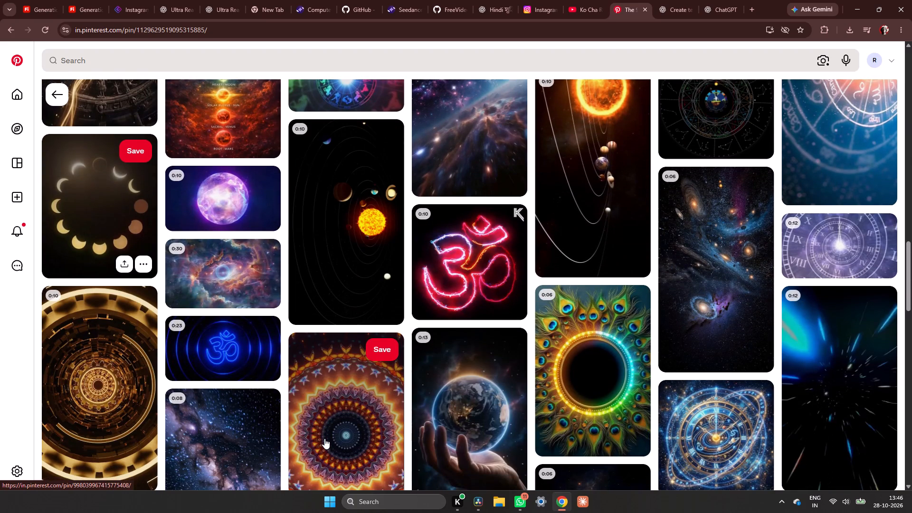
scroll(324, 438, "down", 5)
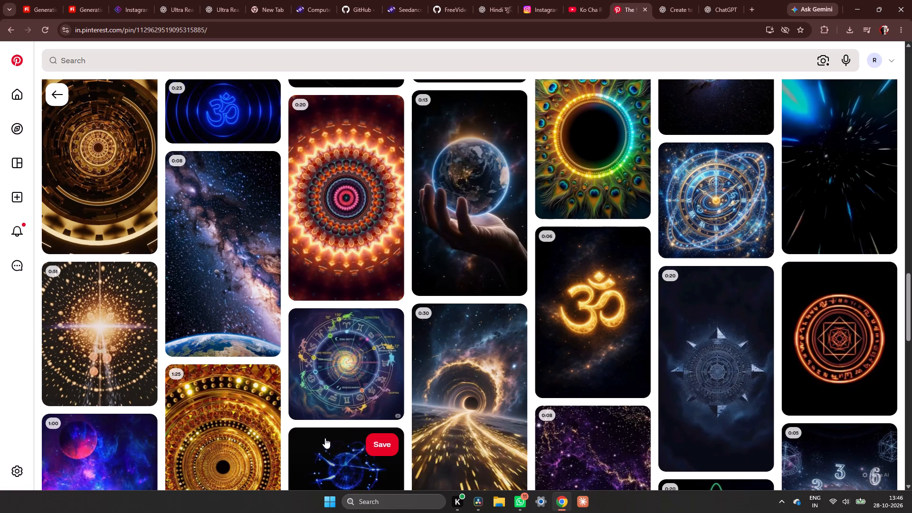
scroll(325, 438, "down", 6)
scroll(325, 438, "up", 7)
scroll(325, 438, "up", 19)
scroll(325, 438, "up", 17)
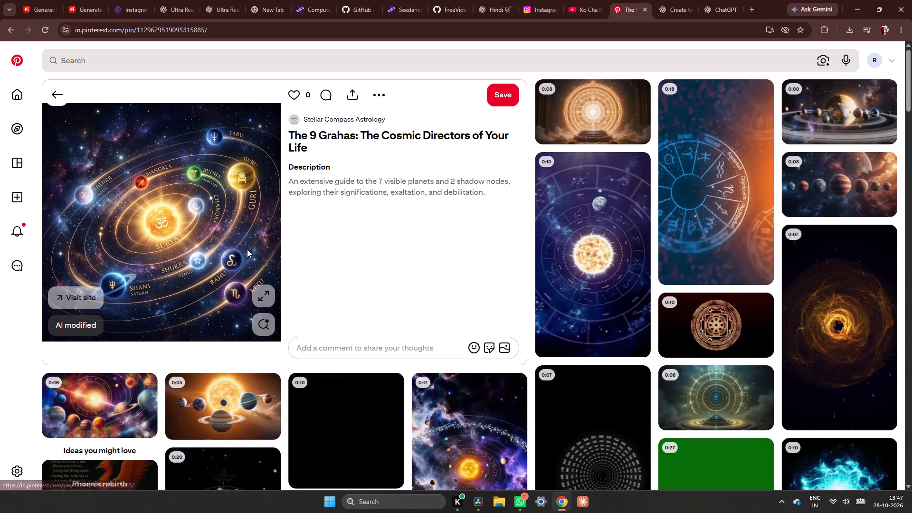
Copy the pin's nine-graha orbit image and save it into the Ram PK folder.
right_click(244, 223)
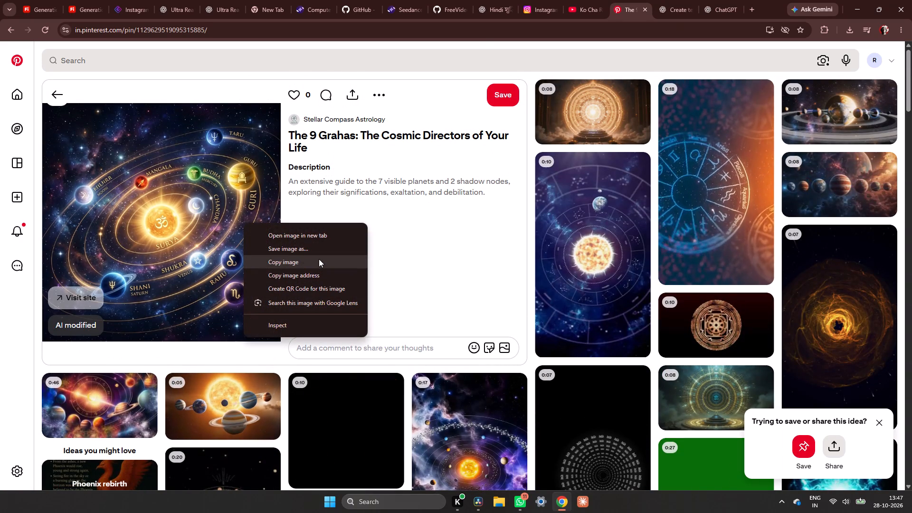
left_click(319, 259)
right_click(233, 193)
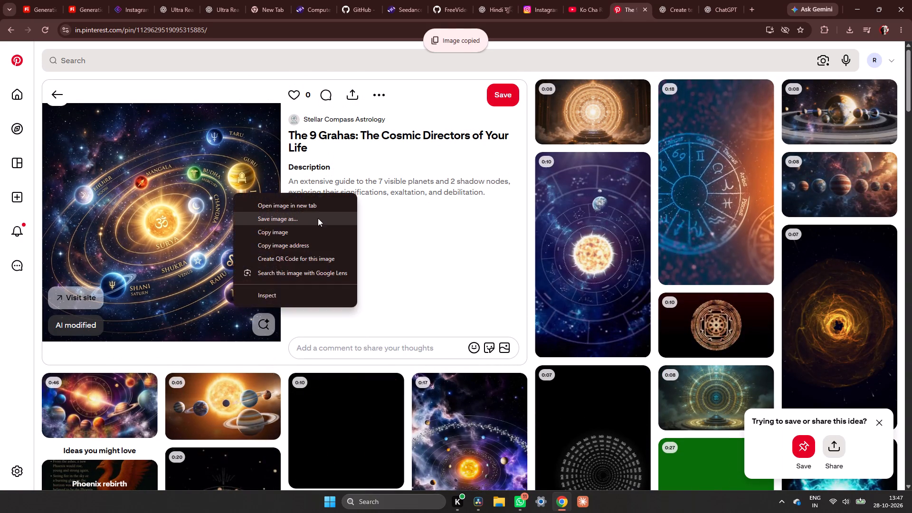
left_click(318, 218)
left_click(629, 285)
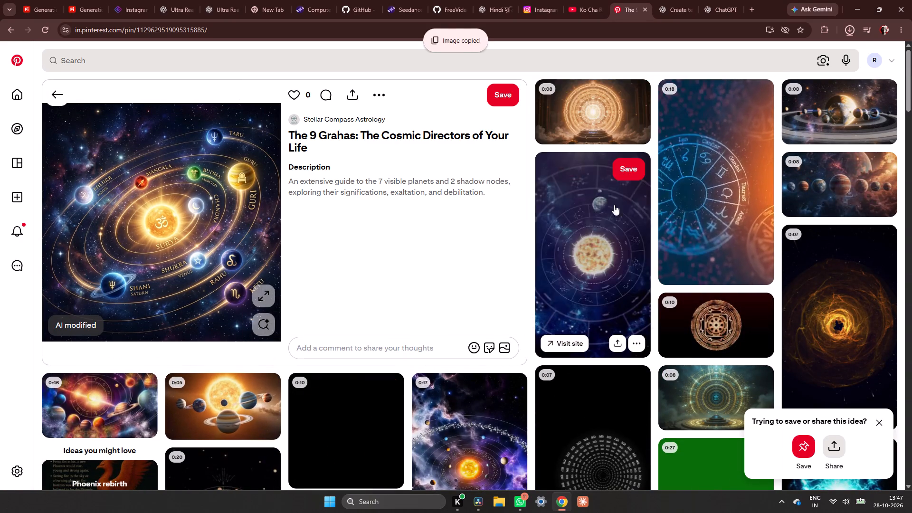
Start a Google query in a new tab with the text "name of grah in".
left_click(750, 10)
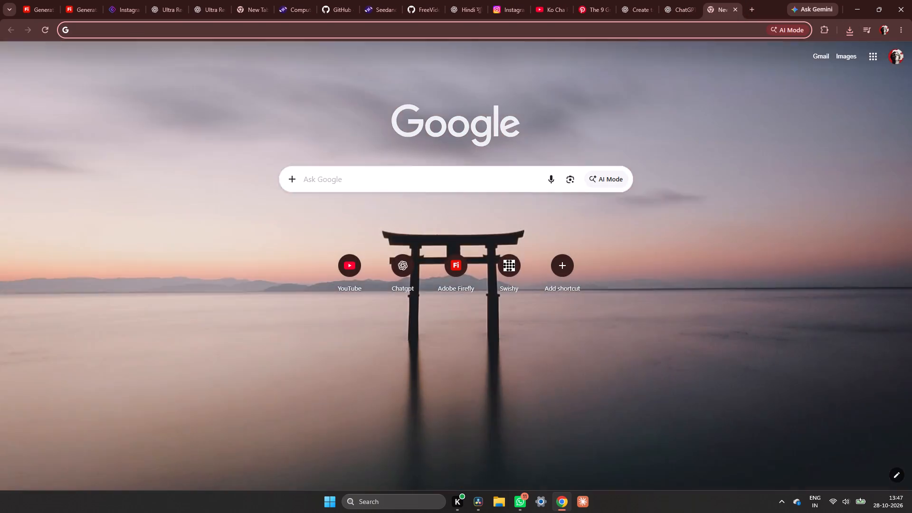
left_click(464, 171)
type("name of grah in")
key("space")
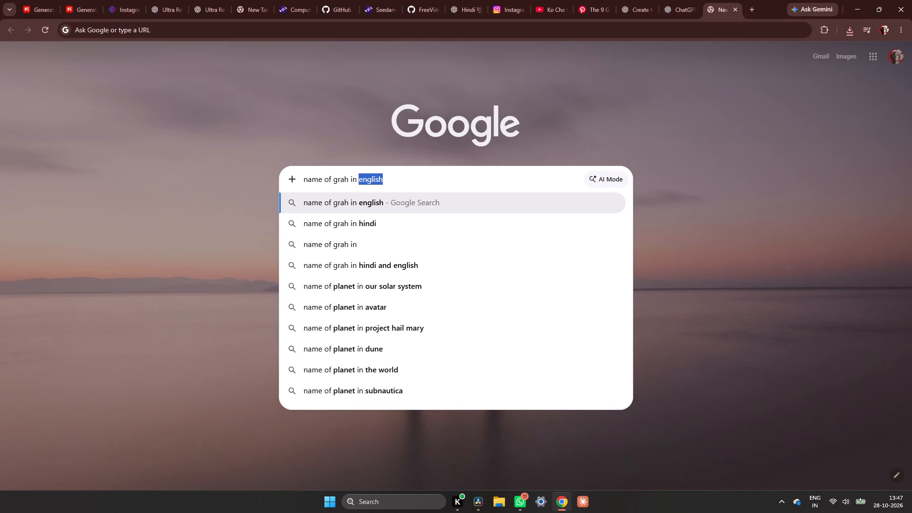
key("v")
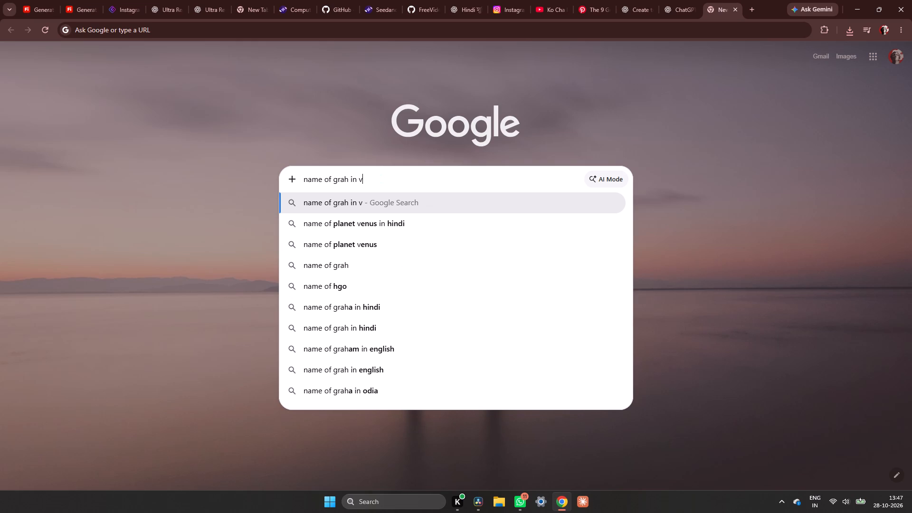
key("BackSpace")
key("BackSpace")
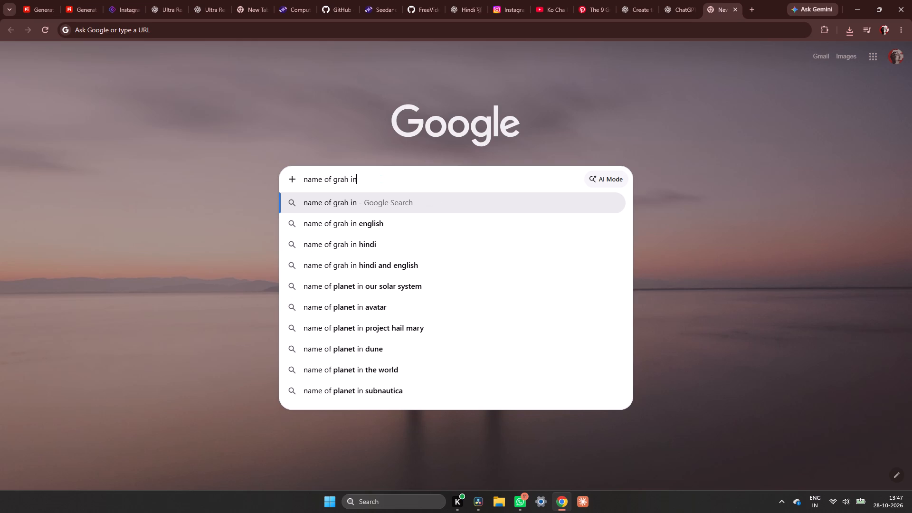
Switch to DaVinci Resolve and play a short stretch of Timeline 1 from about 01:05:08.
left_click(472, 505)
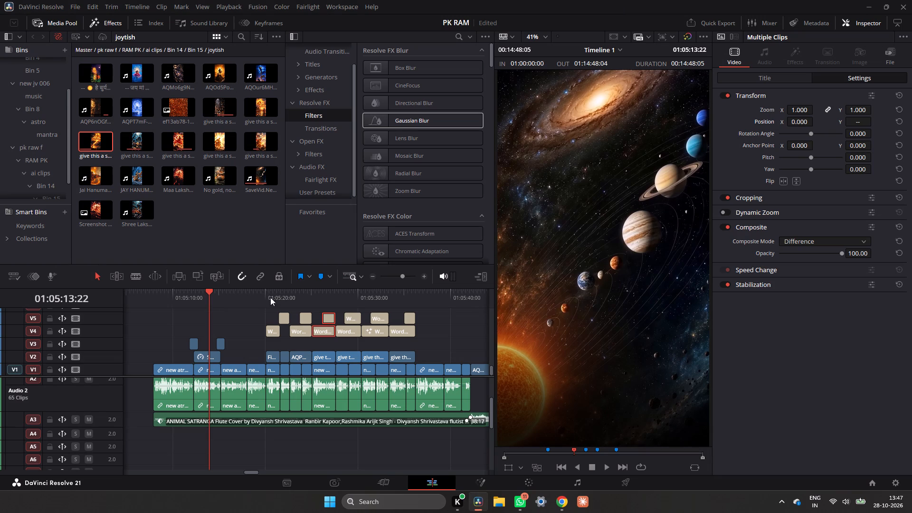
left_click(157, 292)
key("space")
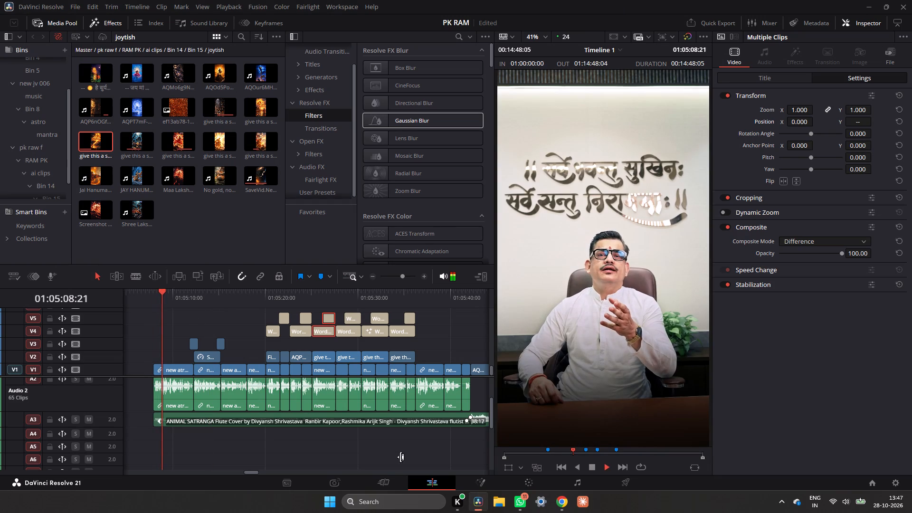
key("space")
left_click(558, 506)
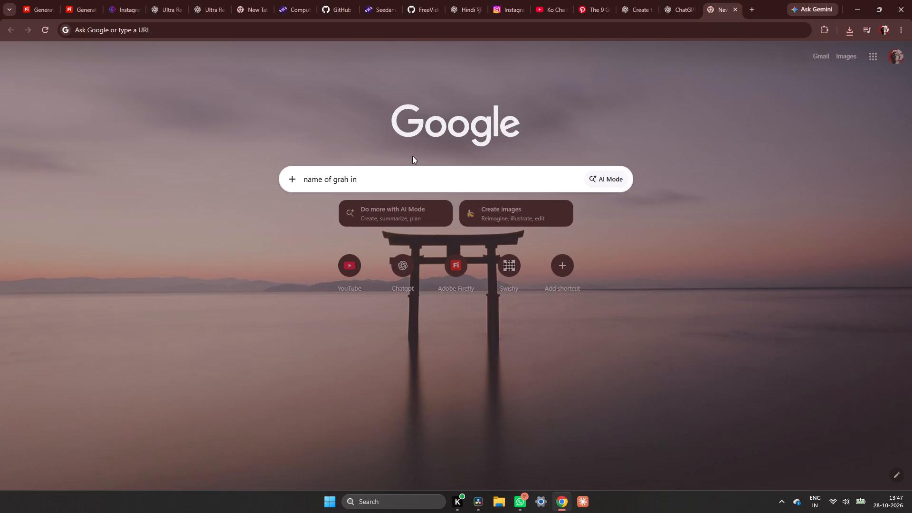
key("space")
type("joytisj")
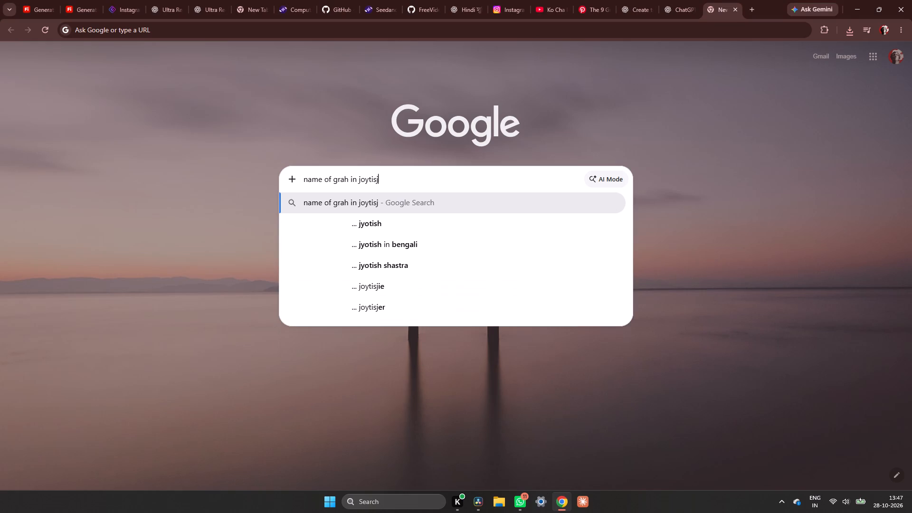
key("BackSpace")
key("h")
key("Return")
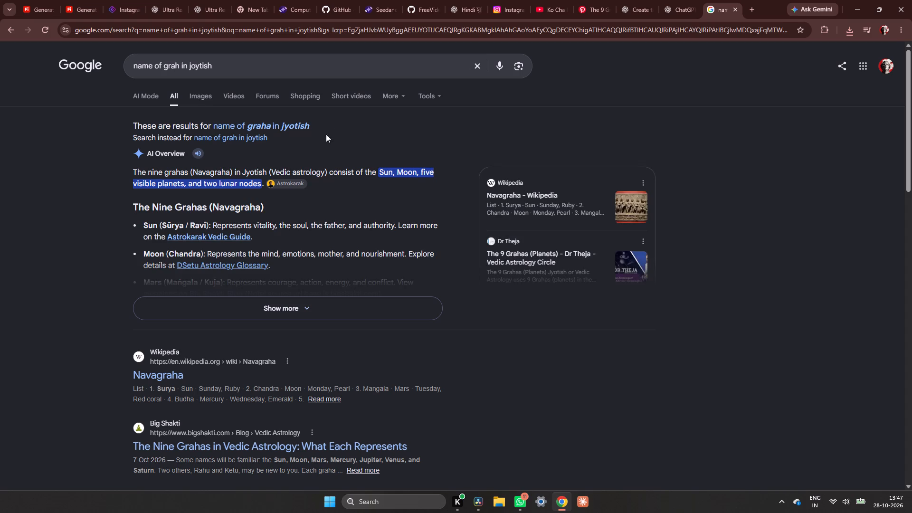
left_click(197, 312)
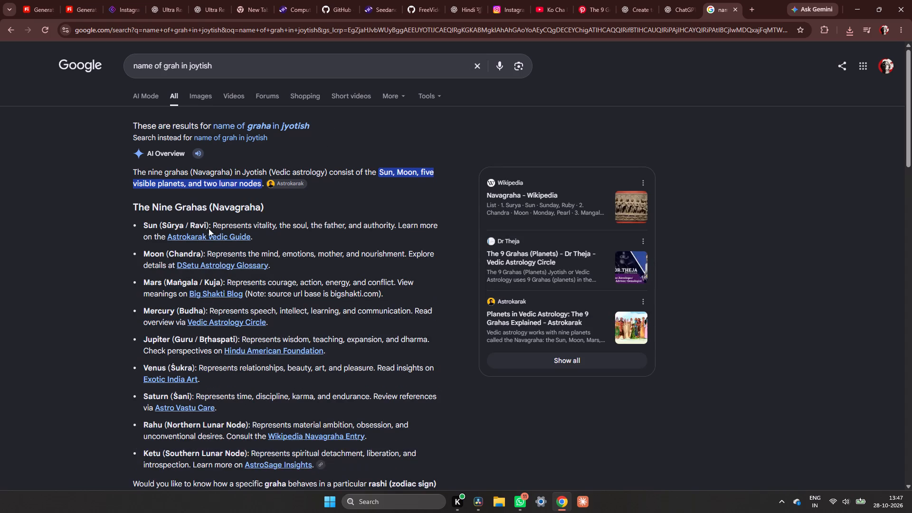
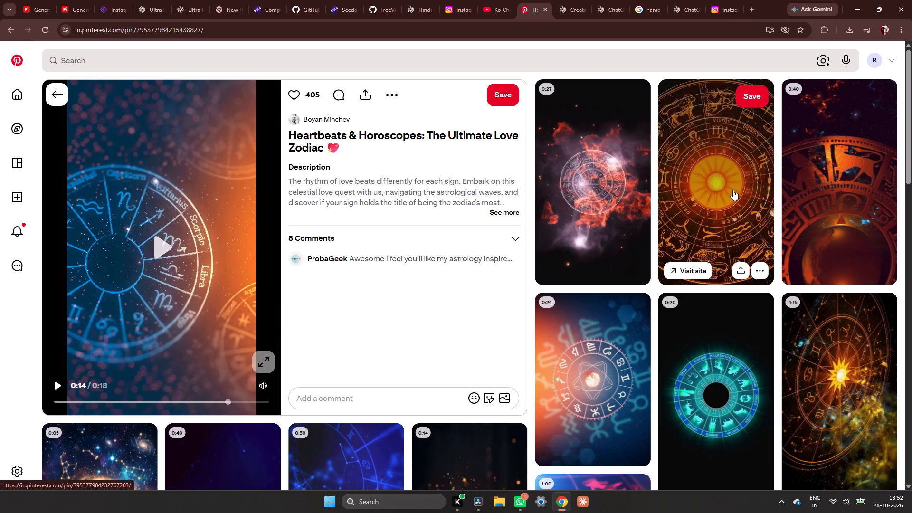
Browse the Pinterest pins related to the "Heartbeats & Horoscopes" zodiac video for a suitable astrology or nine-graha visual reference.
scroll(733, 190, "down", 7)
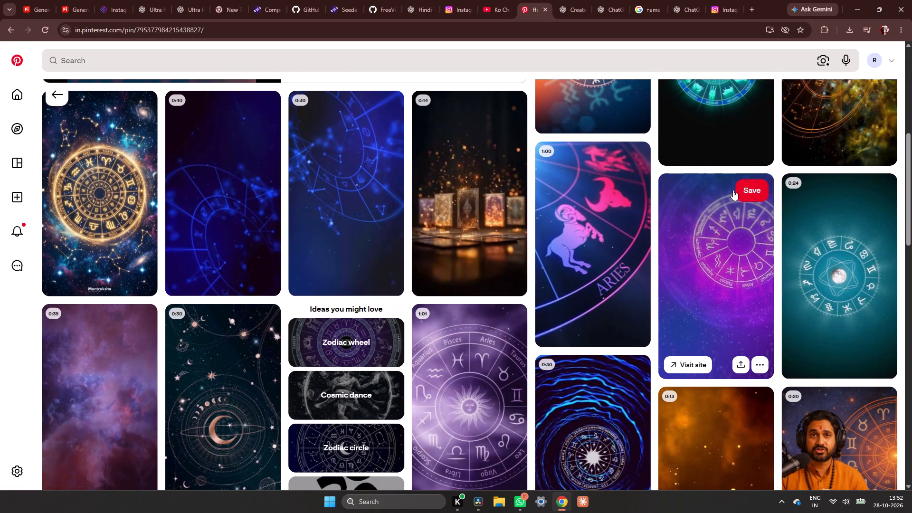
scroll(733, 190, "down", 7)
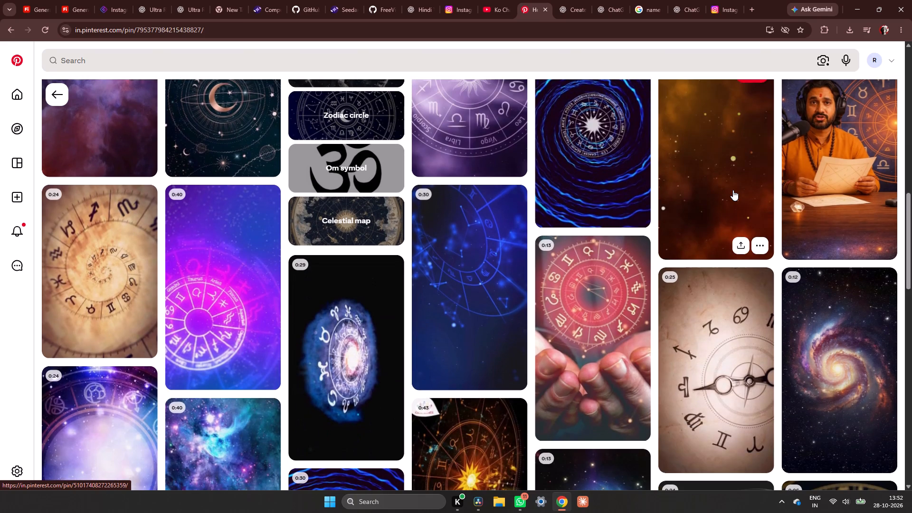
scroll(734, 192, "down", 6)
scroll(734, 195, "up", 1)
scroll(734, 195, "down", 1)
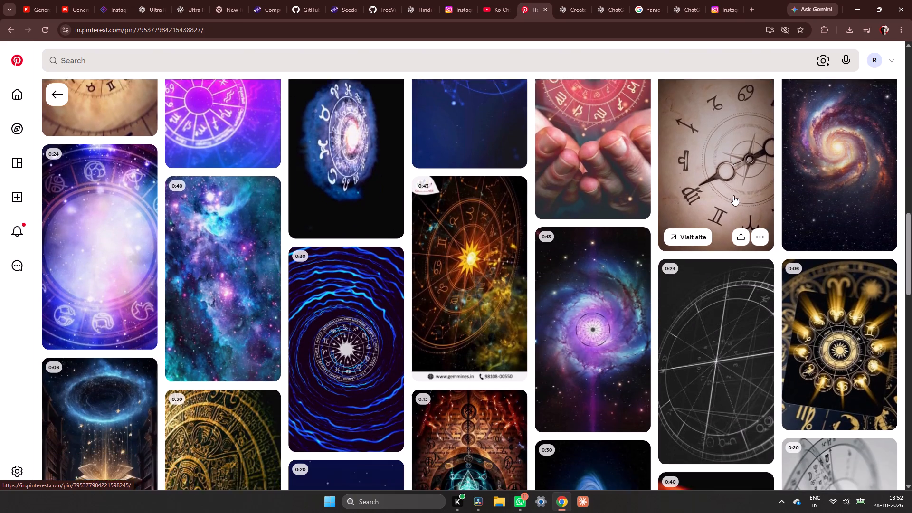
scroll(340, 266, "down", 1)
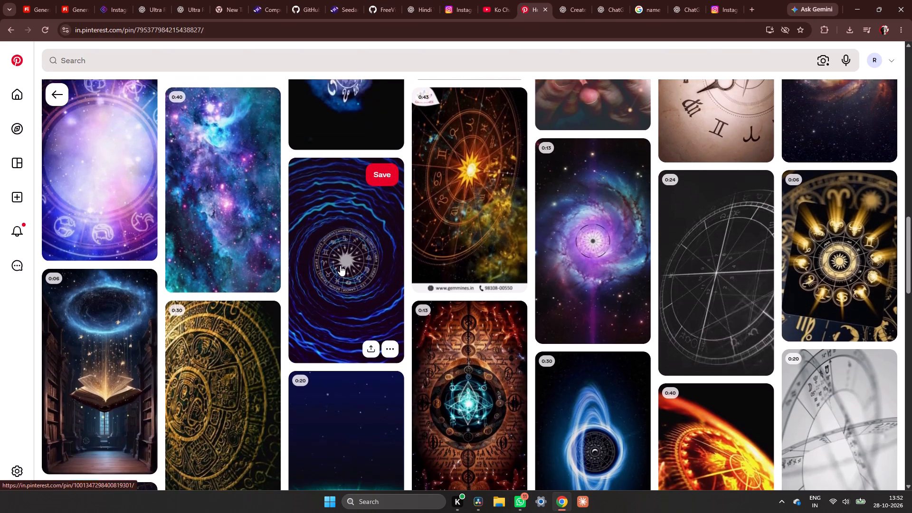
scroll(340, 266, "down", 7)
scroll(521, 222, "down", 5)
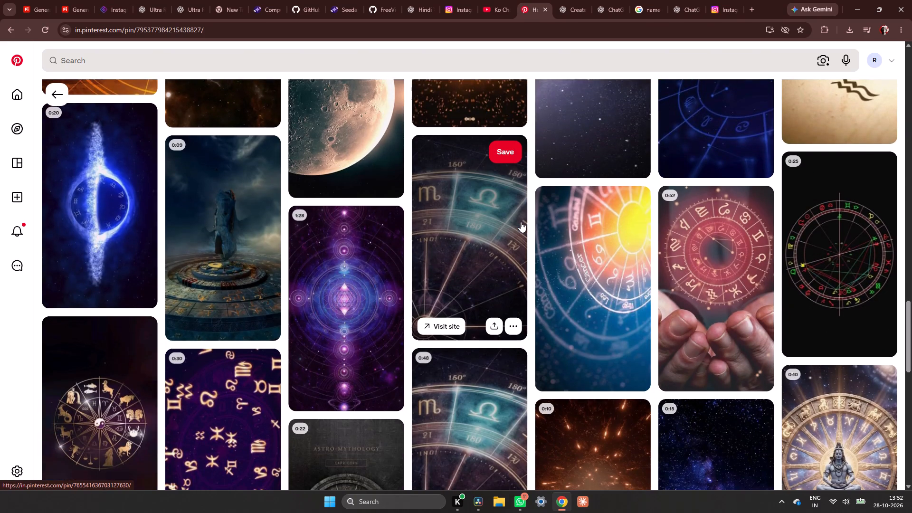
scroll(521, 222, "down", 10)
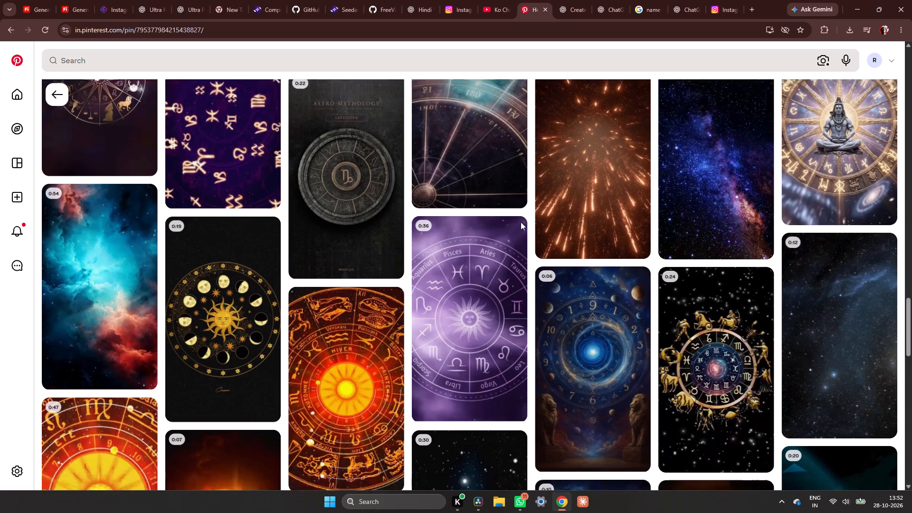
scroll(521, 222, "down", 6)
scroll(521, 222, "up", 10)
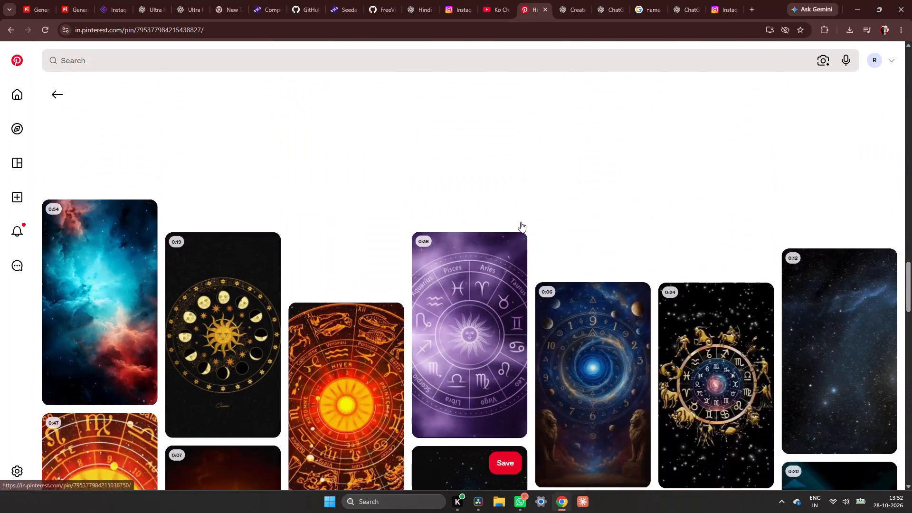
scroll(622, 212, "up", 7)
scroll(772, 184, "up", 8)
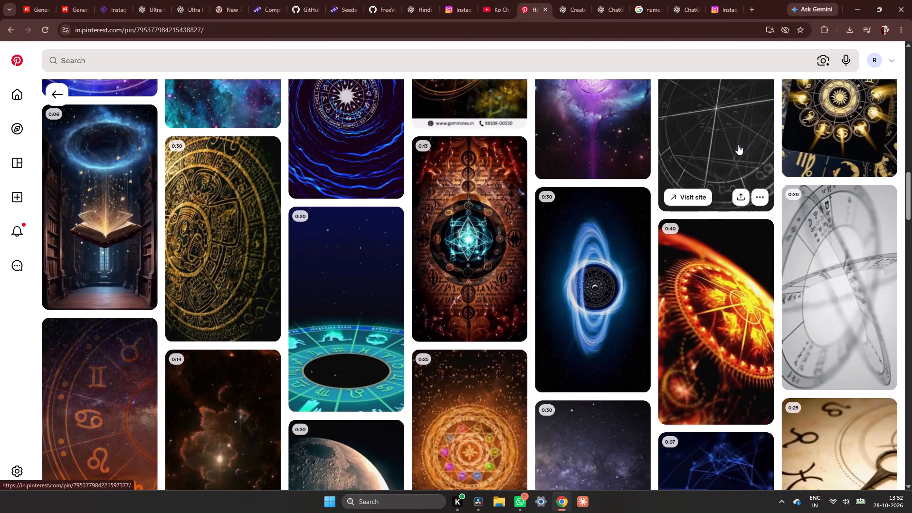
scroll(738, 144, "up", 6)
scroll(734, 149, "down", 1)
scroll(734, 149, "up", 5)
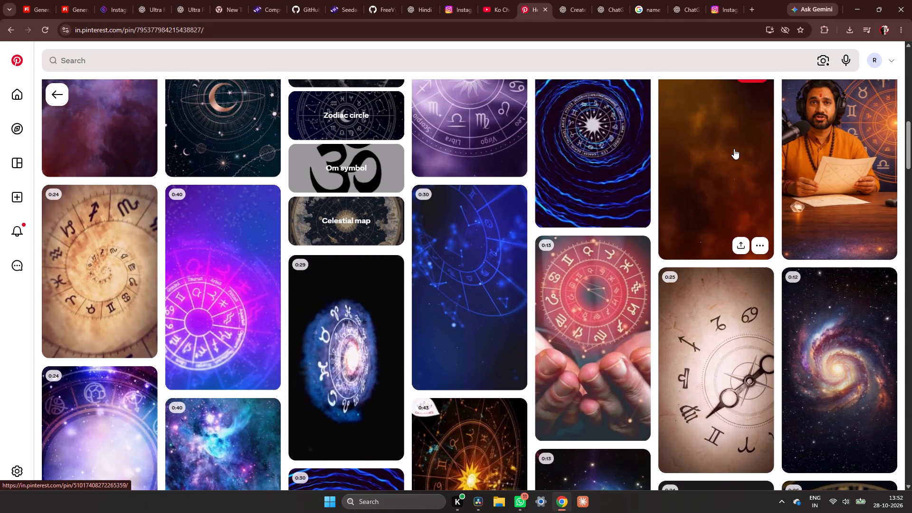
scroll(734, 149, "up", 9)
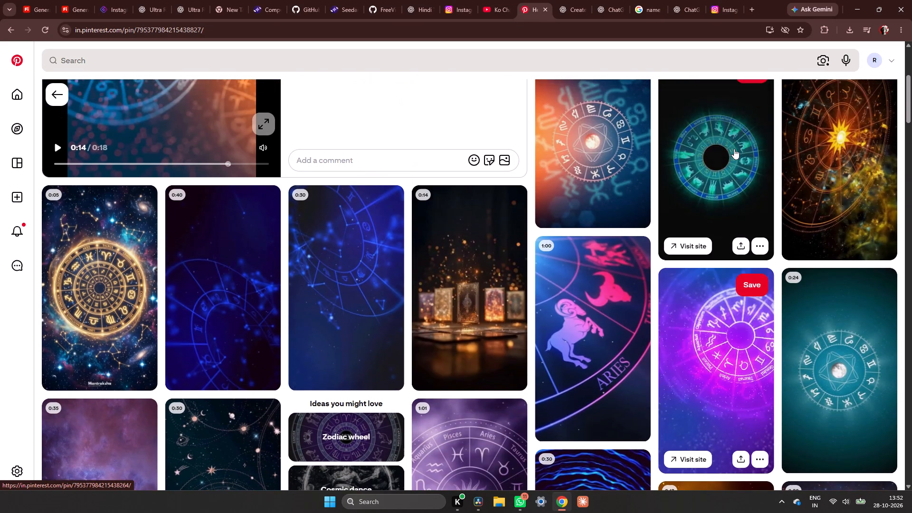
scroll(734, 149, "up", 8)
scroll(721, 135, "down", 8)
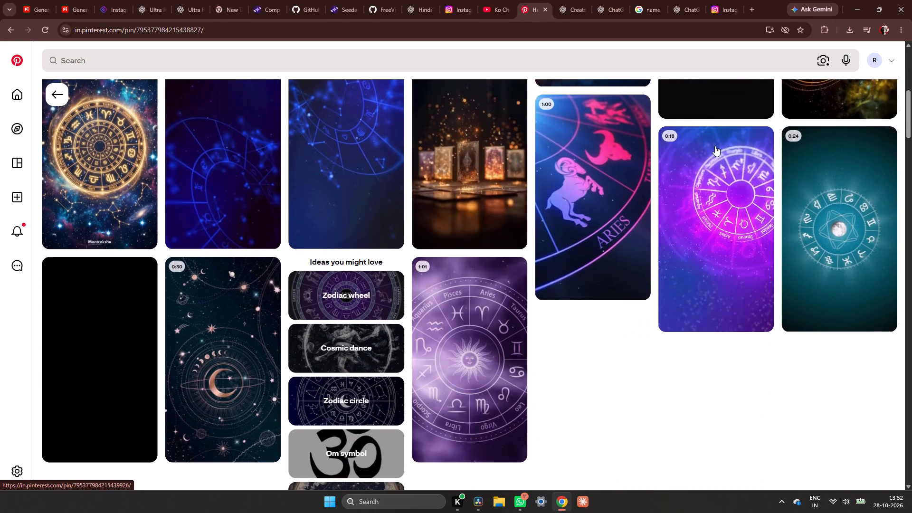
scroll(715, 146, "up", 1)
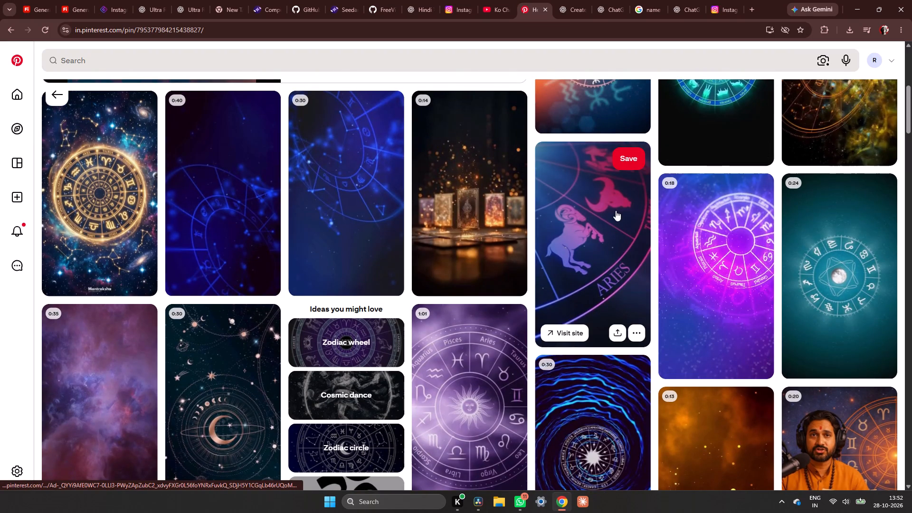
scroll(297, 203, "down", 2)
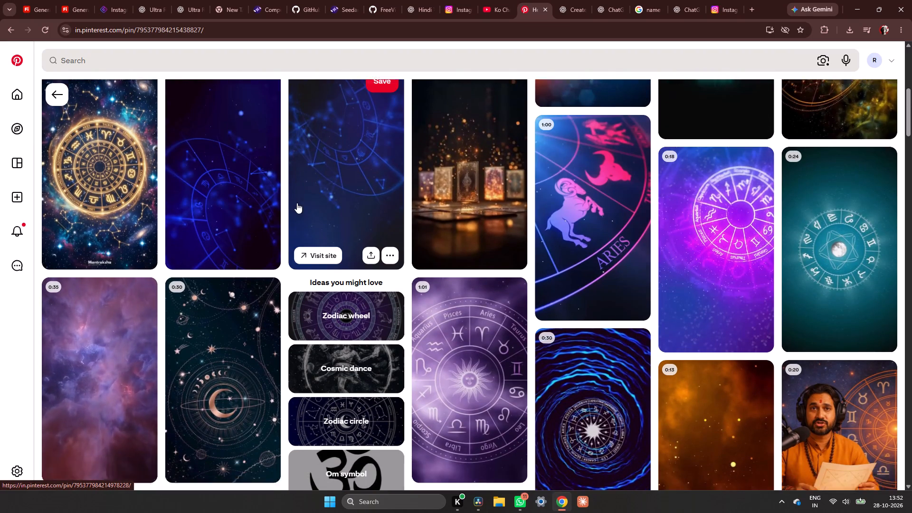
scroll(297, 203, "down", 2)
scroll(778, 103, "up", 6)
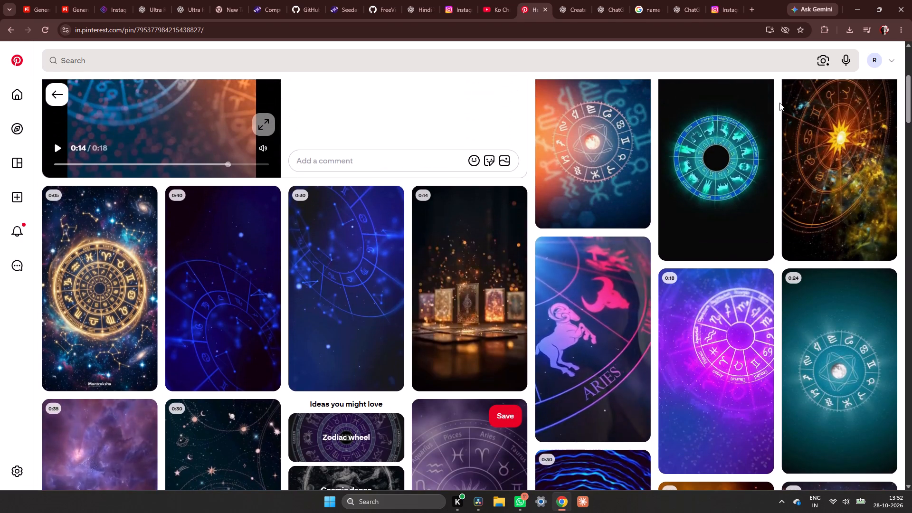
scroll(780, 103, "up", 5)
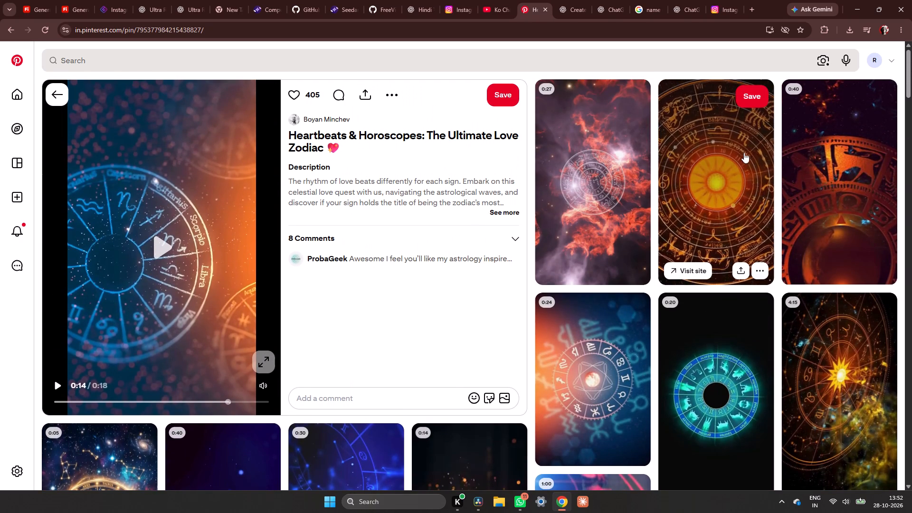
scroll(739, 161, "up", 2)
scroll(739, 161, "down", 6)
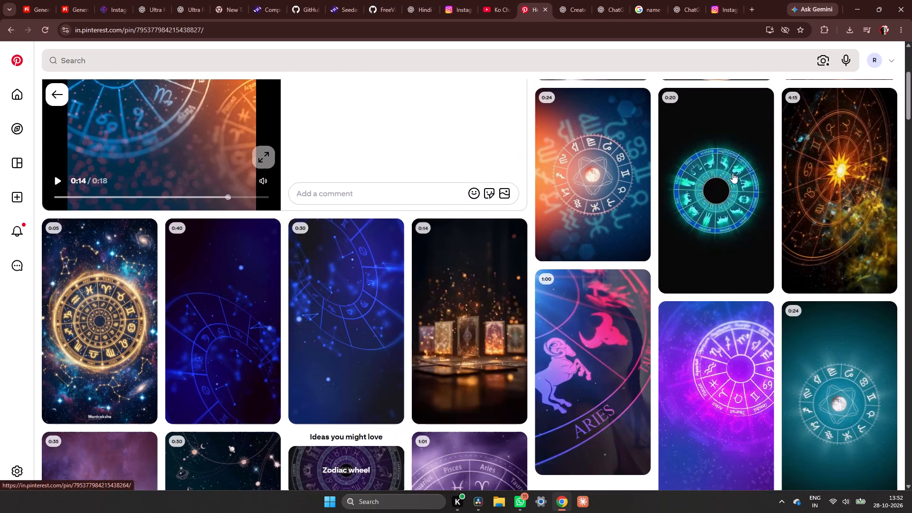
scroll(732, 173, "down", 17)
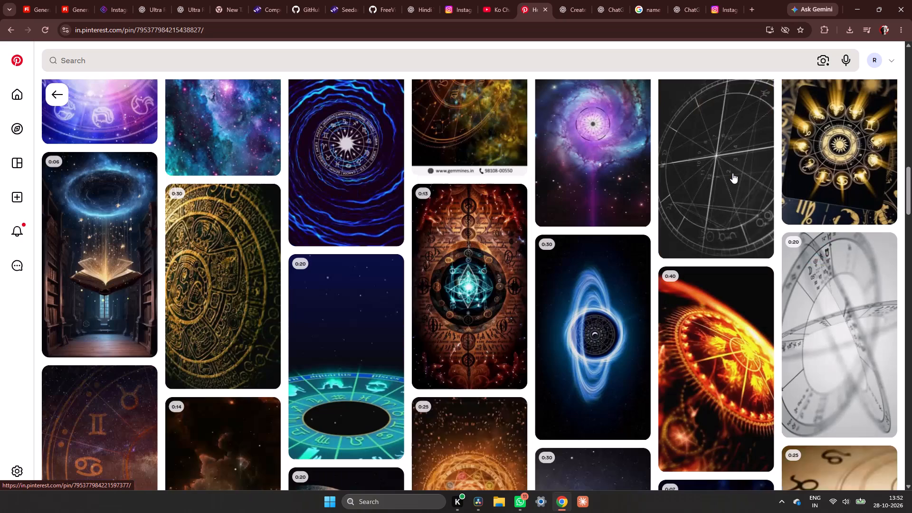
scroll(732, 173, "down", 6)
scroll(410, 191, "down", 5)
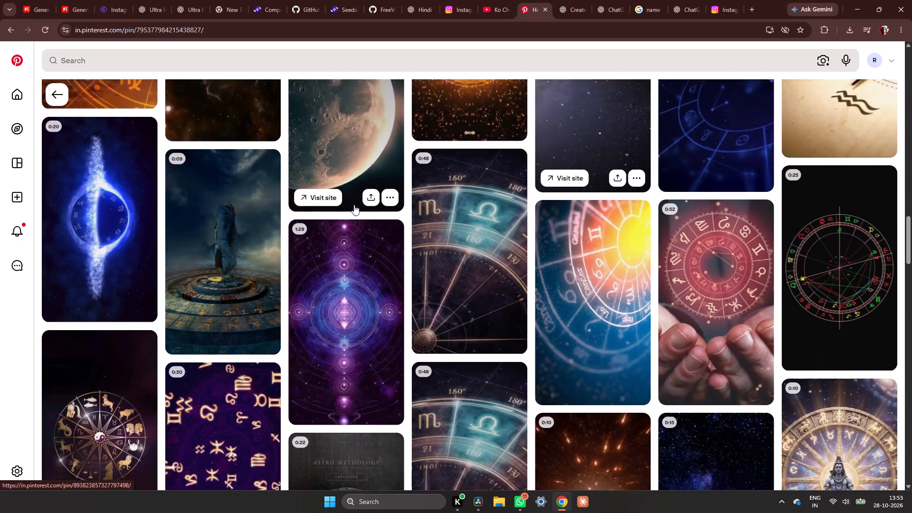
scroll(437, 153, "up", 5)
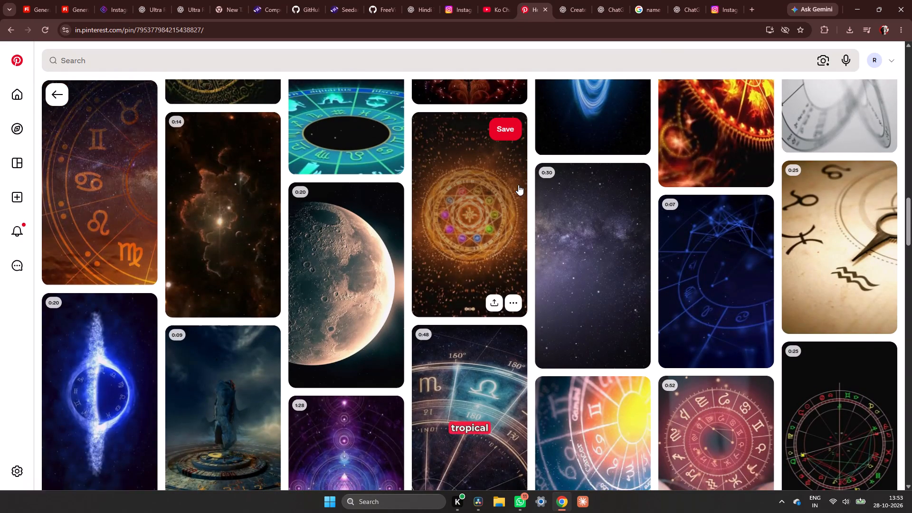
scroll(318, 248, "down", 6)
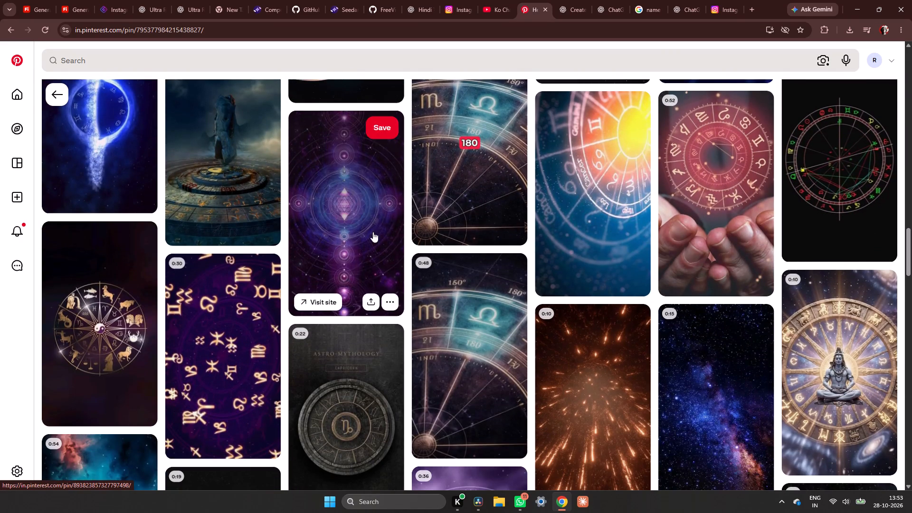
scroll(667, 243, "down", 6)
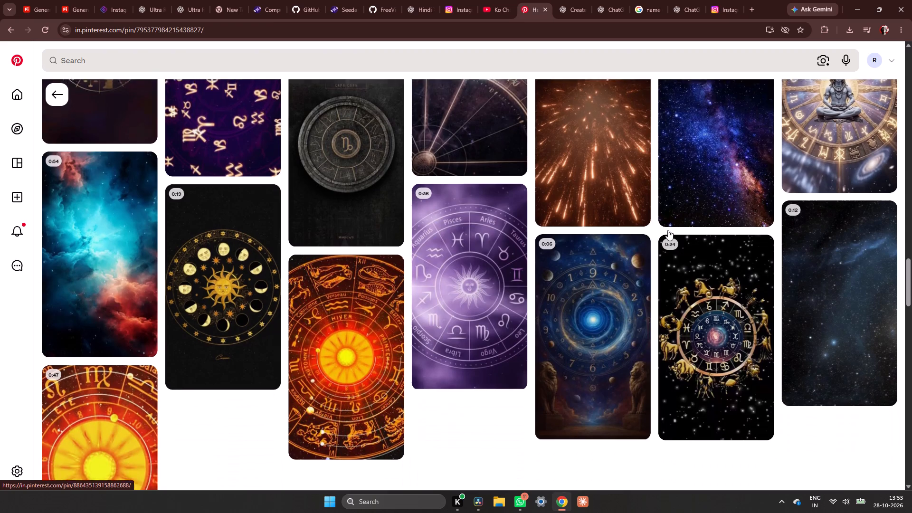
scroll(570, 219, "up", 1)
scroll(380, 202, "down", 6)
scroll(507, 165, "down", 7)
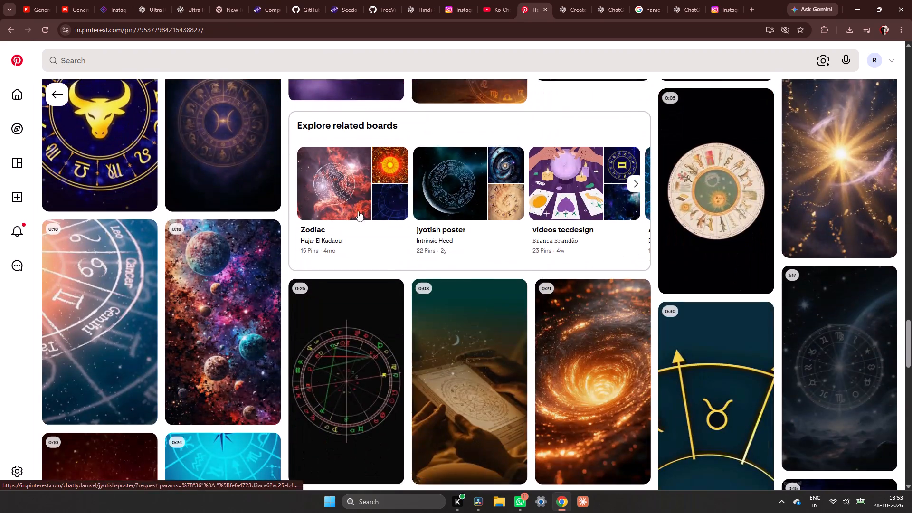
scroll(337, 229, "down", 5)
scroll(332, 233, "up", 1)
scroll(332, 233, "down", 5)
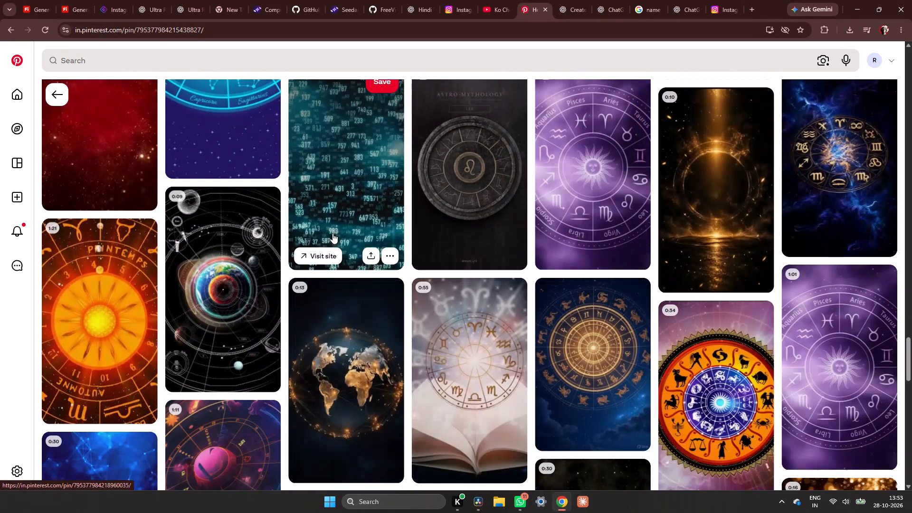
scroll(475, 190, "down", 7)
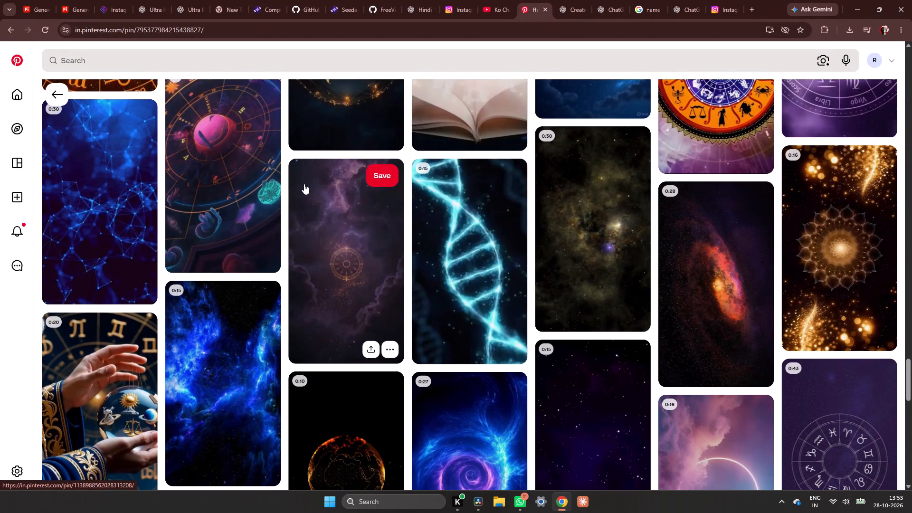
scroll(303, 184, "down", 6)
scroll(302, 159, "up", 2)
scroll(287, 165, "down", 8)
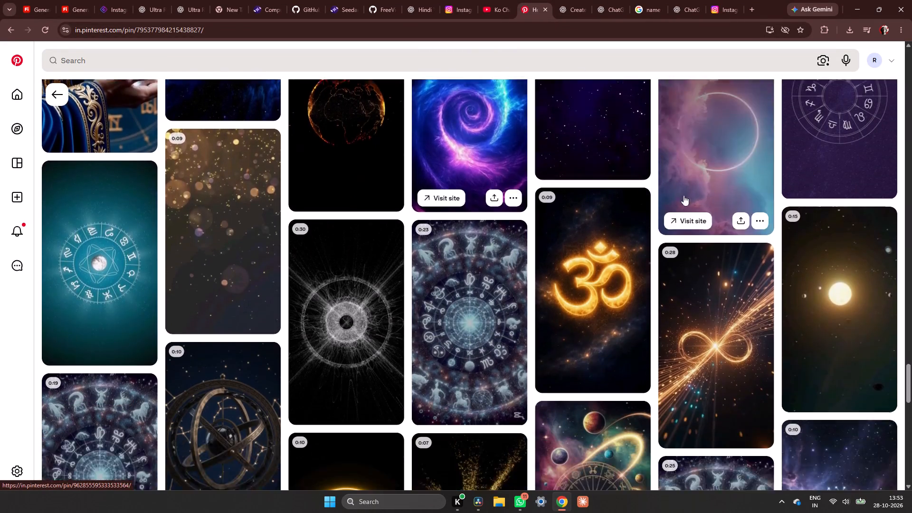
scroll(690, 184, "down", 5)
scroll(520, 228, "down", 5)
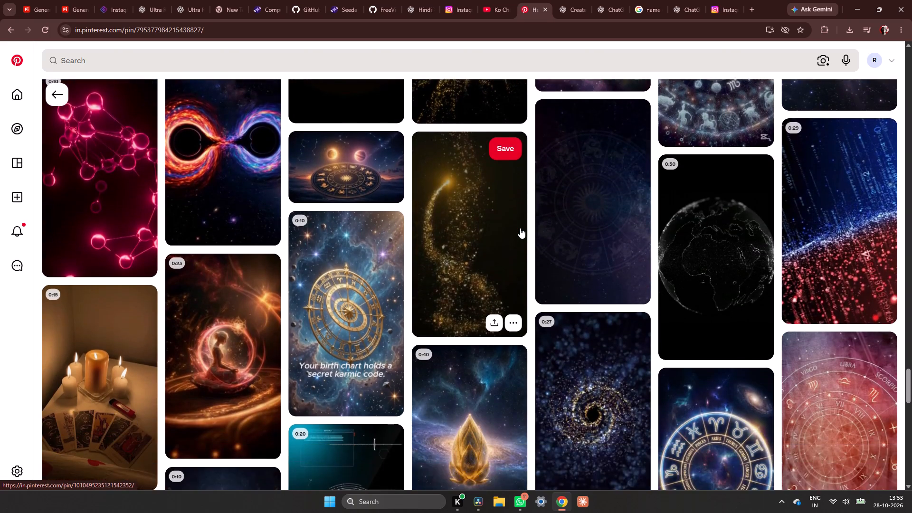
scroll(781, 193, "down", 6)
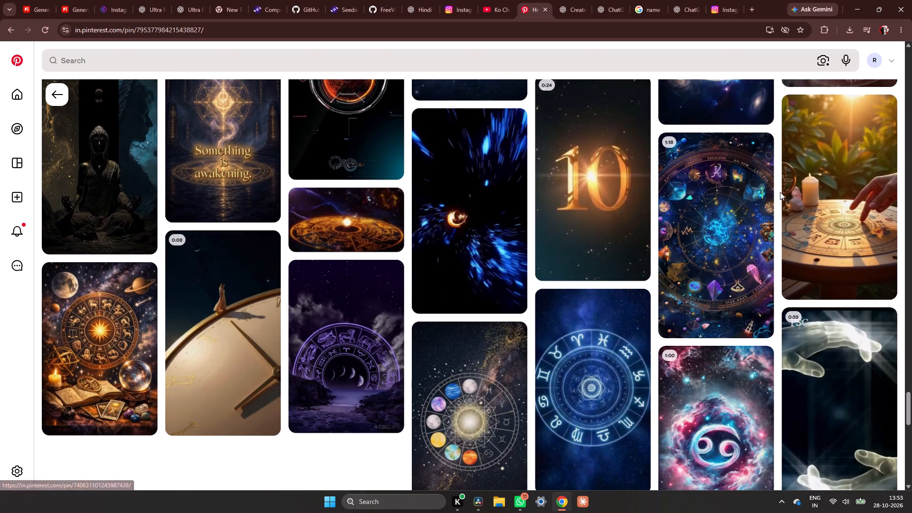
scroll(645, 177, "down", 7)
scroll(646, 179, "up", 1)
scroll(655, 166, "down", 7)
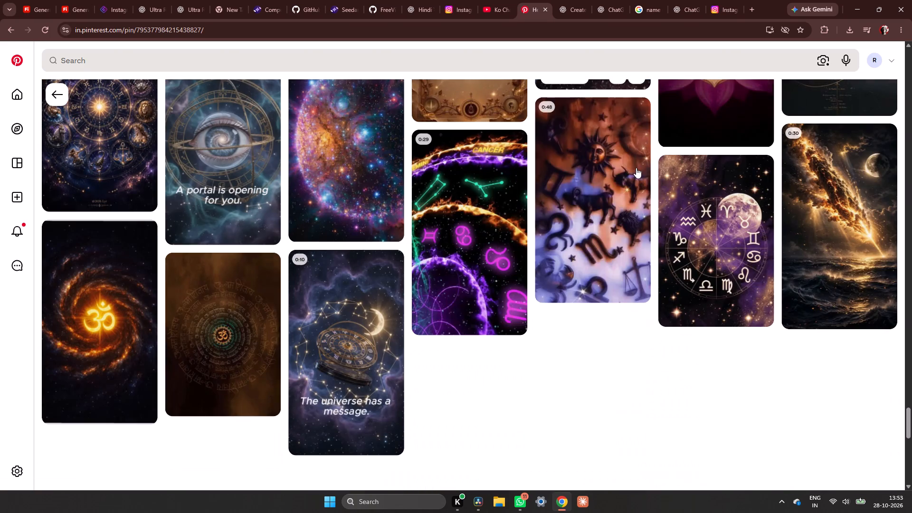
scroll(911, 160, "down", 6)
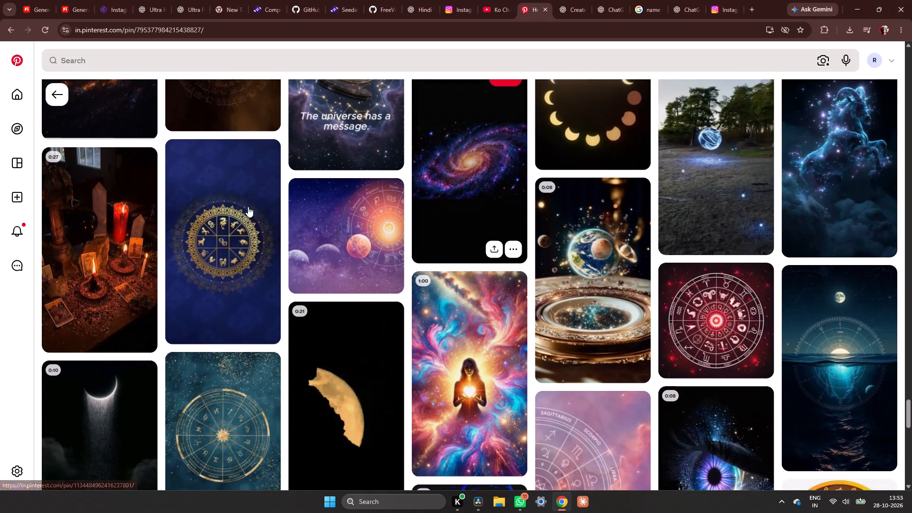
scroll(427, 224, "down", 5)
scroll(217, 232, "down", 5)
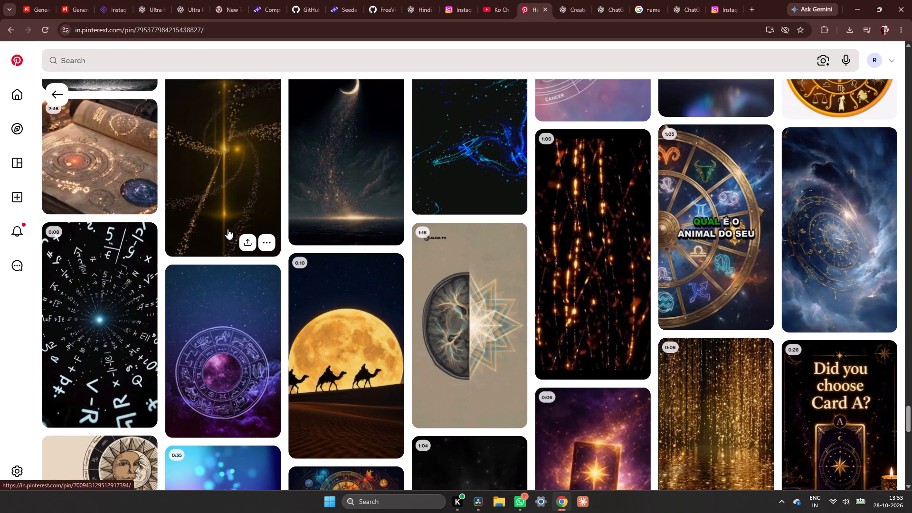
scroll(275, 219, "down", 1)
scroll(432, 229, "down", 4)
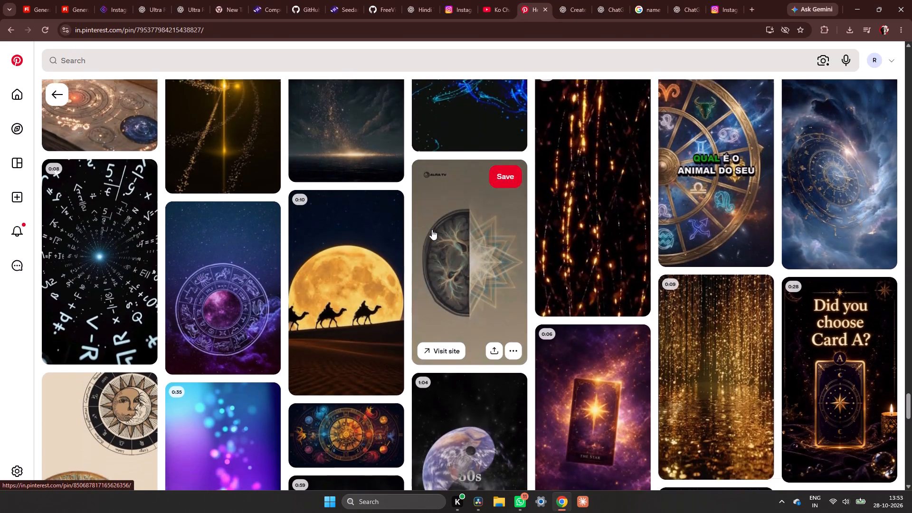
scroll(432, 229, "down", 8)
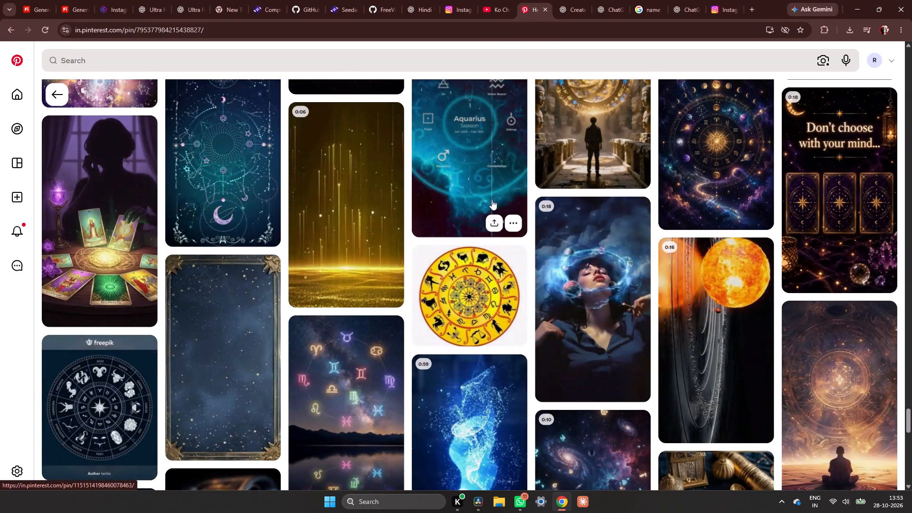
scroll(483, 202, "down", 5)
scroll(210, 198, "down", 6)
scroll(425, 189, "down", 4)
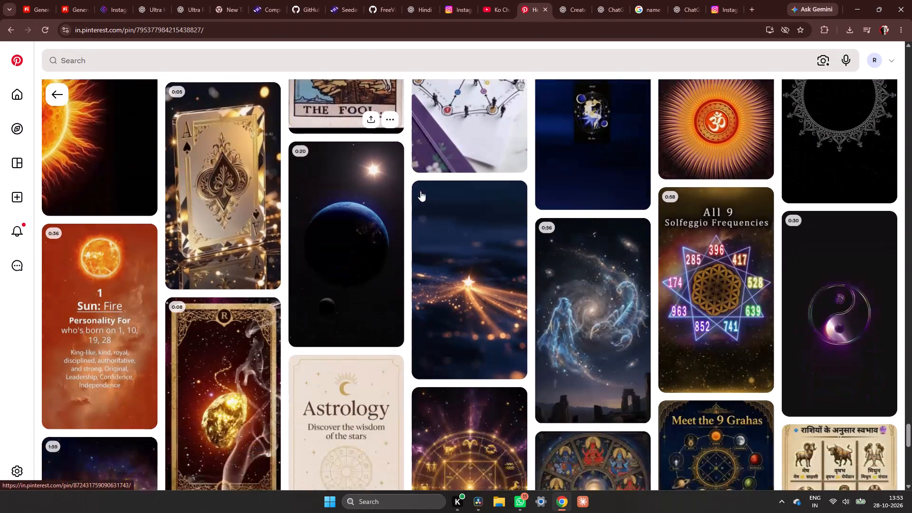
scroll(420, 191, "down", 2)
scroll(582, 259, "down", 6)
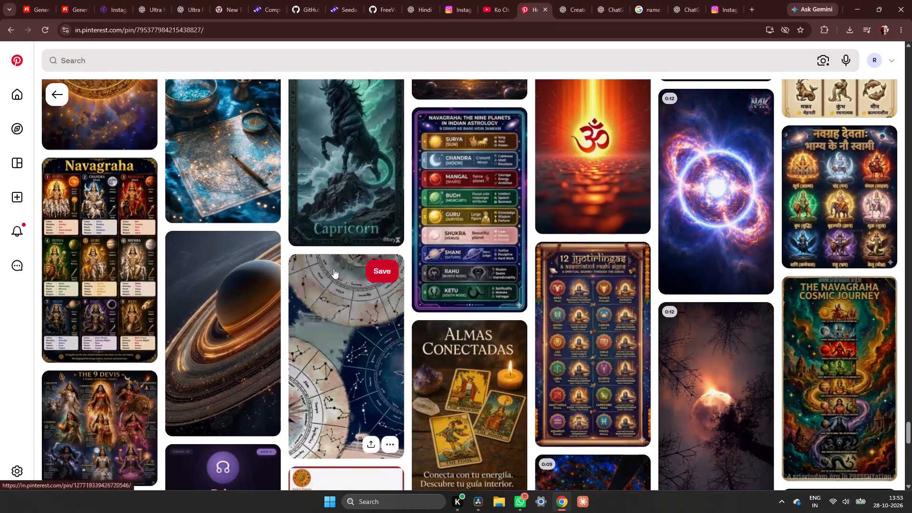
scroll(305, 273, "down", 6)
scroll(494, 211, "up", 1)
scroll(494, 211, "down", 7)
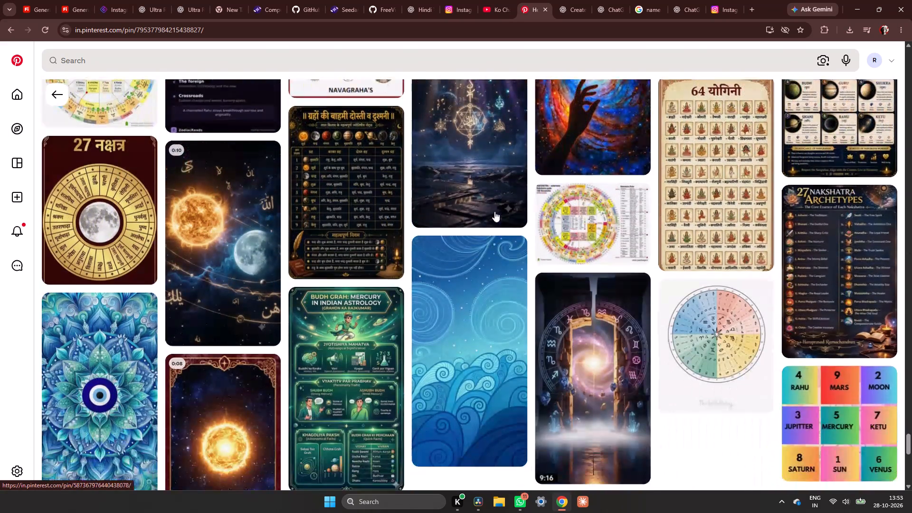
scroll(274, 232, "down", 5)
scroll(323, 229, "down", 6)
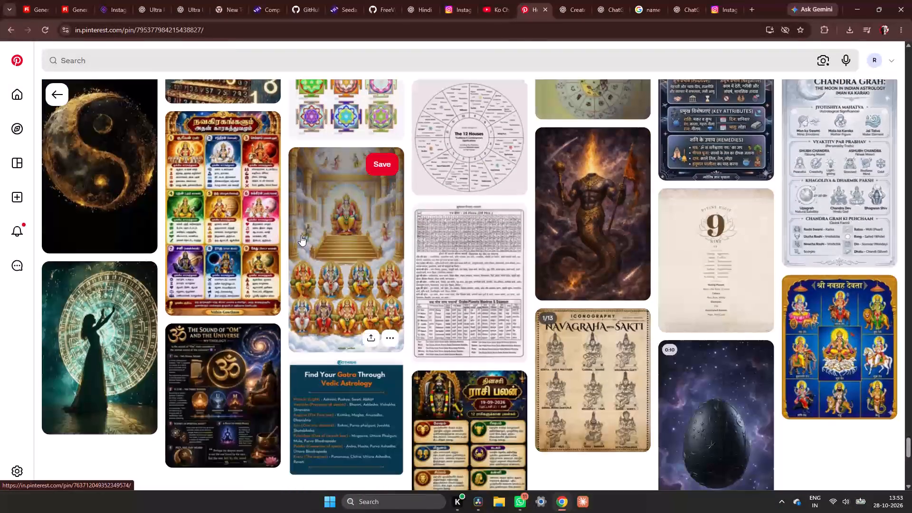
scroll(299, 233, "down", 8)
scroll(535, 185, "down", 10)
scroll(534, 187, "up", 1)
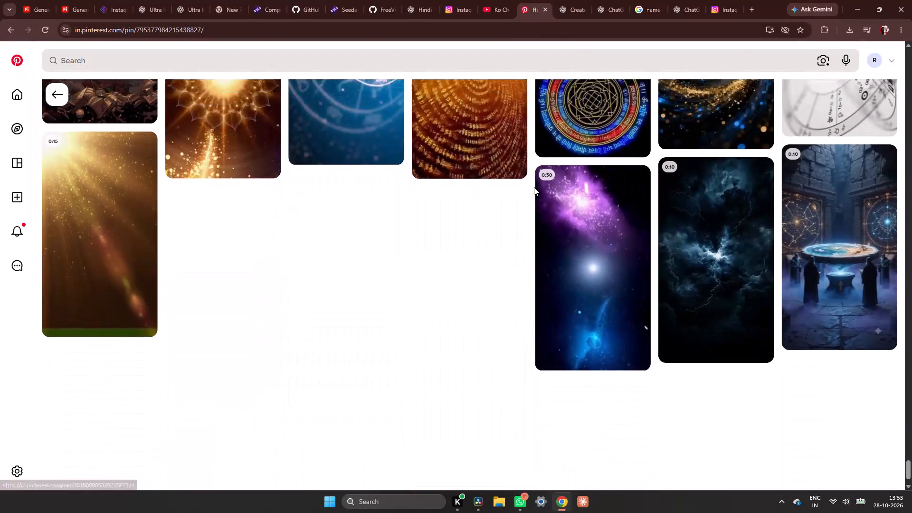
scroll(177, 261, "down", 8)
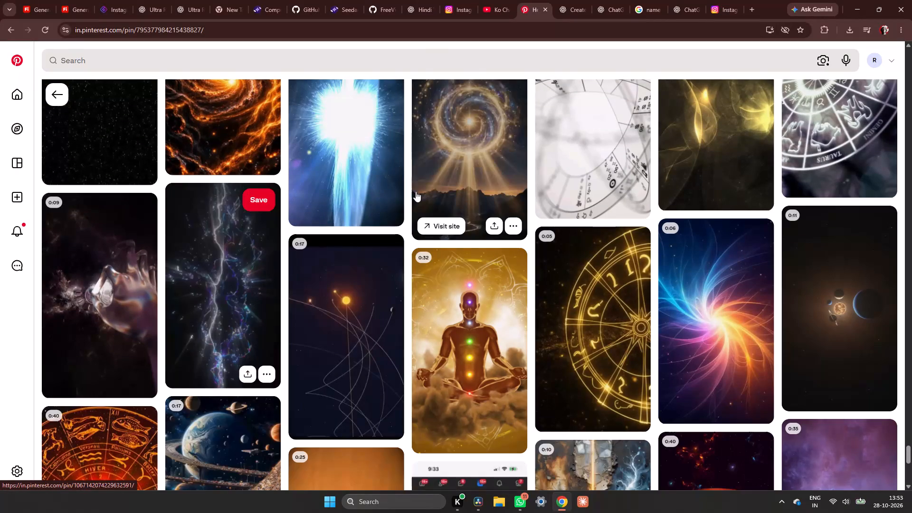
scroll(411, 190, "up", 4)
scroll(334, 194, "down", 7)
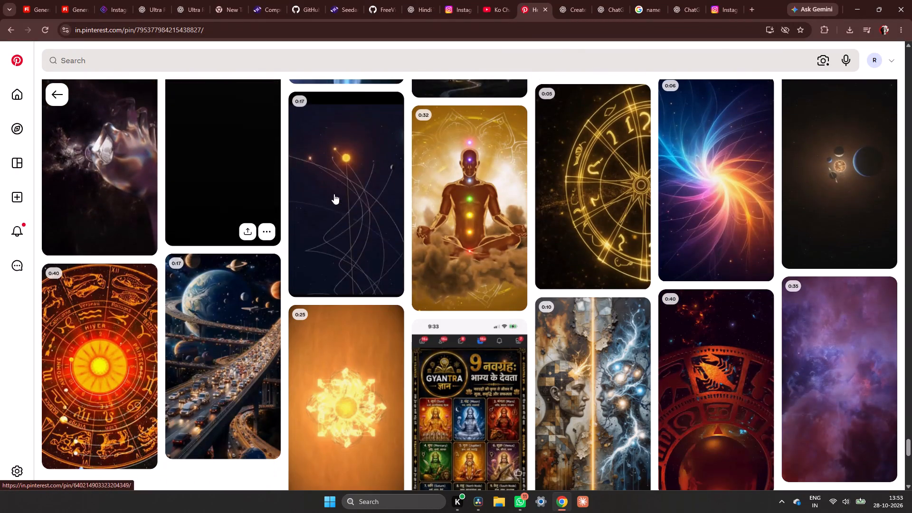
scroll(760, 150, "down", 6)
scroll(761, 149, "up", 7)
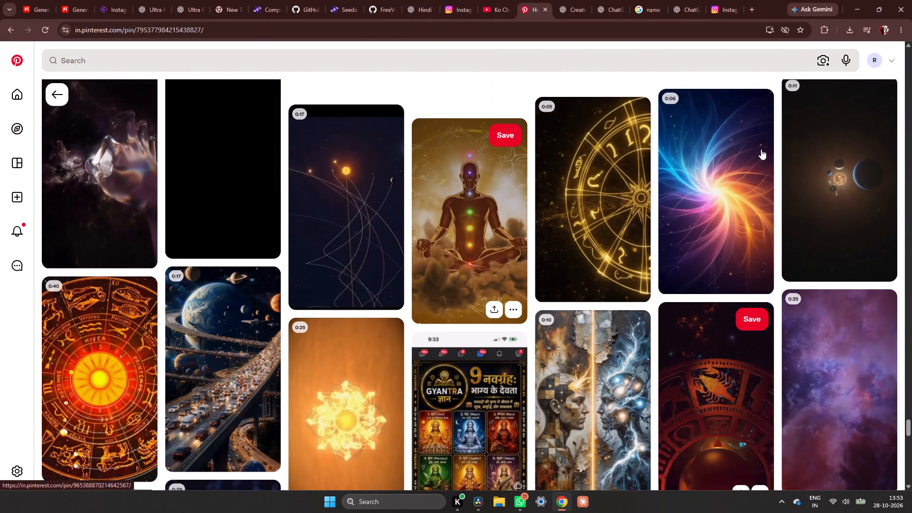
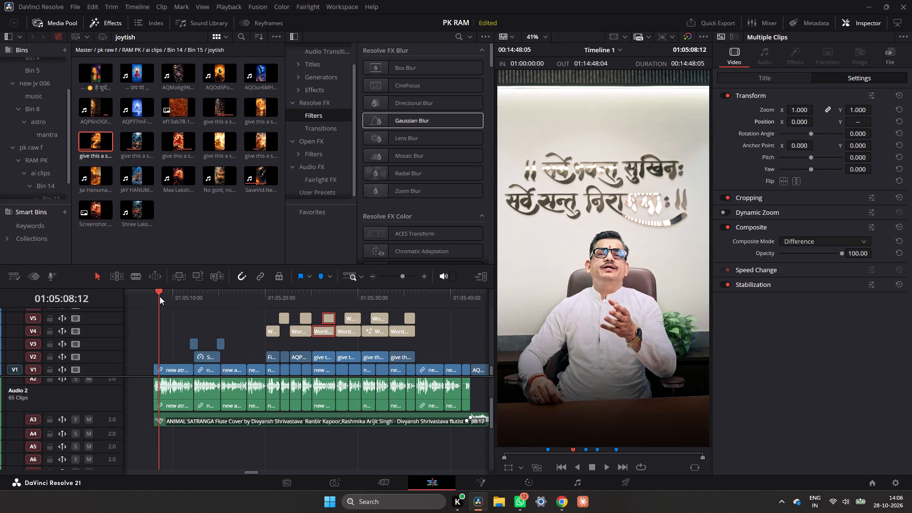
left_click_drag(160, 296, 151, 306)
left_click(149, 295)
key("space")
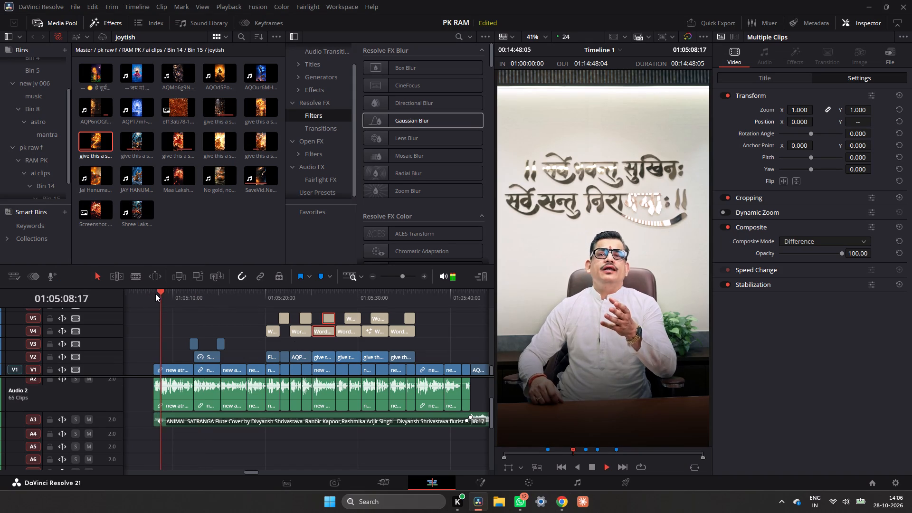
key("space")
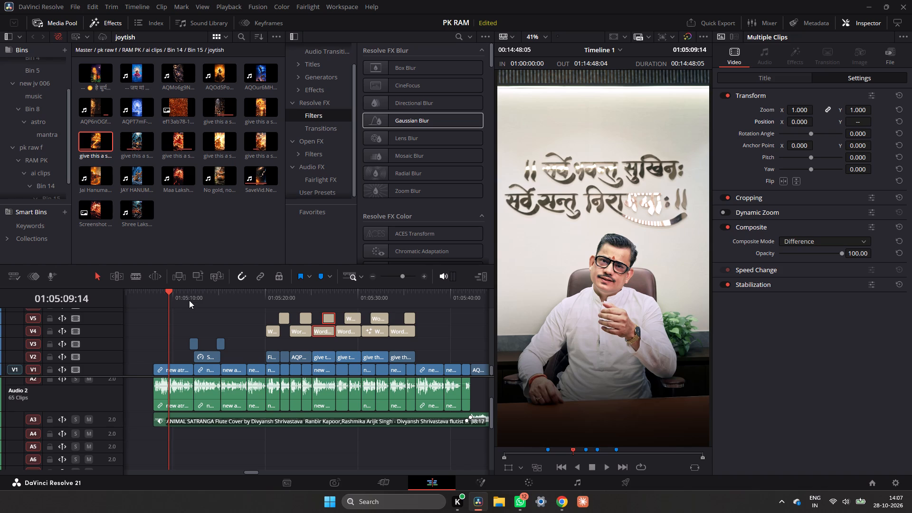
Play back the weekday title sequence from about 01:05:20, covering the Shiva, Hanuman and Ganesha clips with their Hindi titles.
left_click(269, 297)
key("space")
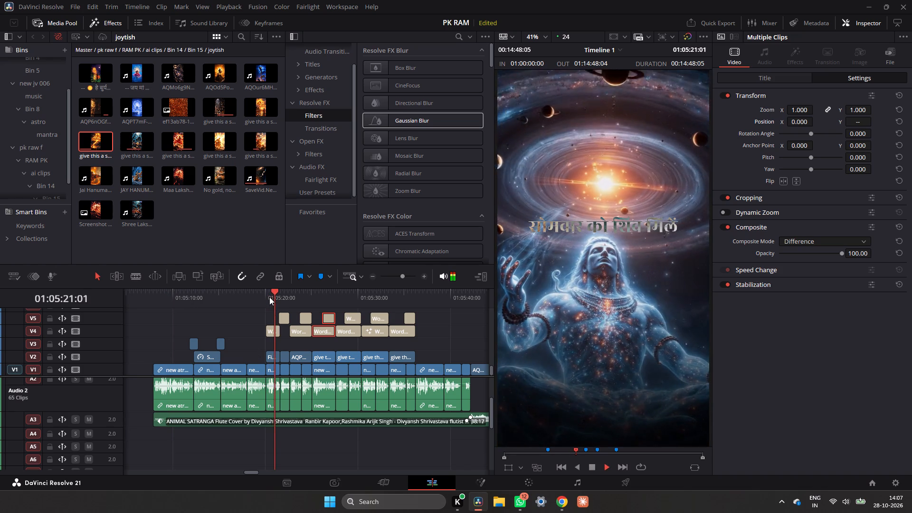
key("space")
key("space")
key("space")
left_click(269, 297)
key("space")
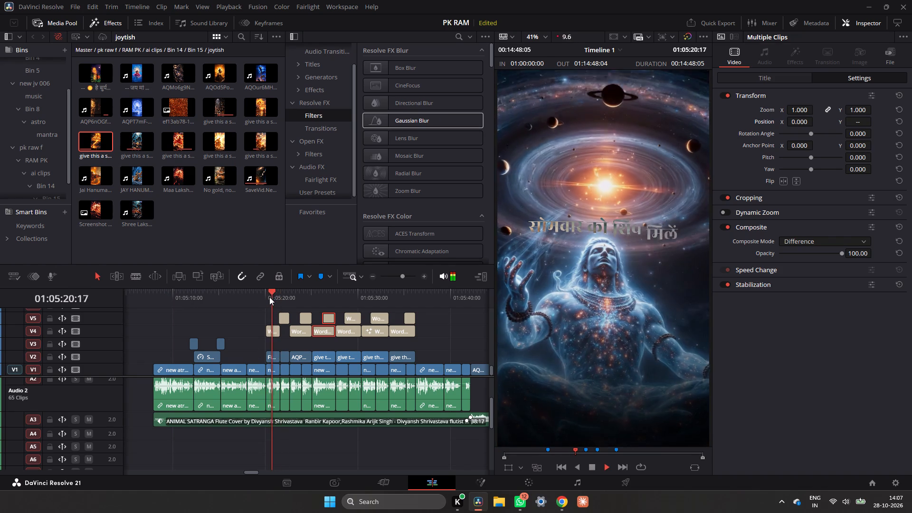
key("space")
left_click(269, 297)
left_click(269, 297)
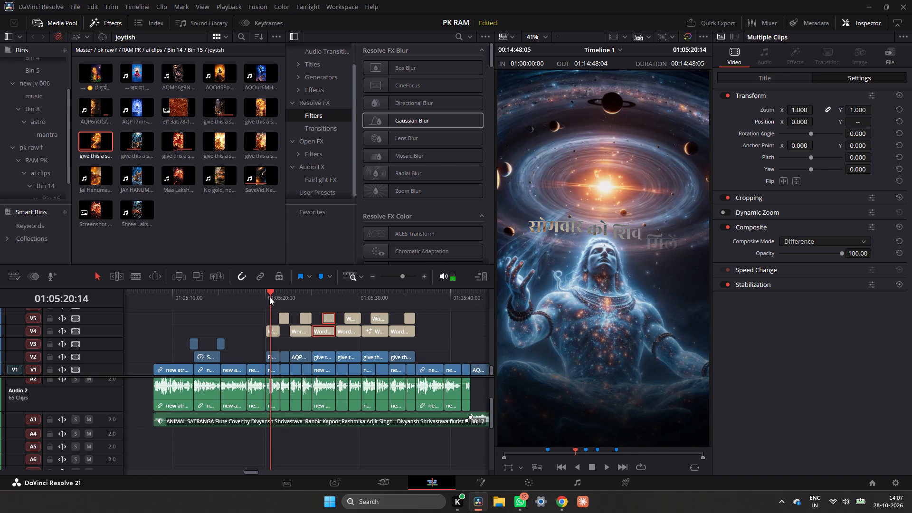
left_click_drag(273, 296, 267, 302)
key("space")
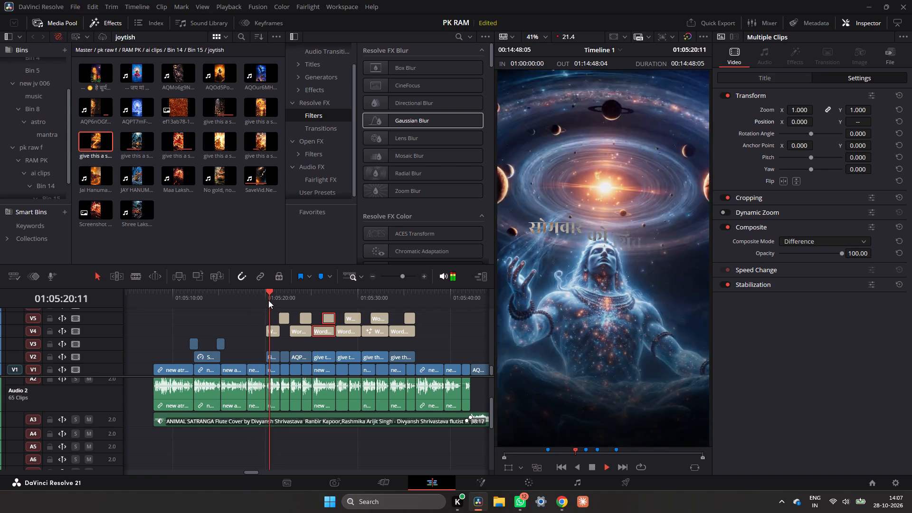
key("space")
key("space")
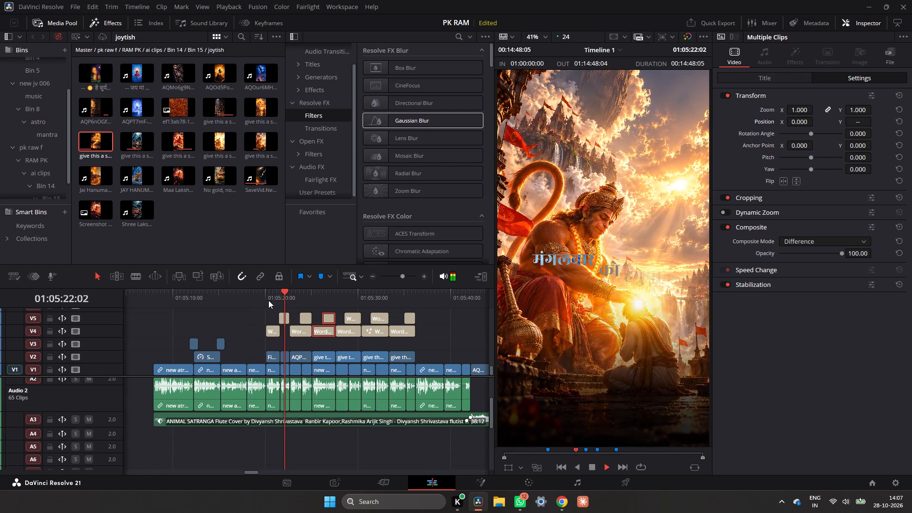
key("space")
key("space")
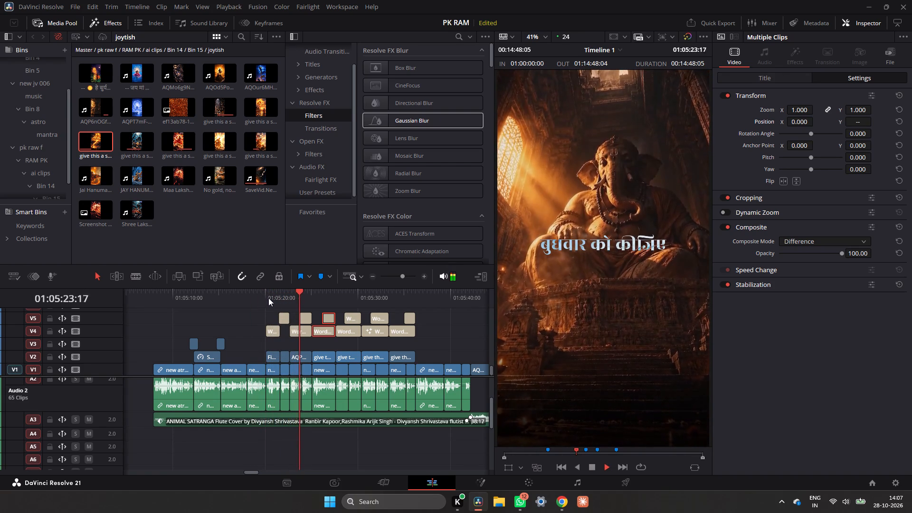
key("space")
Reset the Lift, Gamma, Gain and Offset color wheels on the blue Shiva clip at 01:05:20:02.
left_click_drag(272, 297, 268, 304)
left_click(276, 331)
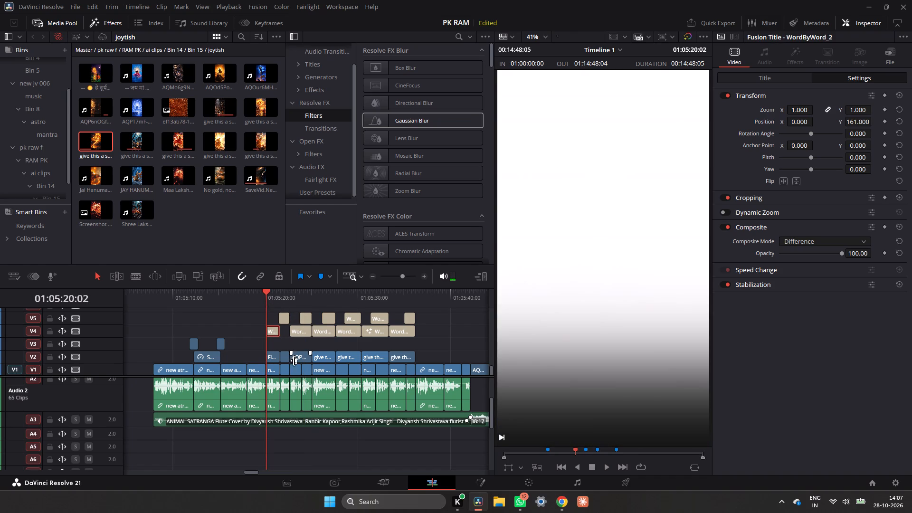
left_click(271, 357)
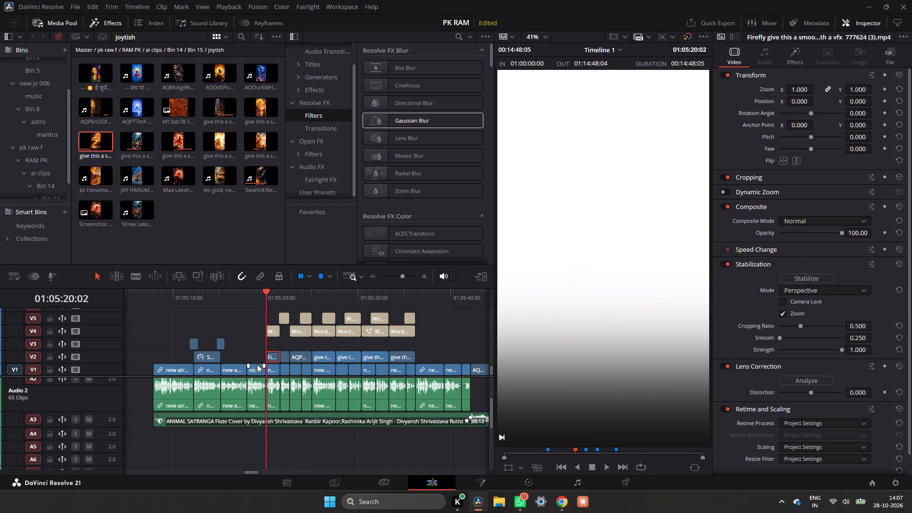
right_click(273, 359)
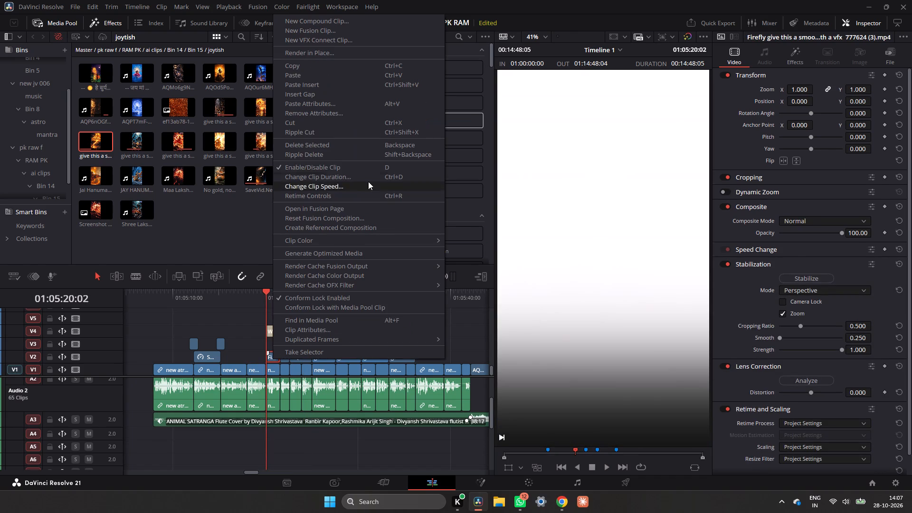
left_click(324, 209)
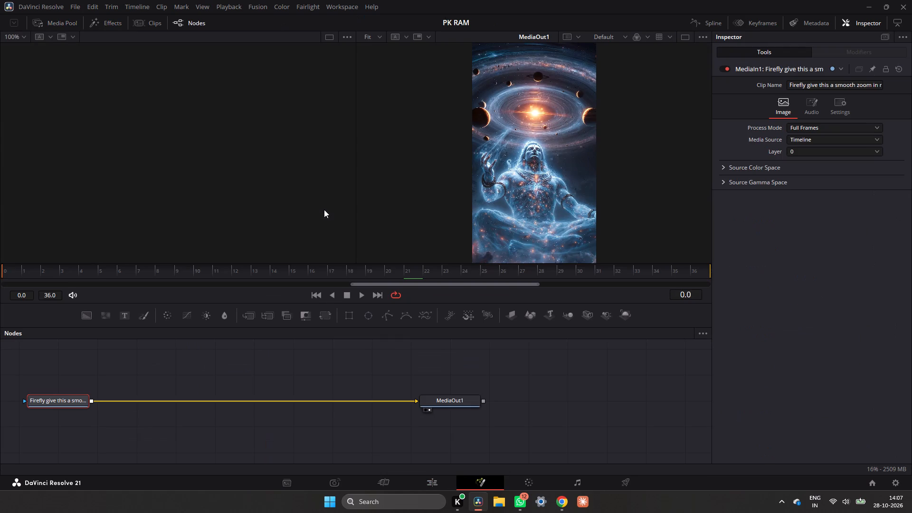
left_click(527, 484)
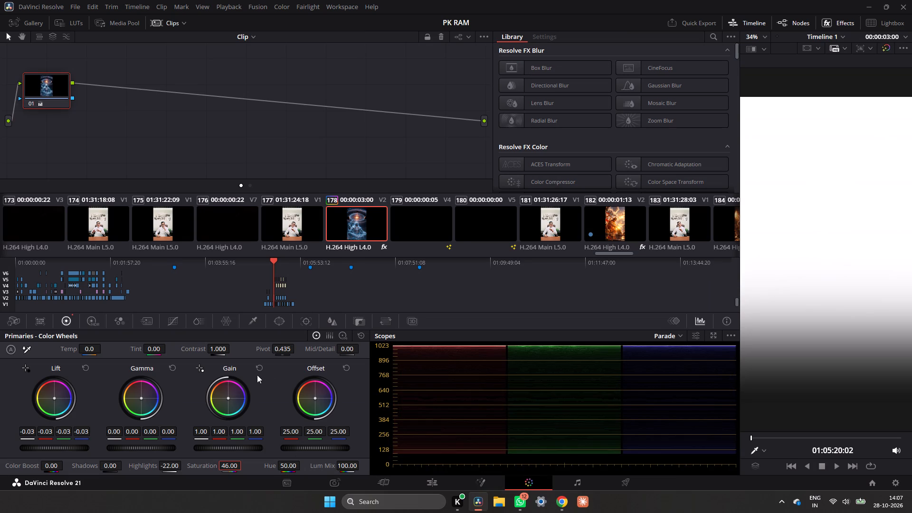
left_click(258, 367)
left_click(350, 370)
left_click(173, 368)
left_click(86, 370)
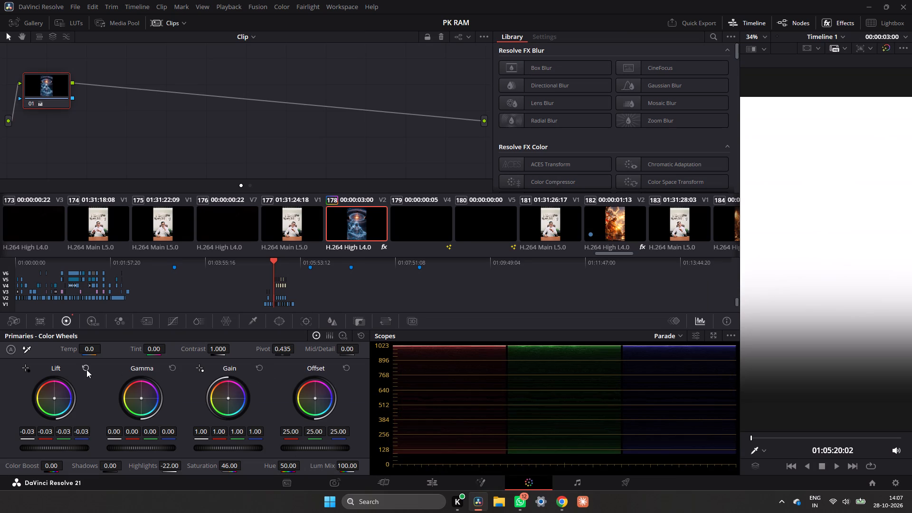
double_click(86, 370)
left_click(71, 318)
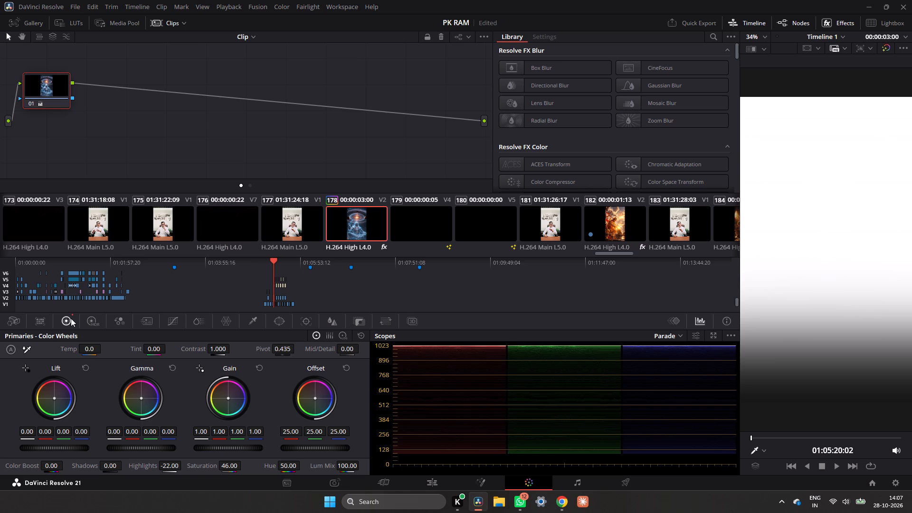
left_click(439, 482)
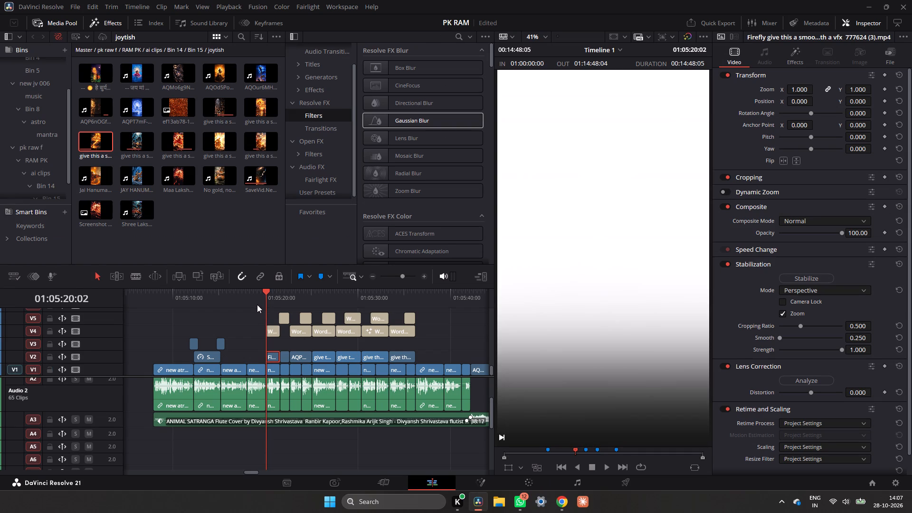
Remove the Gaussian Blur effect from the blue Shiva clip on track V2.
left_click_drag(261, 303, 276, 302)
double_click(277, 302)
left_click(277, 302)
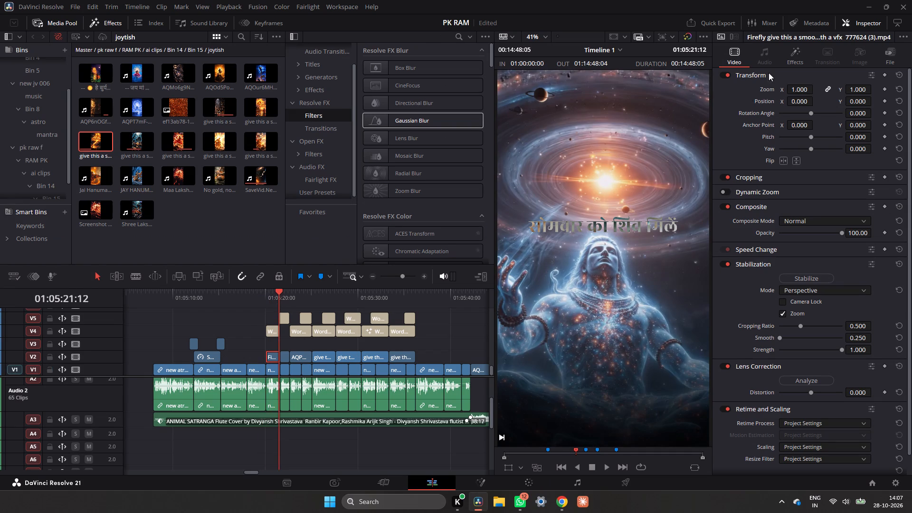
left_click(790, 61)
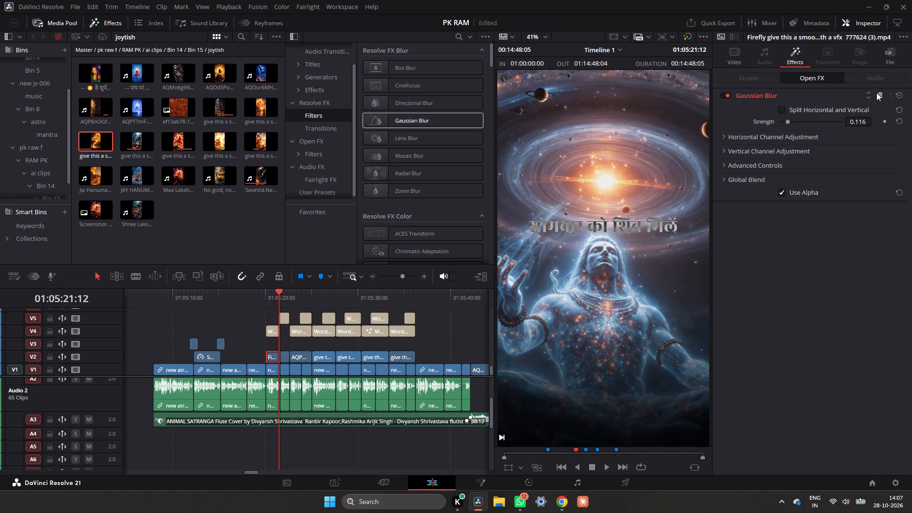
left_click(876, 93)
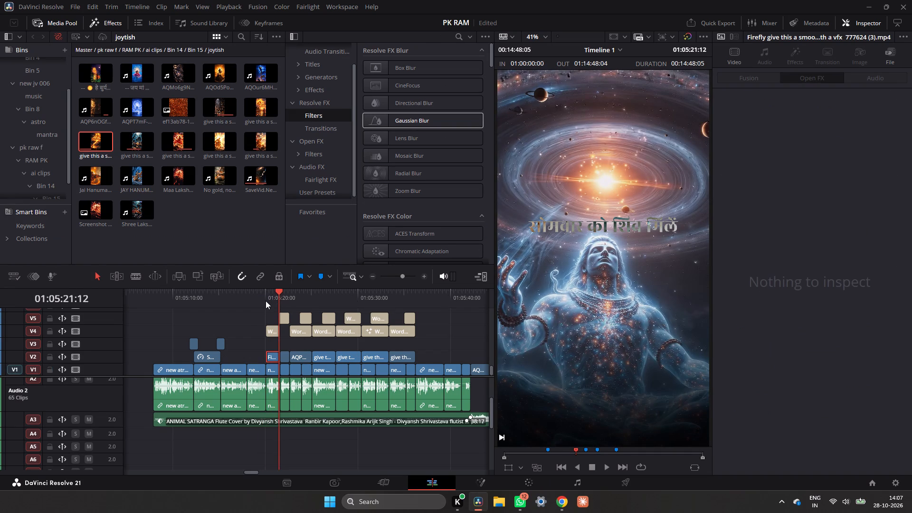
left_click(266, 301)
key("space")
key("space")
left_click(266, 301)
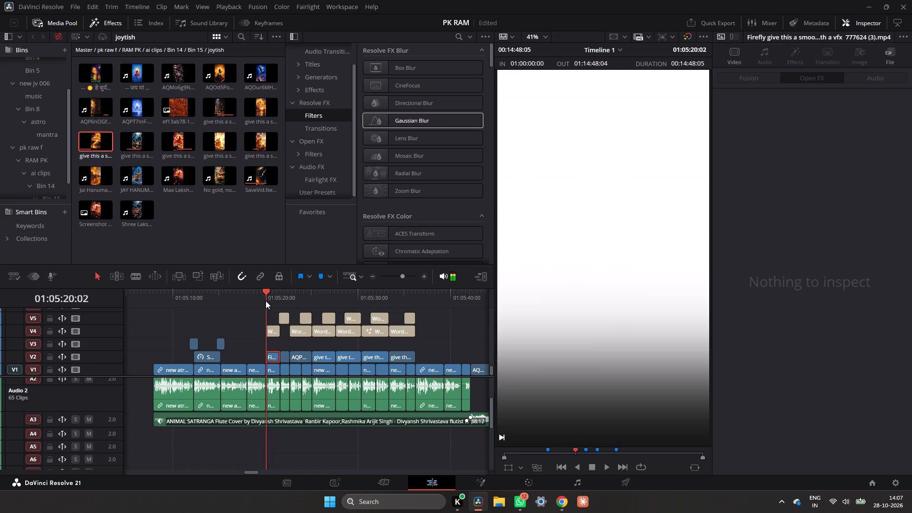
key("space")
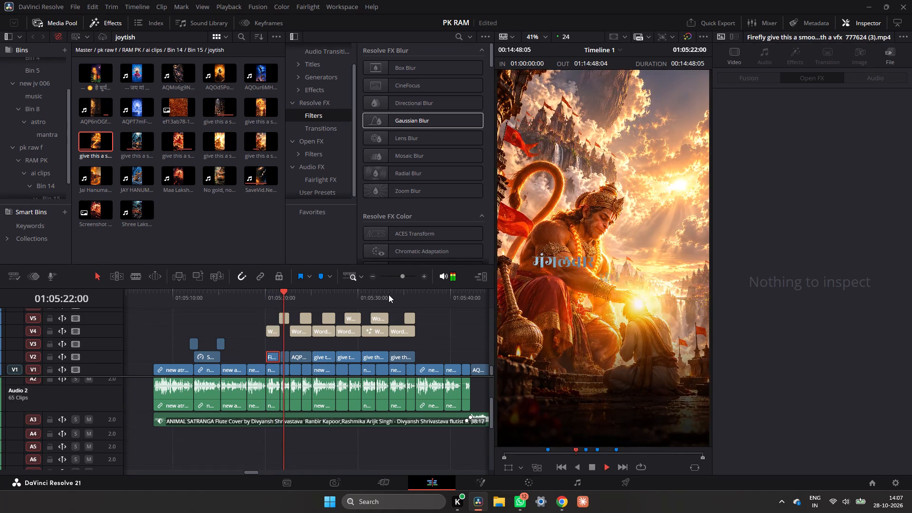
key("space")
left_click(243, 301)
key("space")
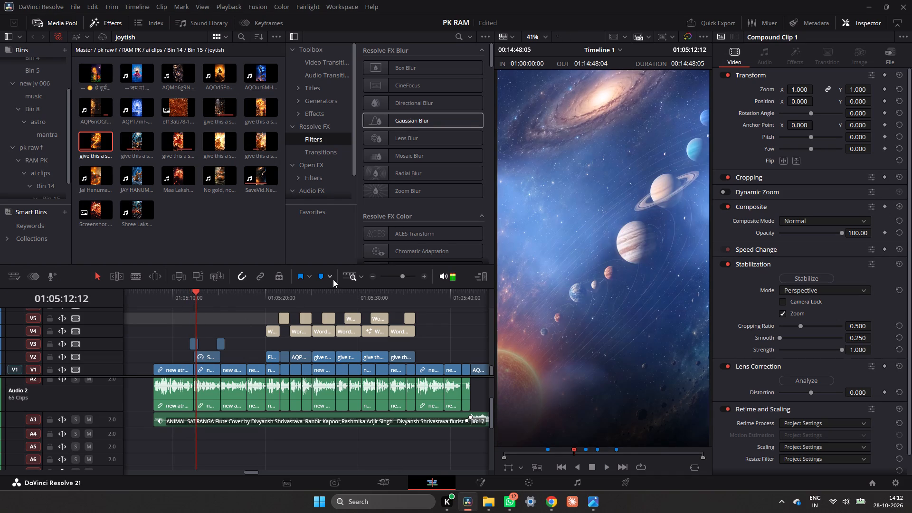
left_click(377, 276)
double_click(387, 276)
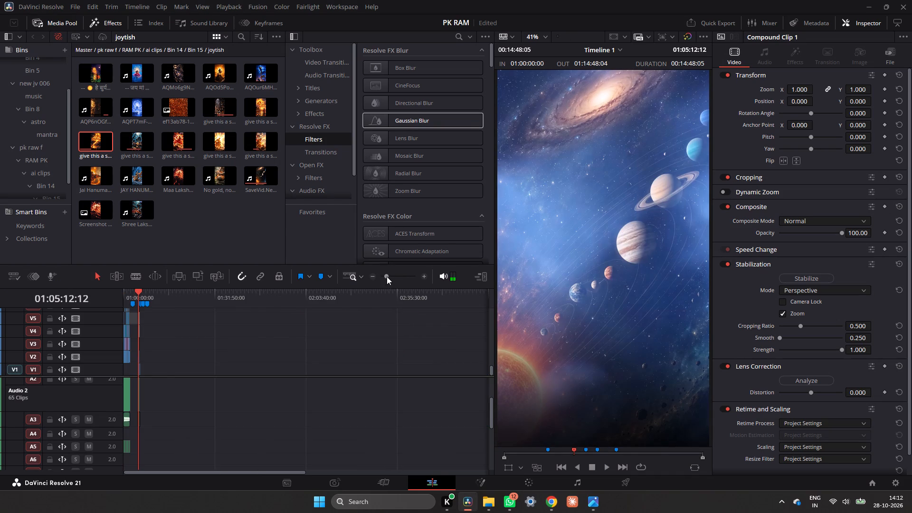
left_click(389, 276)
left_click(400, 276)
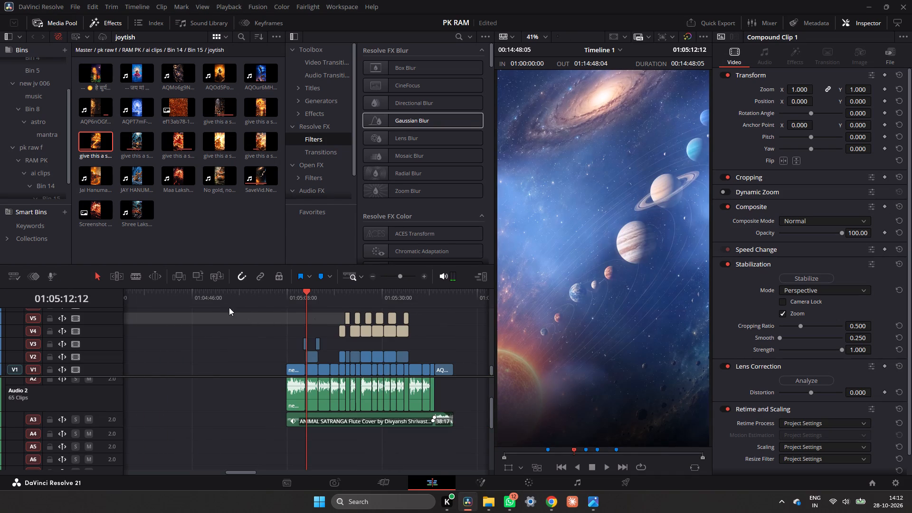
left_click(454, 309)
left_click(455, 303)
scroll(456, 304, "down", 4, "ctrl")
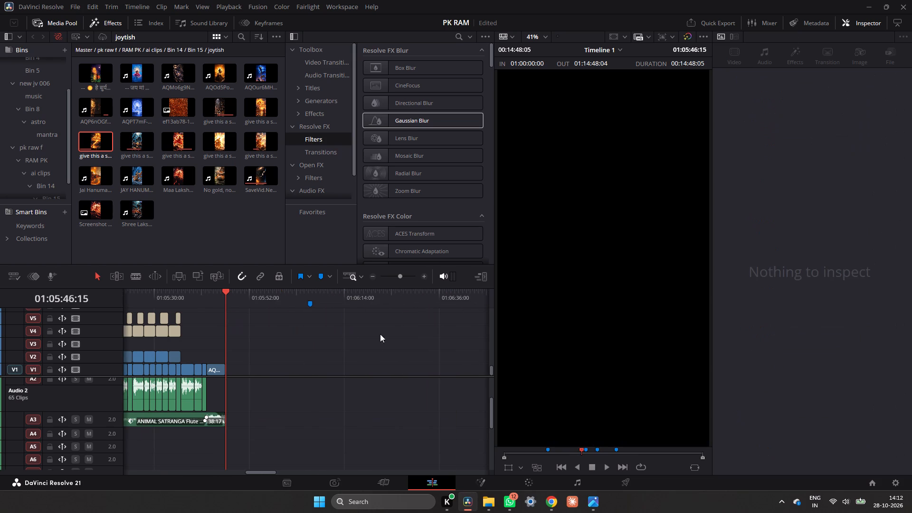
right_click(201, 231)
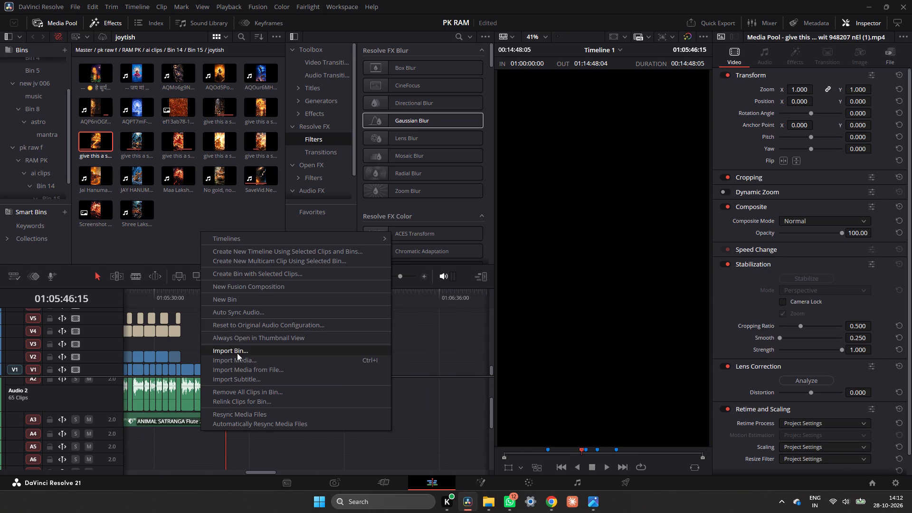
left_click(236, 358)
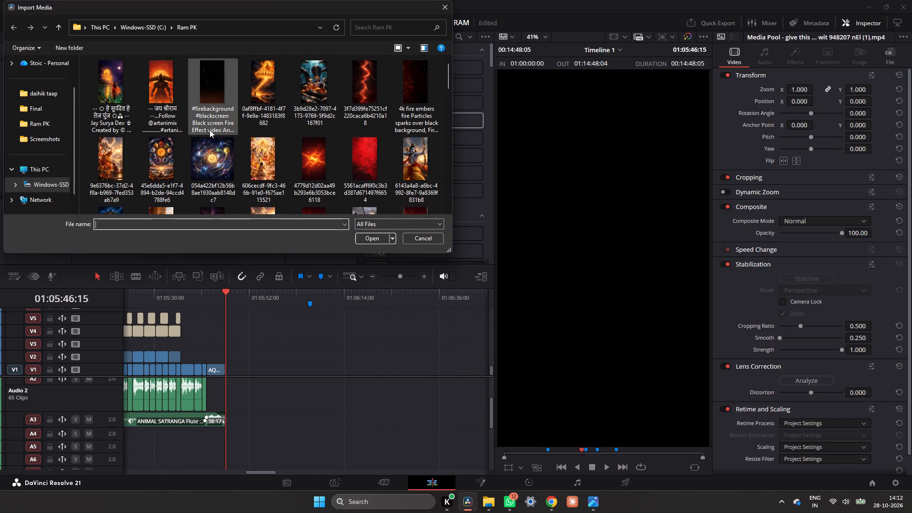
scroll(309, 117, "down", 2)
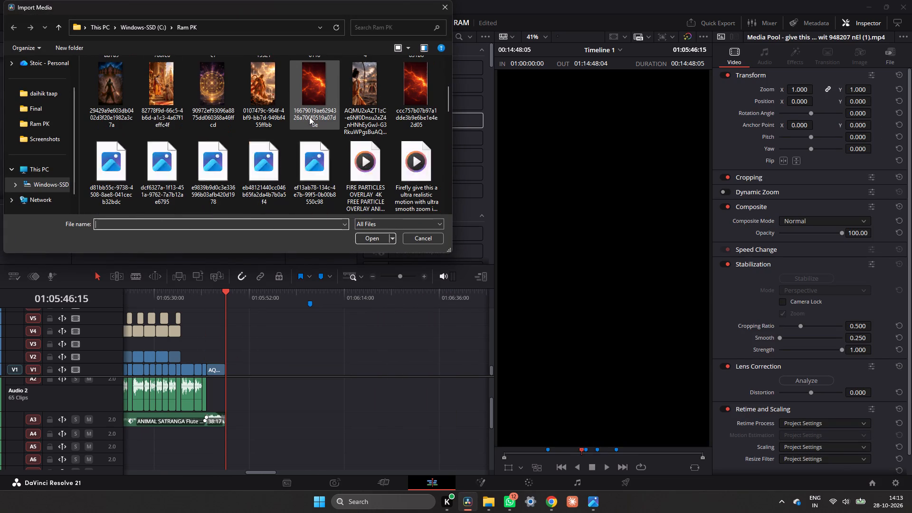
scroll(309, 117, "down", 7)
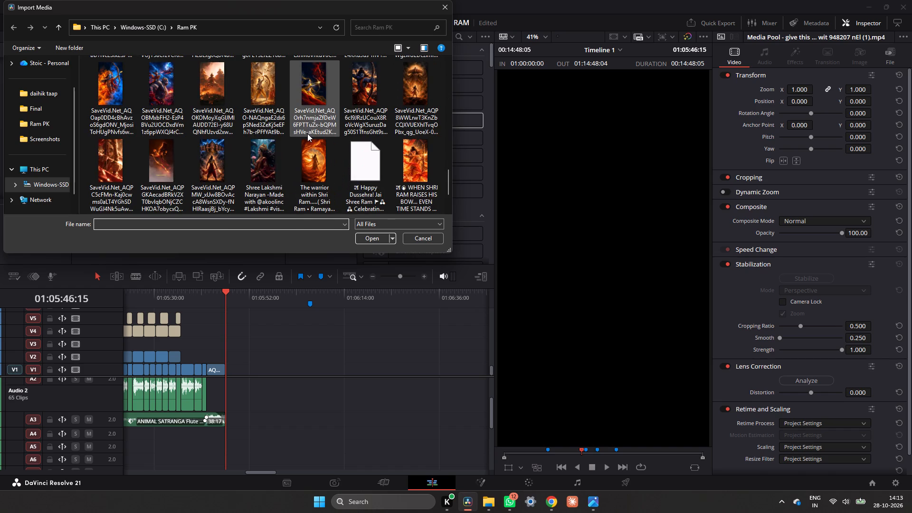
scroll(307, 133, "down", 4)
scroll(307, 133, "up", 4)
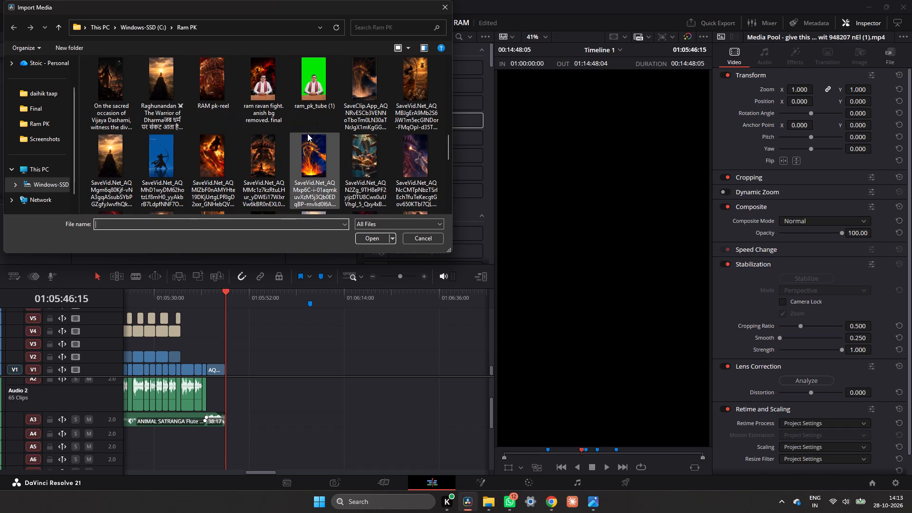
scroll(308, 133, "up", 2)
scroll(308, 133, "down", 2)
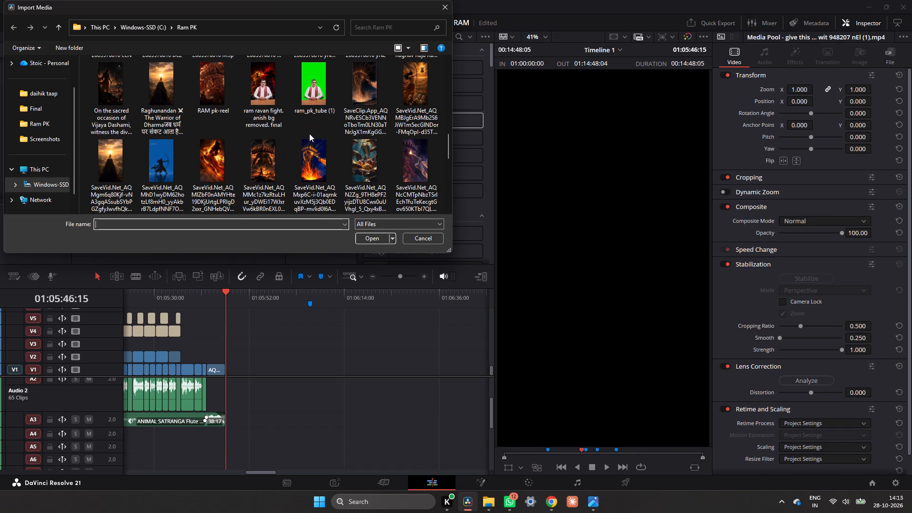
scroll(370, 145, "up", 2)
scroll(325, 143, "up", 1)
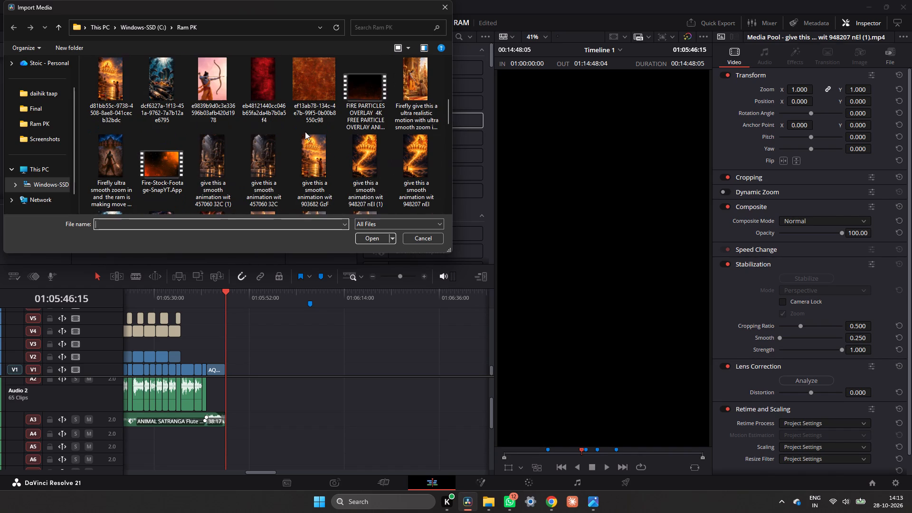
scroll(146, 127, "up", 2)
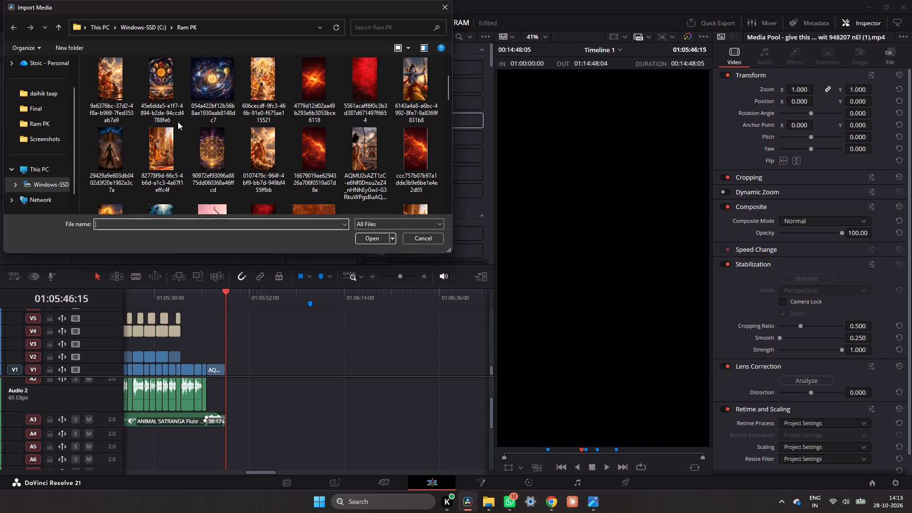
scroll(161, 112, "up", 1)
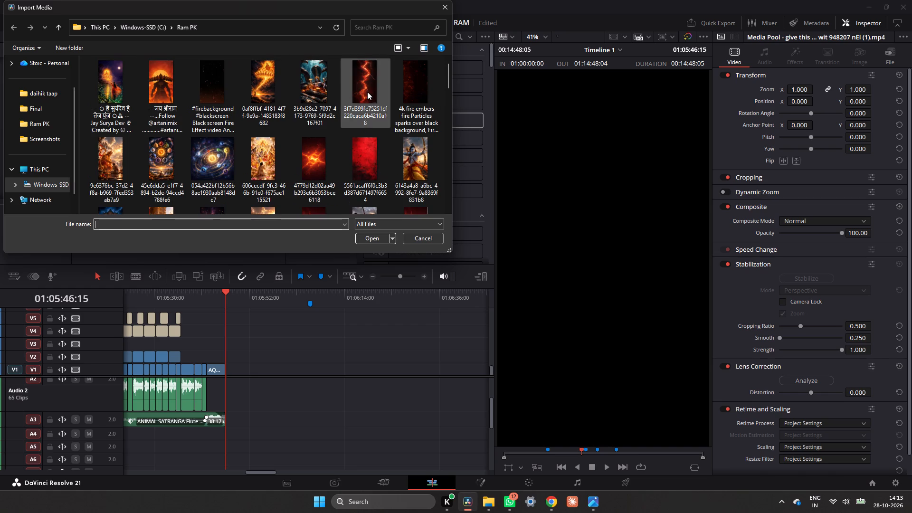
scroll(211, 145, "down", 3)
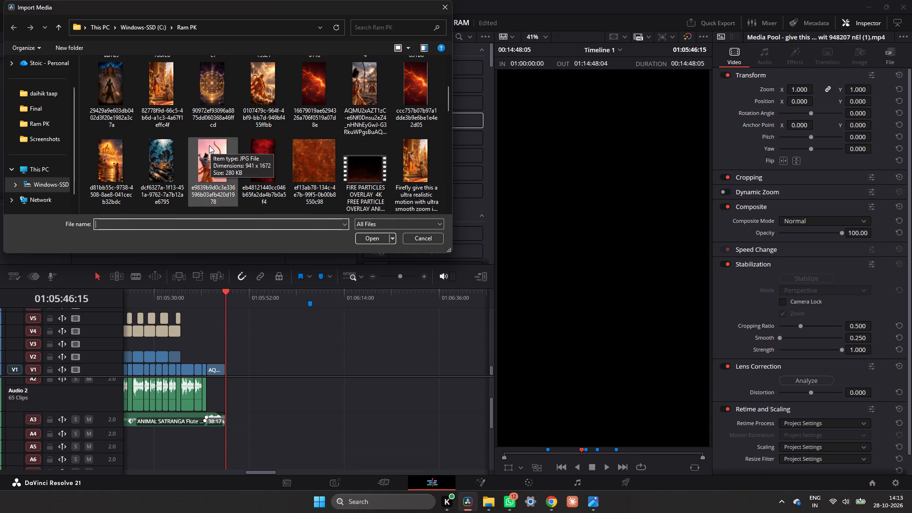
scroll(275, 159, "down", 1)
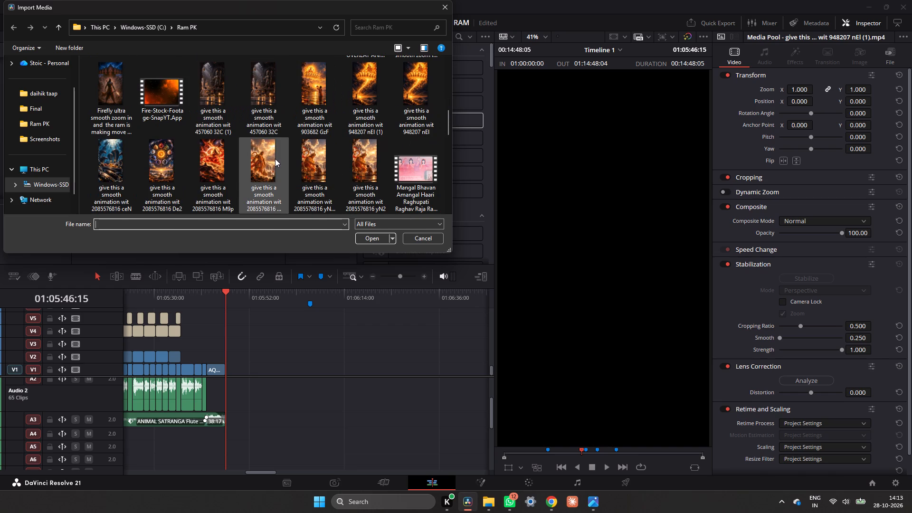
left_click(163, 160)
left_click(368, 242)
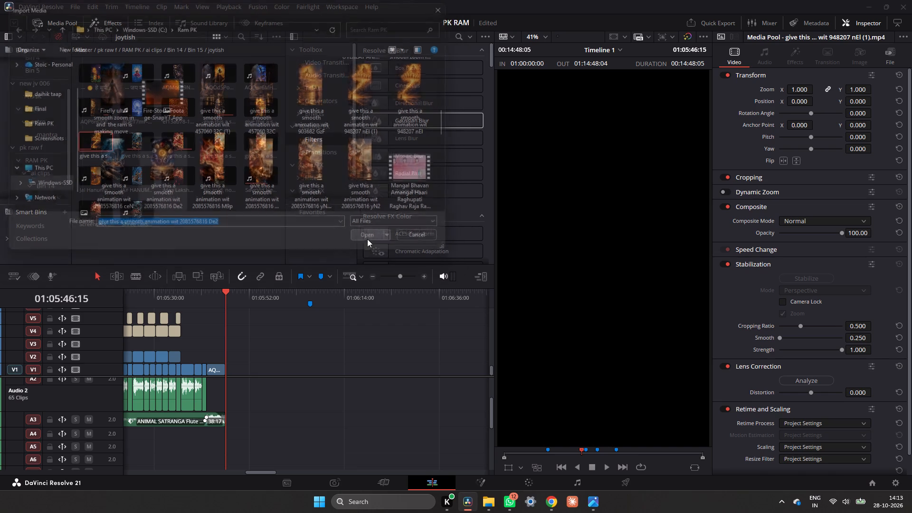
Place the sun and planets clip on V1 at about 01:06:00, preview it, and trim its start to 01:06:01:08.
left_click_drag(186, 147, 285, 377)
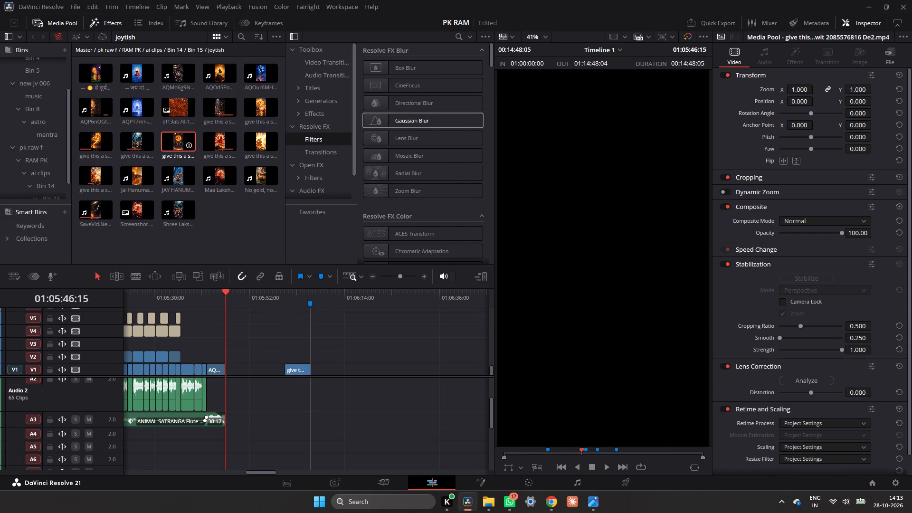
left_click_drag(285, 377, 285, 378)
left_click_drag(288, 294, 290, 303)
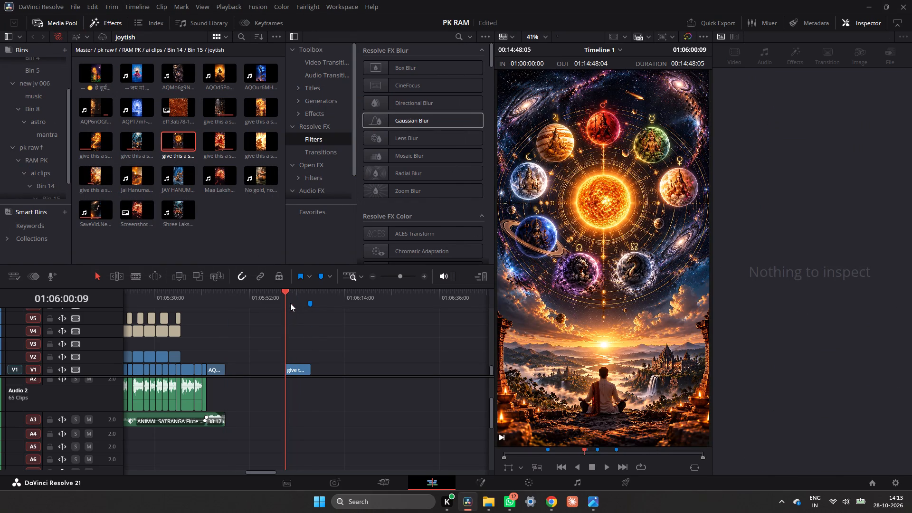
left_click_drag(290, 303, 287, 305)
key("space")
key("space")
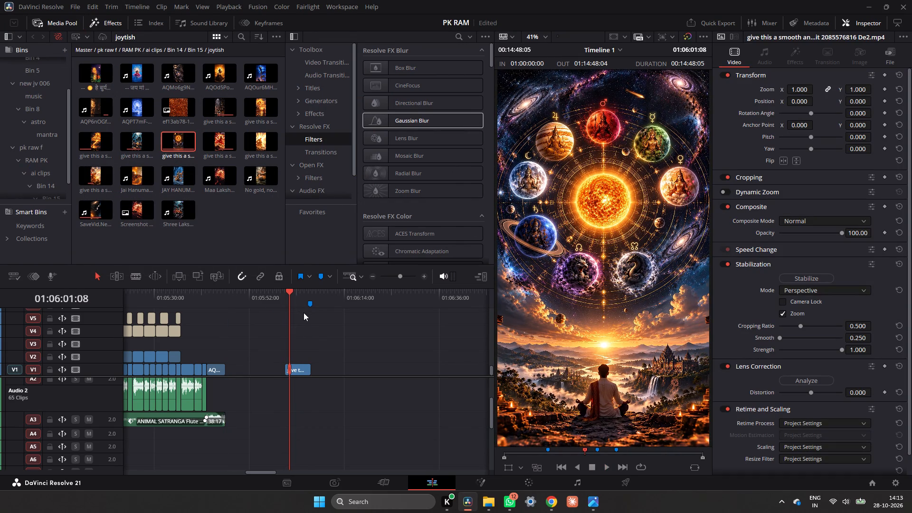
left_click_drag(286, 373, 292, 373)
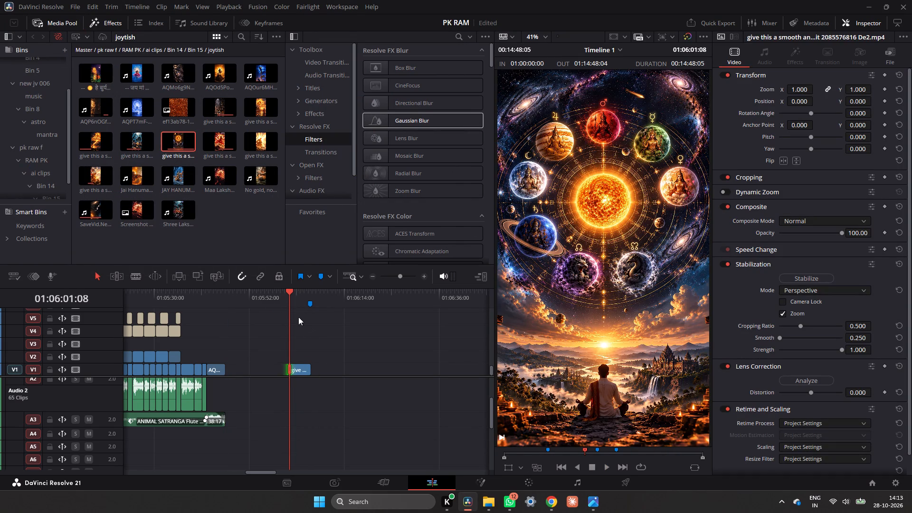
Delete the SaveVid clip on V2 near 01:05:12 and move the sun and planets clip into its place.
left_click(371, 276, "ctrl")
left_click_drag(309, 371, 310, 371)
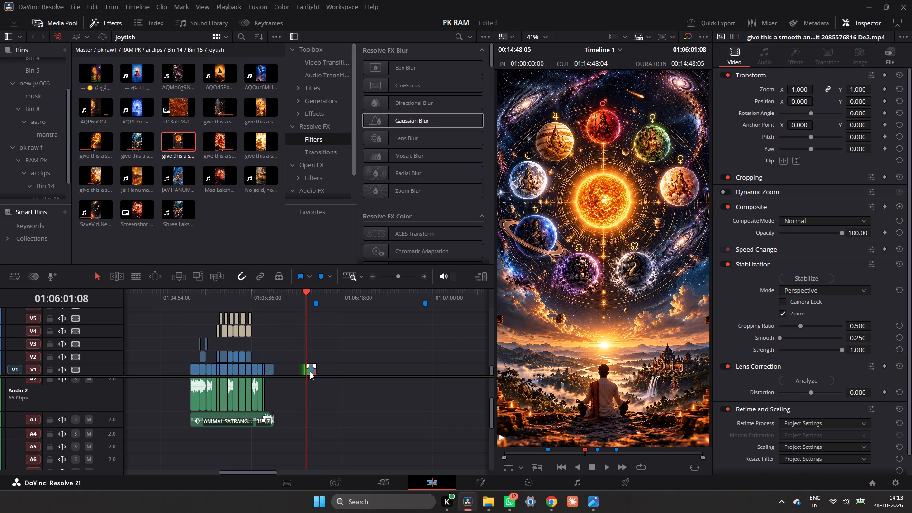
left_click_drag(310, 371, 222, 345)
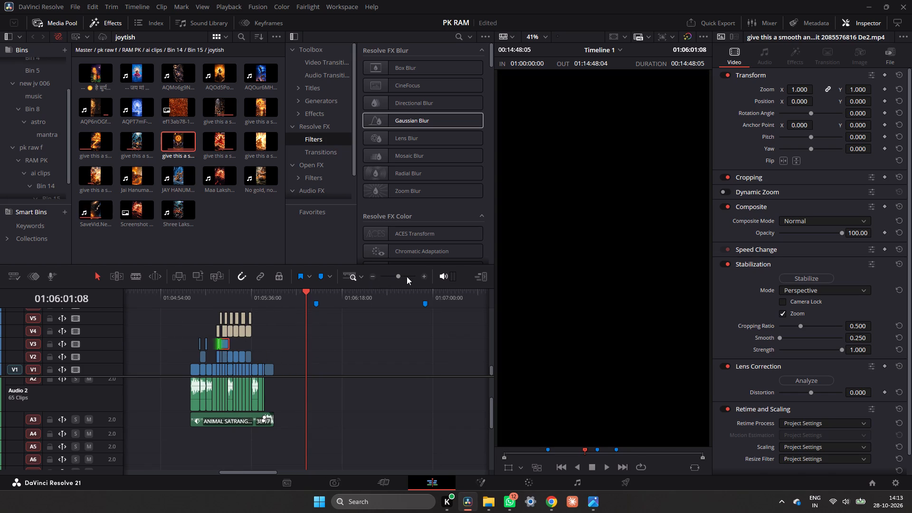
double_click(425, 275)
scroll(309, 354, "up", 7, "ctrl")
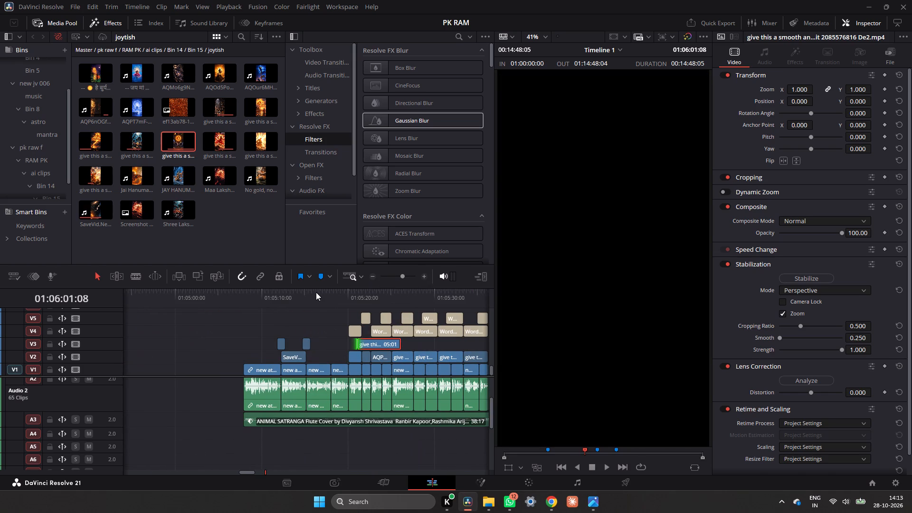
left_click(314, 292)
left_click_drag(305, 292, 274, 301)
left_click(294, 358)
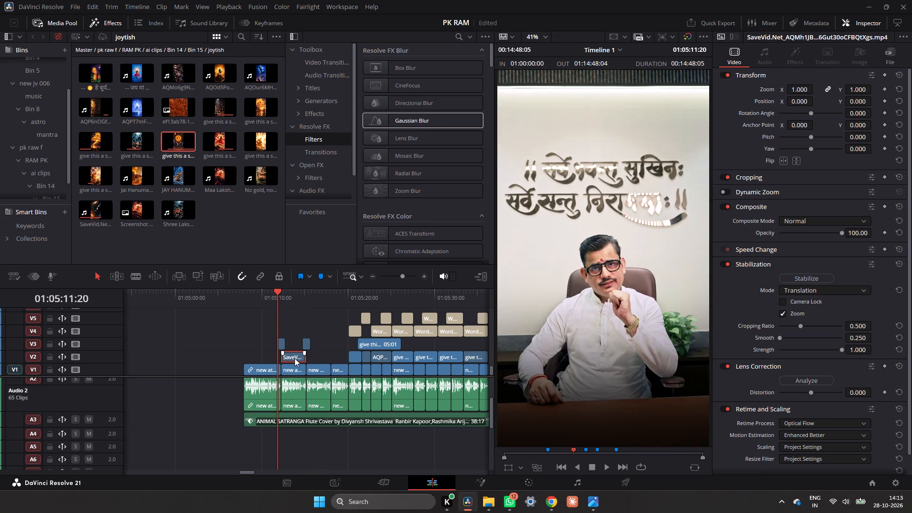
key("BackSpace")
left_click_drag(388, 343, 316, 356)
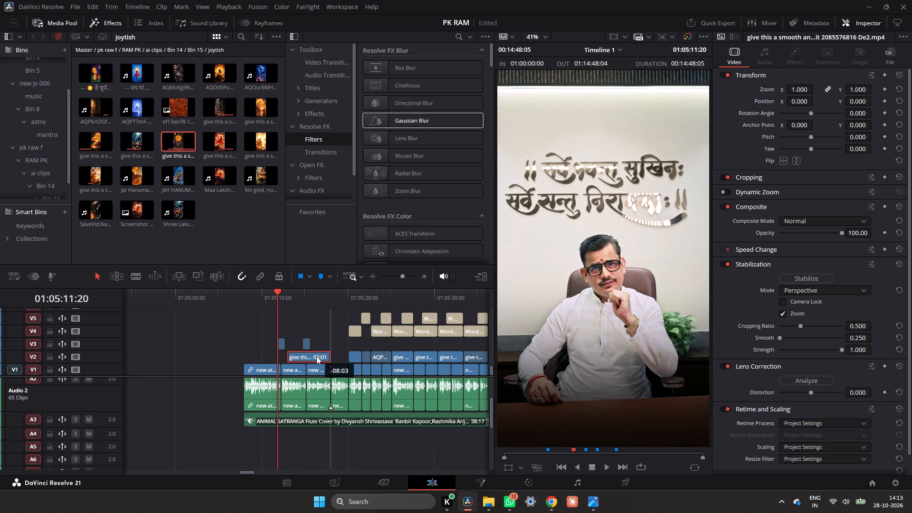
left_click_drag(316, 356, 310, 360)
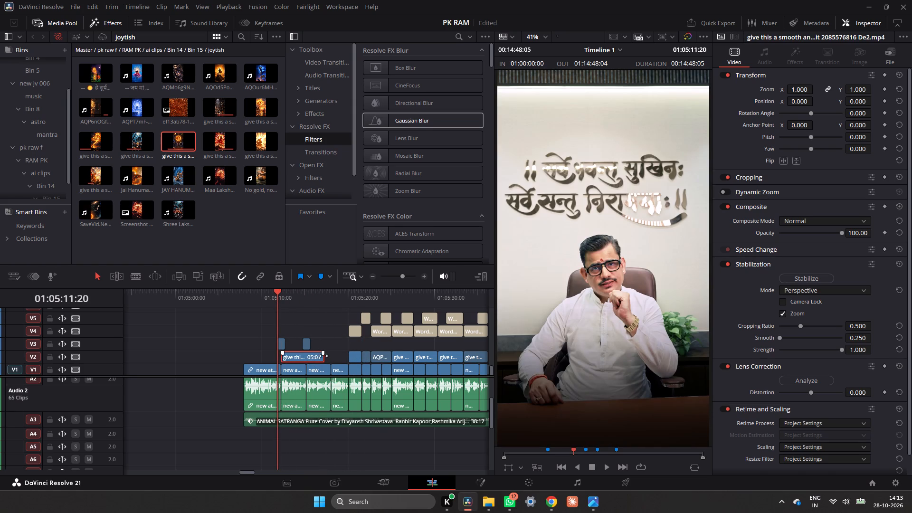
Play the sun and planets clip in context and trim its end to the first V1 cut beneath it, leaving 00:00:02:22.
key("space")
key("space")
key("space")
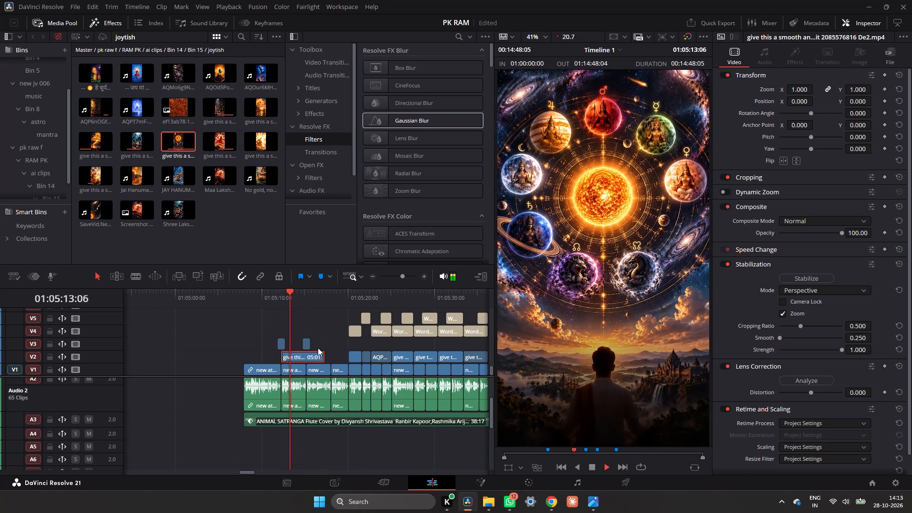
key("space")
key("space")
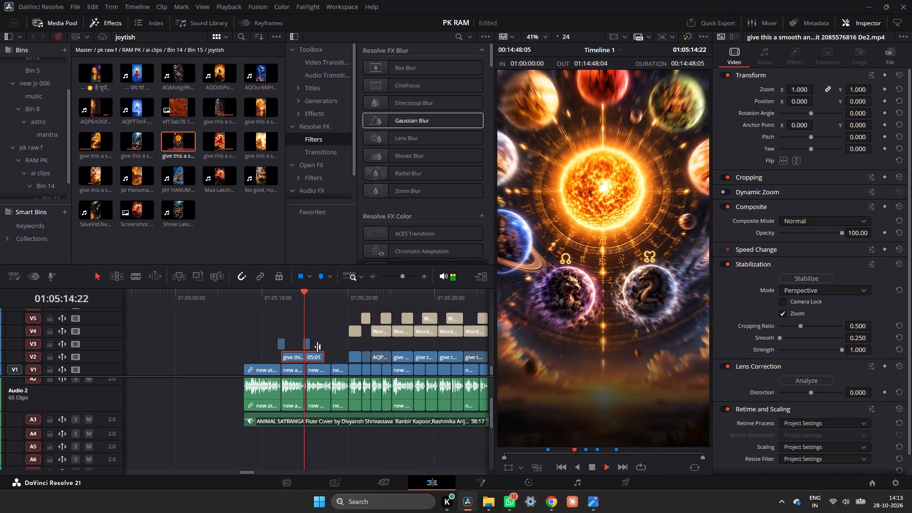
key("space")
key("space")
key("space")
key("space")
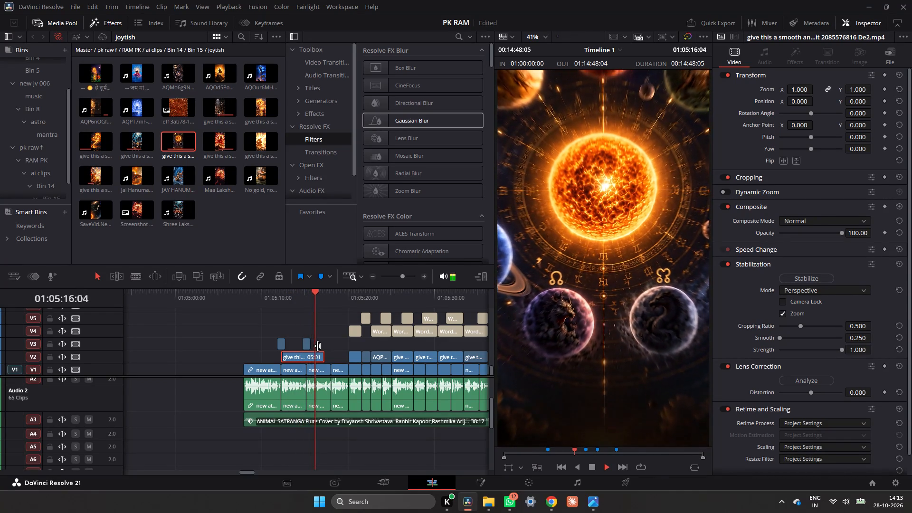
key("space")
left_click(291, 300)
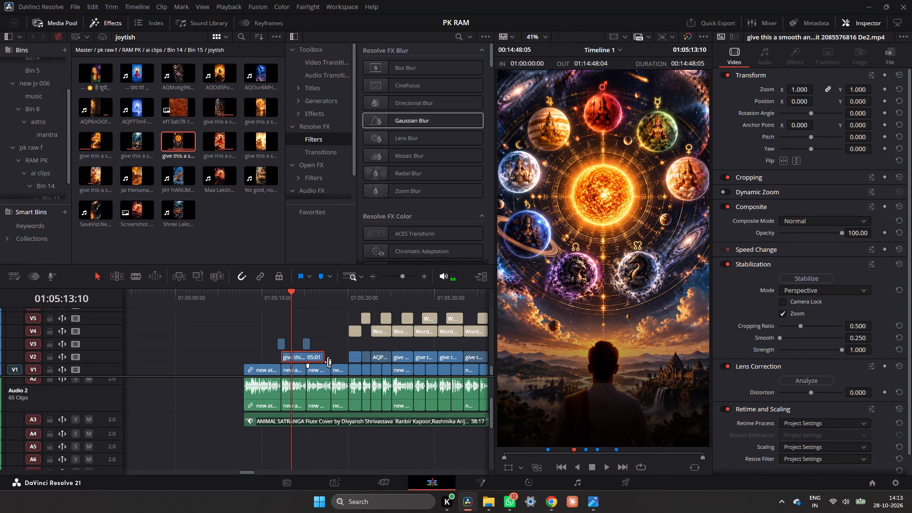
left_click_drag(325, 360, 308, 361)
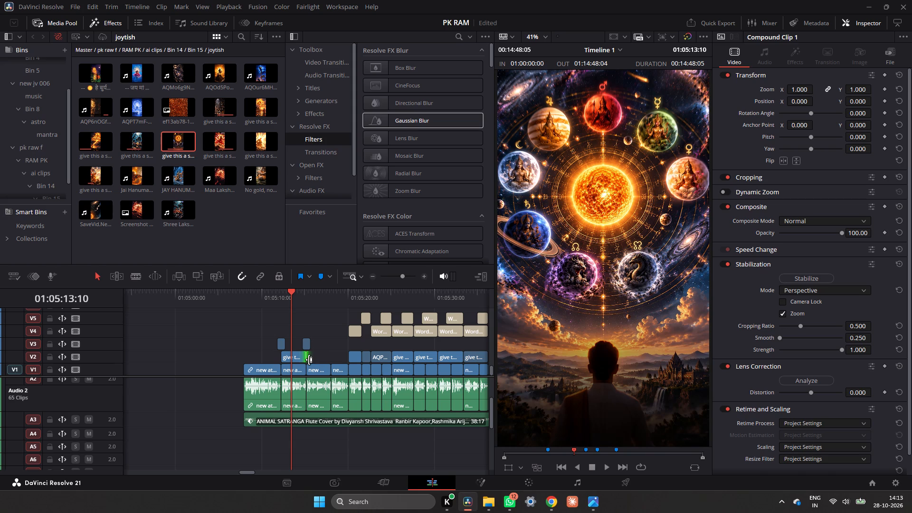
left_click(305, 360)
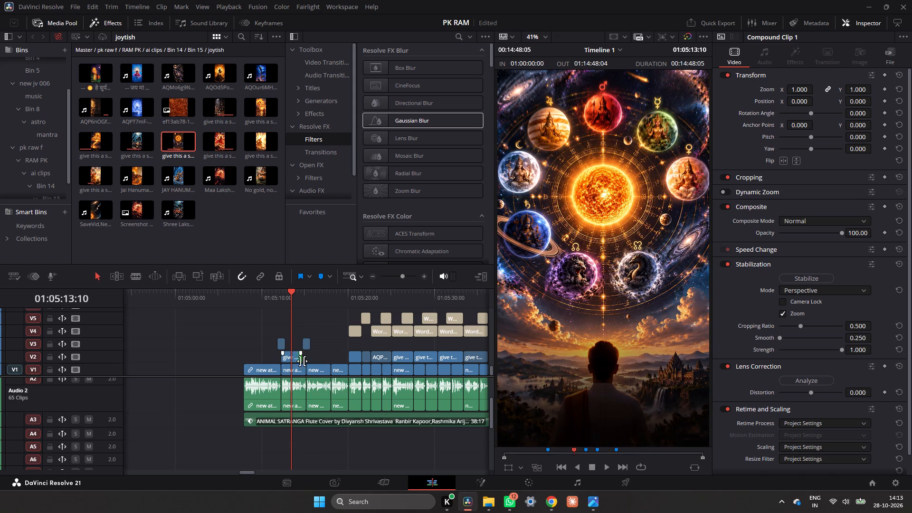
left_click_drag(302, 361, 307, 361)
Replay the start of the sun and planets clip on V2 and change its speed to 86%.
left_click(279, 303)
key("space")
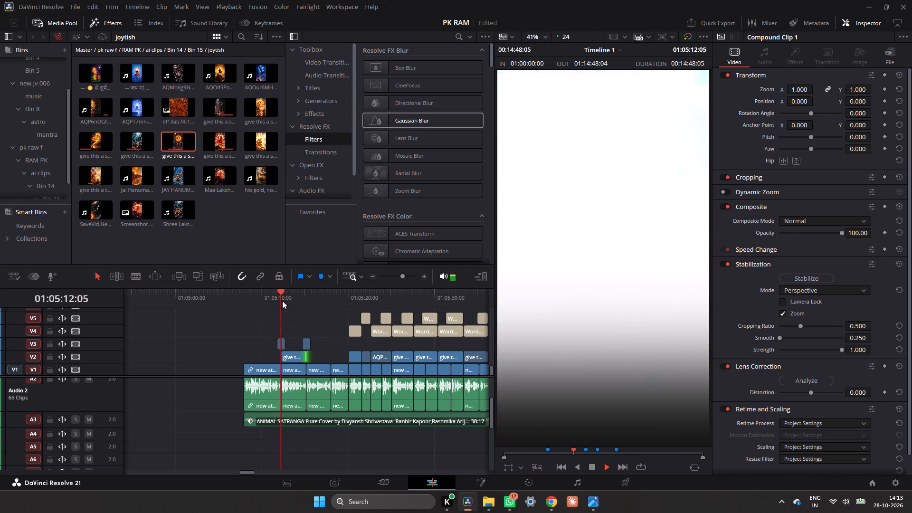
key("space")
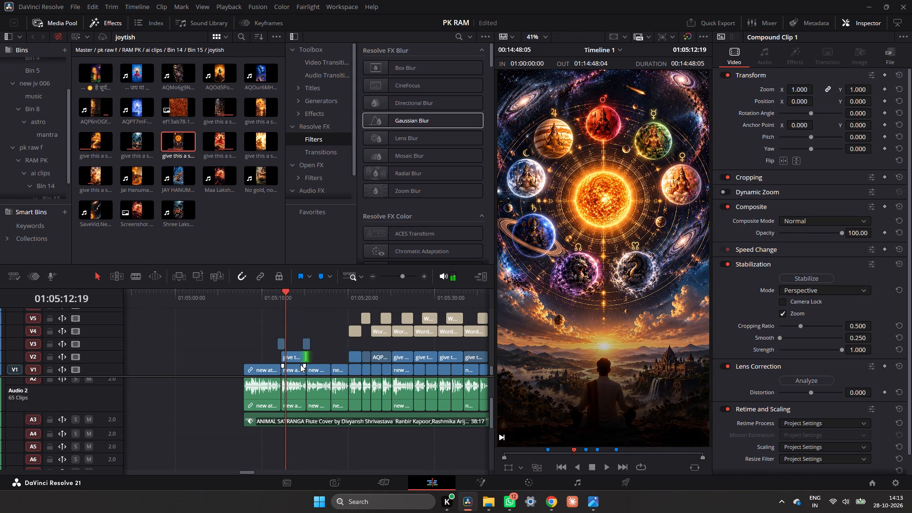
left_click(302, 361)
right_click(302, 361)
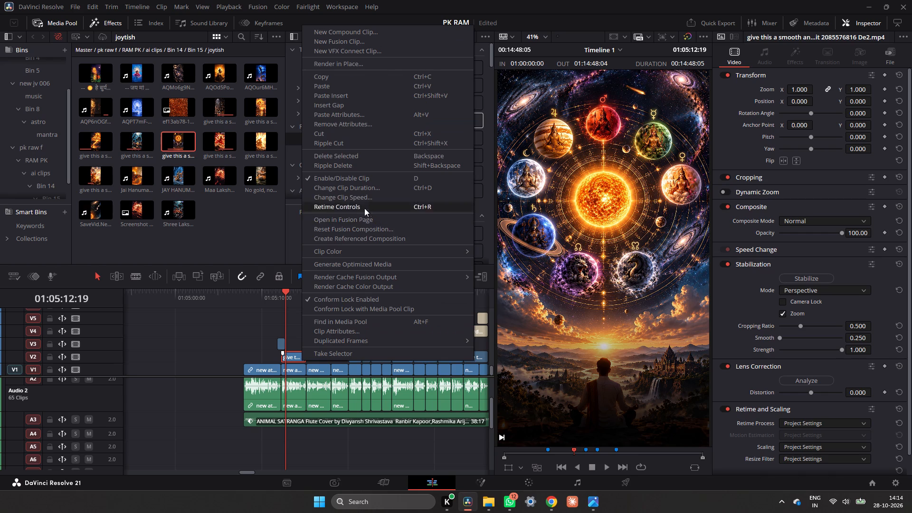
left_click(371, 192)
left_click(288, 332)
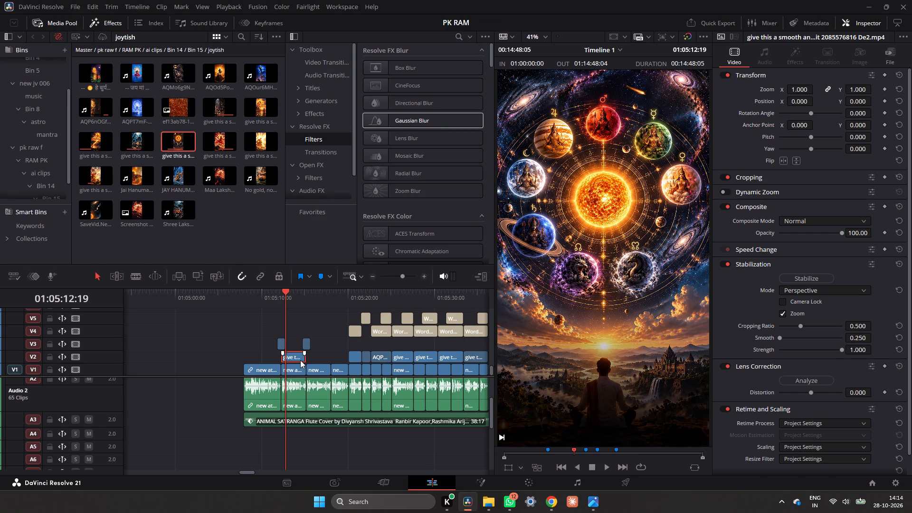
right_click(300, 360)
left_click(375, 198)
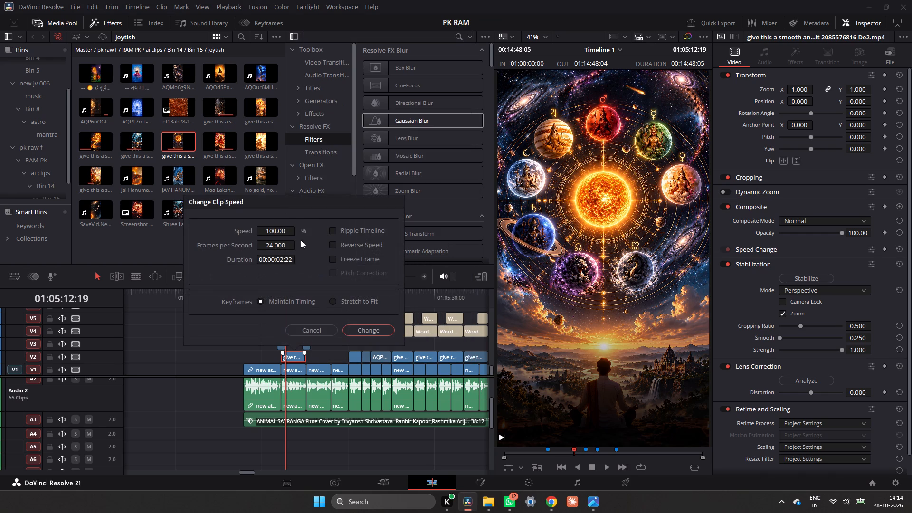
left_click(281, 227)
left_click_drag(284, 230, 277, 237)
left_click_drag(283, 231, 284, 237)
left_click(384, 331)
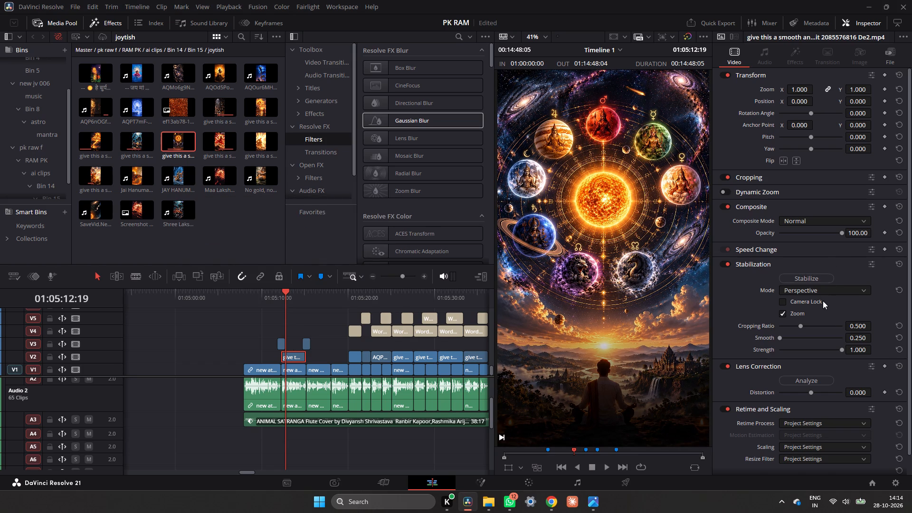
Set the sun and planets clip's retime process to Optical Flow and its motion estimation to Enhanced Better.
left_click(808, 422)
left_click(805, 463)
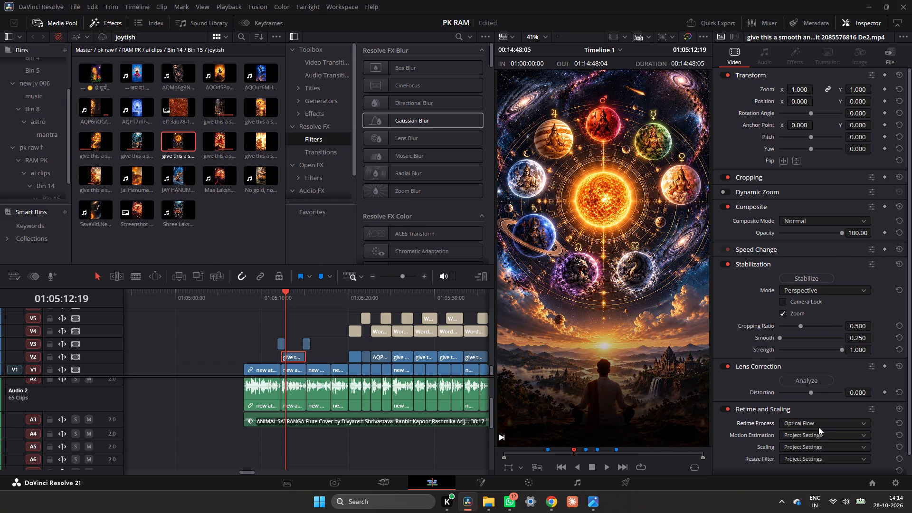
left_click(817, 432)
left_click(820, 404)
Stabilize the sun and planets clip in Perspective mode, switch the mode to Translation and stabilize it again.
left_click(794, 279)
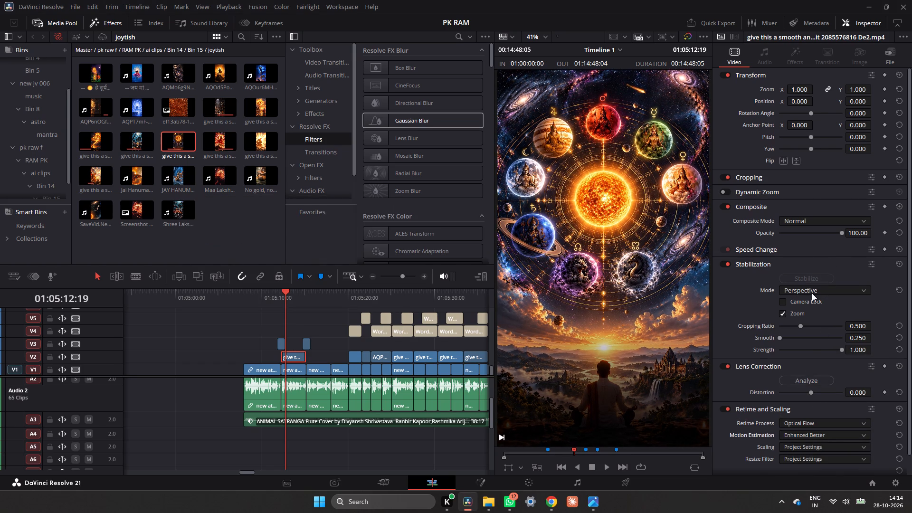
left_click(812, 293)
left_click(809, 326)
left_click(810, 275)
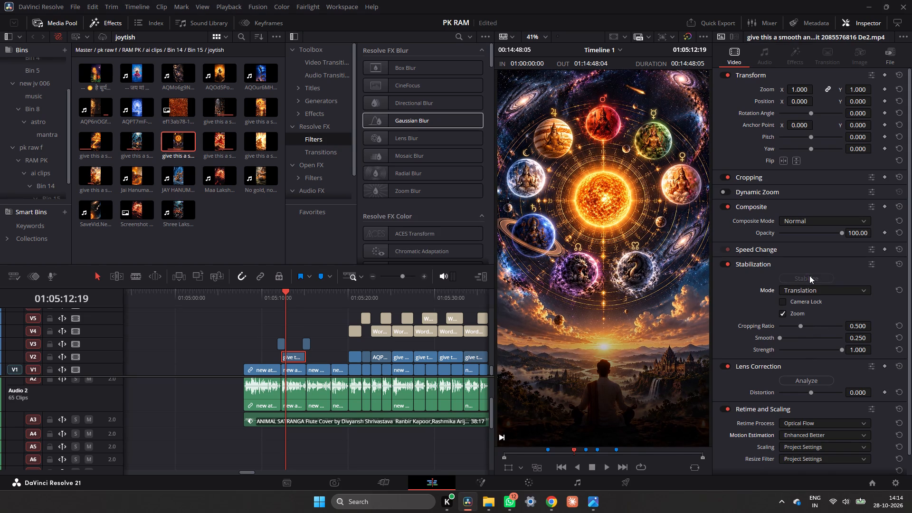
Play and scrub the sun and planets clip on V2 to check its motion and the transition at its end.
left_click(280, 292)
key("space")
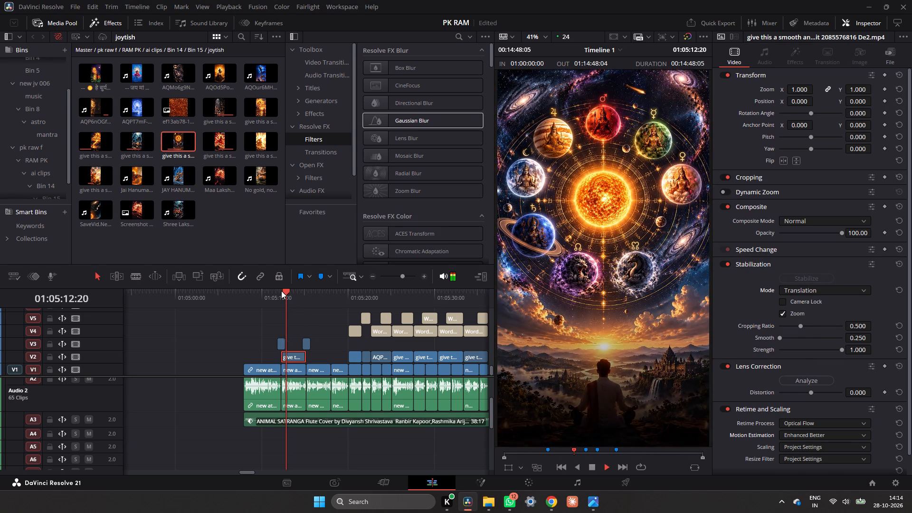
key("space")
key("space")
key("space")
key("space")
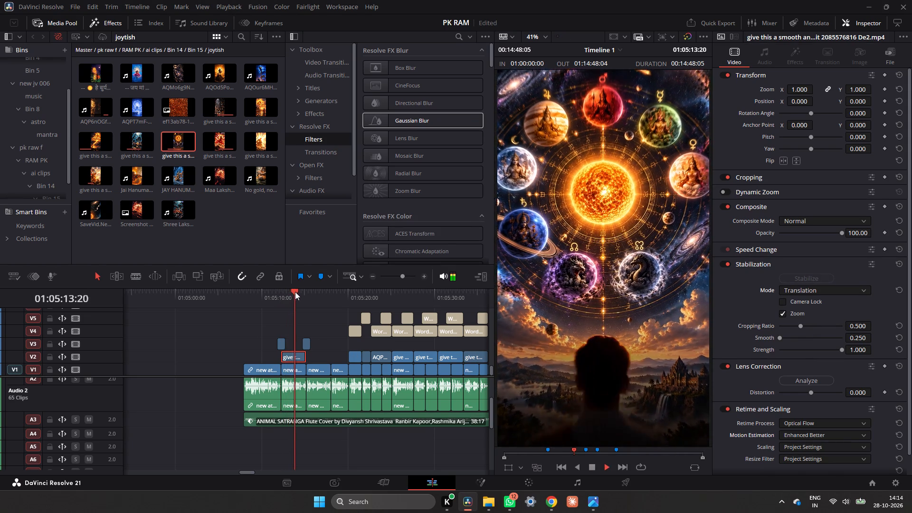
key("space")
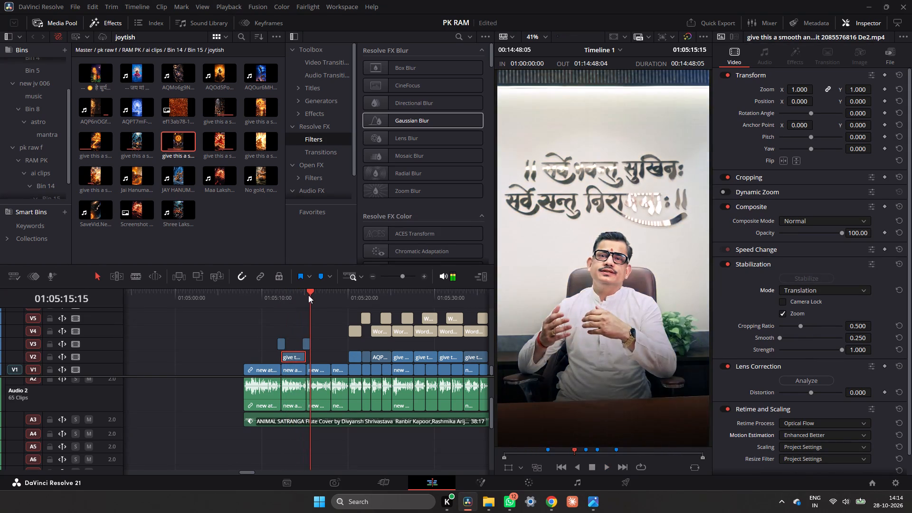
left_click_drag(309, 296, 306, 305)
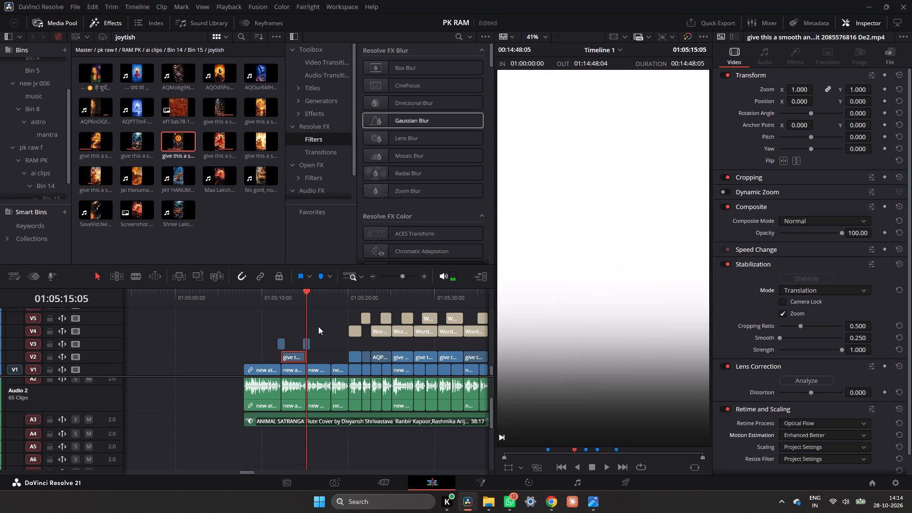
scroll(318, 326, "up", 1)
scroll(318, 326, "down", 1)
left_click_drag(304, 297, 295, 304)
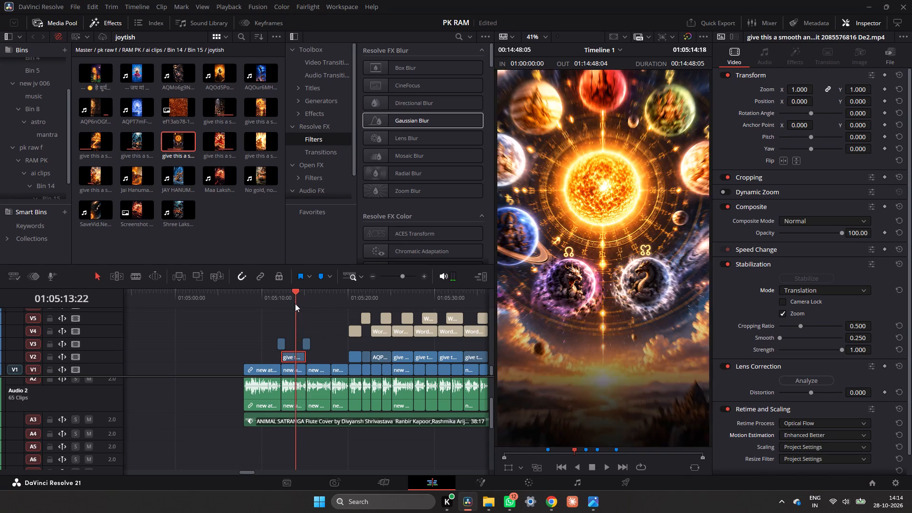
left_click_drag(295, 304, 293, 309)
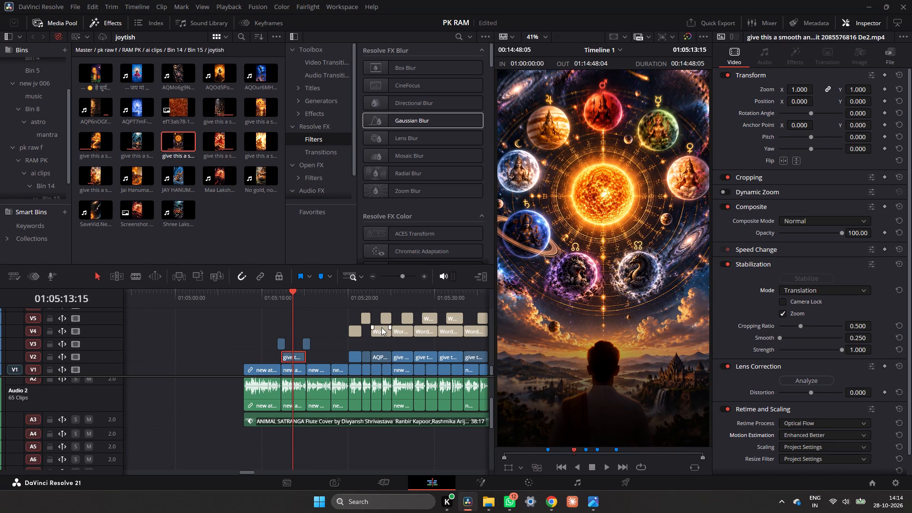
Set the speed of the sun and planets clip on V2 to 63% and play it back.
right_click(302, 358)
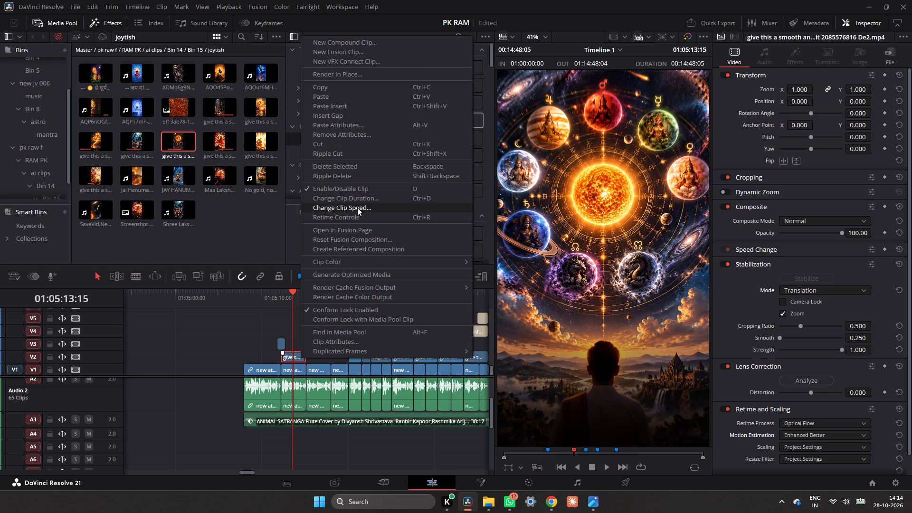
left_click(357, 208)
left_click_drag(283, 230, 272, 237)
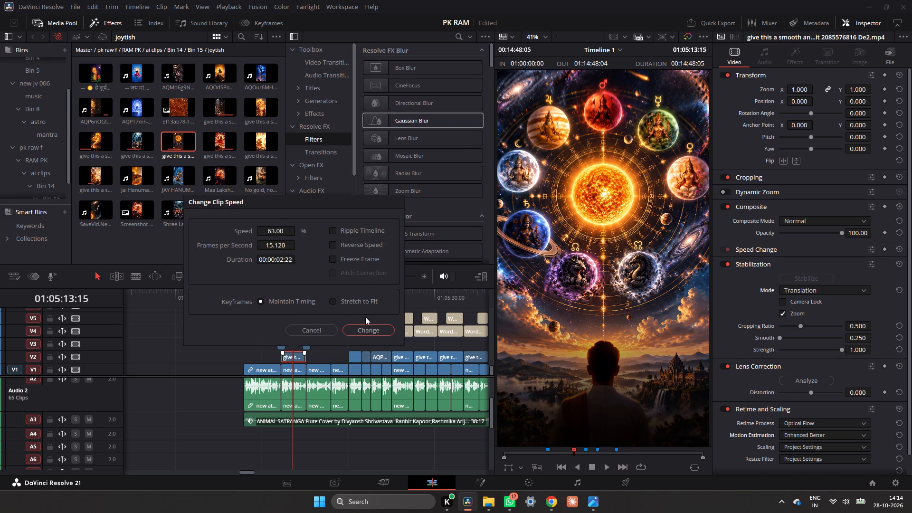
left_click(368, 332)
left_click(284, 296)
key("space")
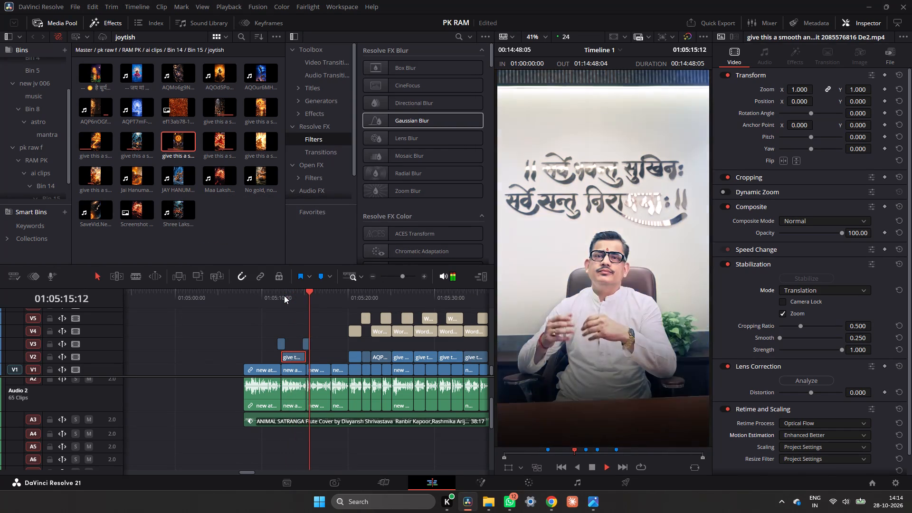
key("space")
Split Compound Clip 1 on V13 at 01:05:12:07, disable the pieces following the cut, and preview the clip beneath.
scroll(298, 311, "up", 1)
scroll(298, 311, "down", 3)
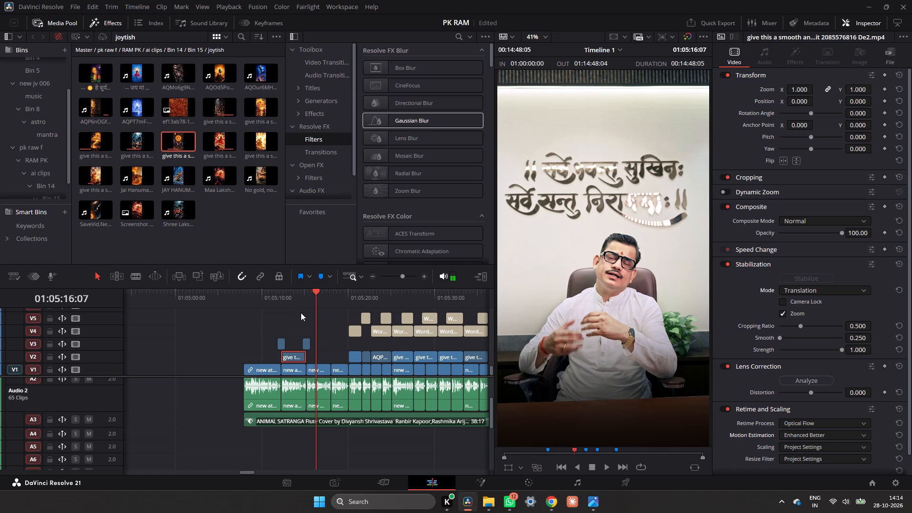
left_click_drag(291, 288, 281, 295)
left_click_drag(291, 295, 282, 303)
scroll(305, 325, "up", 1)
scroll(305, 325, "down", 2)
scroll(305, 325, "up", 2)
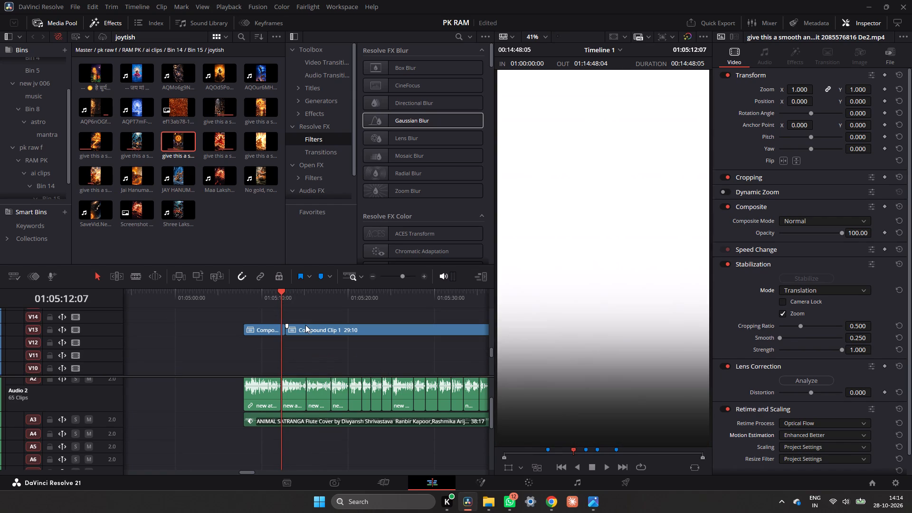
left_click(277, 333)
key("ctrl+b")
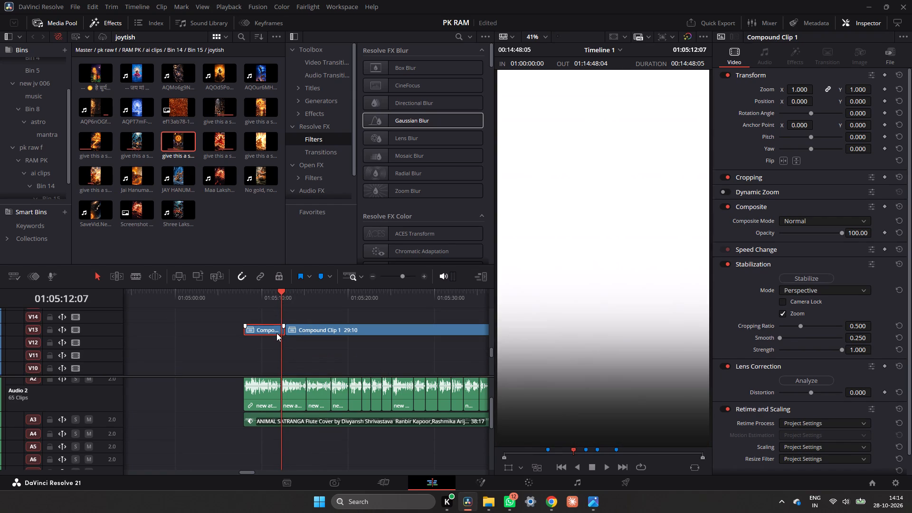
left_click(283, 328)
key("d")
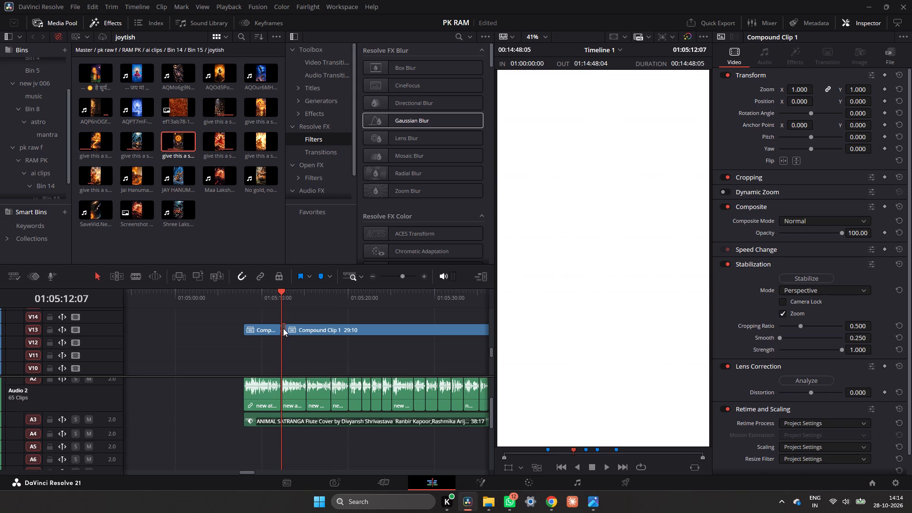
left_click(297, 328)
key("d")
scroll(294, 335, "down", 2)
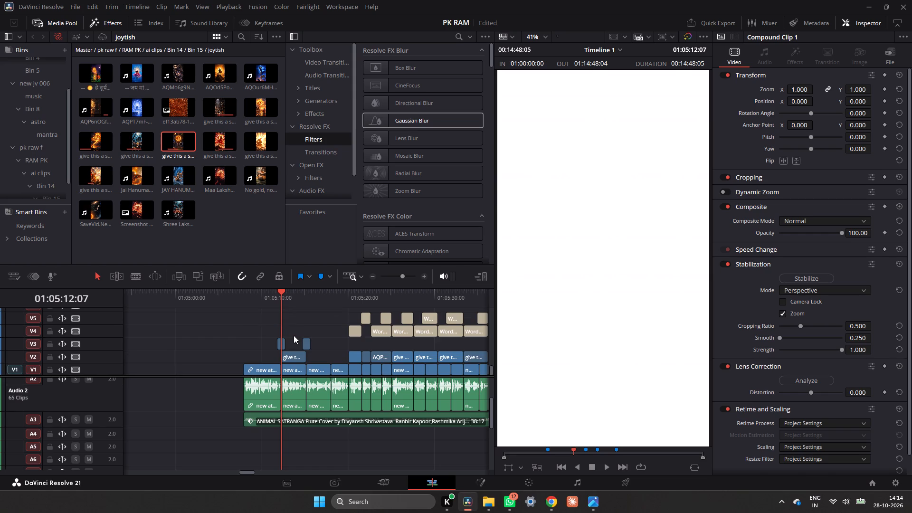
key("space")
key("space")
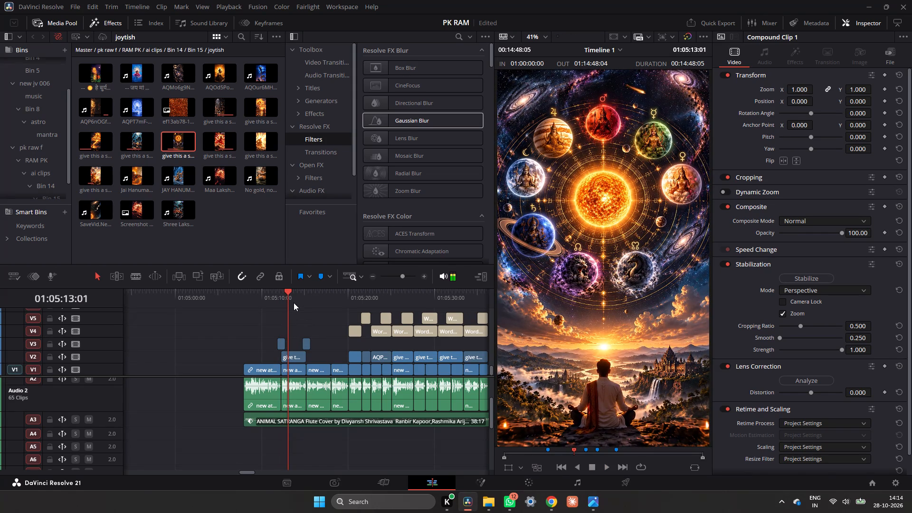
Split the disabled Compound Clip 1 on V13 at 01:05:15:05 and re-enable the part after the cut.
left_click_drag(292, 299, 306, 307)
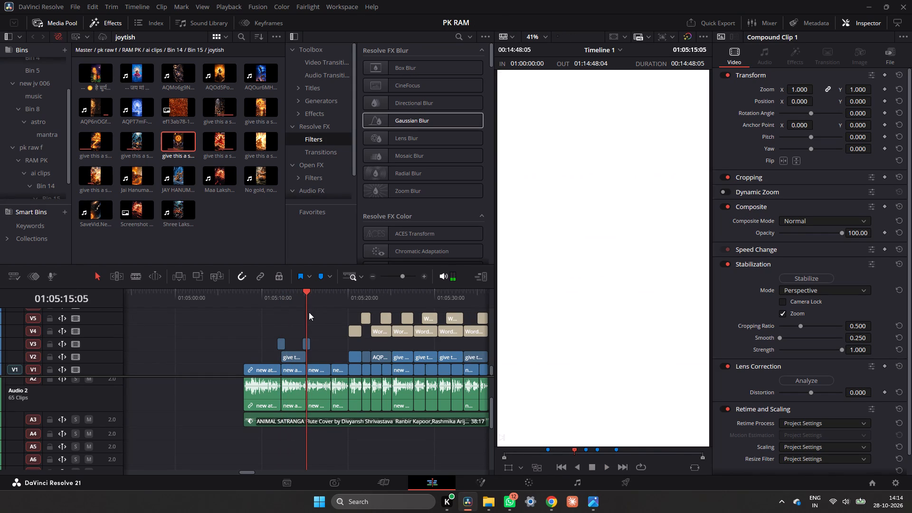
scroll(317, 323, "up", 3)
scroll(316, 326, "down", 2)
scroll(316, 326, "up", 1)
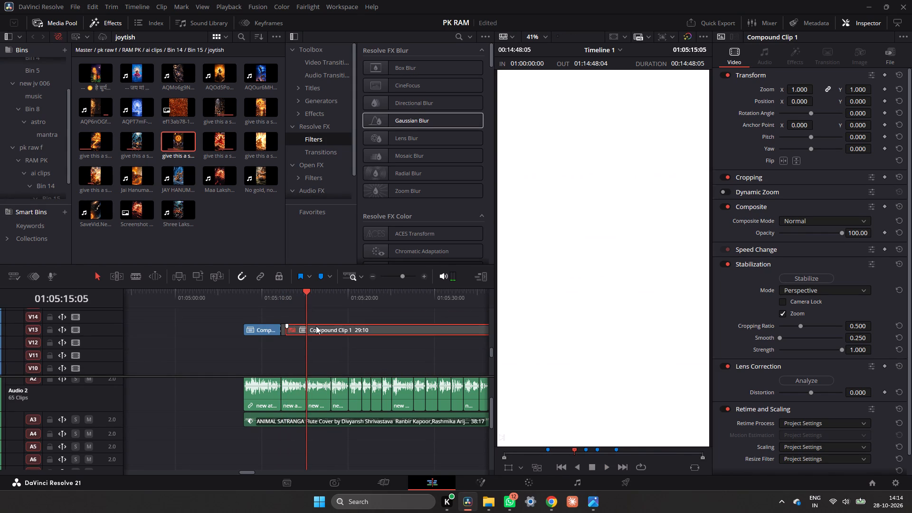
key("ctrl+b")
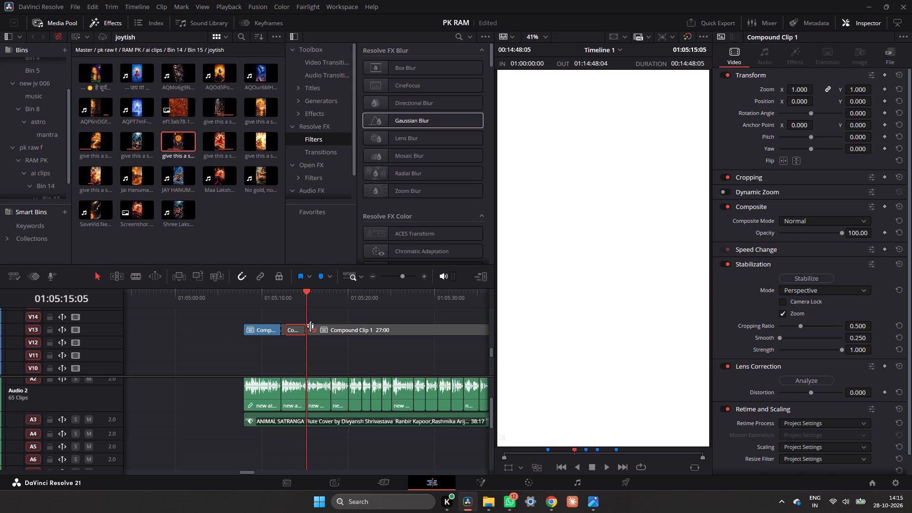
left_click(318, 332)
key("d")
scroll(315, 334, "down", 3)
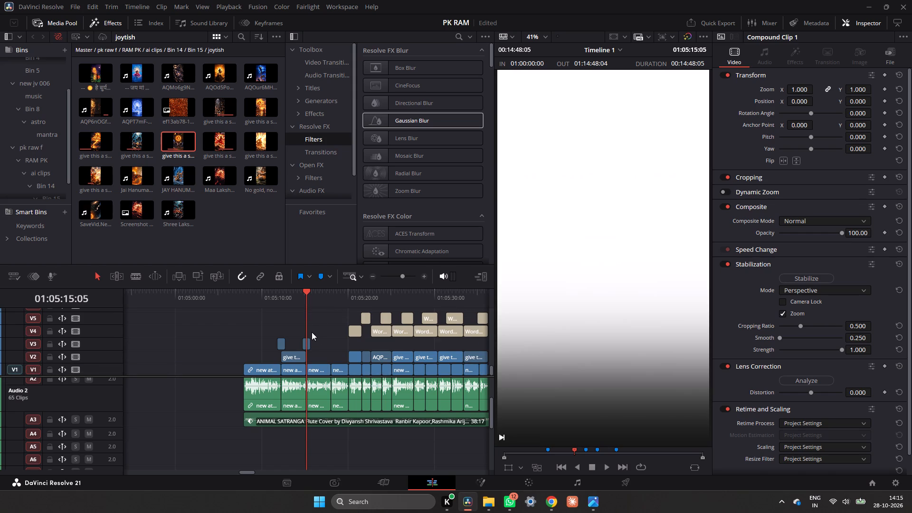
Play the sun and planets section and inspect frames before and within it without the compound clip overlay.
left_click(287, 299)
key("space")
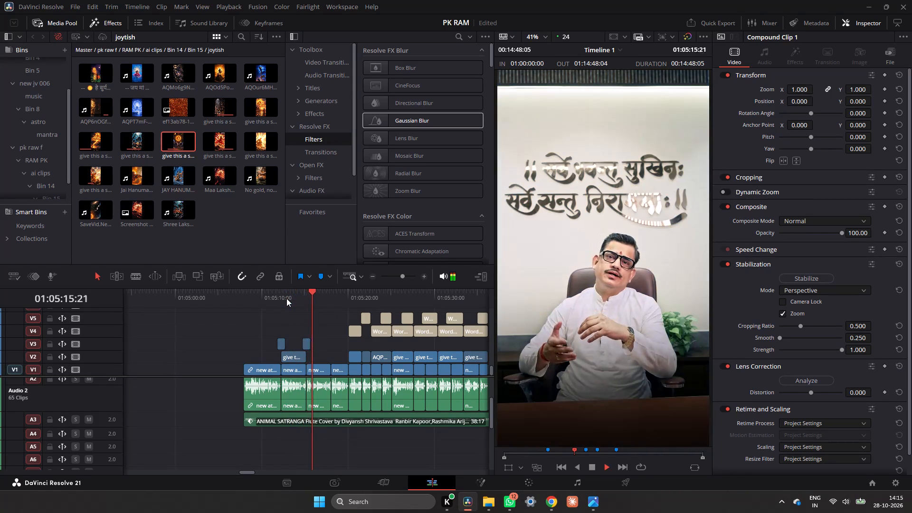
key("space")
left_click(281, 297)
left_click(266, 295)
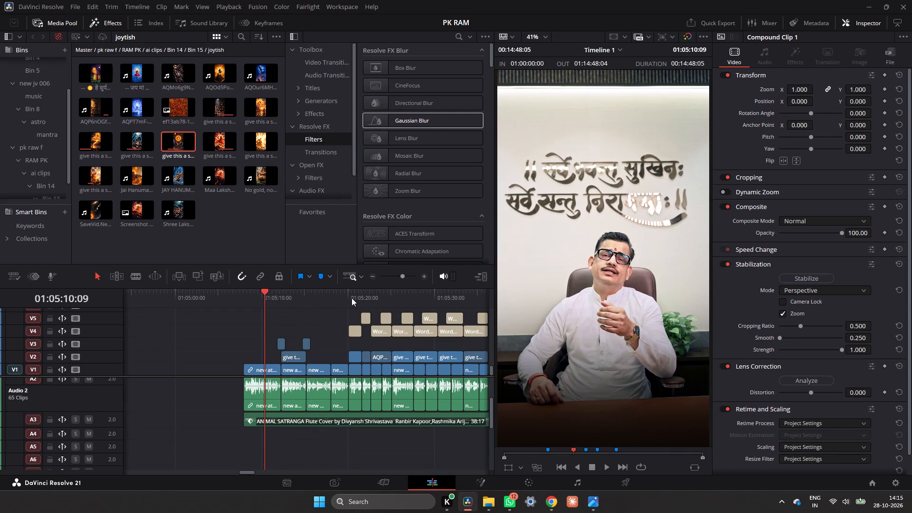
left_click(281, 297)
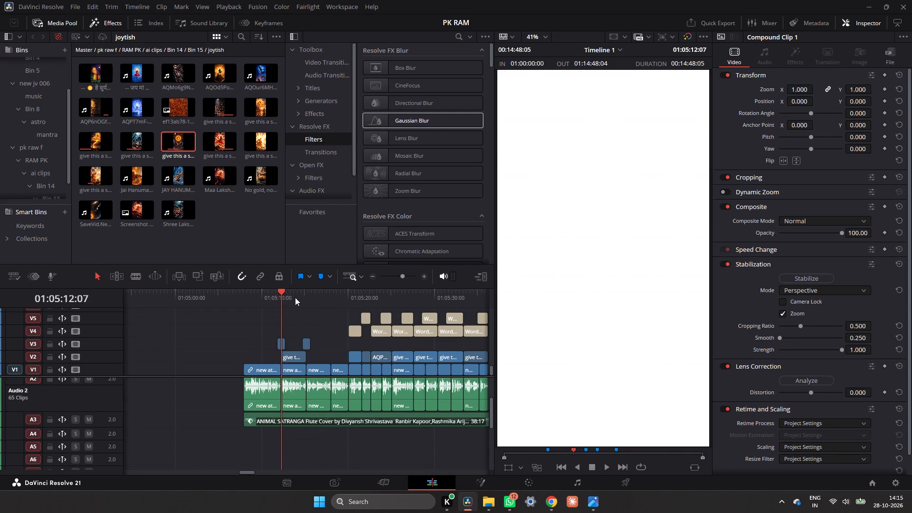
left_click(295, 297)
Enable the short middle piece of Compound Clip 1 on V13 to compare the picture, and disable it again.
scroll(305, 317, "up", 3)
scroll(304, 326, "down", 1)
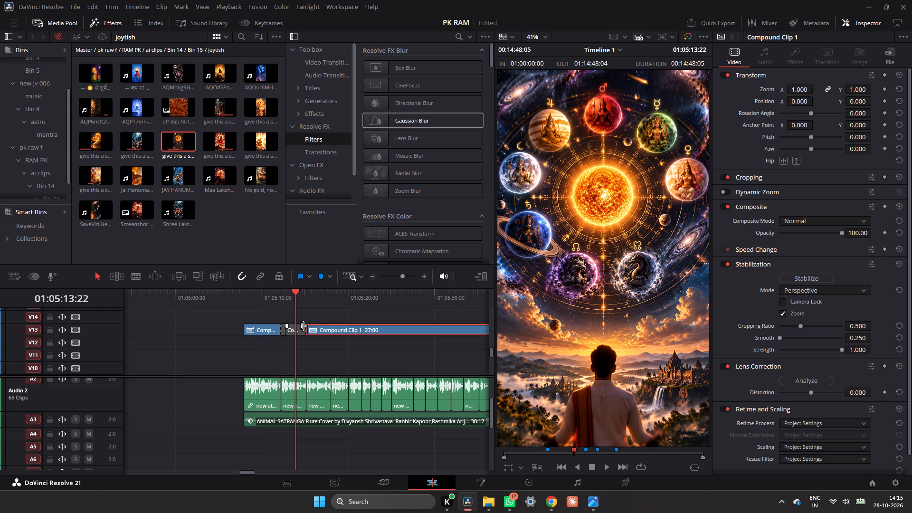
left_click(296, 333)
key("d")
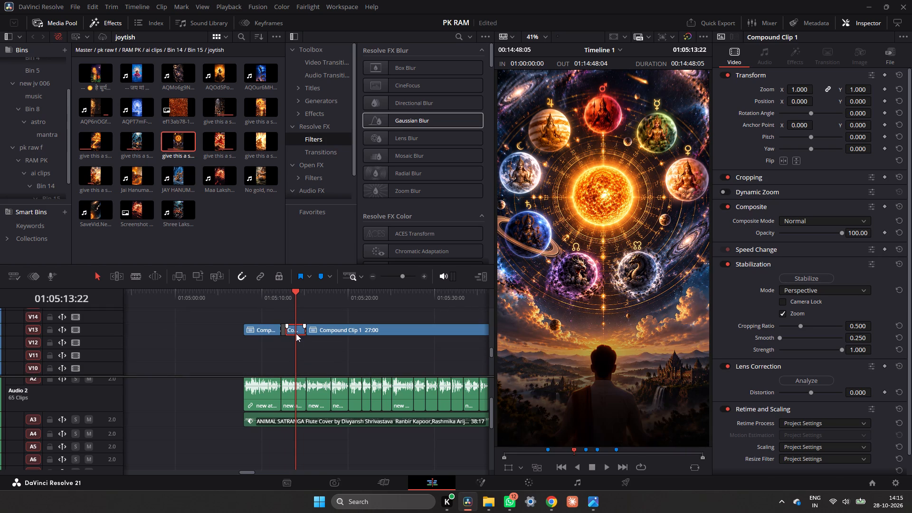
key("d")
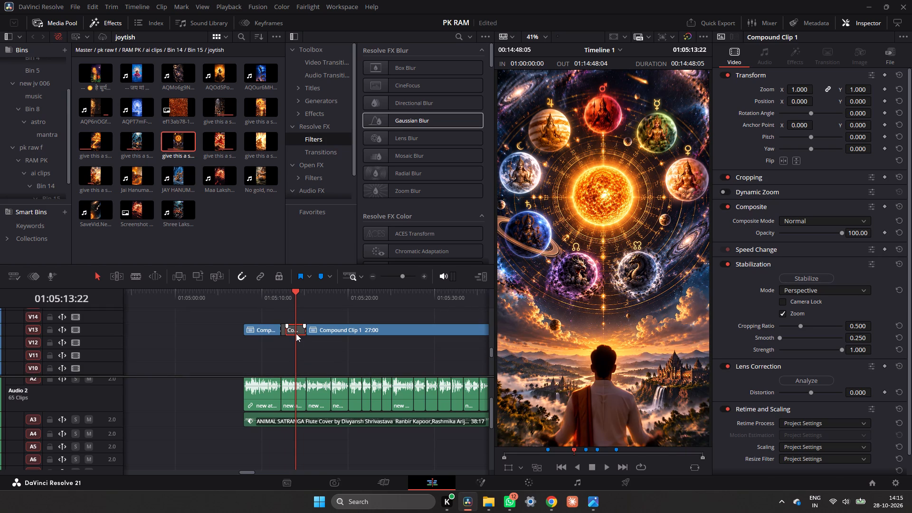
Replay the sun and planets section from 01:05:12:07 and the speaker's opening from about 01:05:08 to review them.
left_click(283, 298)
key("space")
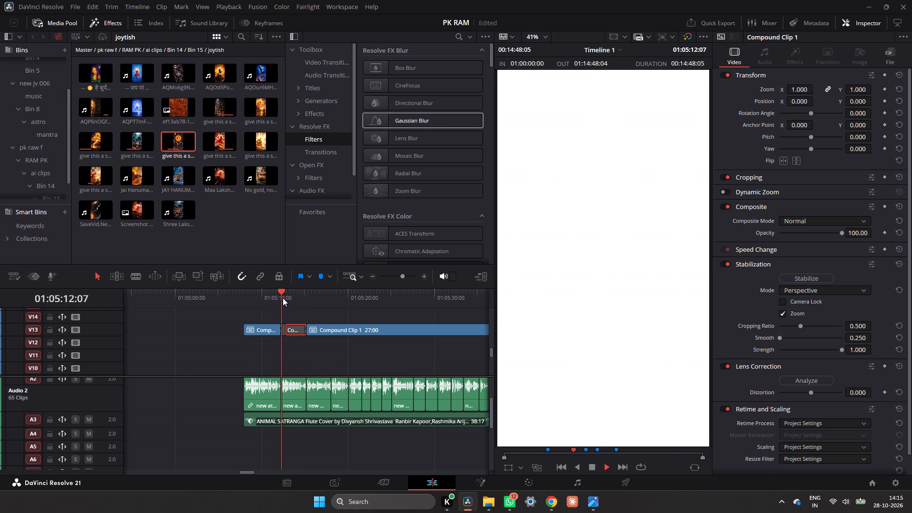
key("space")
key("space")
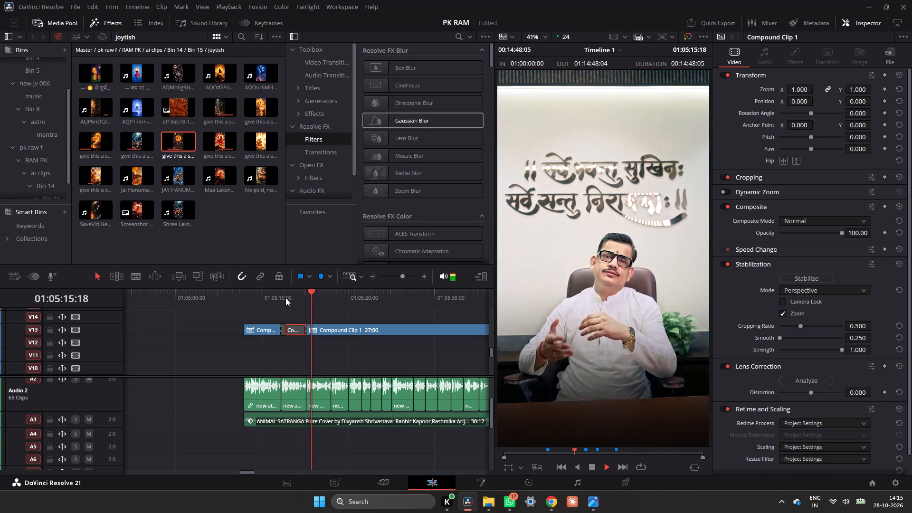
key("space")
left_click(230, 298)
left_click(244, 295)
key("space")
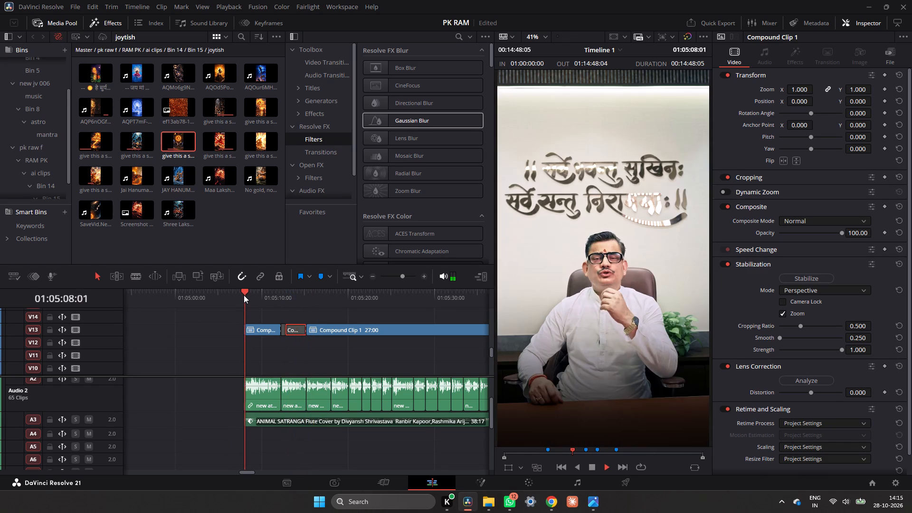
left_click(251, 295)
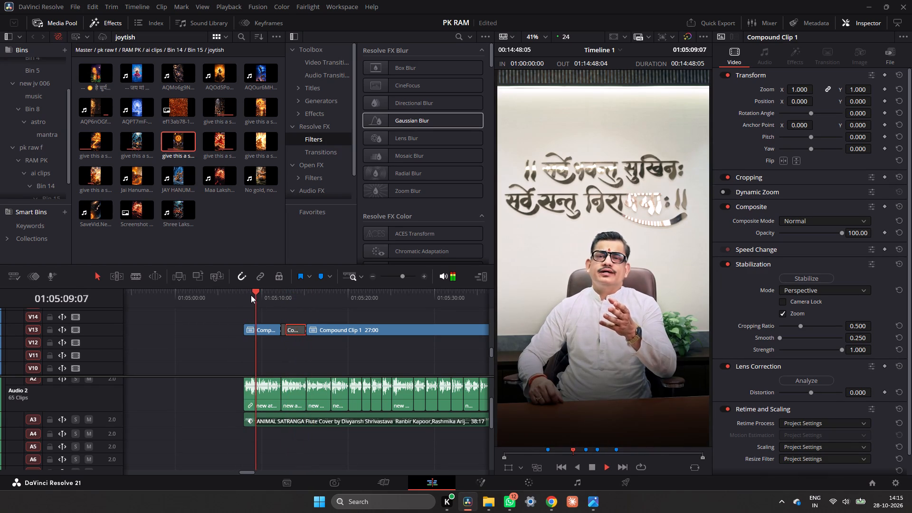
key("space")
left_click(245, 296)
key("space")
key("space")
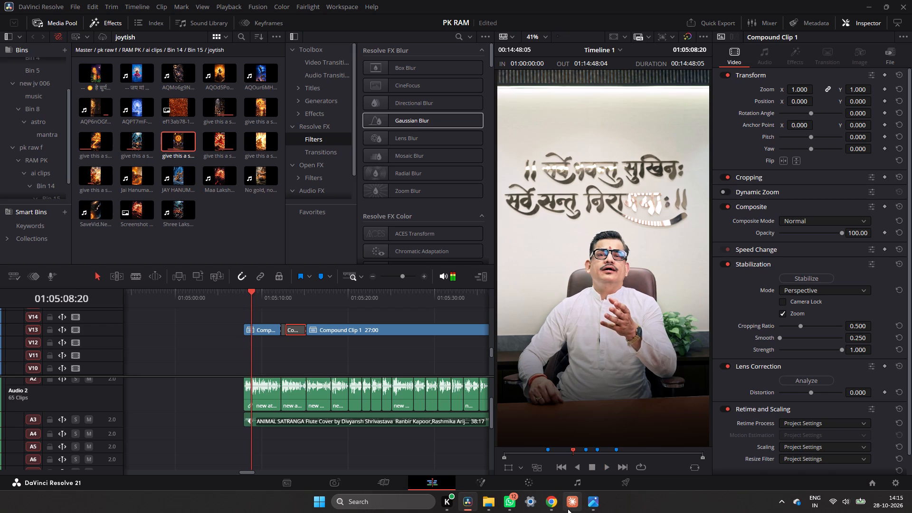
key("space")
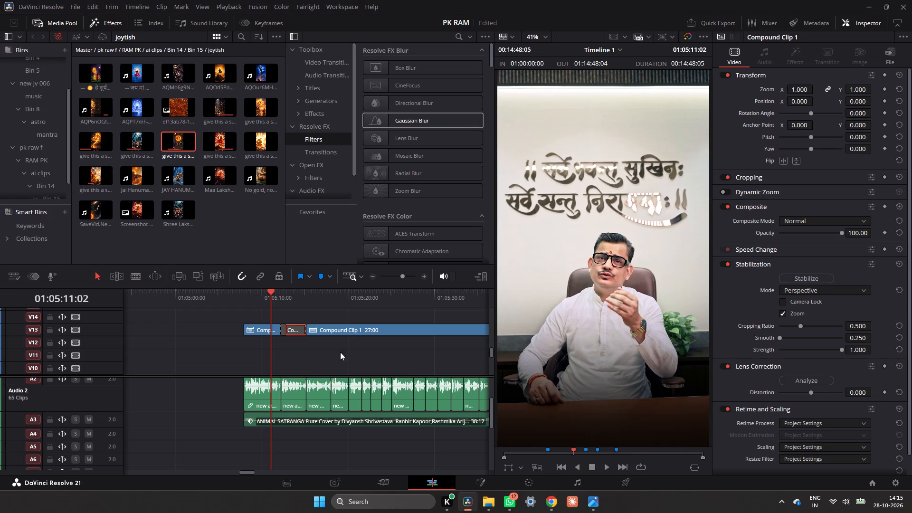
left_click(248, 299)
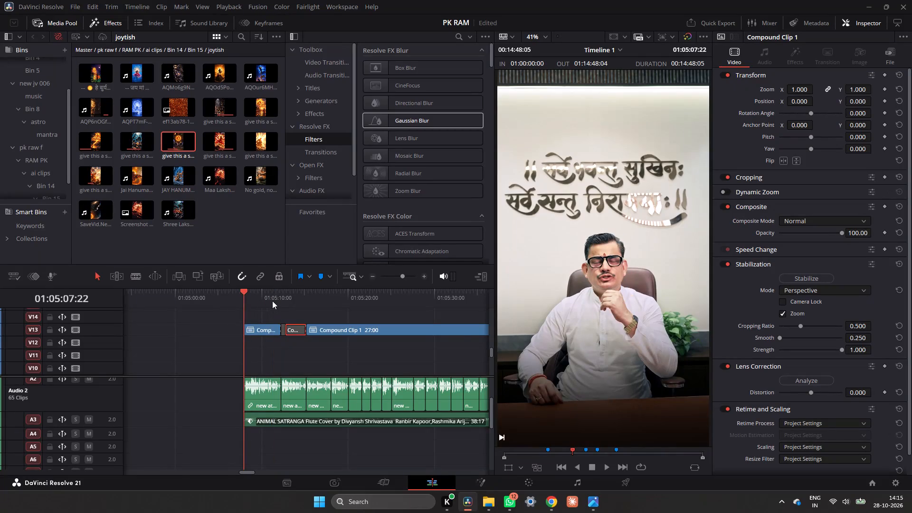
scroll(256, 336, "down", 6)
left_click(259, 373)
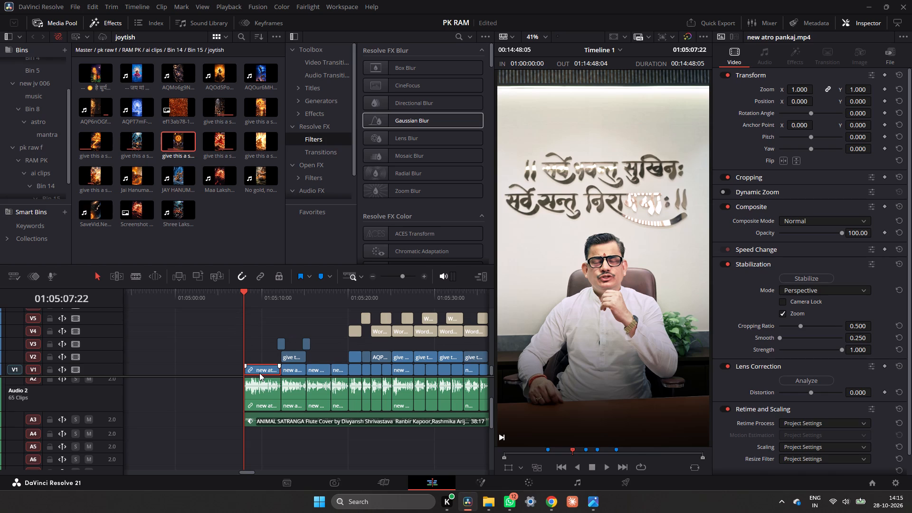
right_click(257, 234)
left_click(302, 366)
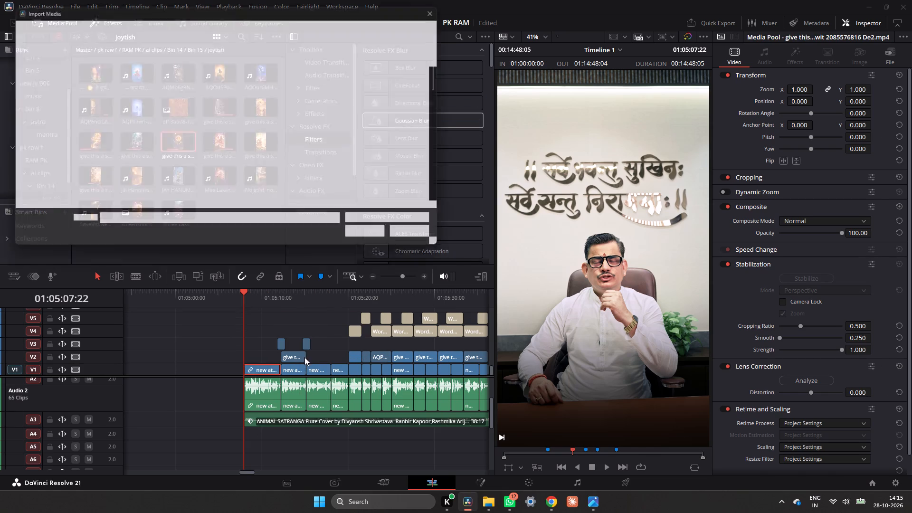
scroll(212, 131, "down", 4)
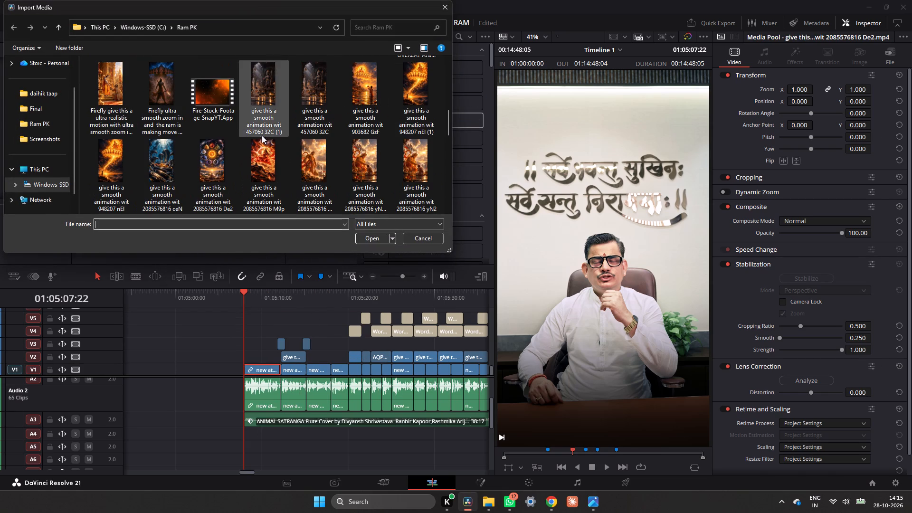
scroll(252, 165, "down", 13)
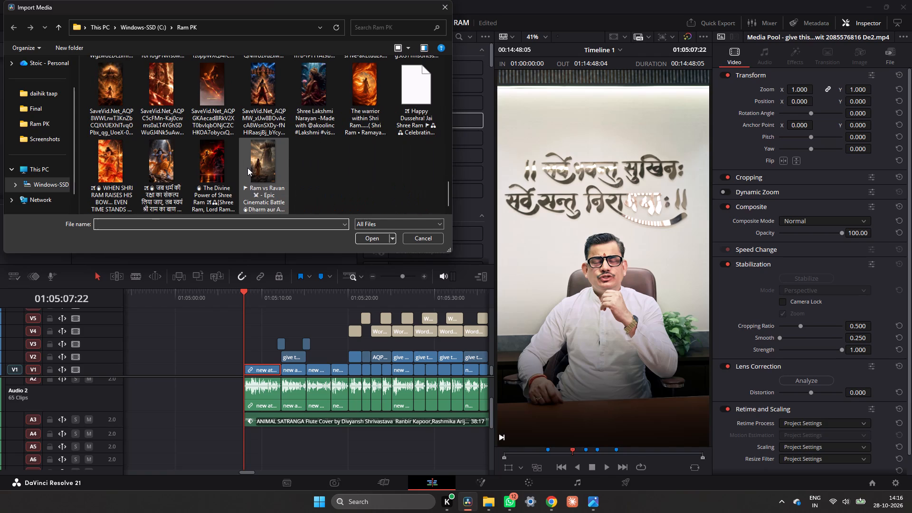
scroll(247, 168, "up", 13)
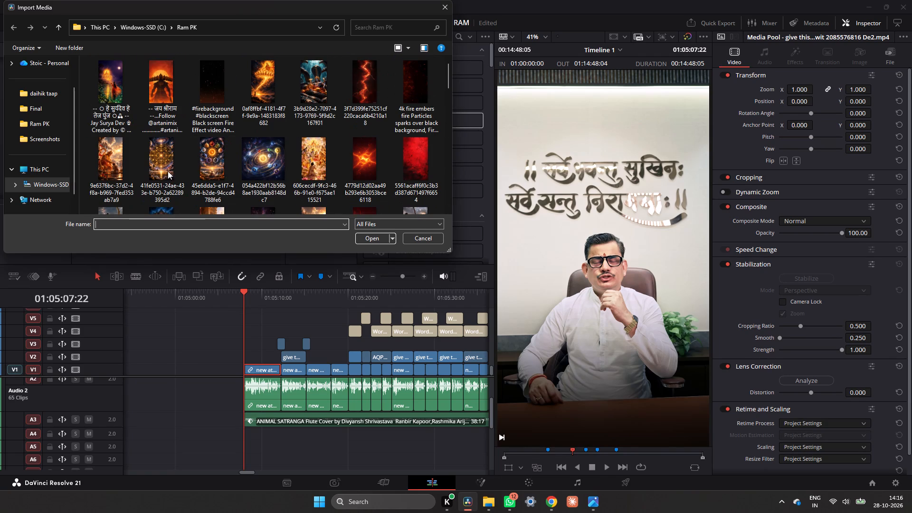
left_click(167, 171)
left_click(381, 238)
Place the zodiac chart image on V4 above the speaker's opening clip, with its end aligned to that clip's end.
left_click_drag(178, 68, 175, 347)
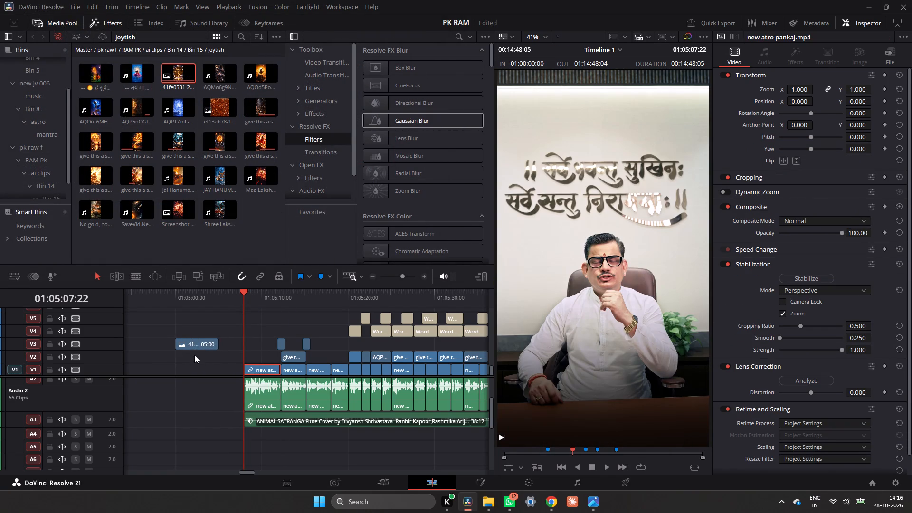
left_click(194, 355)
left_click_drag(197, 344, 255, 344)
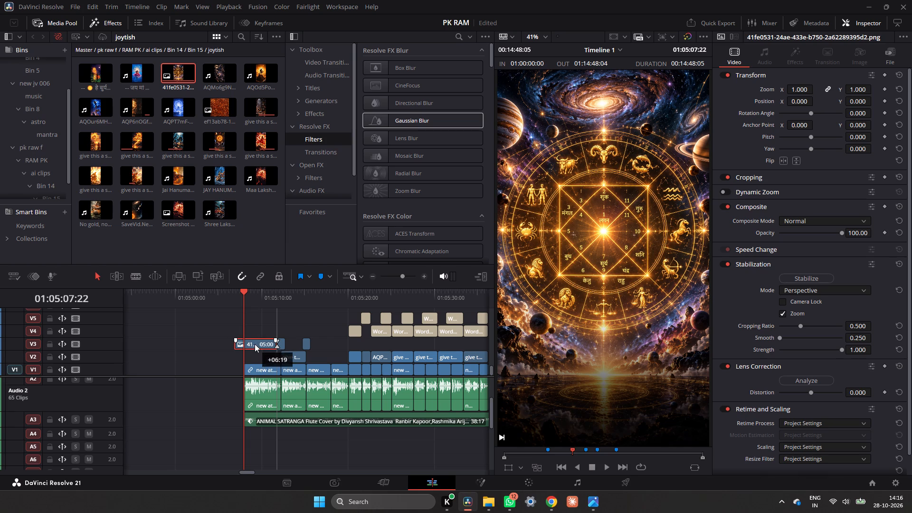
left_click_drag(255, 344, 262, 330)
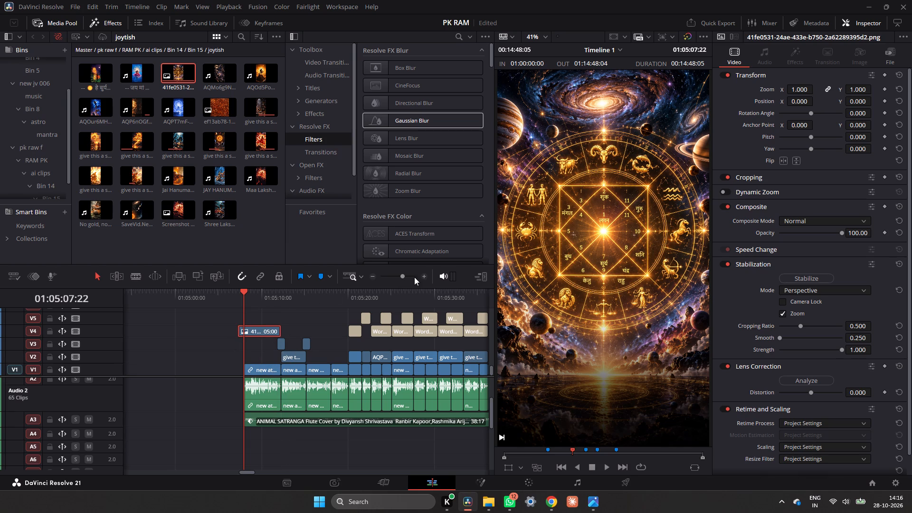
left_click(421, 276)
left_click(301, 326)
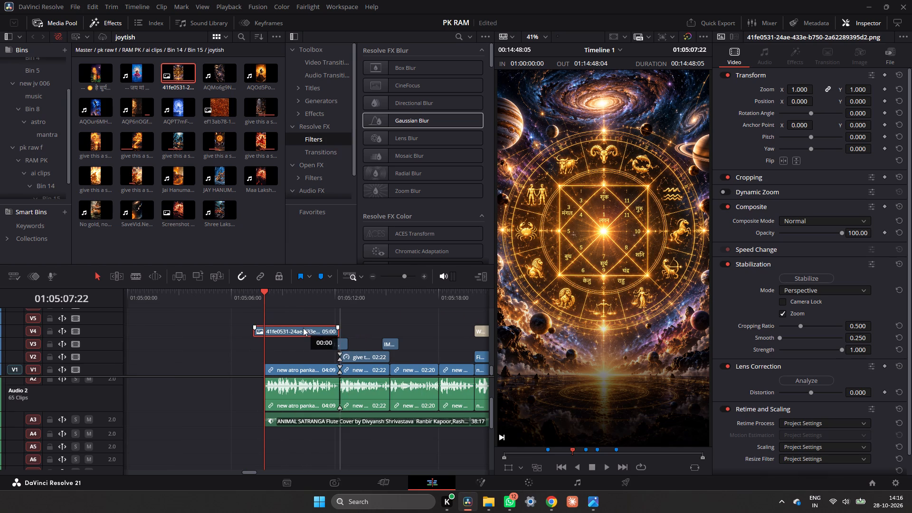
Duplicate the speaker's opening clip from V1 onto V2 directly above the original.
left_click(307, 366)
left_click_drag(307, 366, 306, 361)
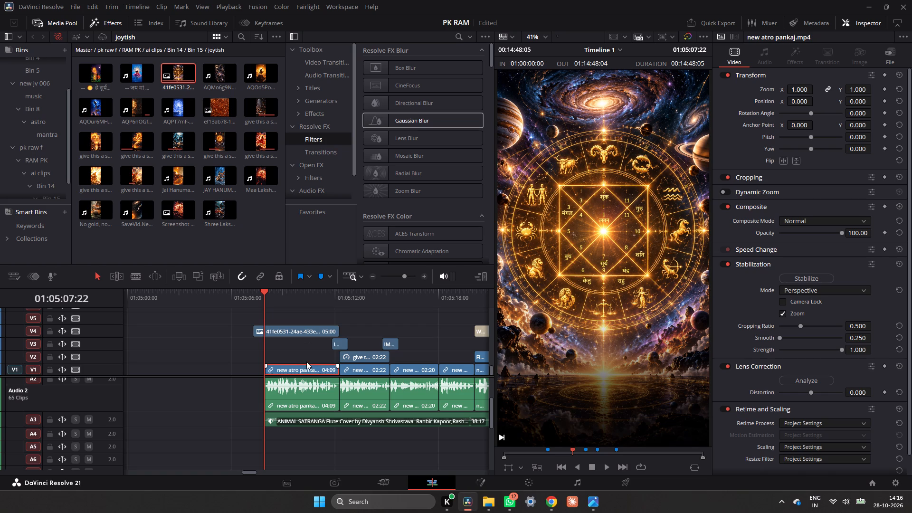
left_click_drag(306, 361, 307, 361)
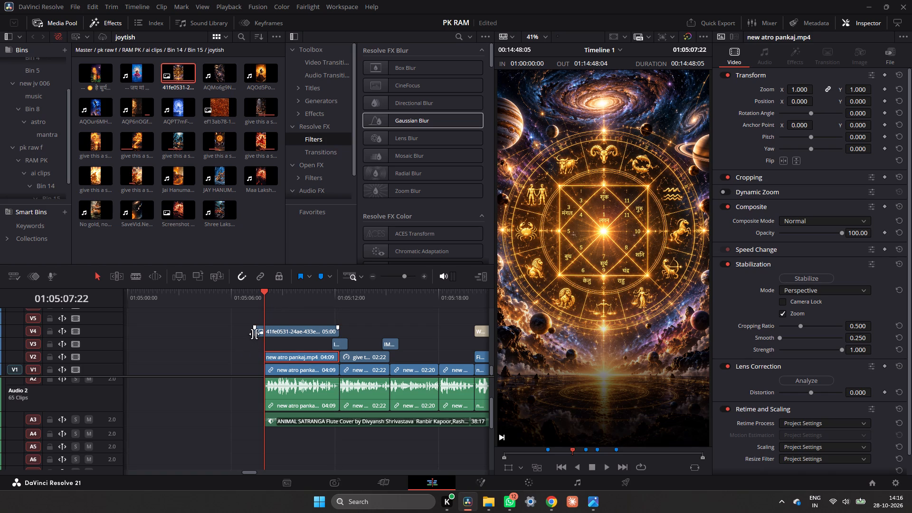
Trim the start of the zodiac image on V4 to 01:05:07:22, matching the speaker clip's start, and play it briefly.
left_click_drag(254, 334, 263, 335)
left_click_drag(266, 334, 268, 334)
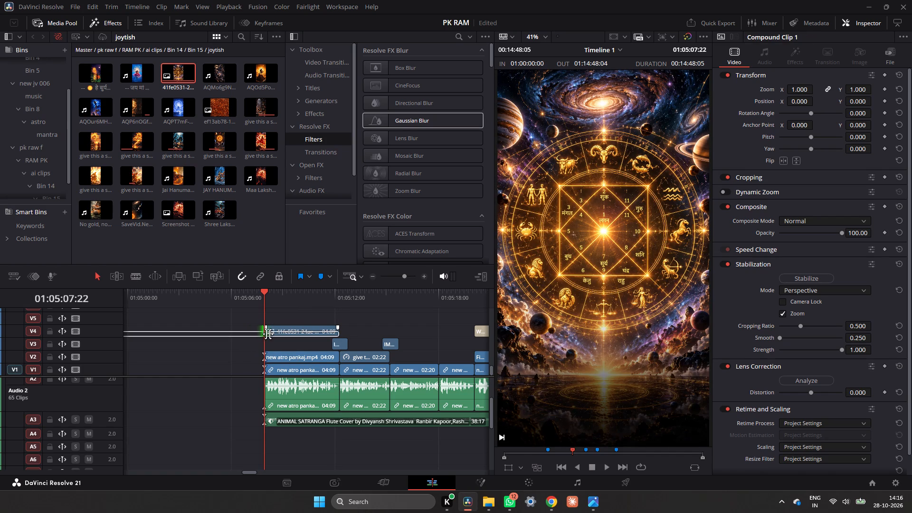
left_click_drag(268, 334, 272, 334)
key("space")
key("space")
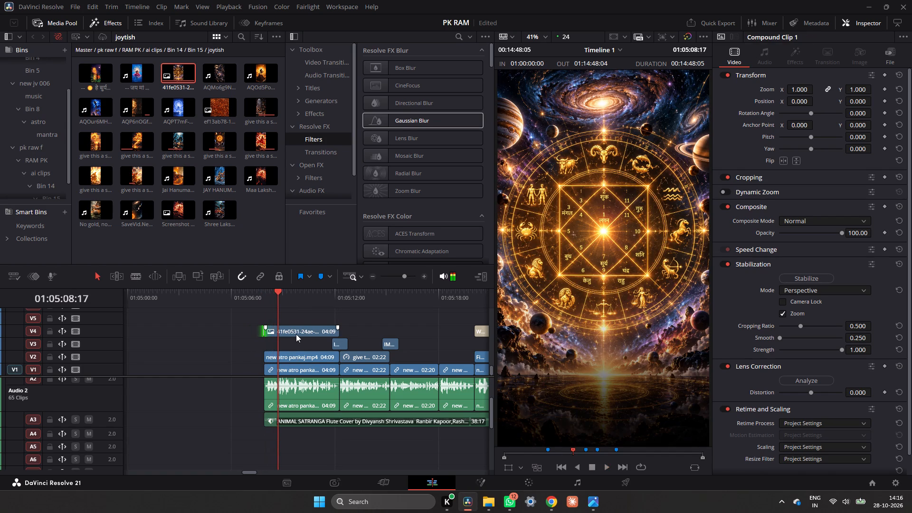
Move the duplicated speaker clip from V2 to V5, above the zodiac image and aligned with it.
left_click(309, 361)
left_click_drag(309, 358, 319, 324)
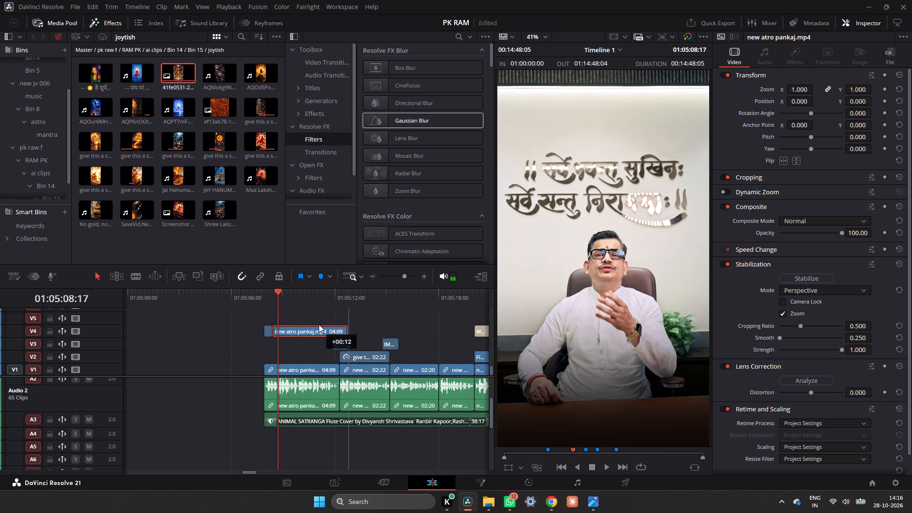
left_click_drag(319, 324, 308, 333)
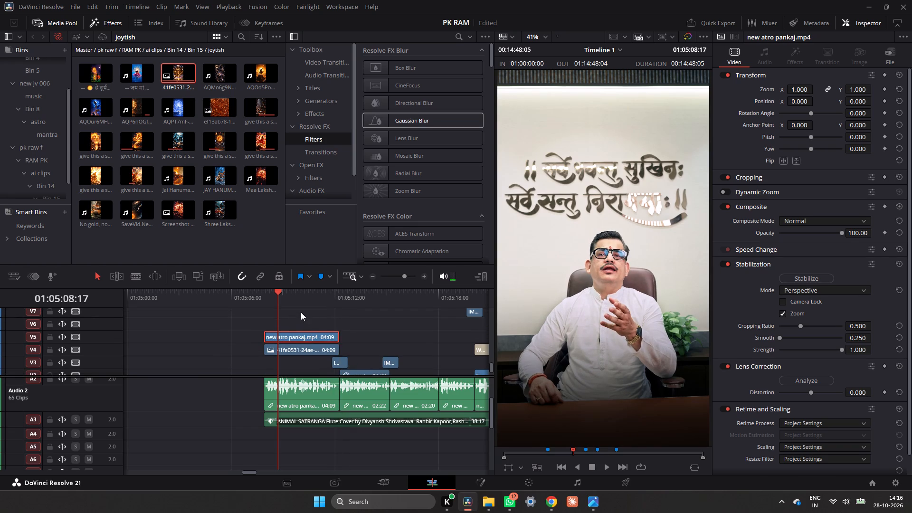
Check the stacked clips from 01:05:07:22 to 01:05:08:22 and set the viewer's on-screen control to Open FX Overlay.
scroll(301, 312, "down", 2)
left_click_drag(278, 299, 267, 303)
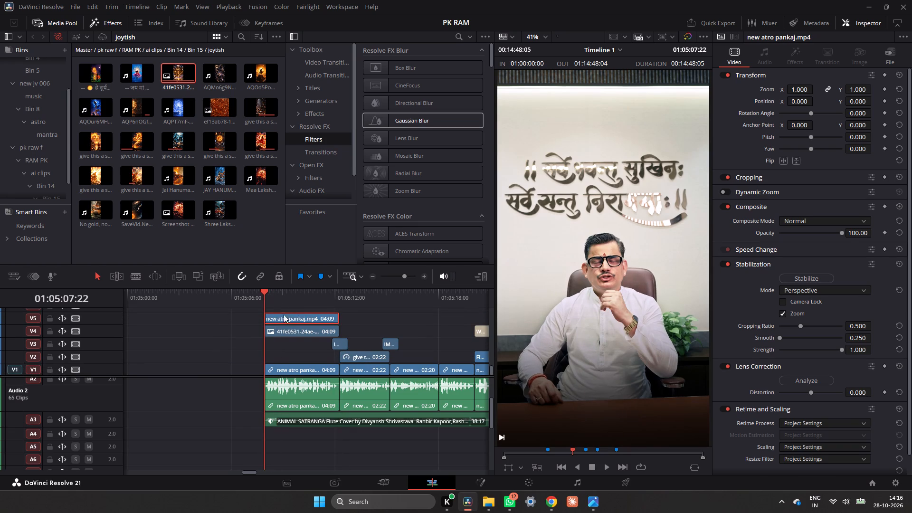
left_click_drag(267, 298, 282, 301)
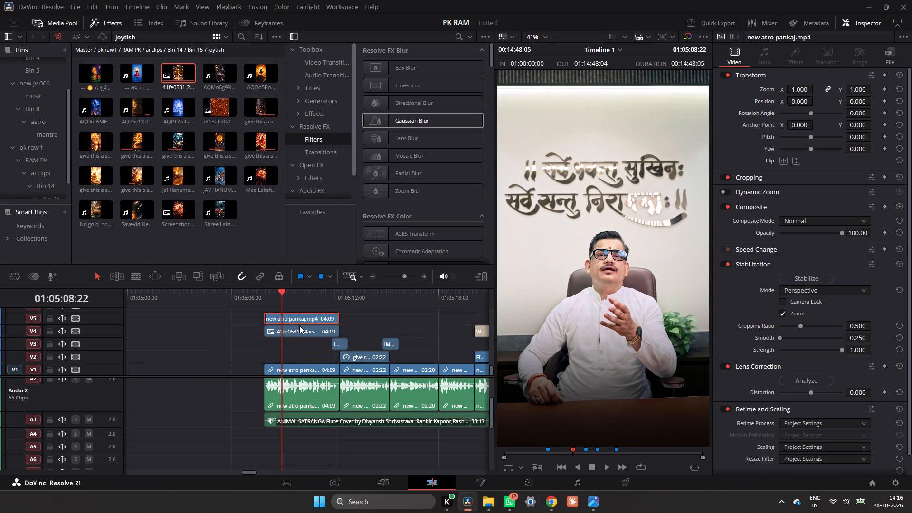
left_click(521, 465)
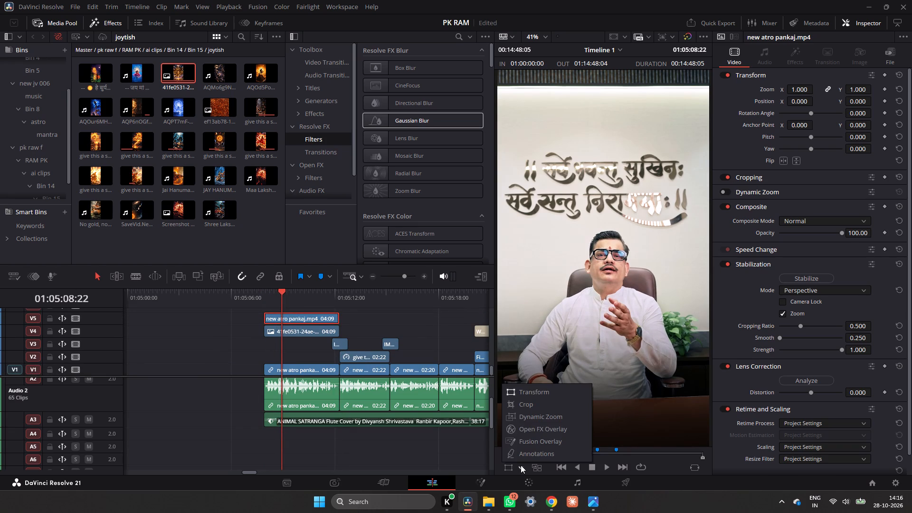
left_click(527, 431)
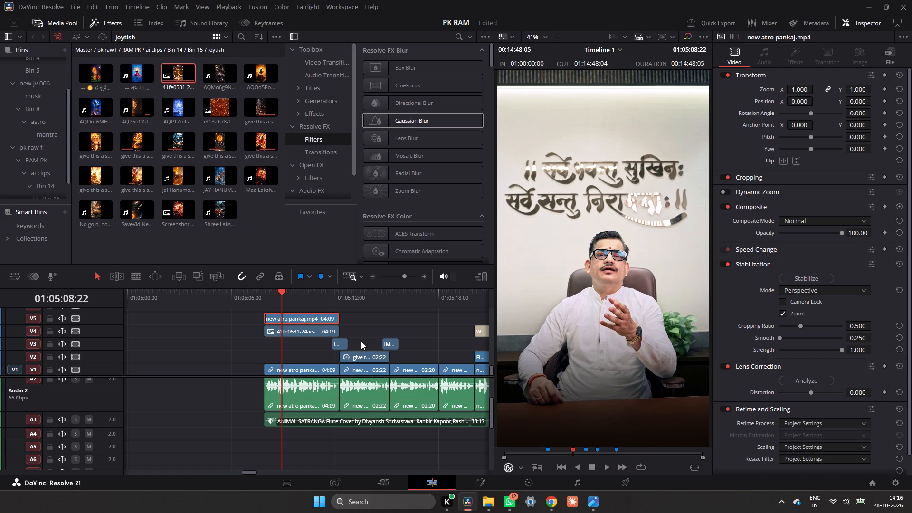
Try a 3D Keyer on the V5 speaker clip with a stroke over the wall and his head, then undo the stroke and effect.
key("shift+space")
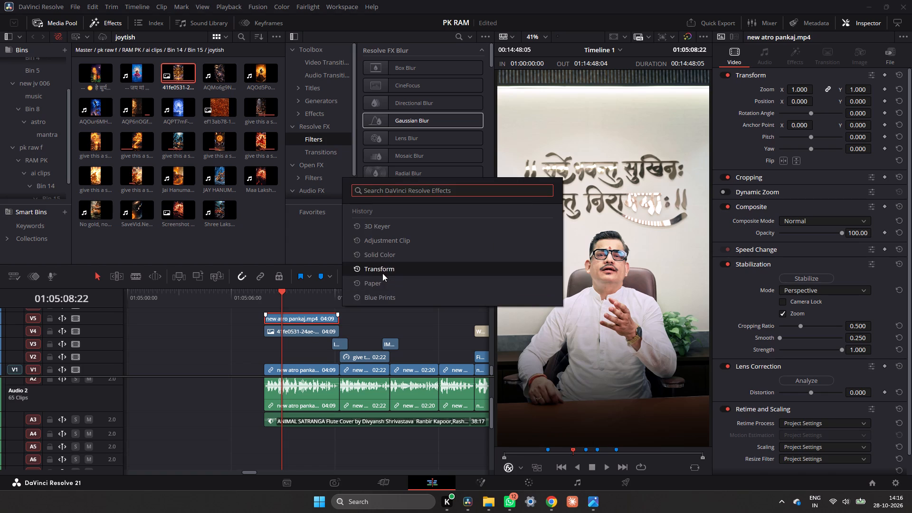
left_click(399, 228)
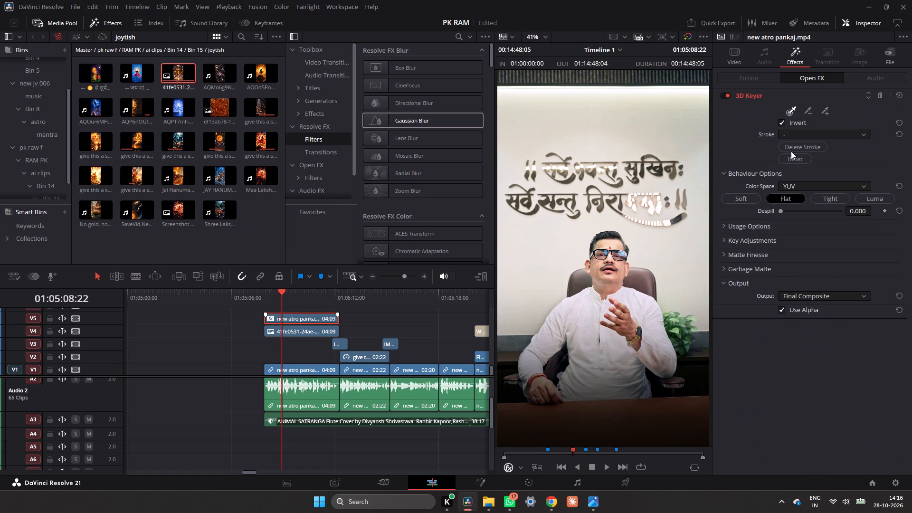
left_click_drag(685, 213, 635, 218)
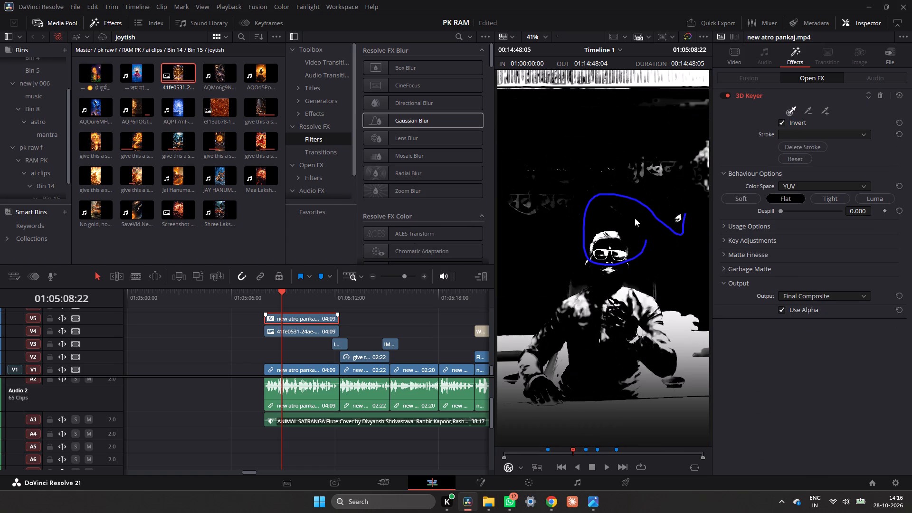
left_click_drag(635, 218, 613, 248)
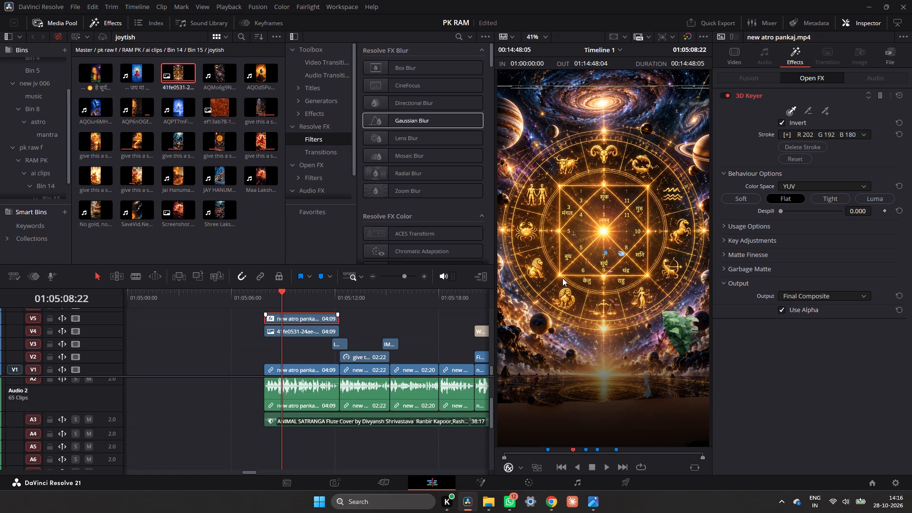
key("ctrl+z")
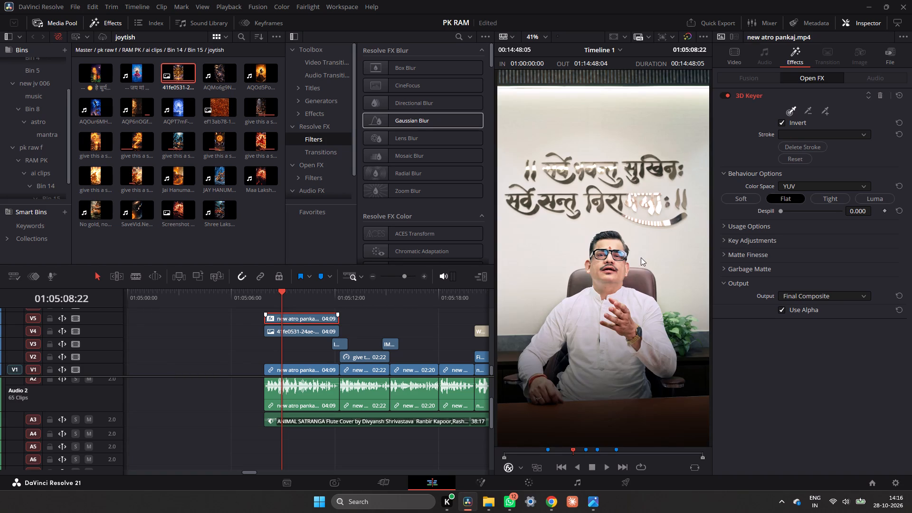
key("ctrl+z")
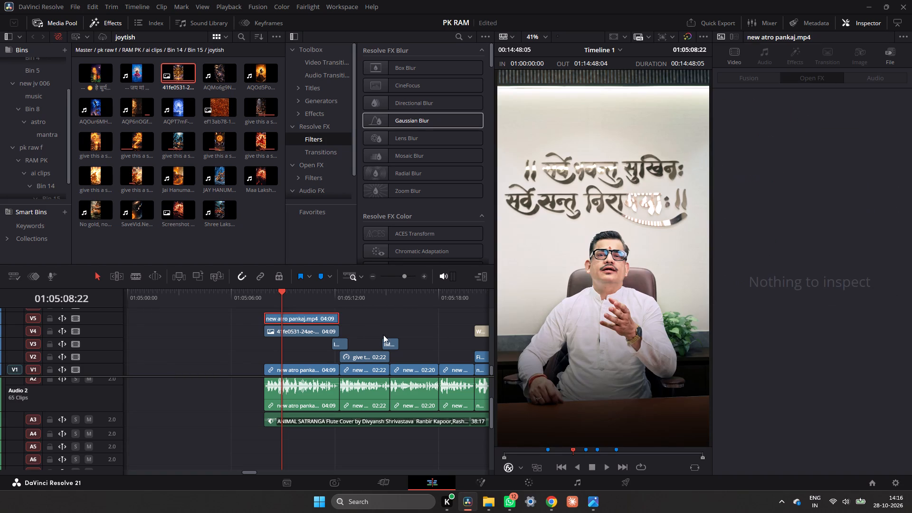
Move the playhead to 01:05:09:14 and add the 3D Keyer effect to the speaker clip on V5.
left_click_drag(283, 300, 294, 312)
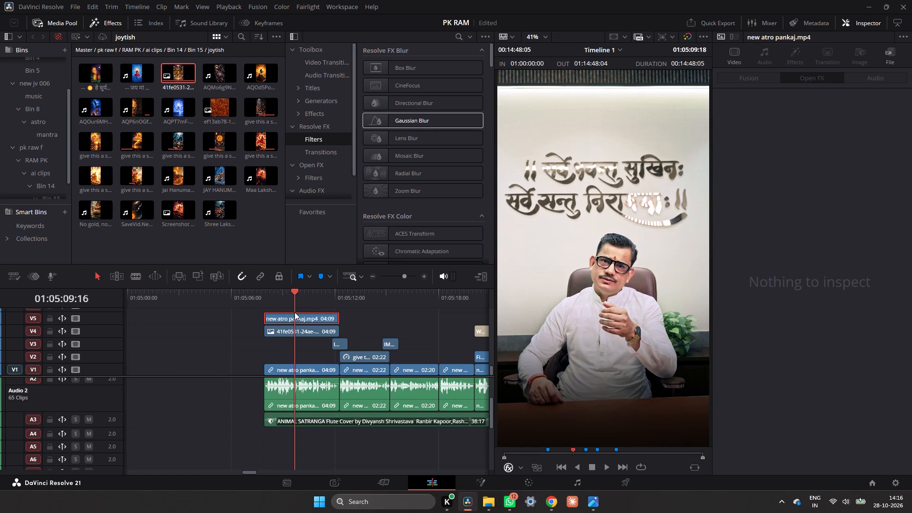
left_click_drag(294, 312, 293, 313)
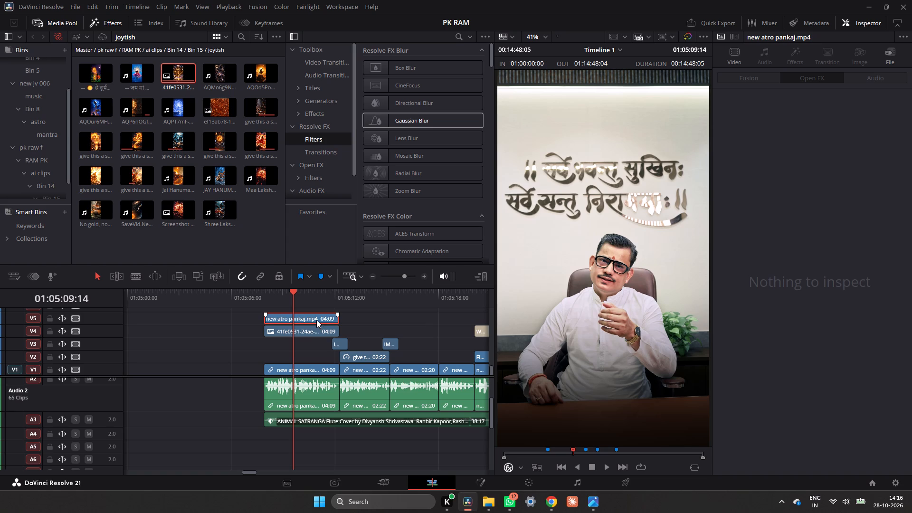
key("shift+space")
left_click(392, 227)
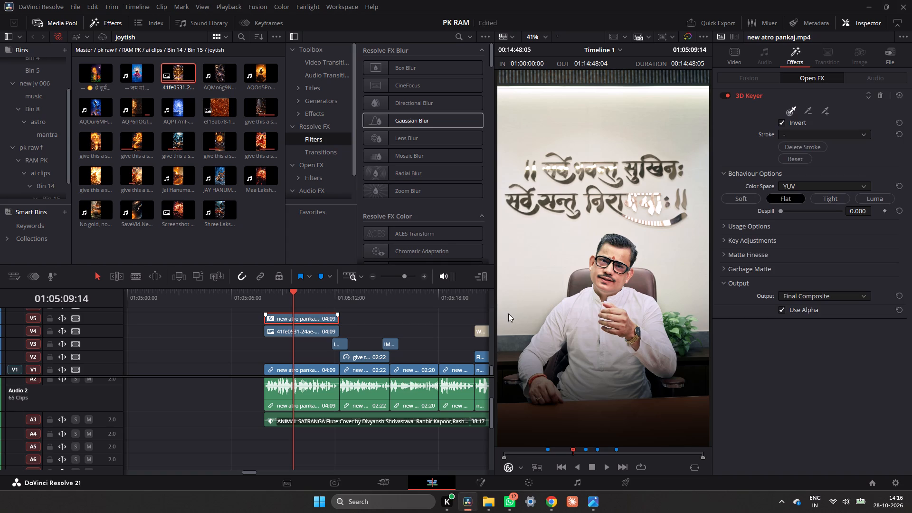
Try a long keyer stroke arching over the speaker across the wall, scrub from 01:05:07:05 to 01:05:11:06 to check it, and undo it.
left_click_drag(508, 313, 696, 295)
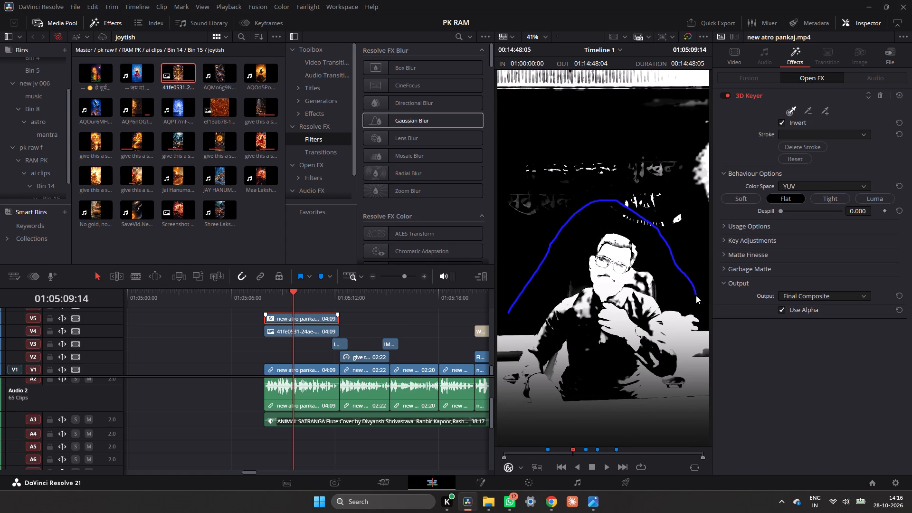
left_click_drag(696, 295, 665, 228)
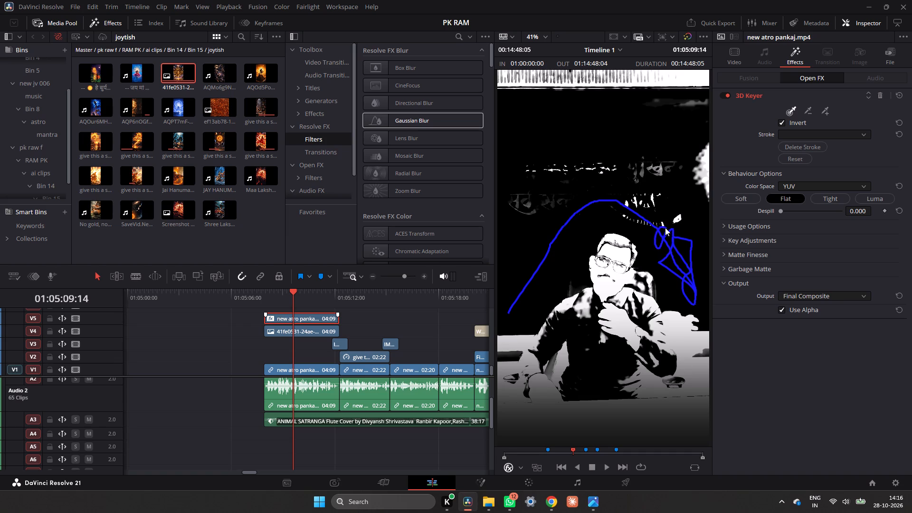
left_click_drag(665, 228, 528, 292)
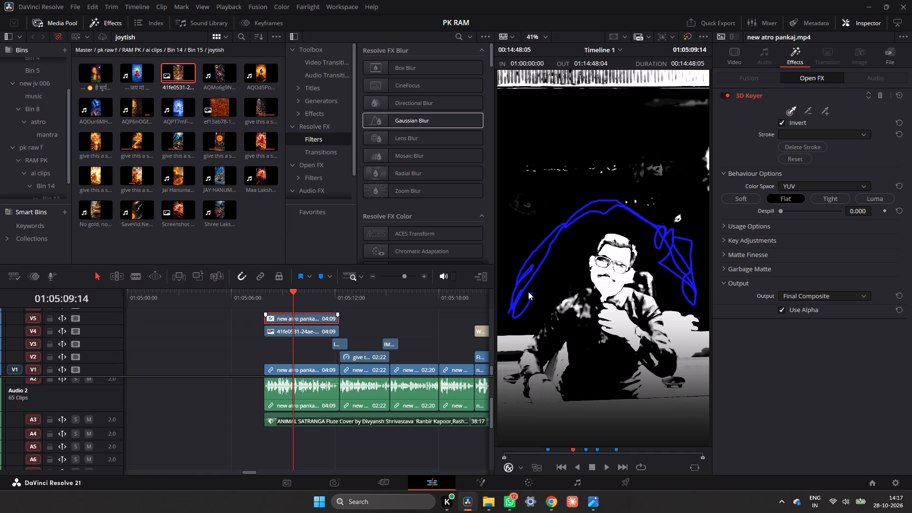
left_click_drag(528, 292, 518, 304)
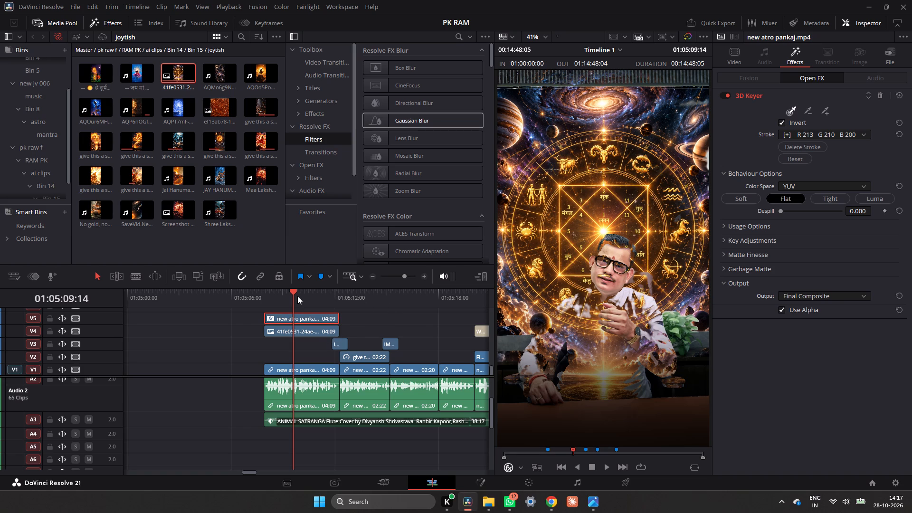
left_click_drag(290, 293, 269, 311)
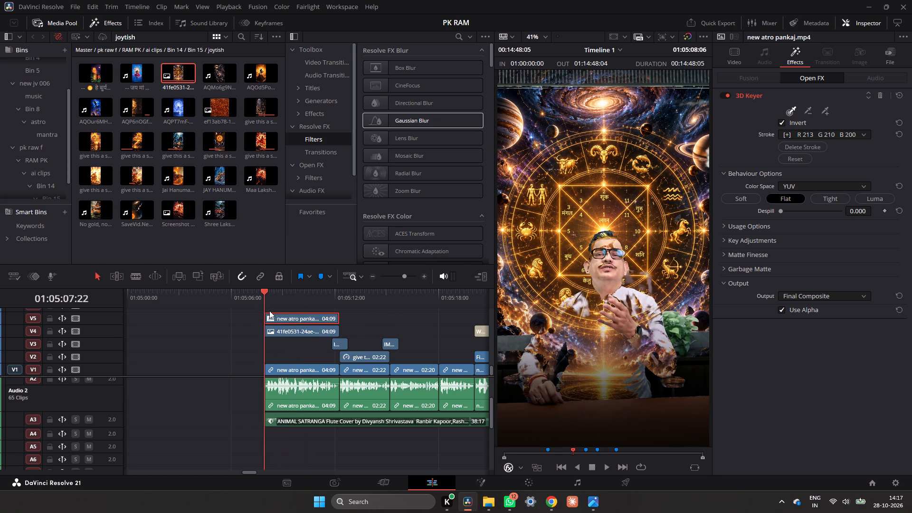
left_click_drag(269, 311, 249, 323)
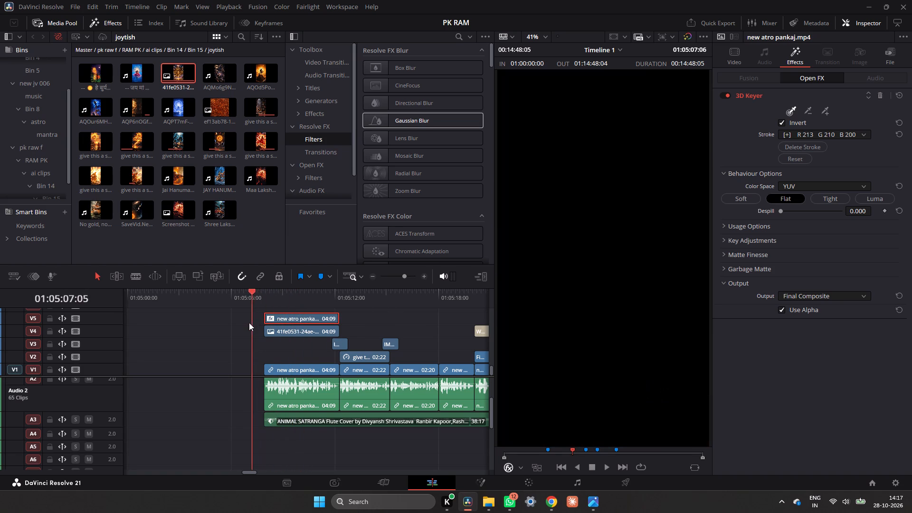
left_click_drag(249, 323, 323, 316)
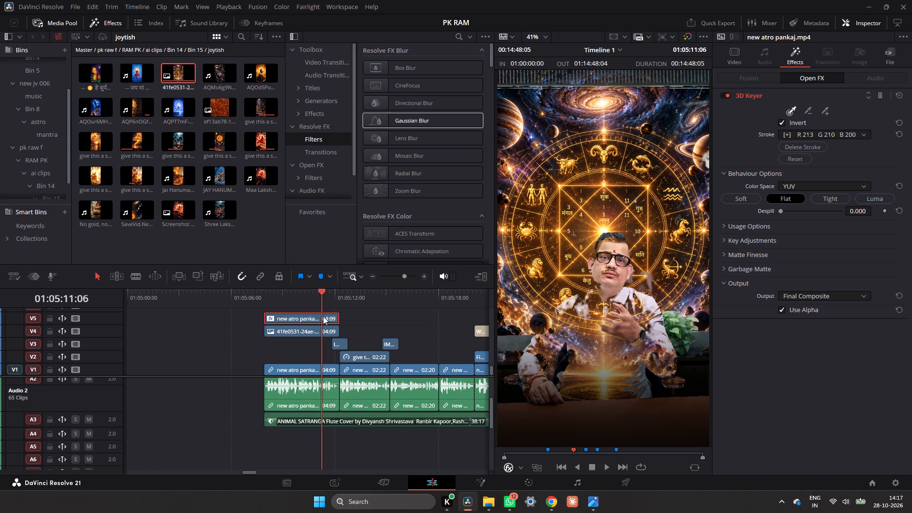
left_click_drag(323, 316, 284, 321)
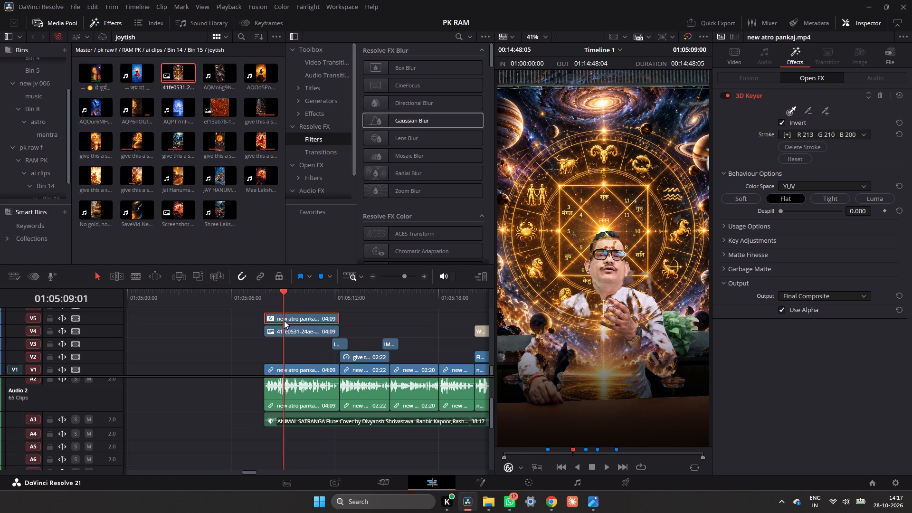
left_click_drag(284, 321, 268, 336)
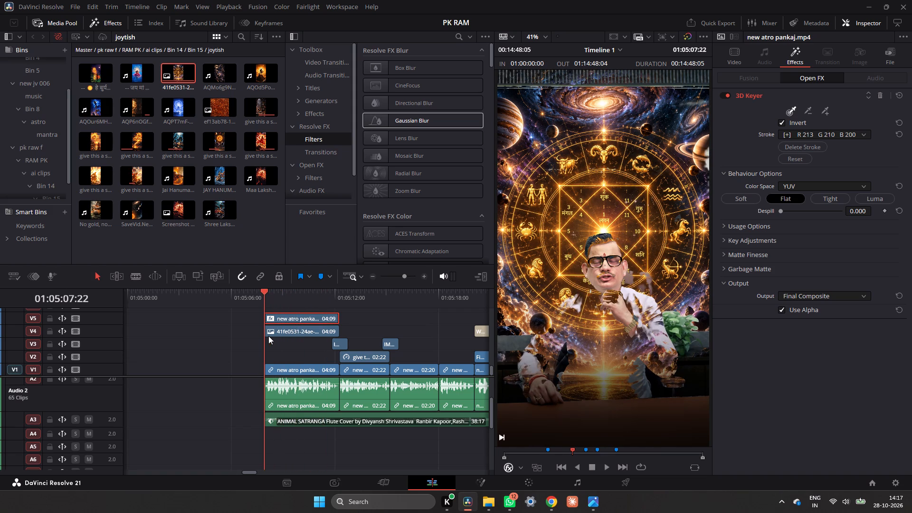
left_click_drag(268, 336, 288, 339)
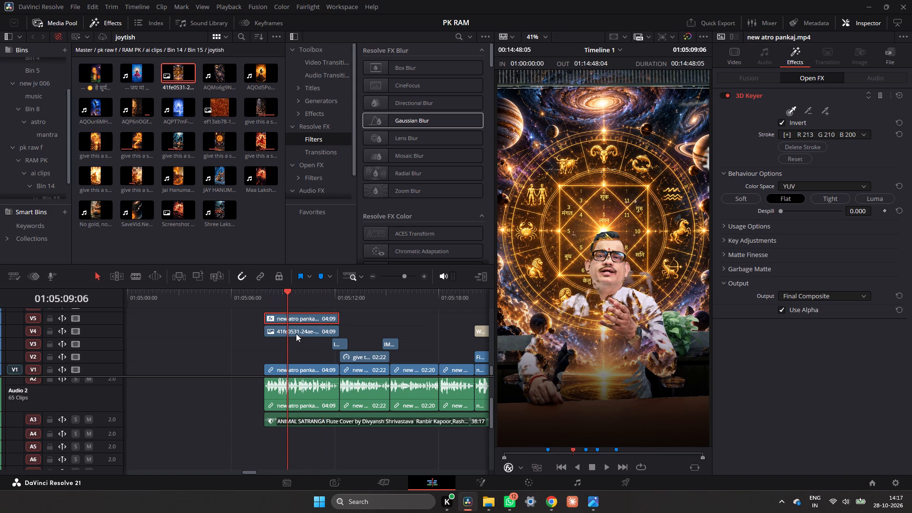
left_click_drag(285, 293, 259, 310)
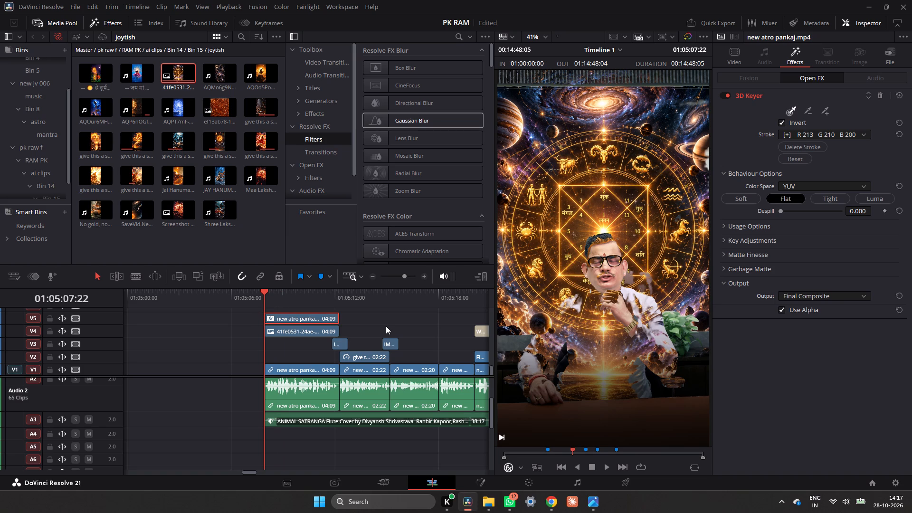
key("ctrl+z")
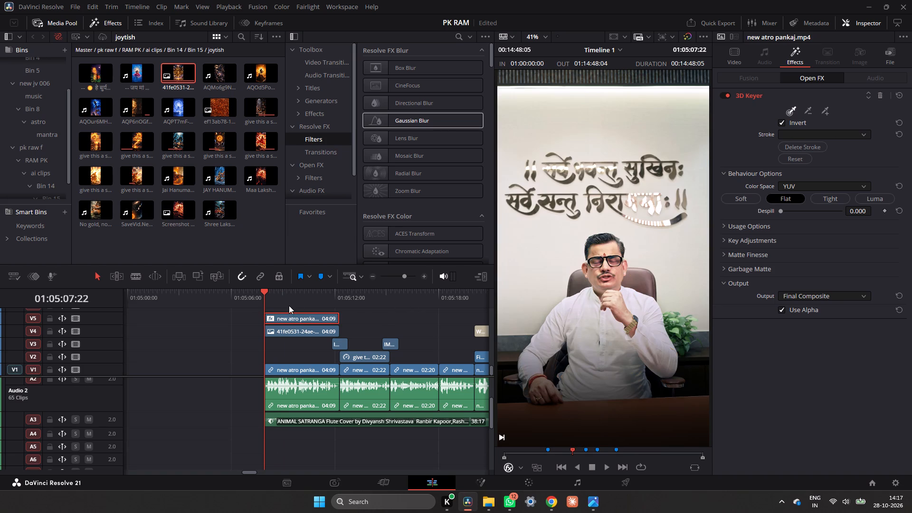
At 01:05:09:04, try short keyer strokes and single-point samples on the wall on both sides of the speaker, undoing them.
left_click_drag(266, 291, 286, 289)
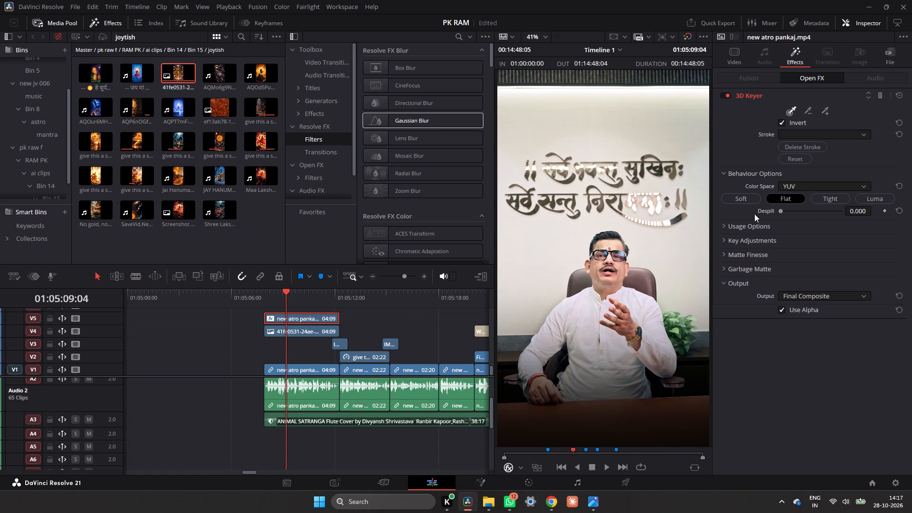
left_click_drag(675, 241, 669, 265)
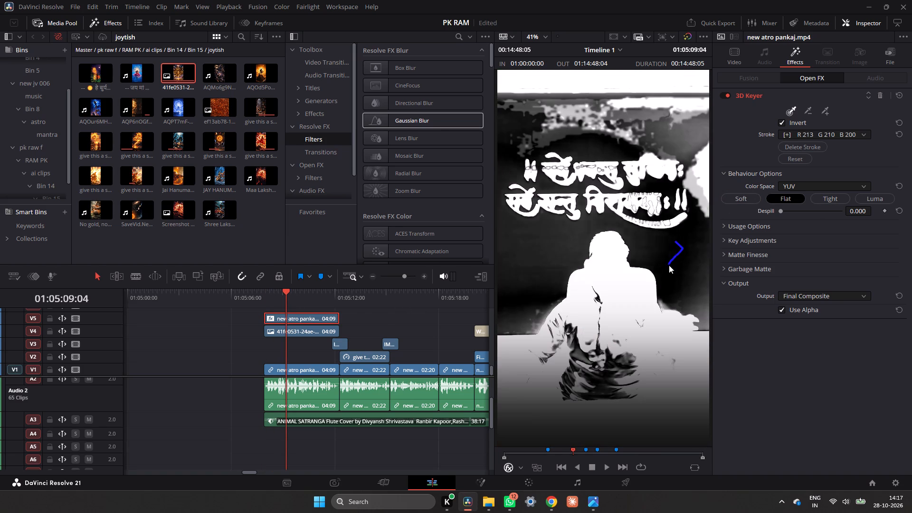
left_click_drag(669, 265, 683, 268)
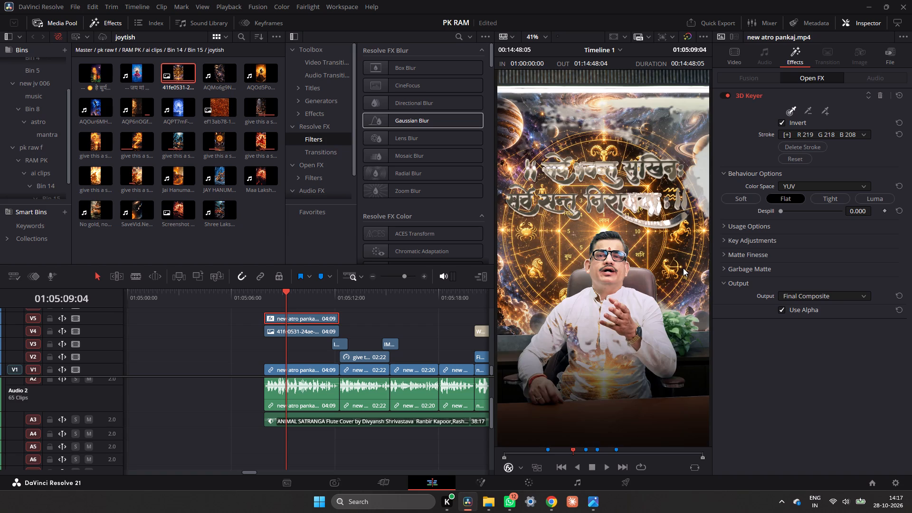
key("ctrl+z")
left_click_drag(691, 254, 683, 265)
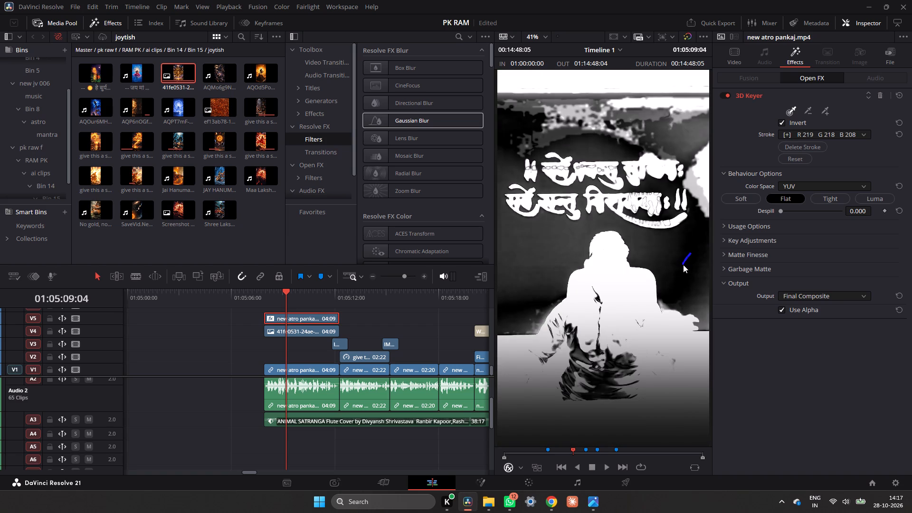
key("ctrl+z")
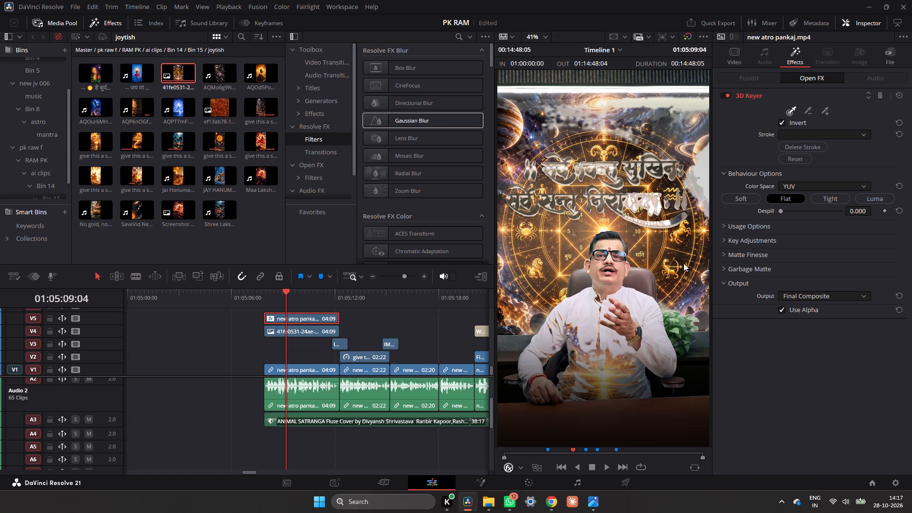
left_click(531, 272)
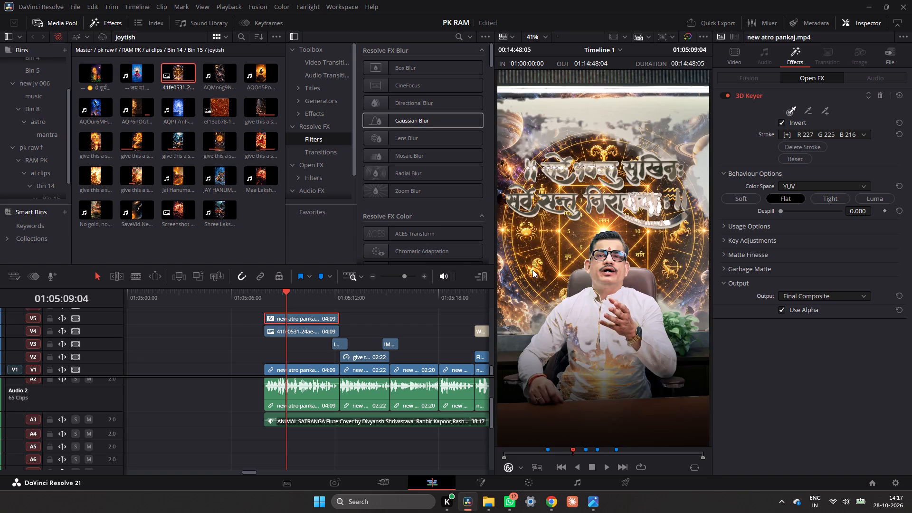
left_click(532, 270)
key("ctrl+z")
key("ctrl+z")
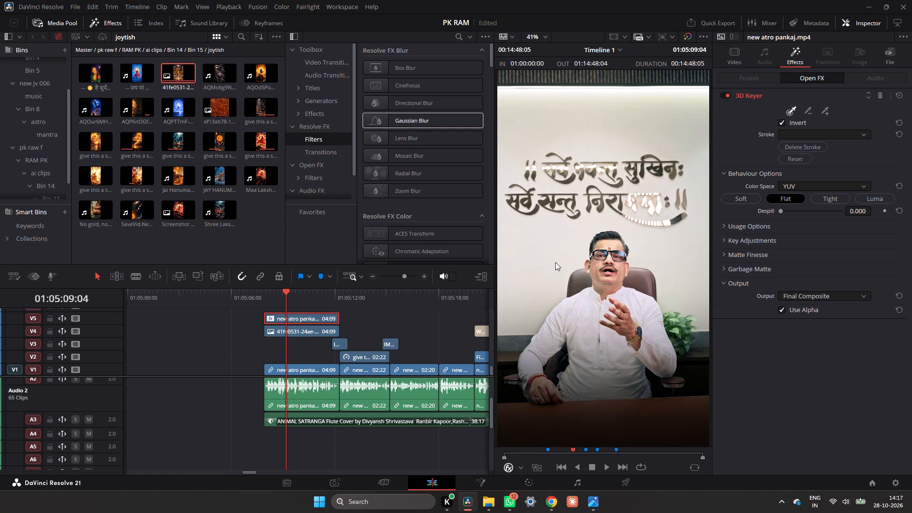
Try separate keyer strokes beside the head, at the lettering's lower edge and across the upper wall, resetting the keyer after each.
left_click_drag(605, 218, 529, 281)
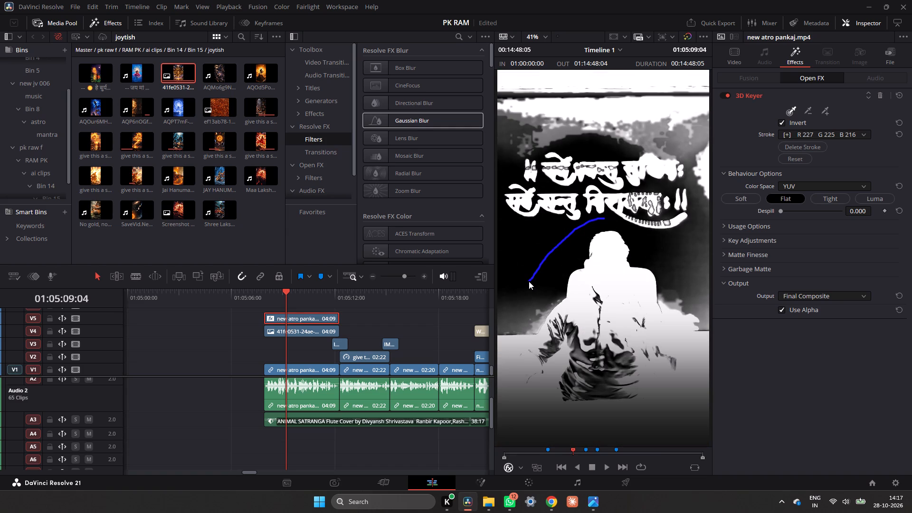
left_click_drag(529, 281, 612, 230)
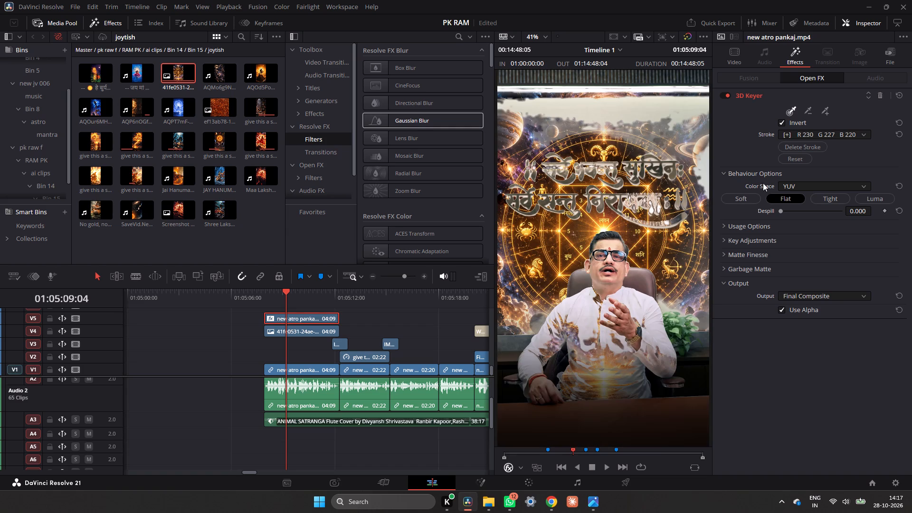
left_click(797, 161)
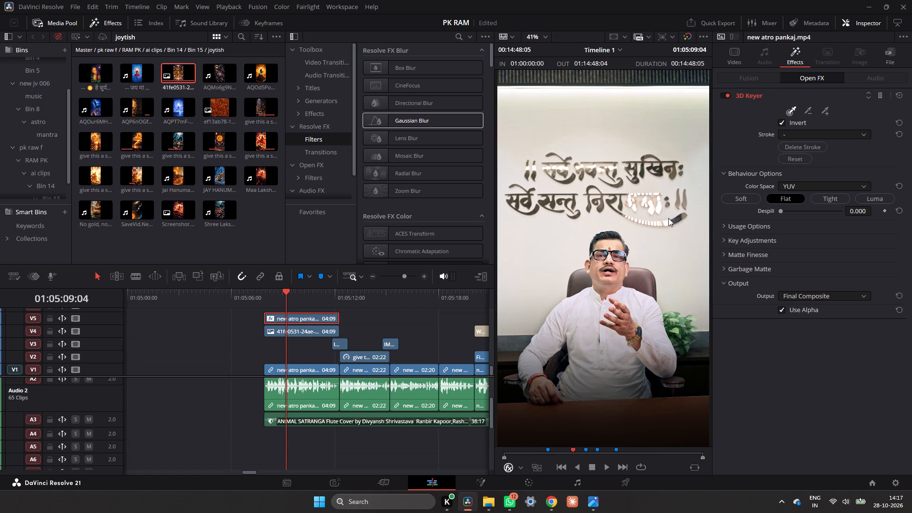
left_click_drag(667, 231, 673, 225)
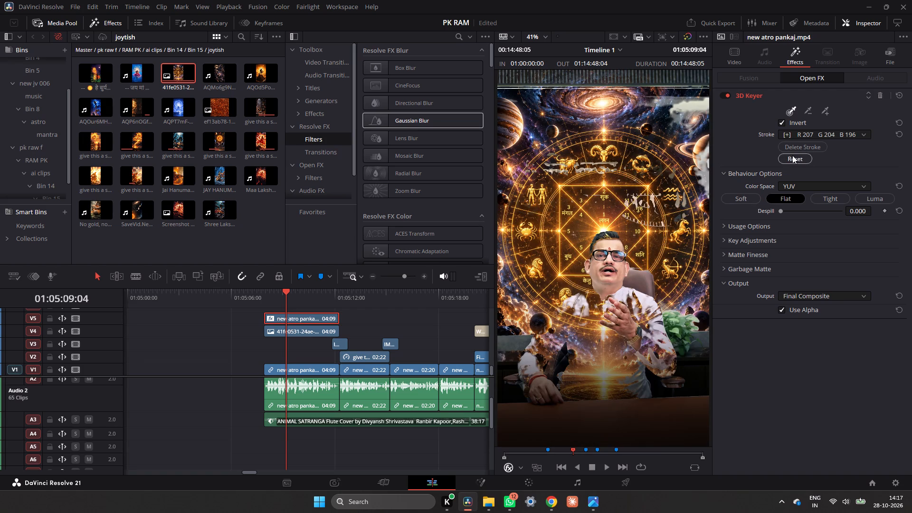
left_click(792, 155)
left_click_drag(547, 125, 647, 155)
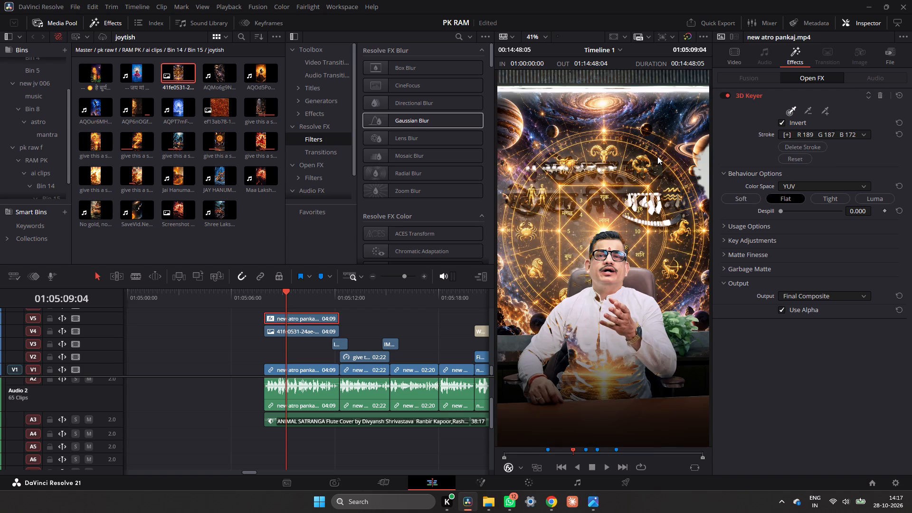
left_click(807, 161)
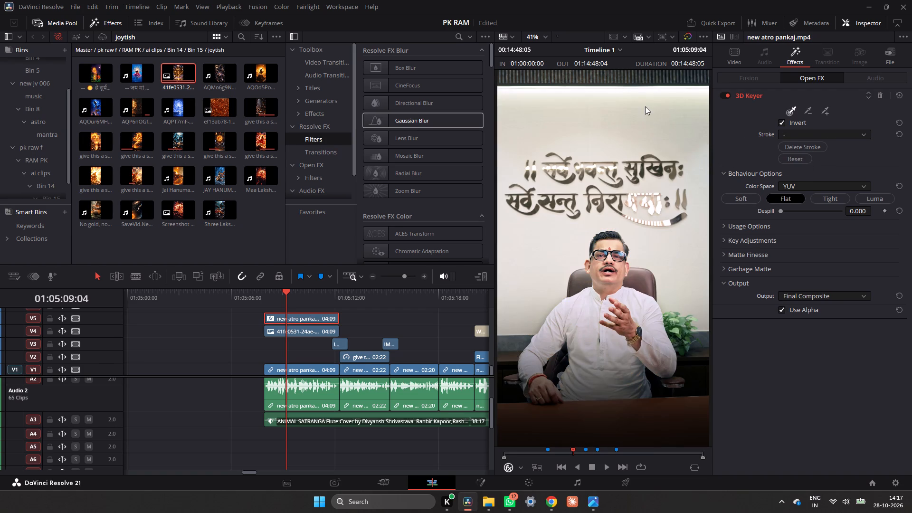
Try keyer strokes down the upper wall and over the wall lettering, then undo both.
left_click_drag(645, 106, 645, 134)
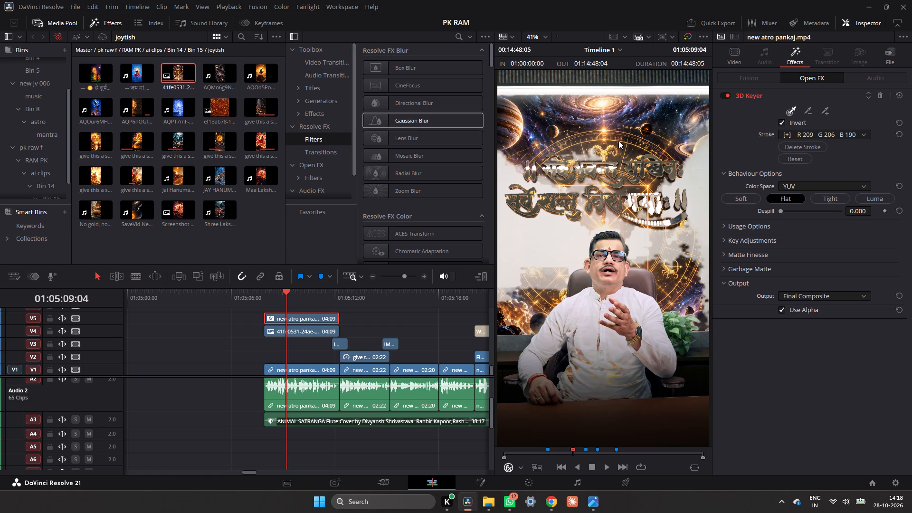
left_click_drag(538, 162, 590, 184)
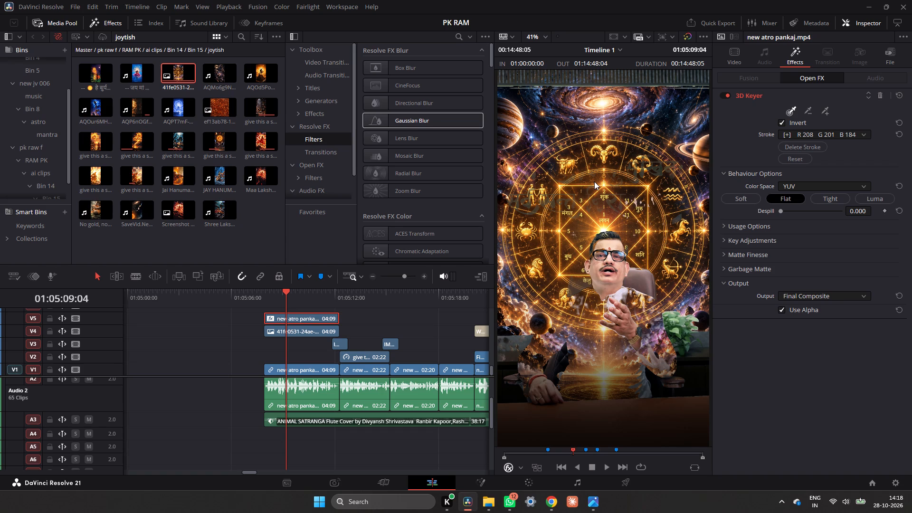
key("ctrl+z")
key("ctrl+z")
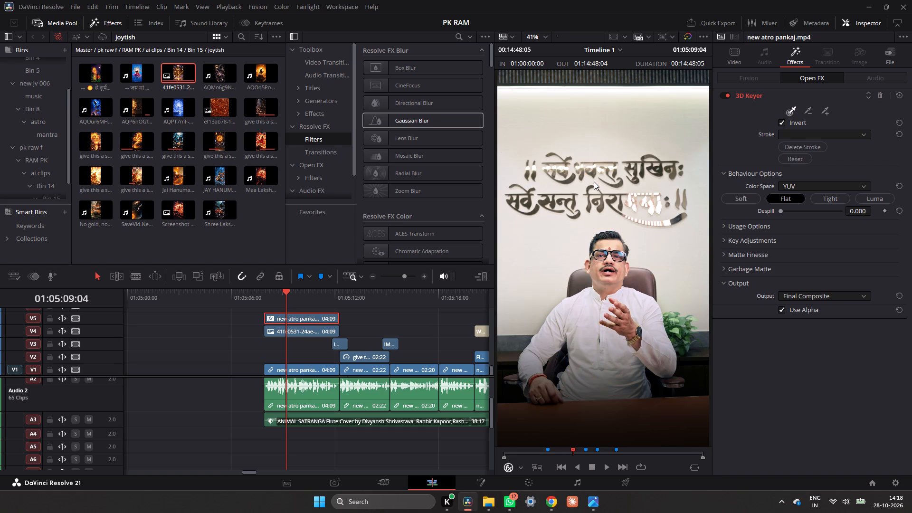
Key out the wall with a short stroke beside the speaker above the plant, sampling R 218 G 217 B 205, and play the result briefly.
left_click_drag(661, 251, 684, 288)
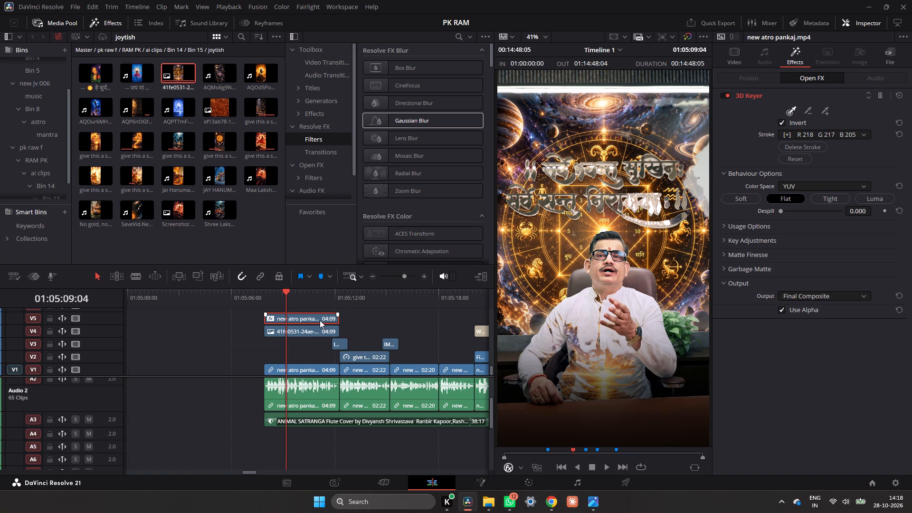
scroll(316, 319, "up", 1)
scroll(316, 319, "down", 2)
left_click(269, 309)
left_click(280, 292)
key("space")
key("space")
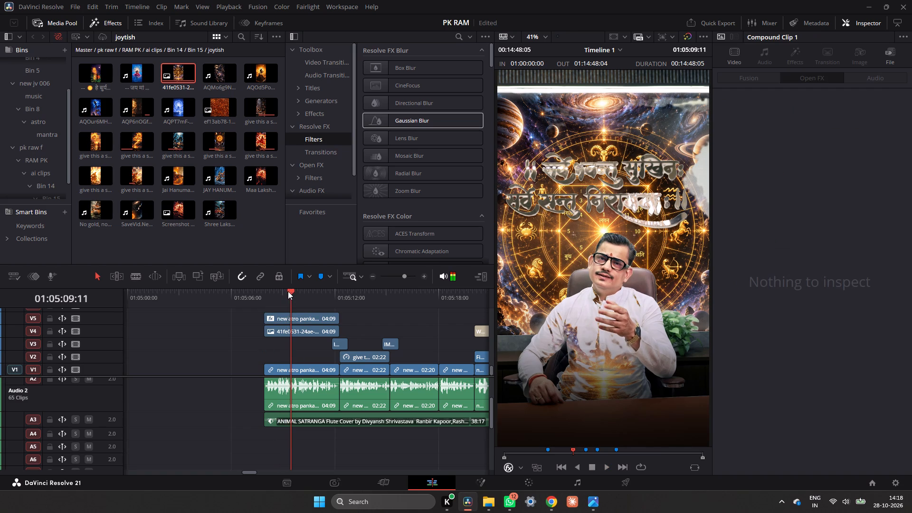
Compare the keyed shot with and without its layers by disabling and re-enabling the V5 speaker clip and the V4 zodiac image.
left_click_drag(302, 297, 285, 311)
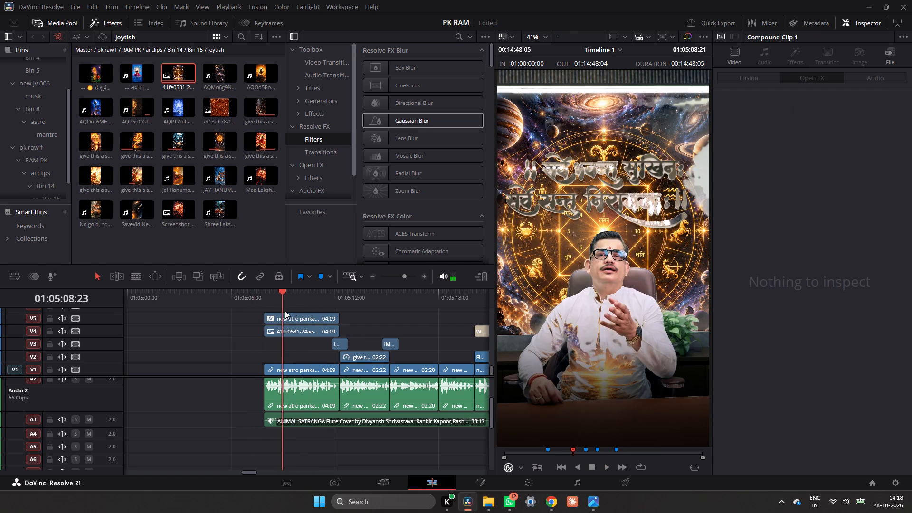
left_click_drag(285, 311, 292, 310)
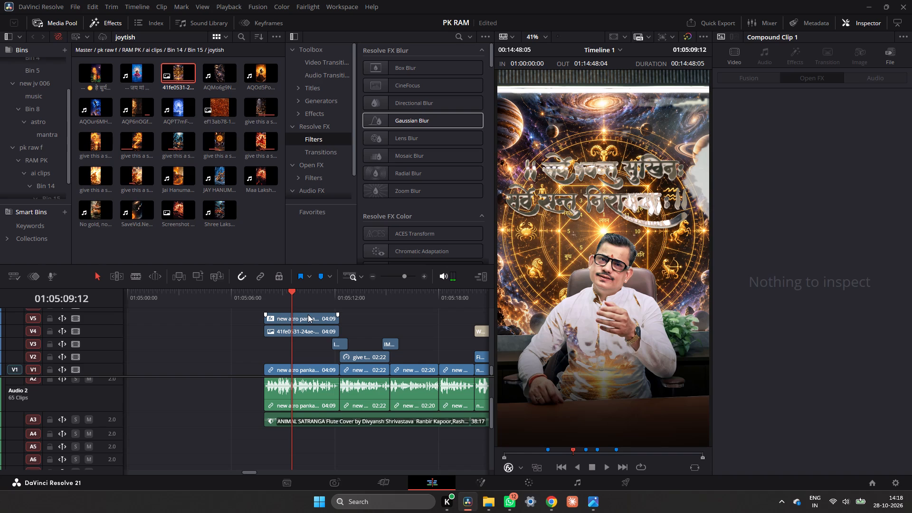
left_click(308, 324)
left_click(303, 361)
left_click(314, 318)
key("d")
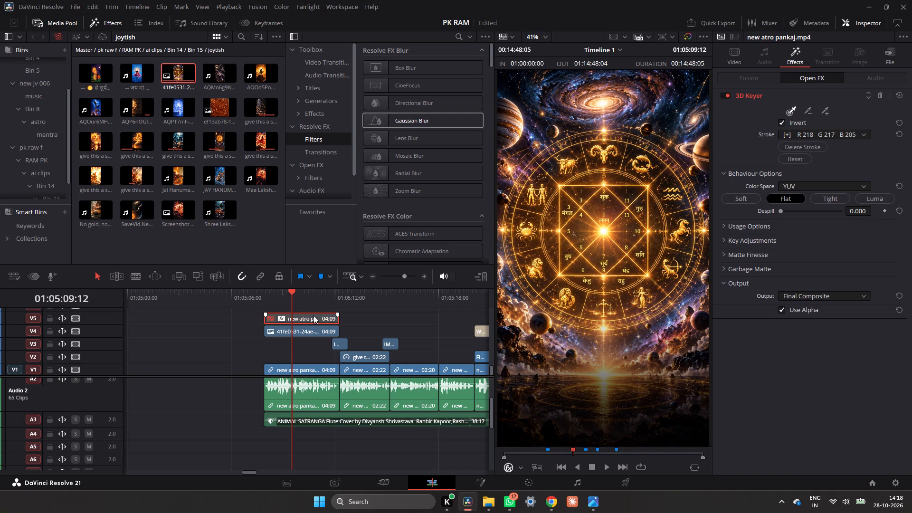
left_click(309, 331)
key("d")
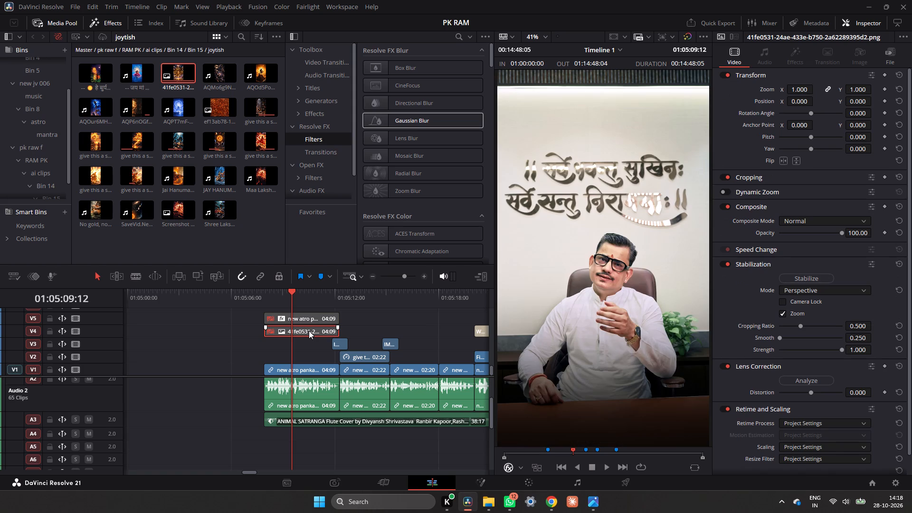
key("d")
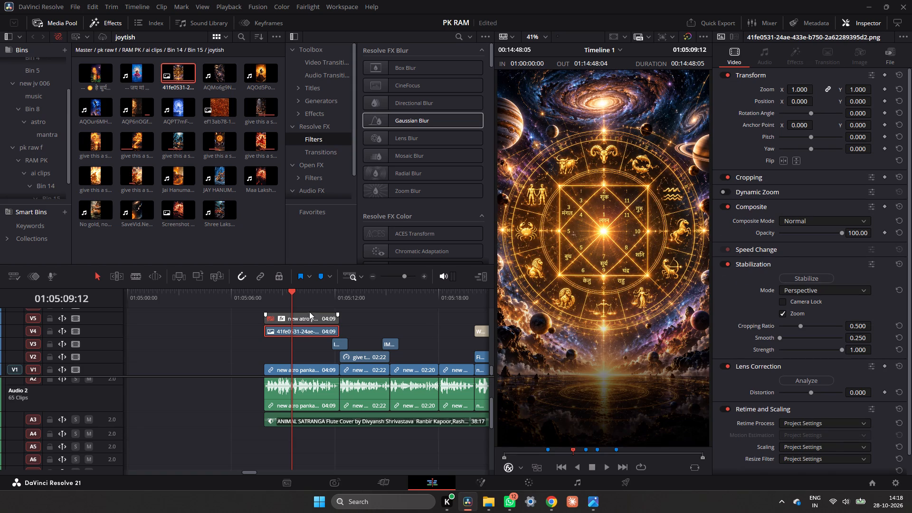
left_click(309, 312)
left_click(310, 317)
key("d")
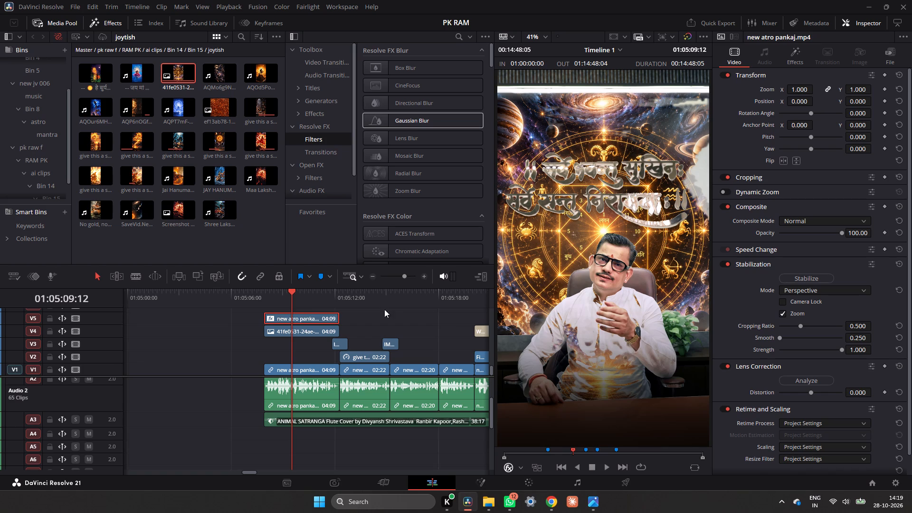
Examine the keyed speaker and wall lettering at several frames between about 01:05:09:15 and 01:05:10:17.
left_click(299, 300)
left_click(301, 299)
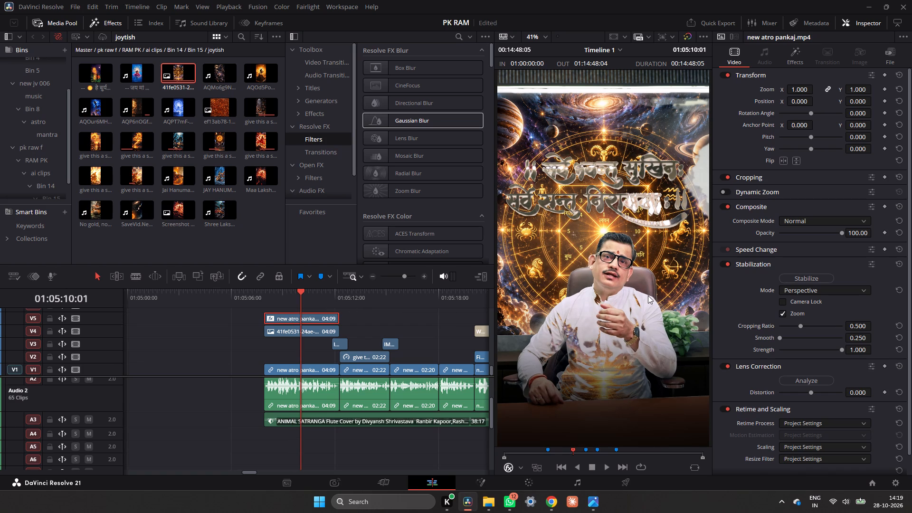
left_click(313, 297)
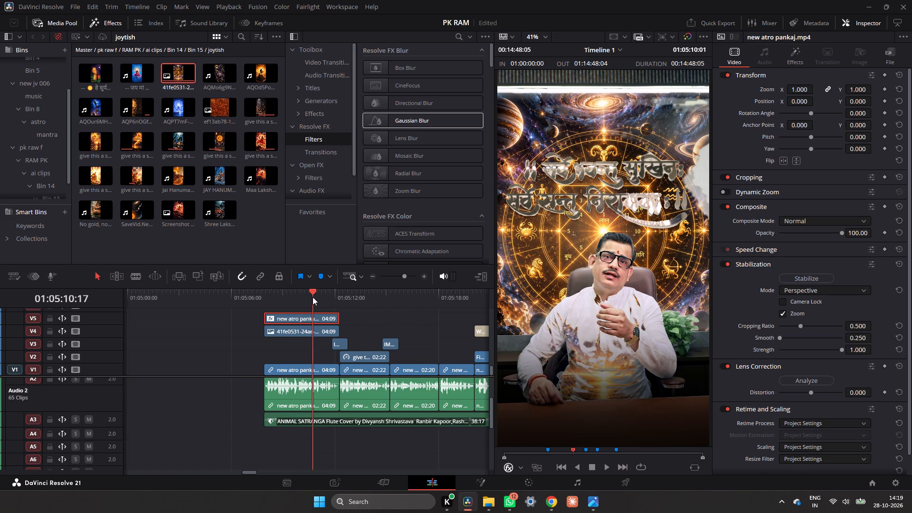
left_click(314, 298)
left_click(305, 298)
left_click(298, 297)
left_click(296, 298)
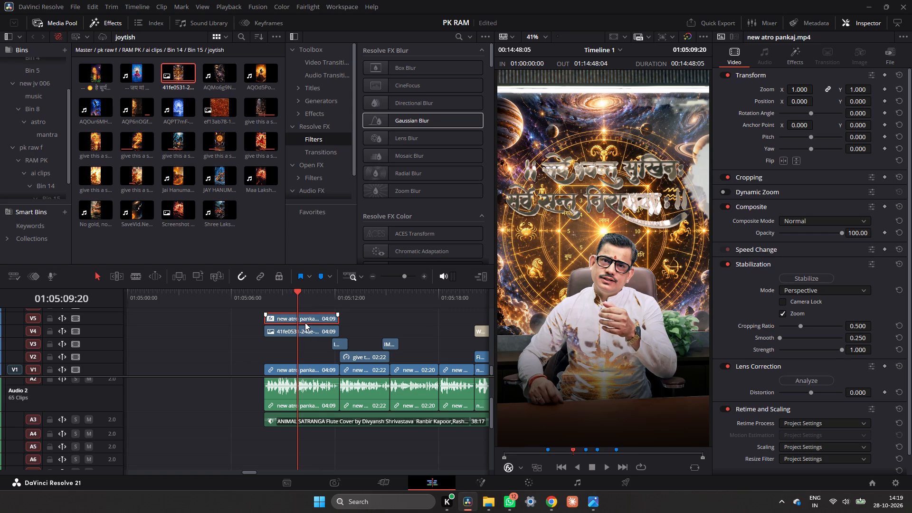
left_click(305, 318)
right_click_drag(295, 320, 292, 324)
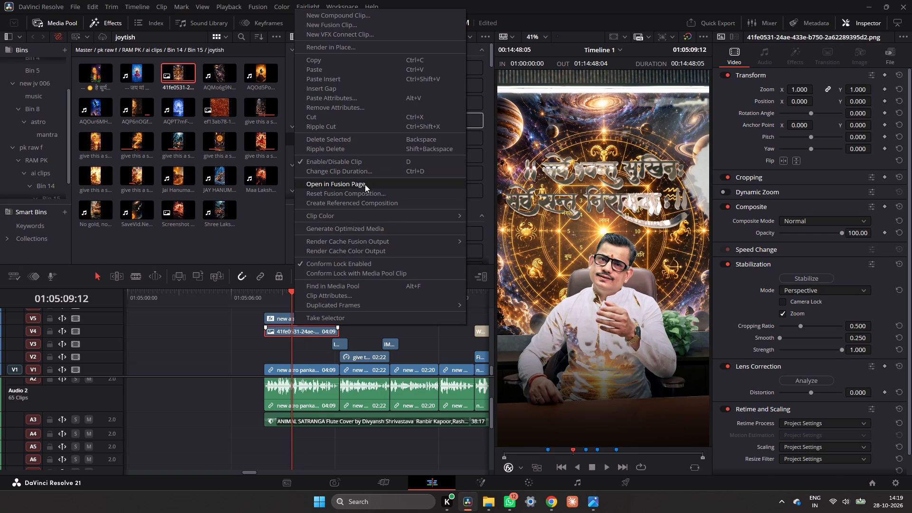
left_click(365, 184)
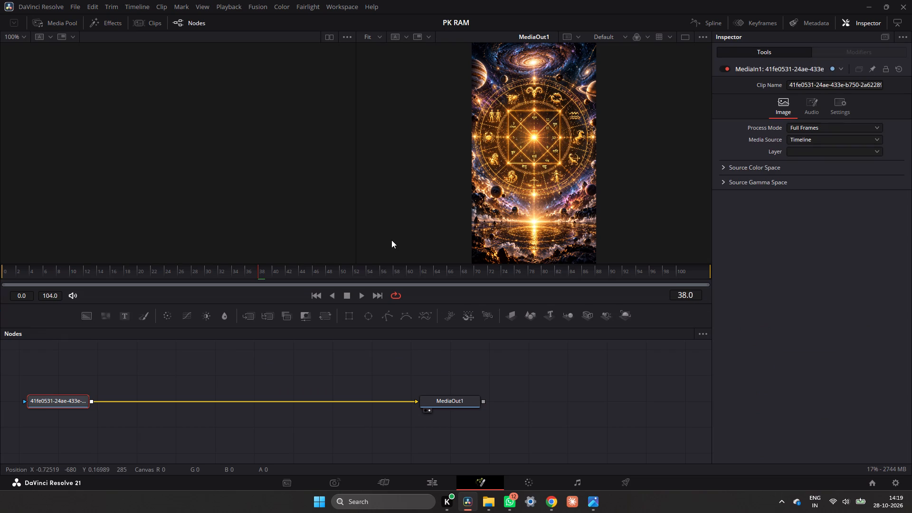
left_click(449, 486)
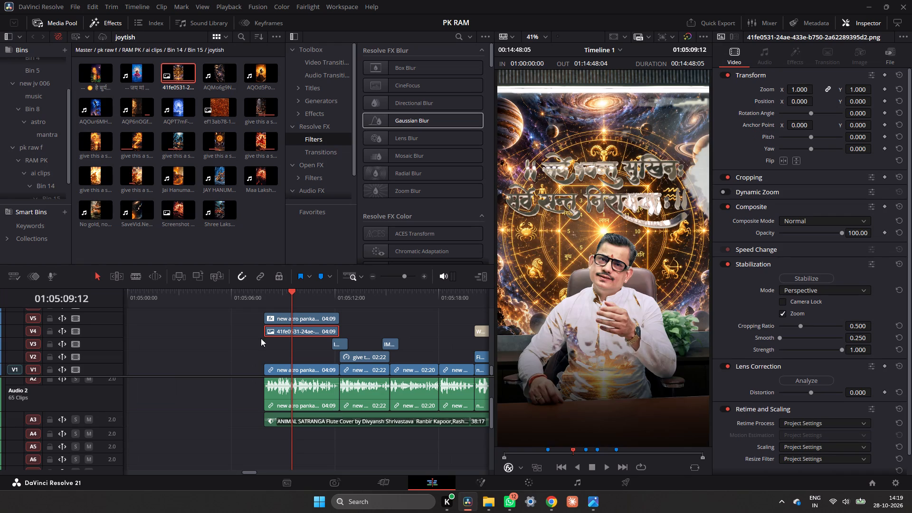
Mask the V5 speaker clip in Fusion with an ellipse: center Y 0.202, width 0.991, height 1.391.
left_click(295, 314)
right_click(296, 314)
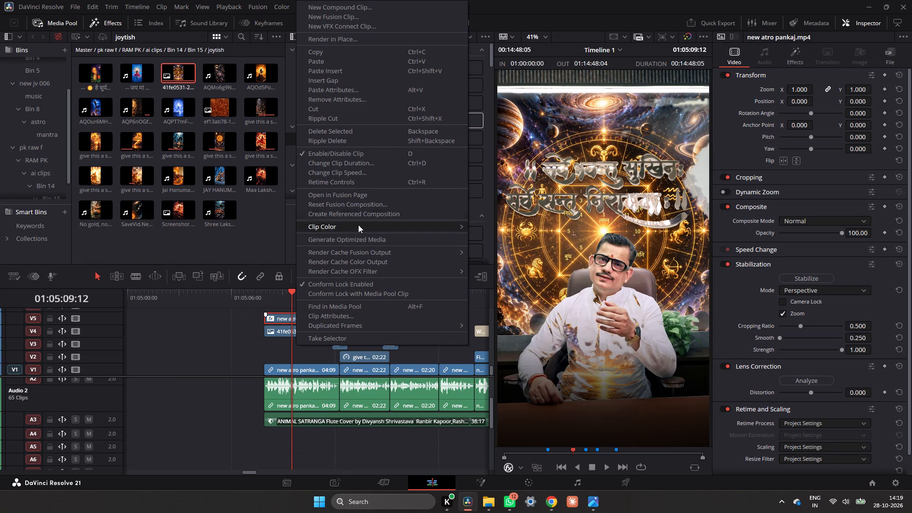
left_click(367, 192)
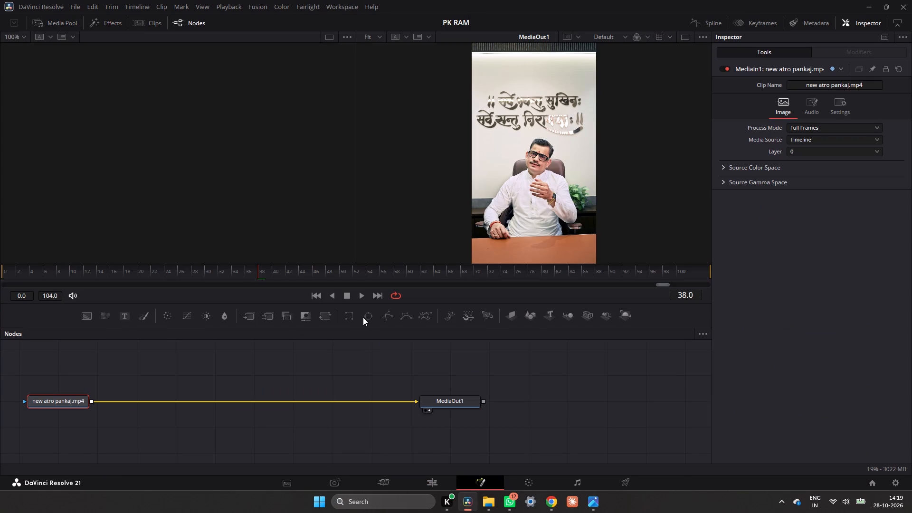
left_click(364, 317)
left_click_drag(866, 195, 472, 198)
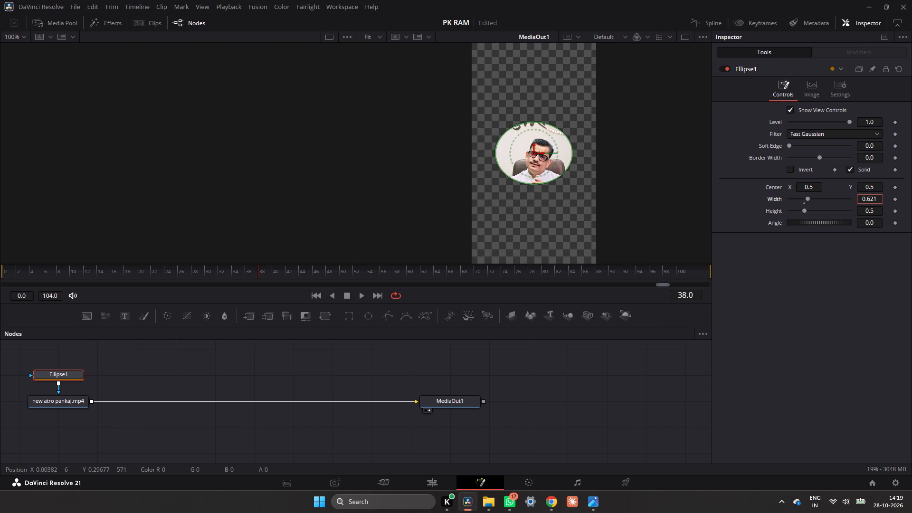
left_click_drag(472, 198, 531, 196)
left_click_drag(869, 212, 842, 195)
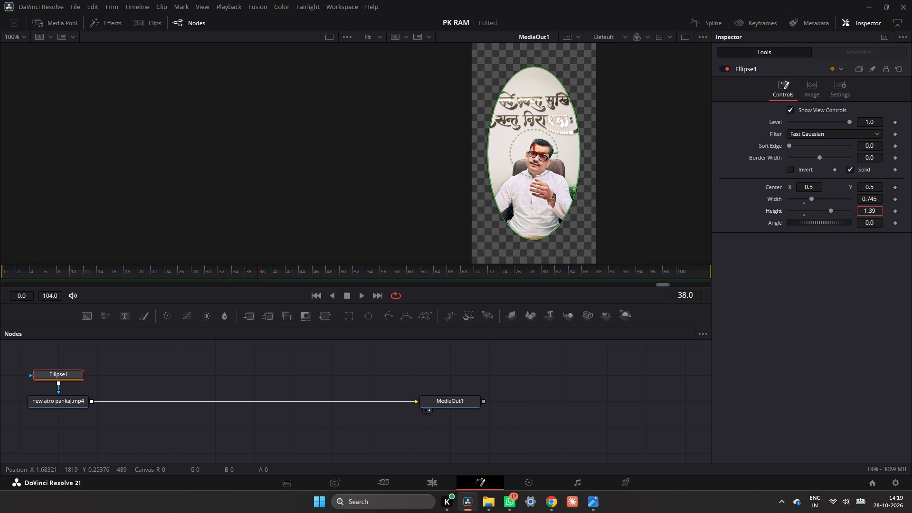
left_click_drag(842, 195, 843, 194)
left_click_drag(872, 190, 731, 289)
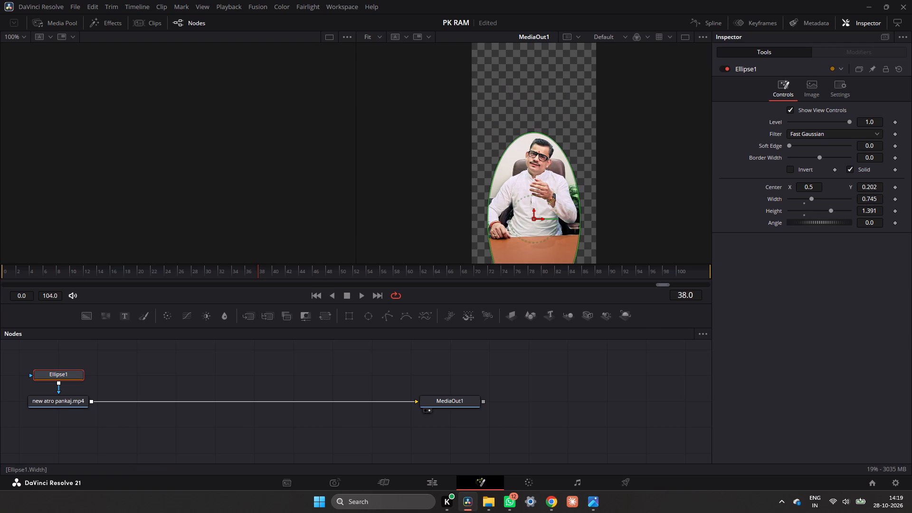
left_click_drag(869, 199, 534, 191)
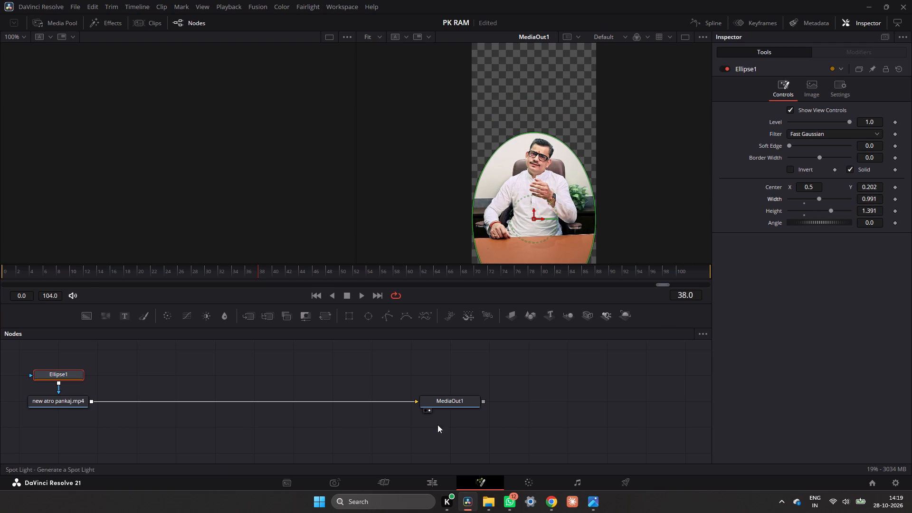
Check the ellipse mask through to frame 104 in Fusion, and play the masked composite back on the edit timeline.
left_click_drag(83, 278, 794, 269)
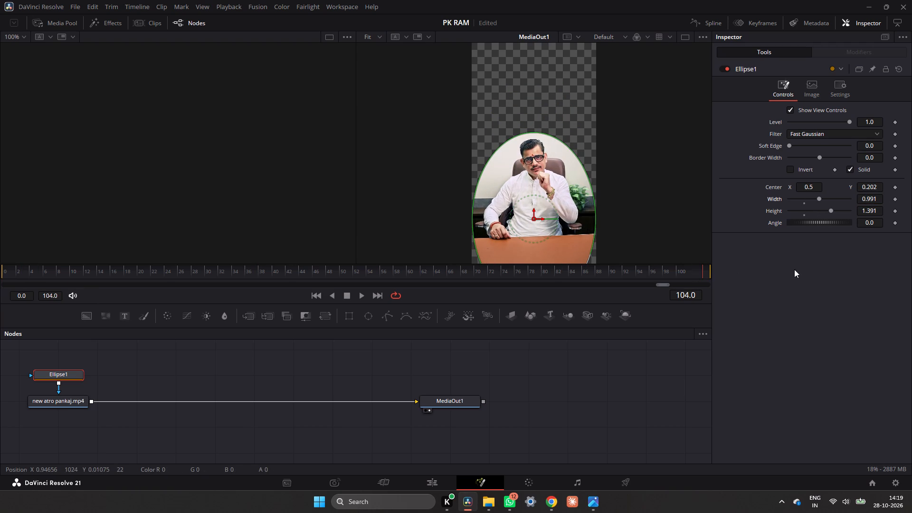
left_click_drag(794, 269, 794, 268)
left_click(447, 482)
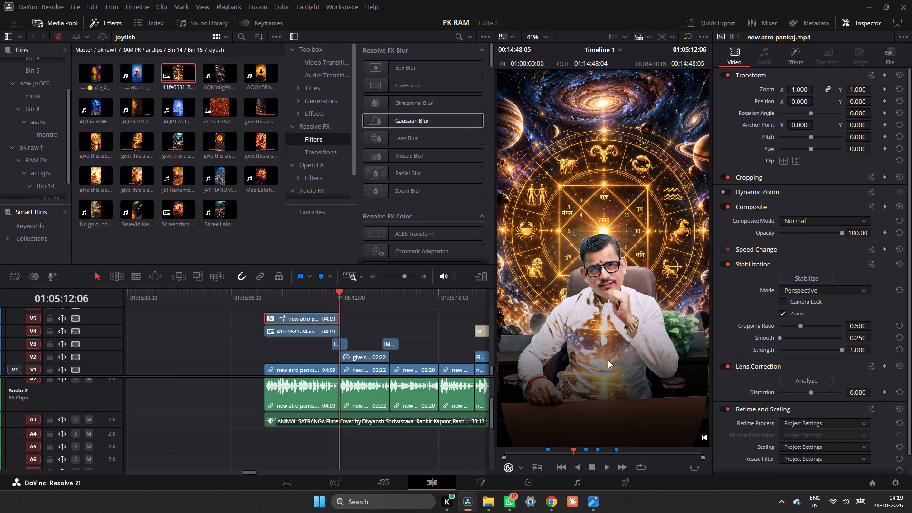
left_click(269, 304)
key("space")
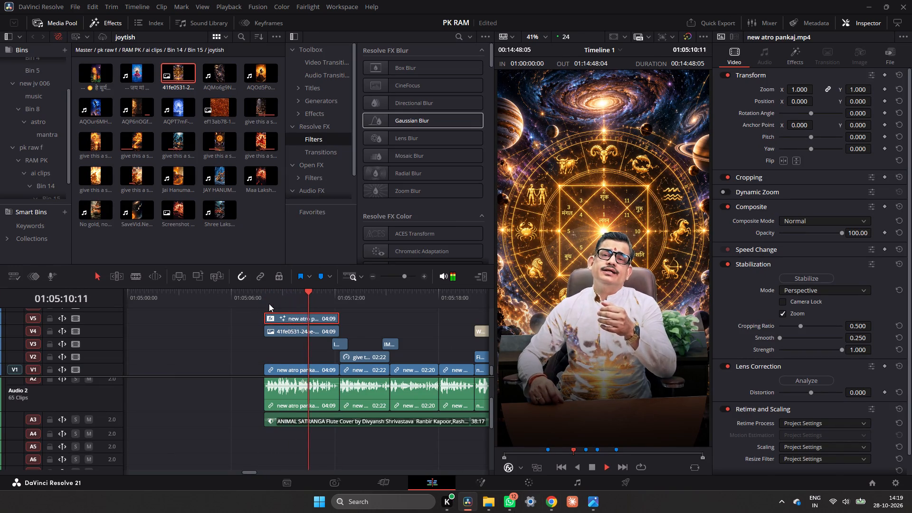
key("space")
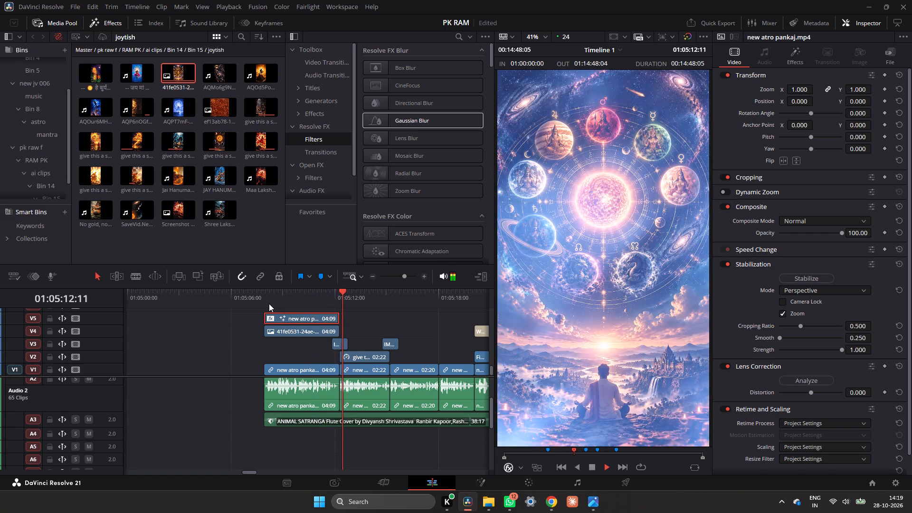
left_click(283, 296)
key("space")
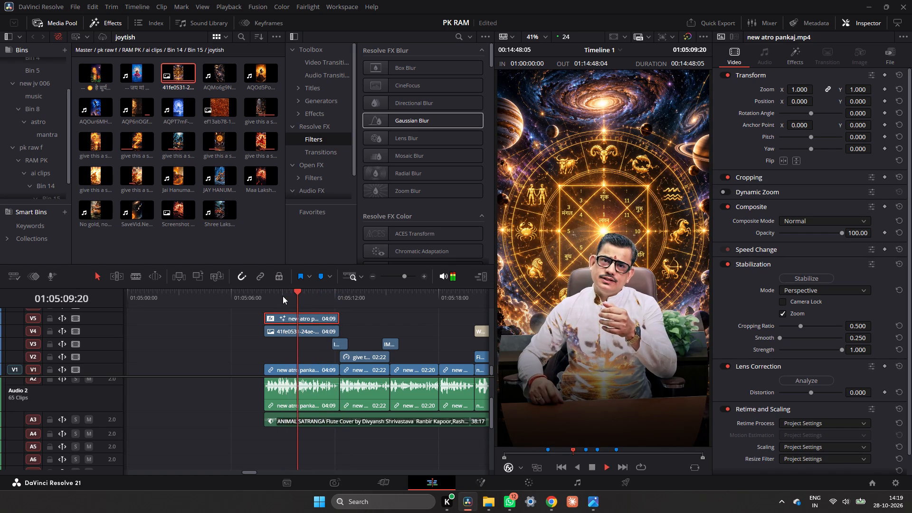
key("space")
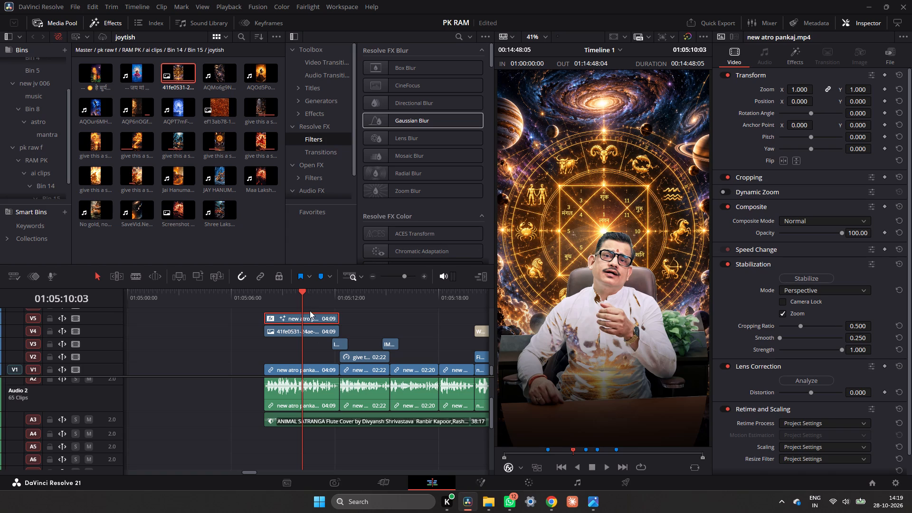
Disable the V5 keyed clip, V4 zodiac image, IMG_8069.MP4 on V3, the A3 flute music and the first speaker clip's audio.
left_click_drag(305, 305, 265, 328)
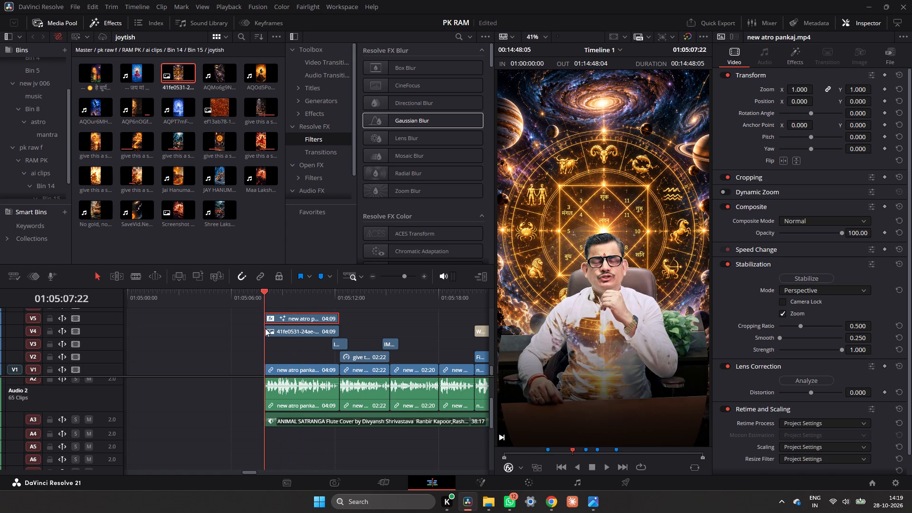
left_click_drag(265, 328, 290, 332)
type("ddd")
left_click(294, 334)
key("d")
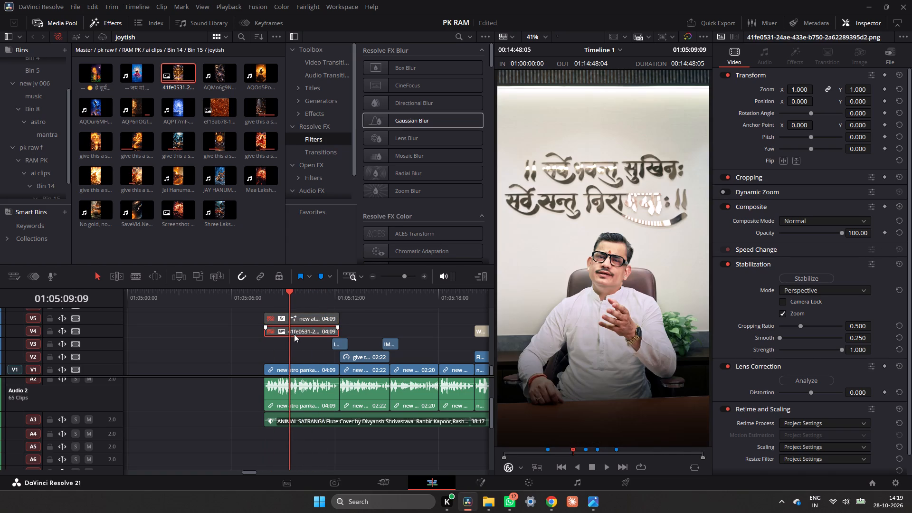
left_click_drag(287, 290, 342, 309)
left_click(345, 345)
key("d")
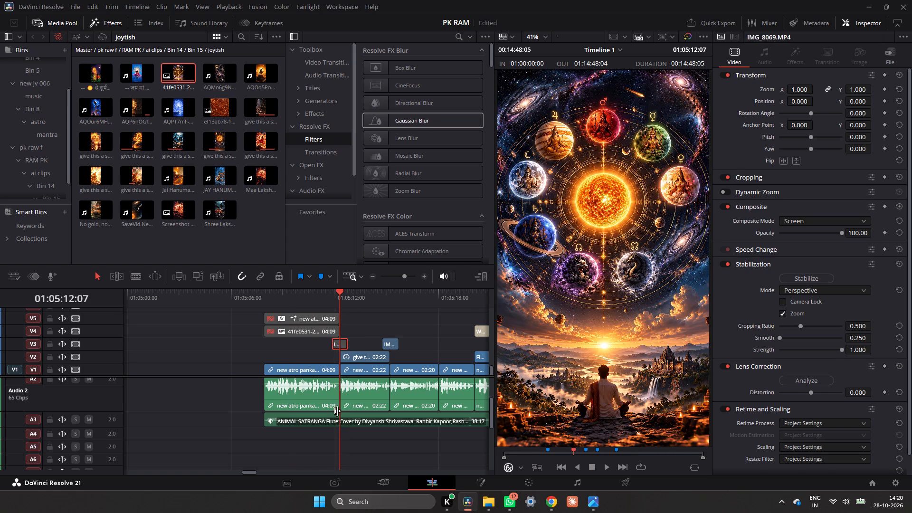
left_click(331, 425)
key("d")
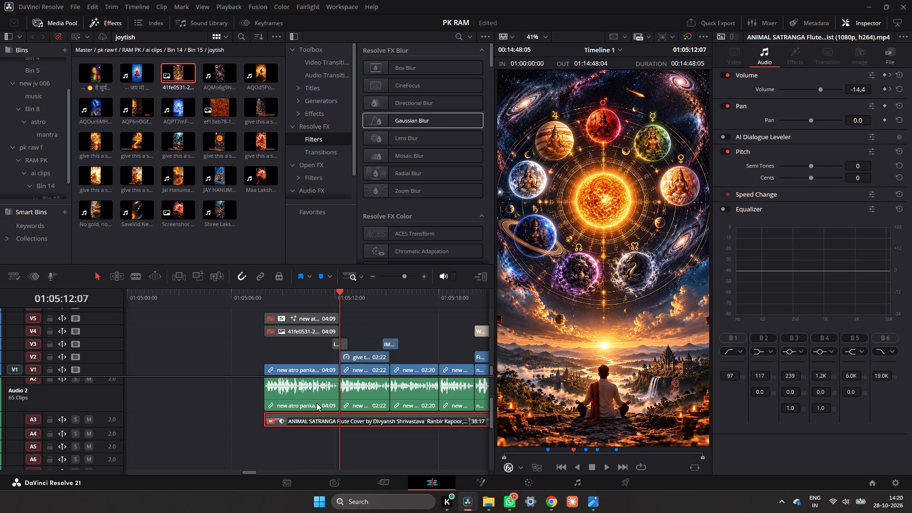
left_click(316, 403)
key("d")
Mark the first speaker shot with an in point at 01:05:07:22 and out point at 01:05:12:06, and check the closing cut.
left_click(264, 306)
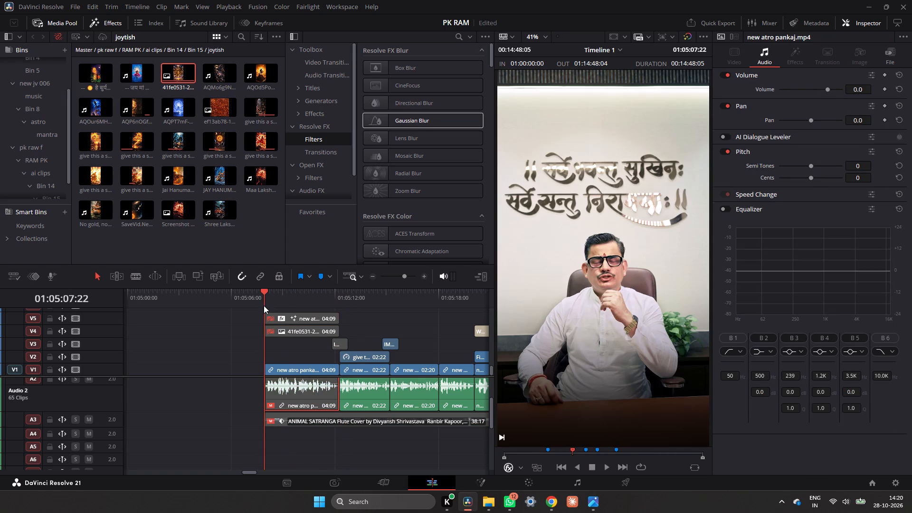
key("i")
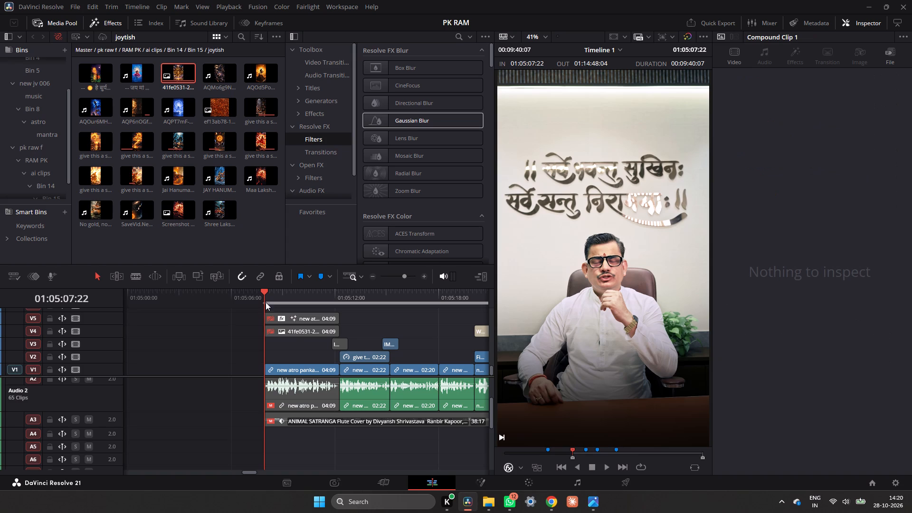
left_click_drag(264, 294, 342, 309)
key("Left")
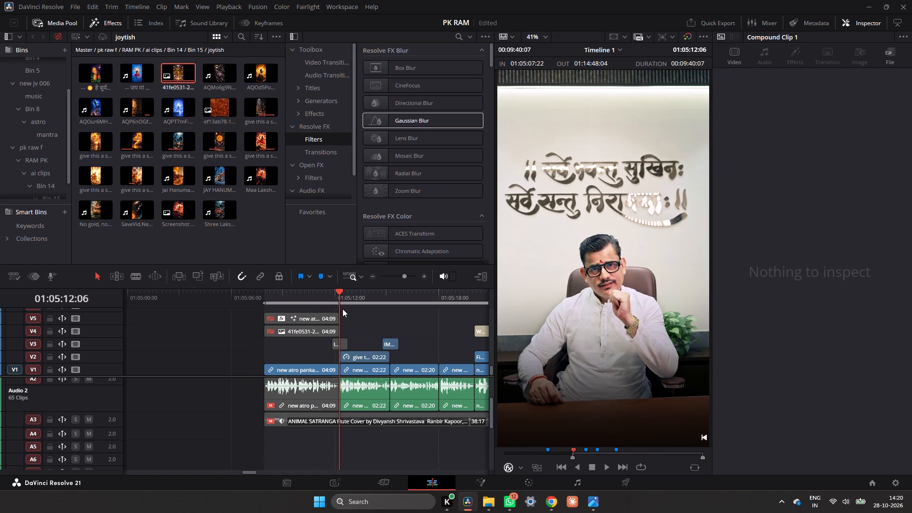
key("o")
triple_click(422, 279)
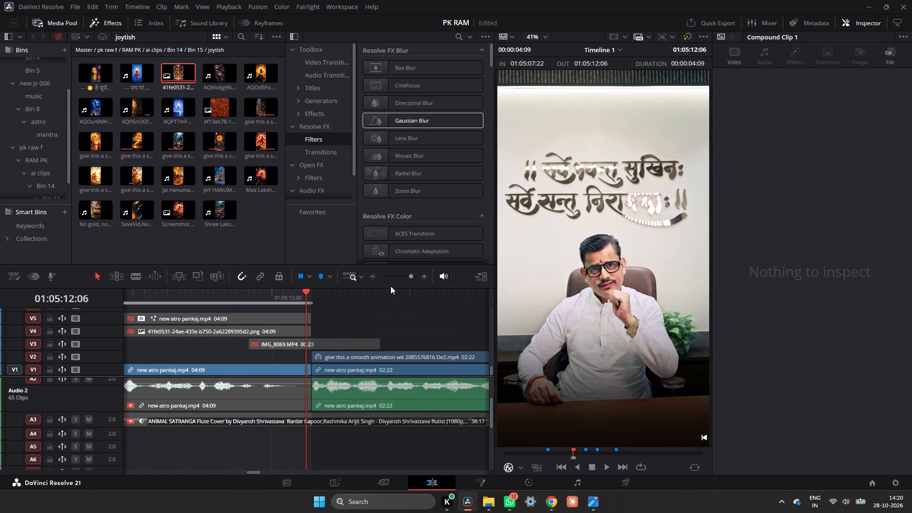
left_click_drag(304, 294, 308, 295)
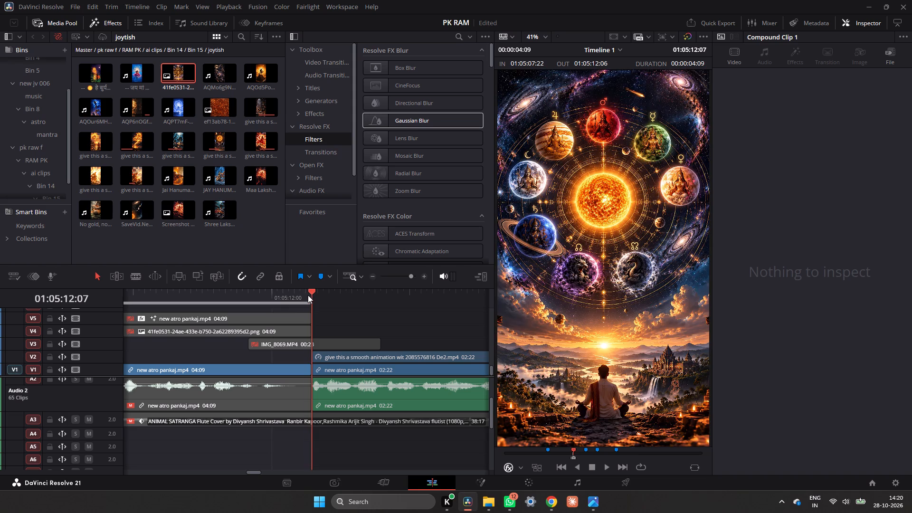
left_click_drag(308, 295, 312, 299)
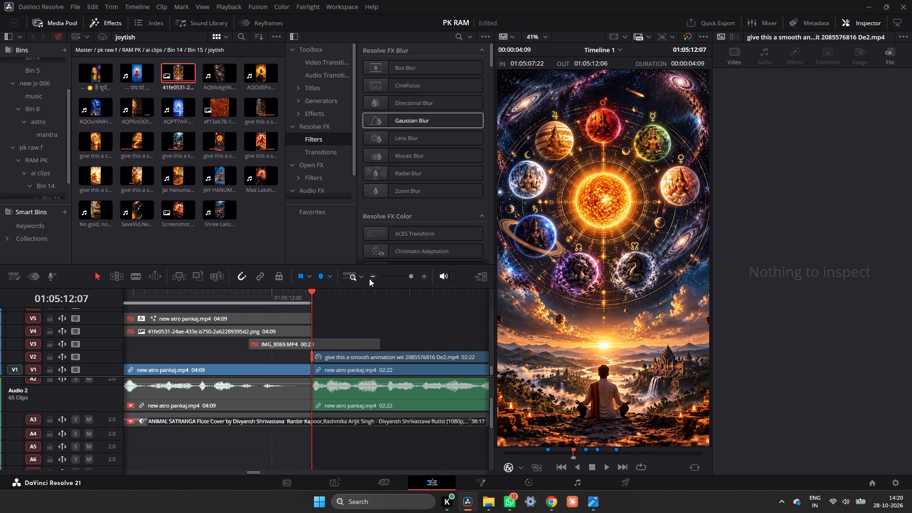
Name the export file "jotish test" in the render settings for the marked in/out range of Timeline 1.
triple_click(369, 278)
left_click(369, 278)
left_click(610, 477)
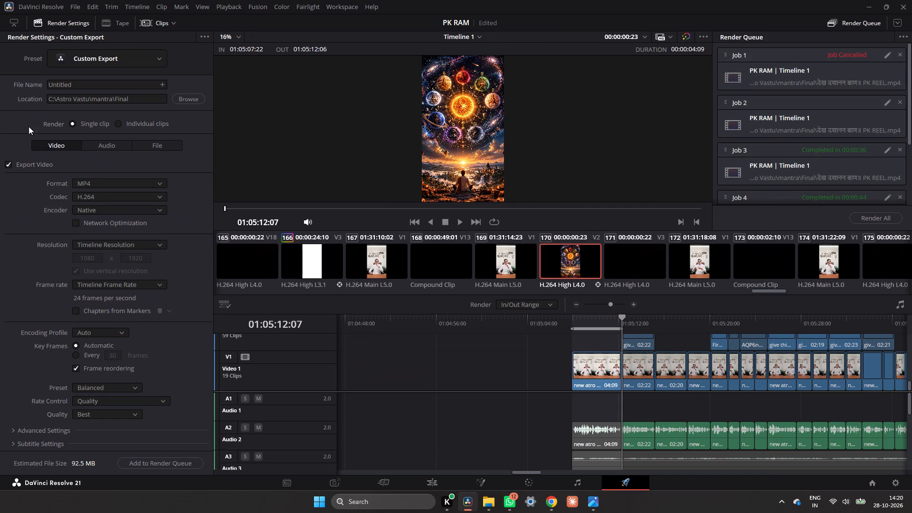
scroll(115, 121, "up", 4)
left_click(113, 90)
left_click(115, 85)
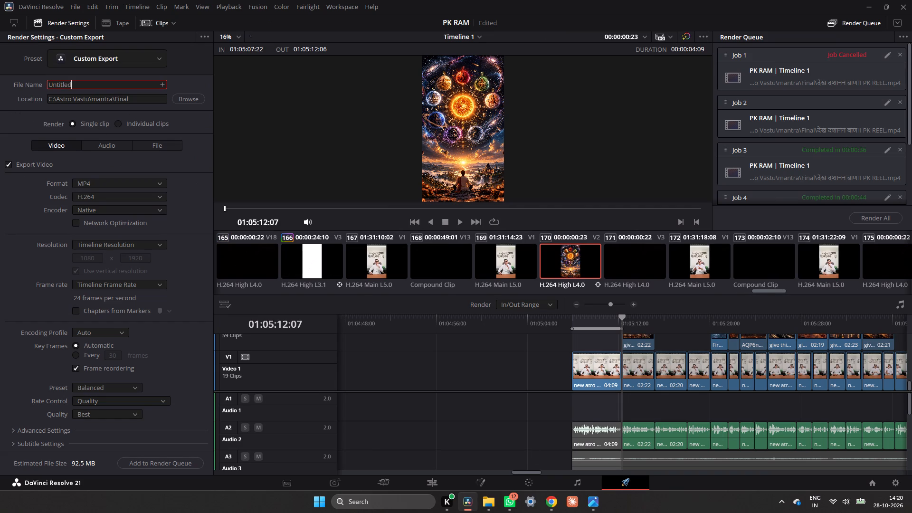
key("BackSpace")
key("BackSpace")
key("BackSpace")
key("BackSpace")
key("BackSpace")
key("BackSpace")
key("BackSpace")
key("BackSpace")
key("BackSpace")
key("BackSpace")
key("BackSpace")
key("BackSpace")
key("BackSpace")
key("BackSpace")
key("BackSpace")
type("jo")
type("tish")
key("space")
type("test")
key("space")
Expand the advanced video export settings, add the jotish test export to the render queue, and start rendering that job.
left_click(64, 427)
scroll(64, 427, "down", 2)
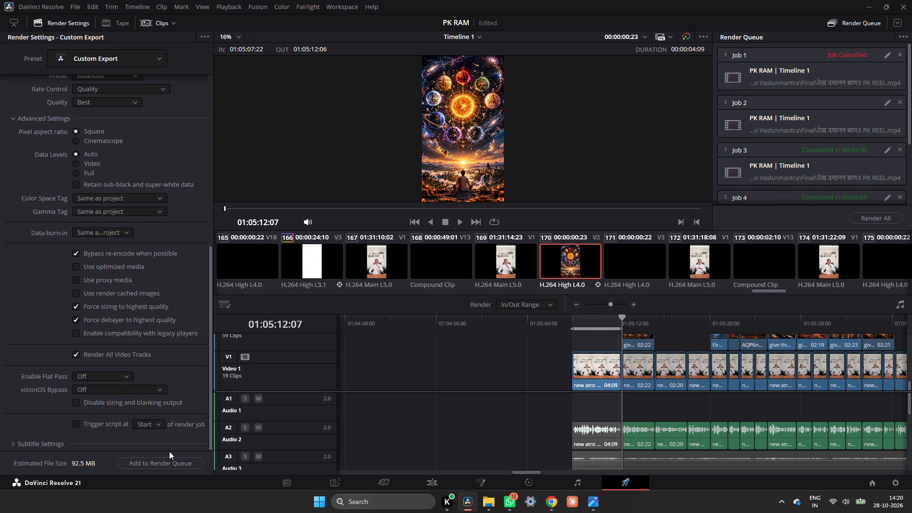
left_click(170, 458)
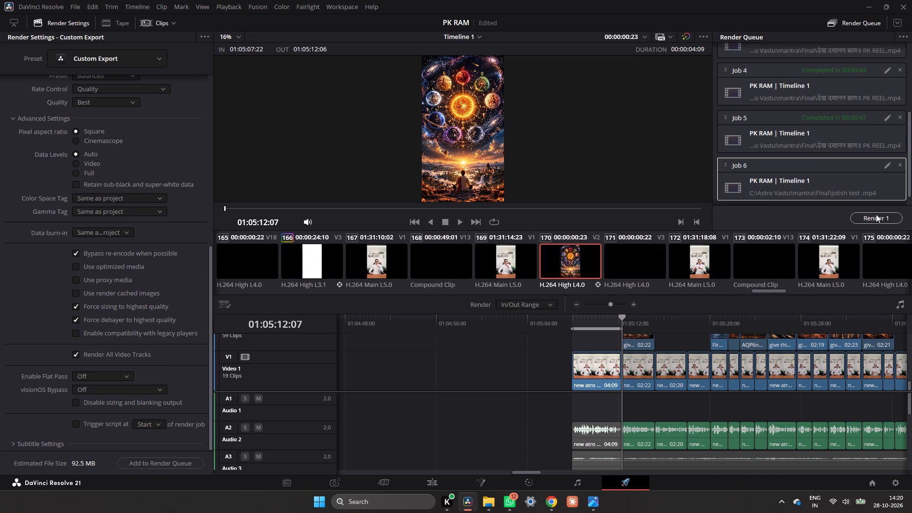
left_click(876, 213)
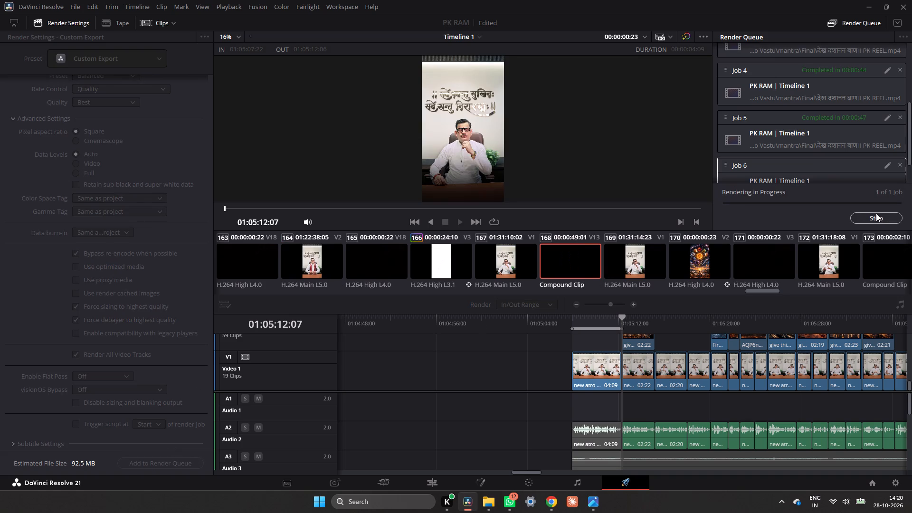
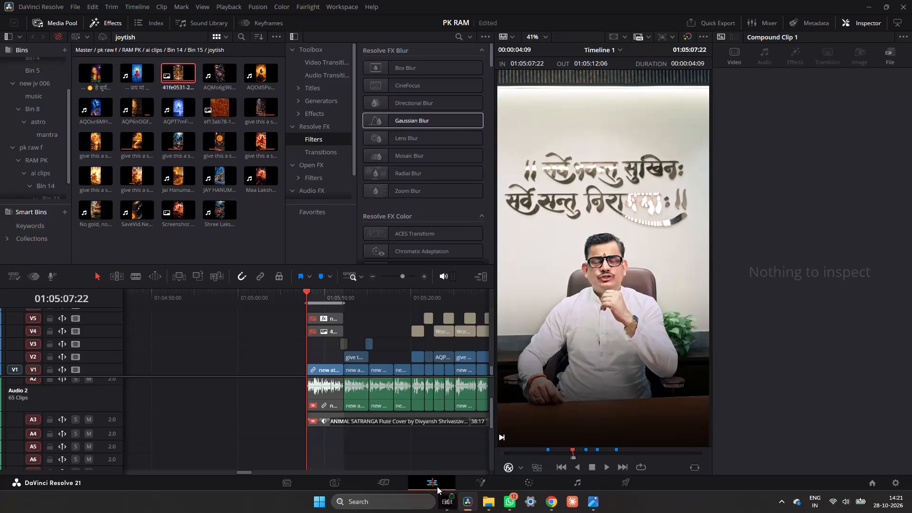
Enable the opening speaker audio clip and the ANIMAL SATRANGA flute music clip below it, and preview the section.
key("space")
key("space")
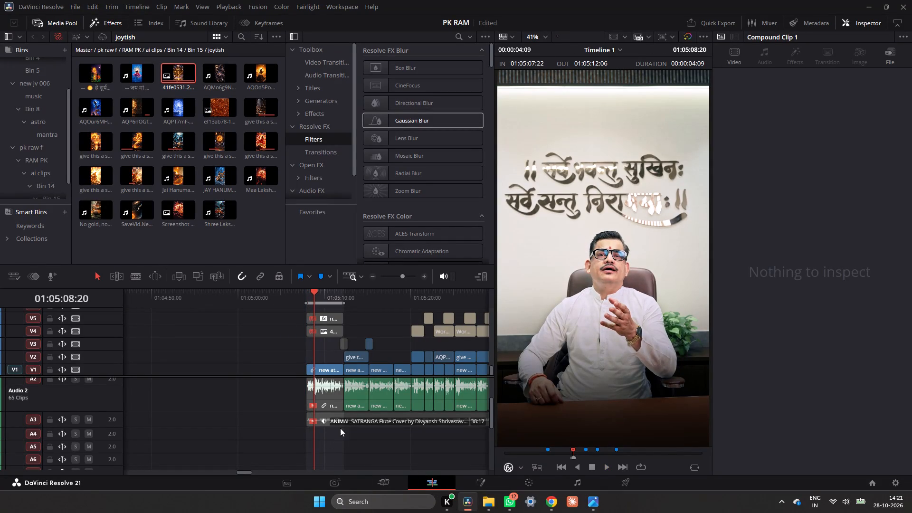
left_click(328, 397)
key("d")
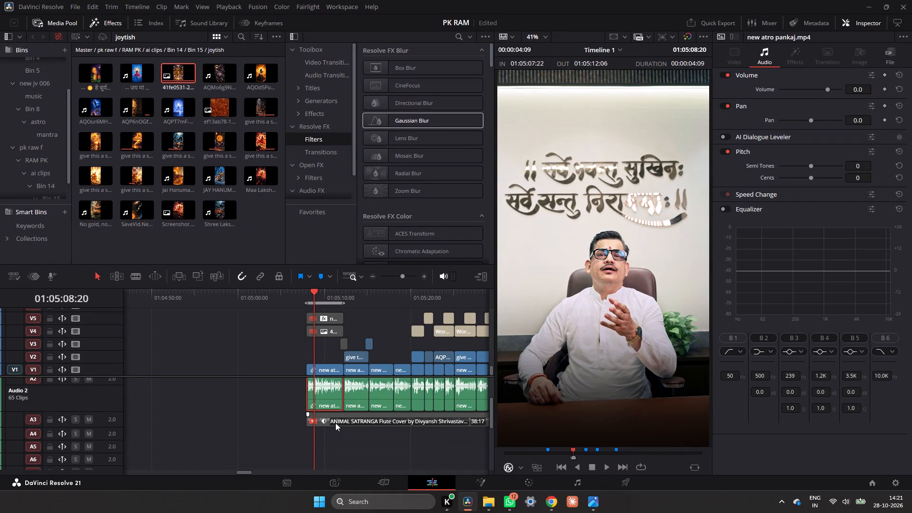
left_click(335, 423)
key("d")
key("space")
key("space")
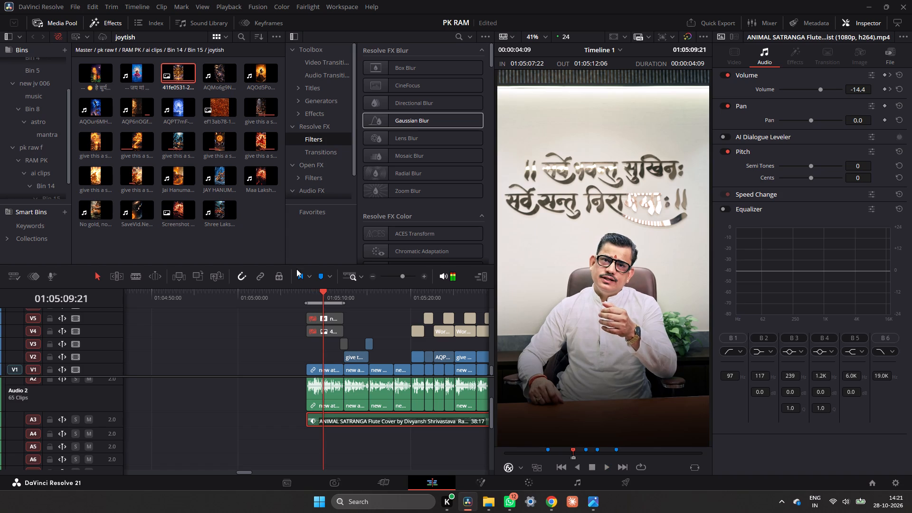
left_click(311, 287)
left_click(311, 292)
key("space")
key("space")
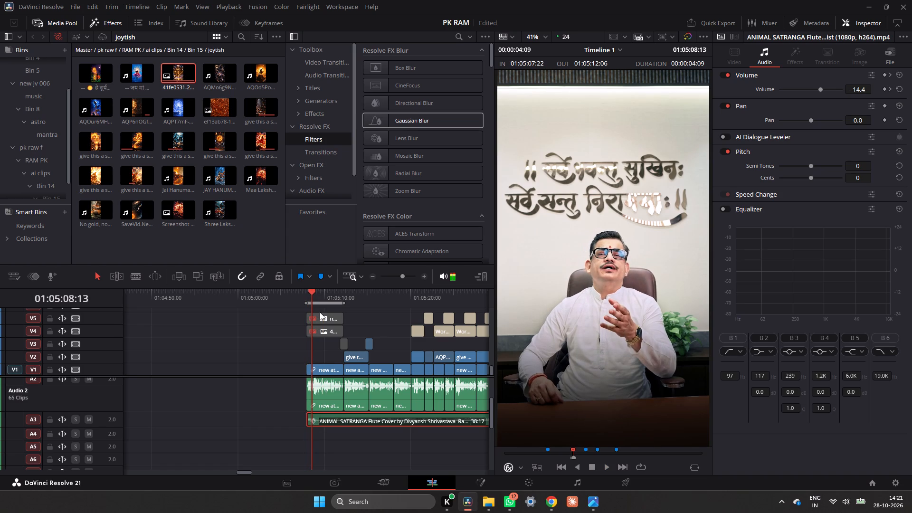
Enable the opening new atro pankaj.mp4 clip on V5 and the zodiac image clip on V4, and preview the composite.
left_click(324, 319)
type("d")
key("space")
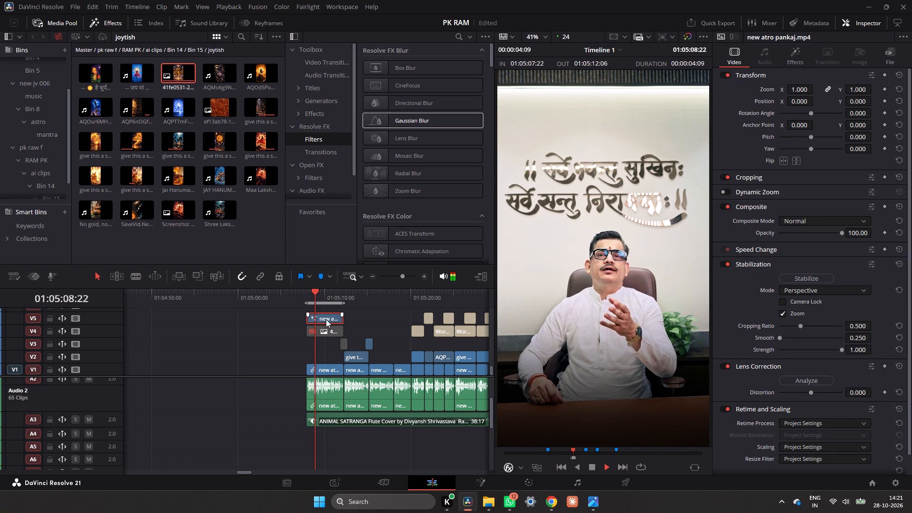
key("space")
left_click(320, 324)
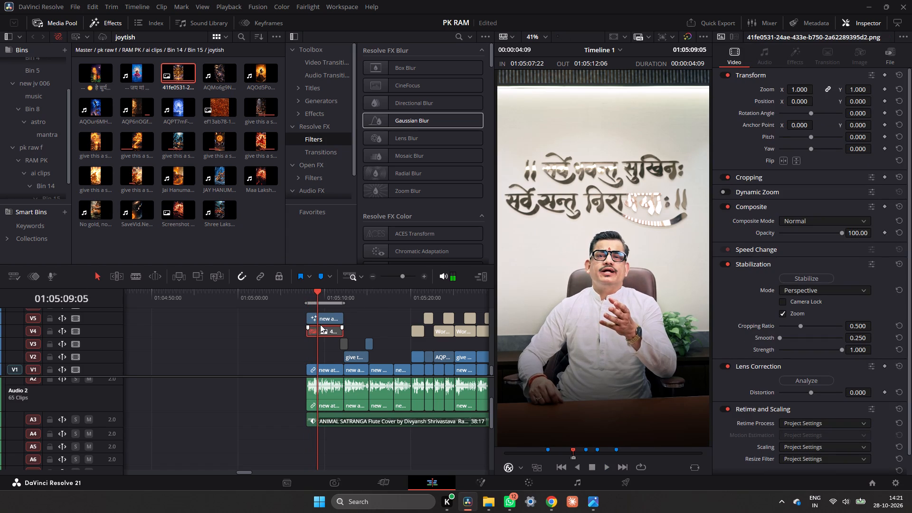
type("d")
key("space")
key("space")
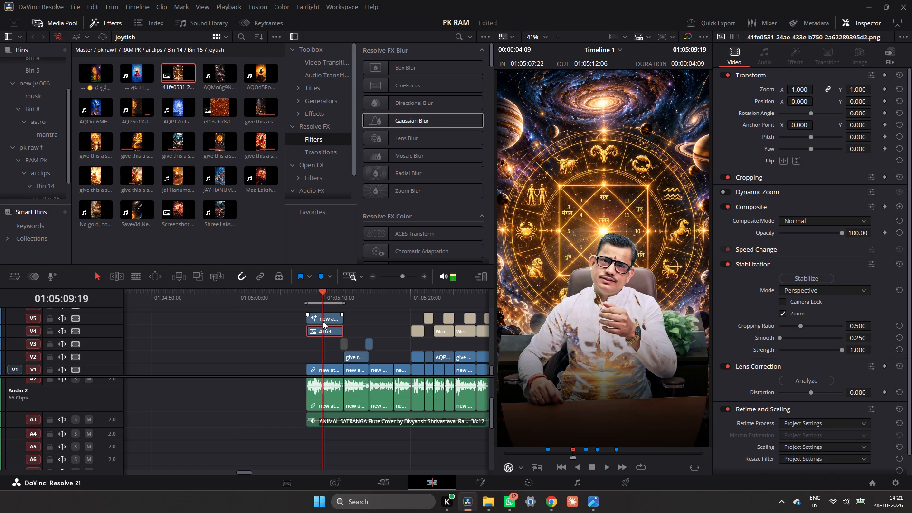
Delete the new atro pankaj.mp4 clip above the zodiac image on track V5.
left_click(323, 321)
key("d")
key("BackSpace")
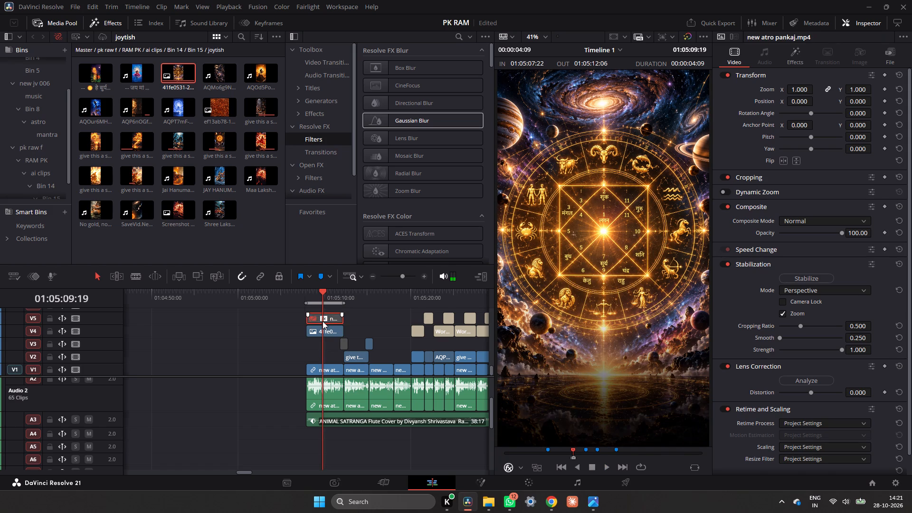
Enable the short IMG_8069.MP4 clip on V3 just after the zodiac image, and play back the following section.
left_click(342, 345)
type("d")
key("space")
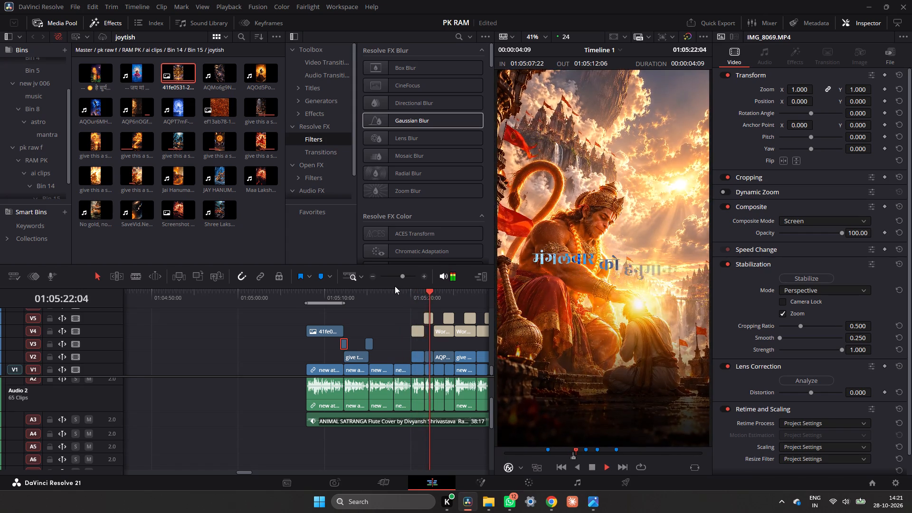
key("space")
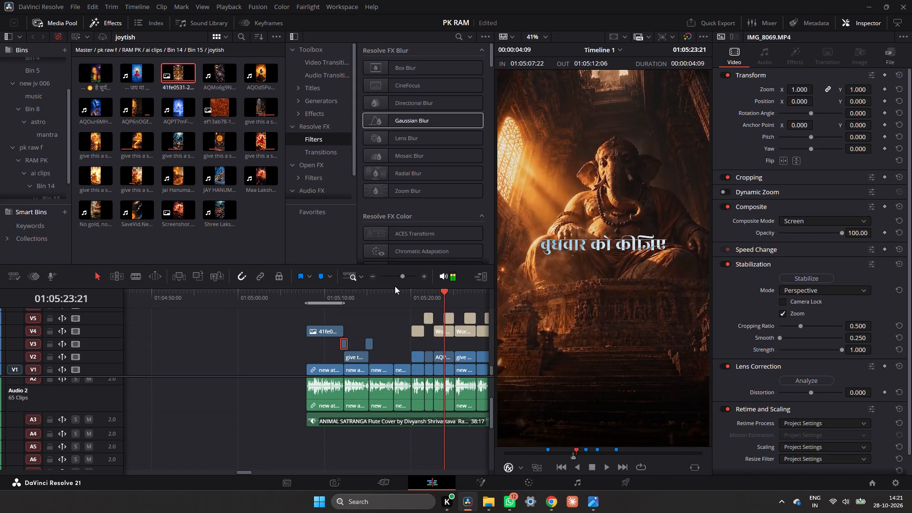
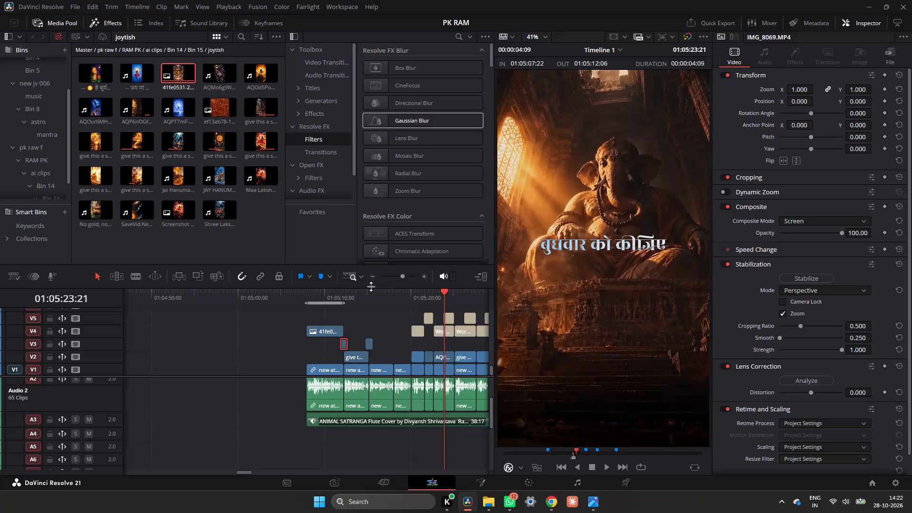
Play back the opening from the zodiac image through the speaker shots to the Shiva image to check the re-enabled clips.
left_click(309, 294)
key("space")
key("space")
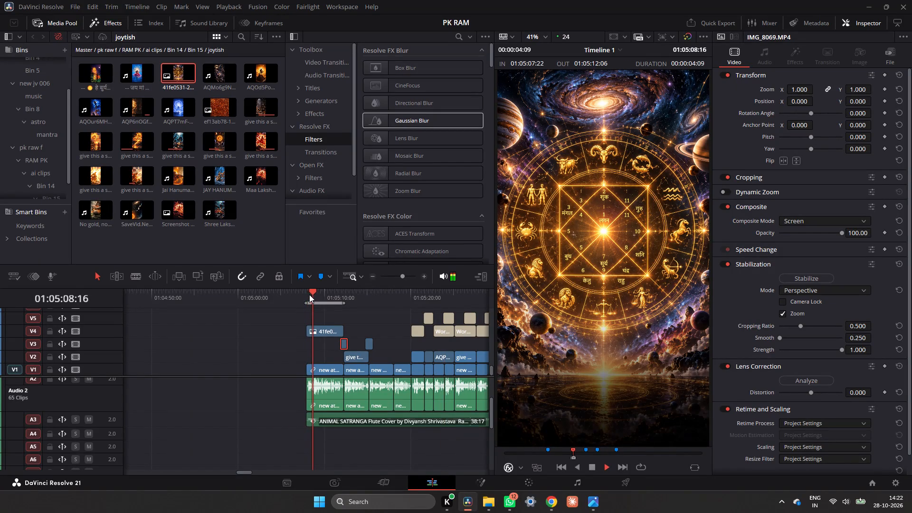
scroll(346, 324, "down", 2, "ctrl")
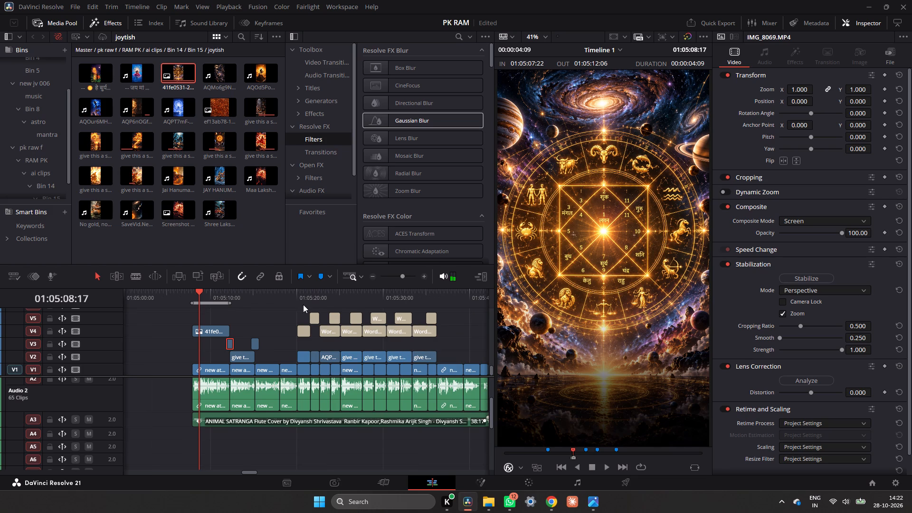
left_click_drag(287, 289, 191, 311)
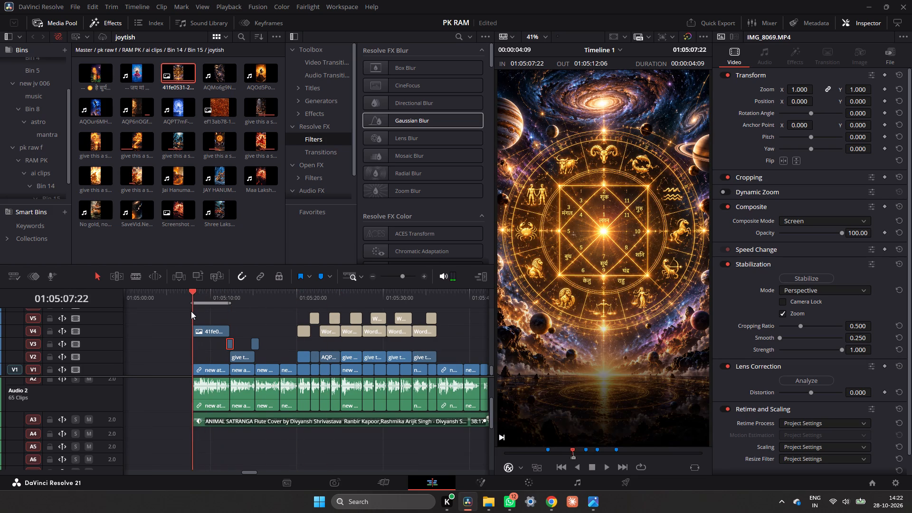
left_click_drag(191, 311, 215, 319)
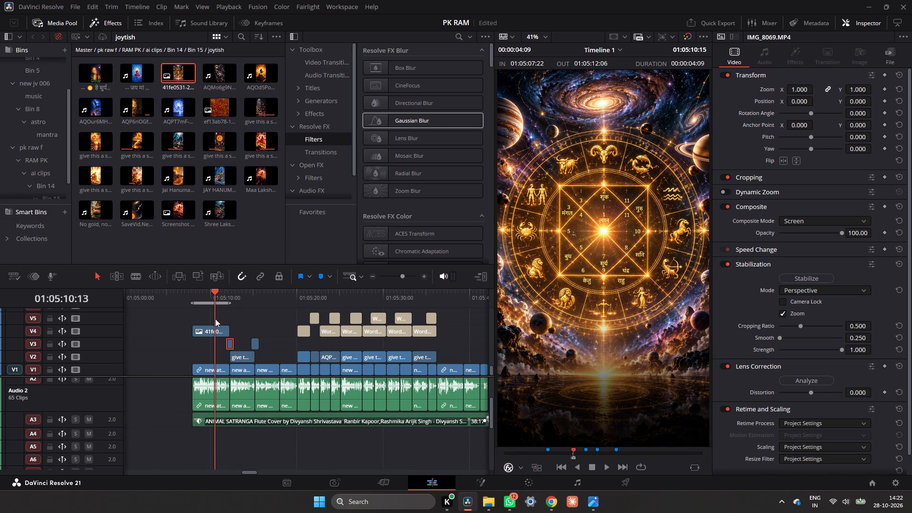
left_click_drag(215, 319, 215, 319)
key("space")
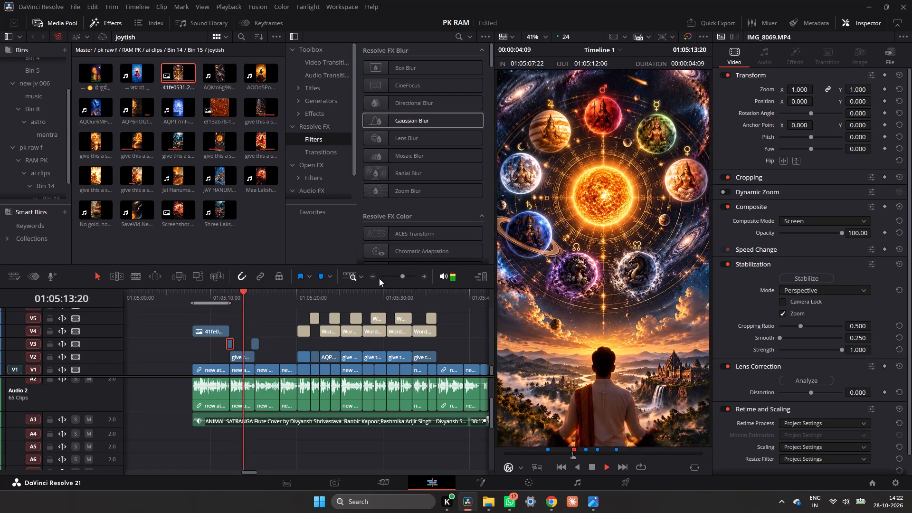
left_click(375, 278)
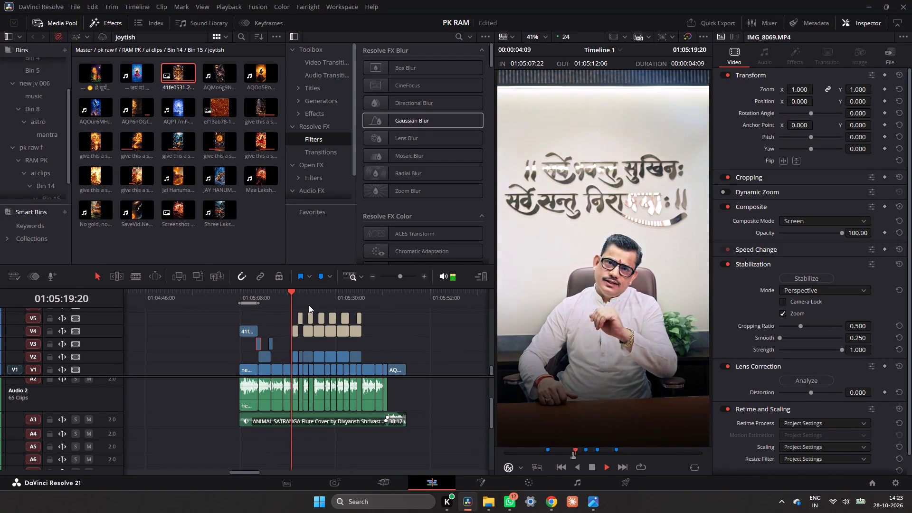
key("space")
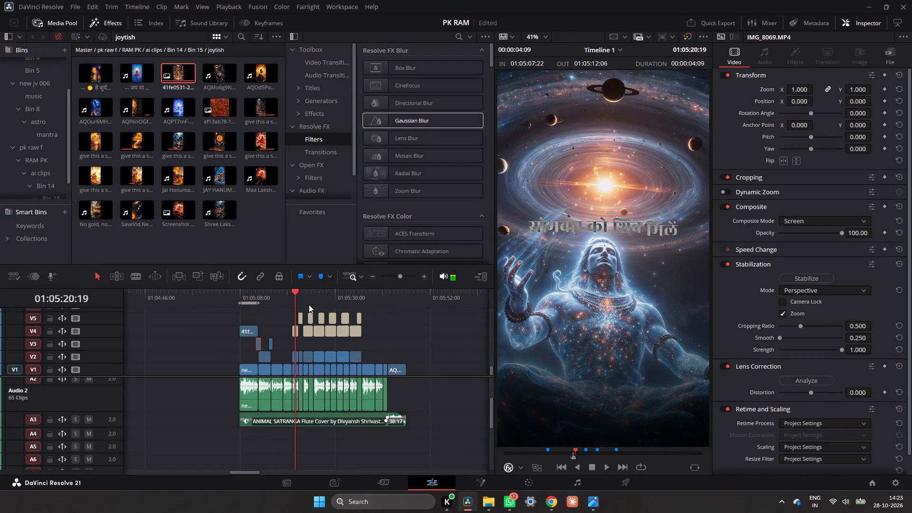
Scrub back and forth through the weekday deity images and their text overlays, and play from the Lakshmi image into the closing speaker shots.
left_click_drag(306, 296, 294, 320)
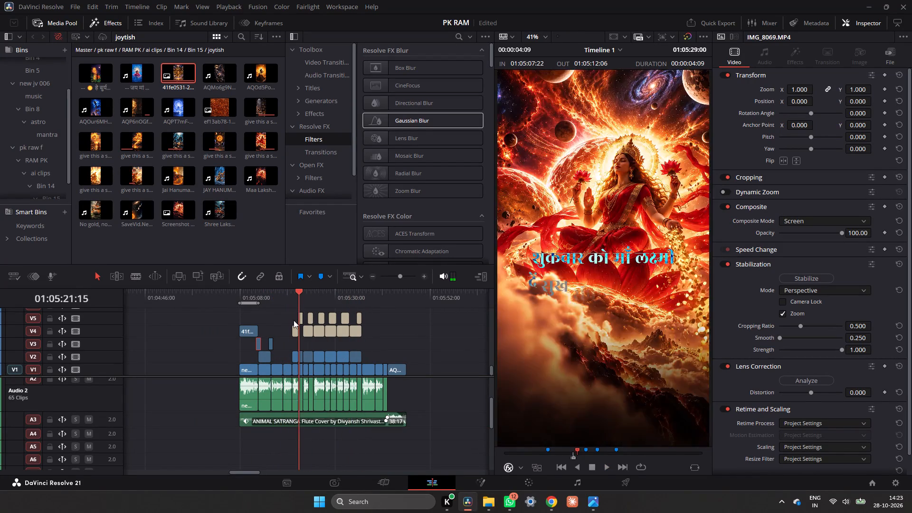
left_click_drag(294, 320, 327, 301)
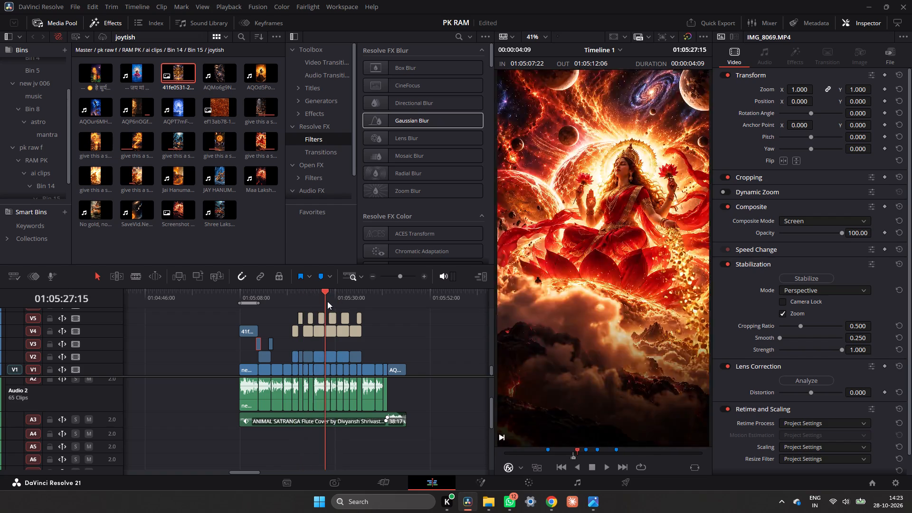
left_click_drag(327, 301, 320, 300)
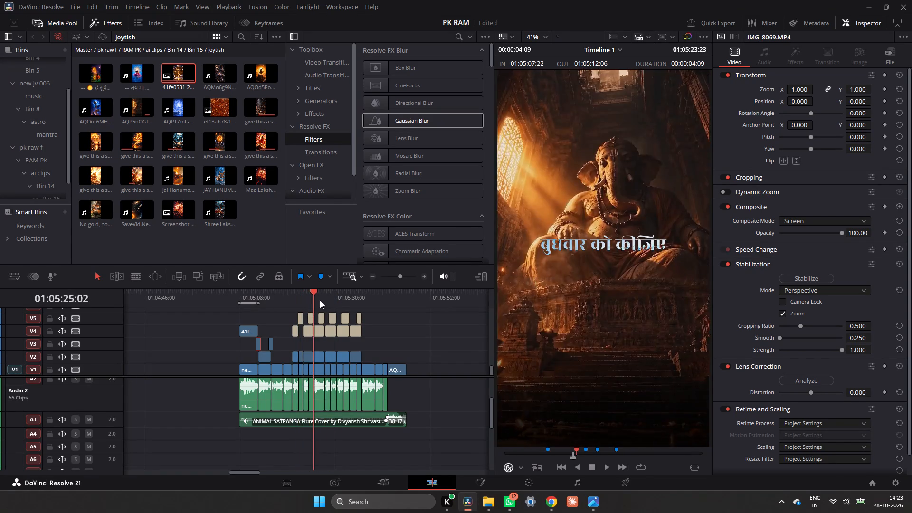
left_click_drag(320, 300, 259, 354)
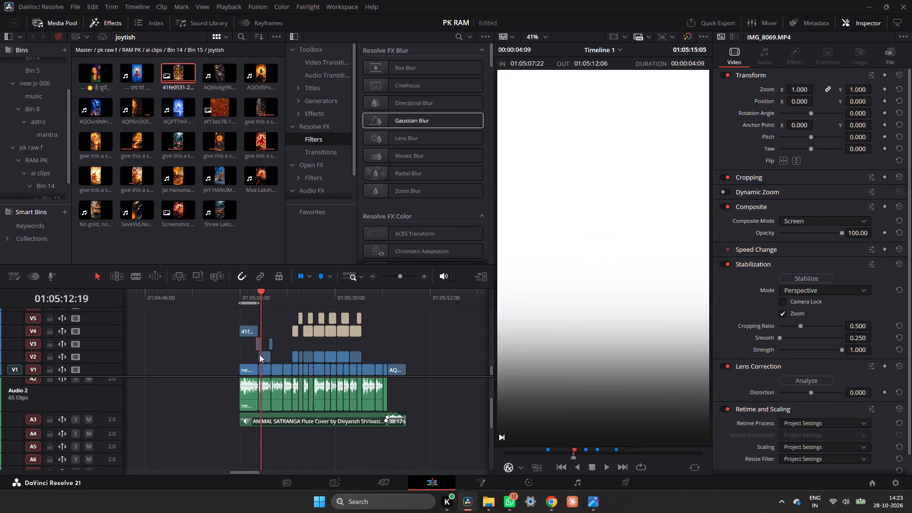
left_click_drag(259, 354, 323, 376)
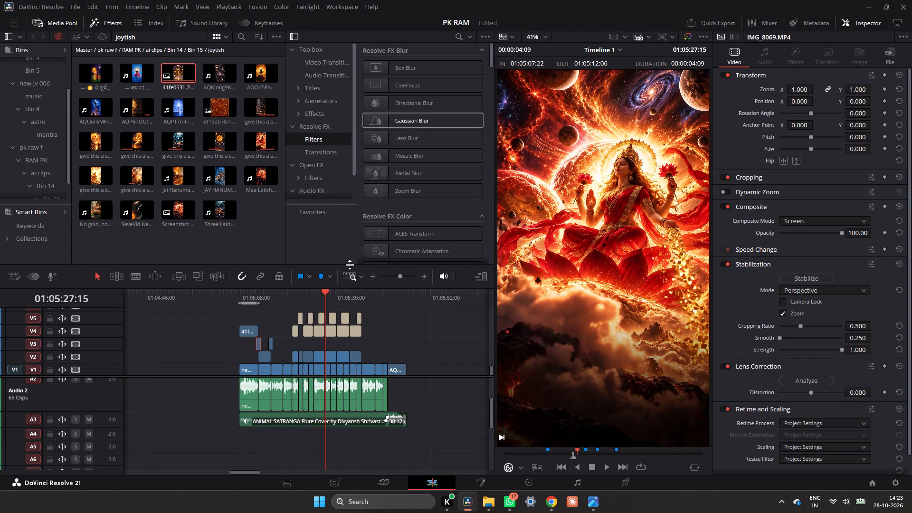
key("space")
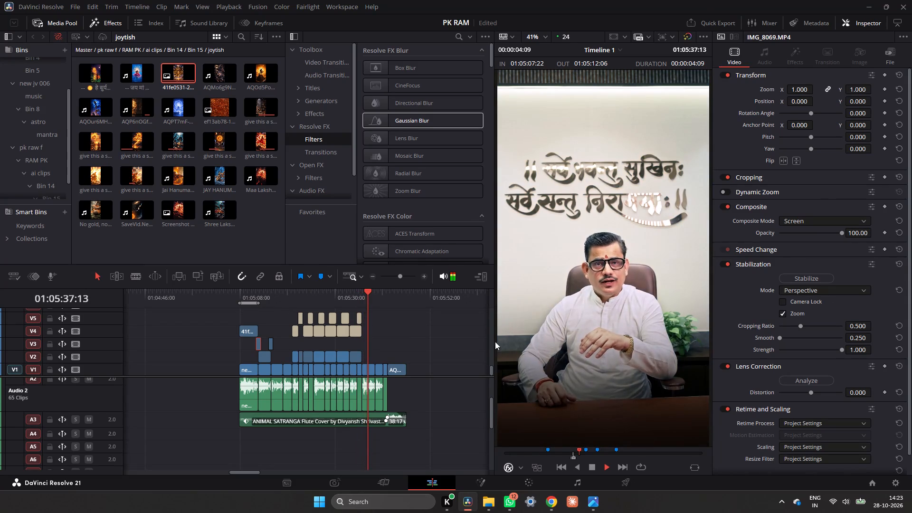
Replay the speaker shots leading into the Shiva image, and recheck the cut from the zodiac image to the planets image.
left_click(284, 296)
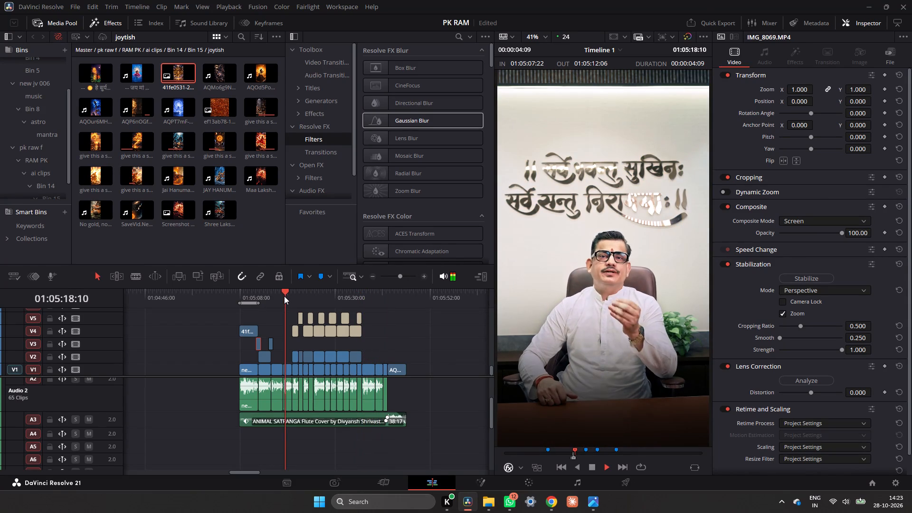
left_click(423, 275)
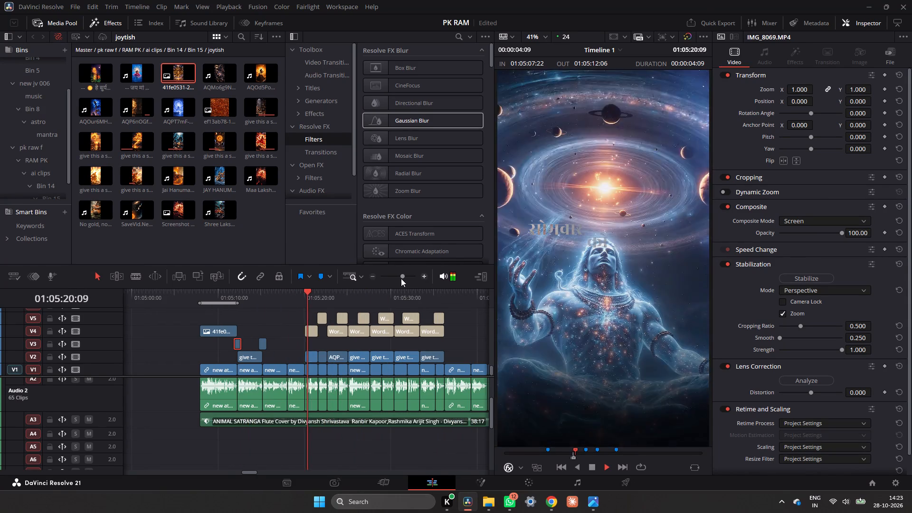
key("space")
left_click(266, 292)
key("space")
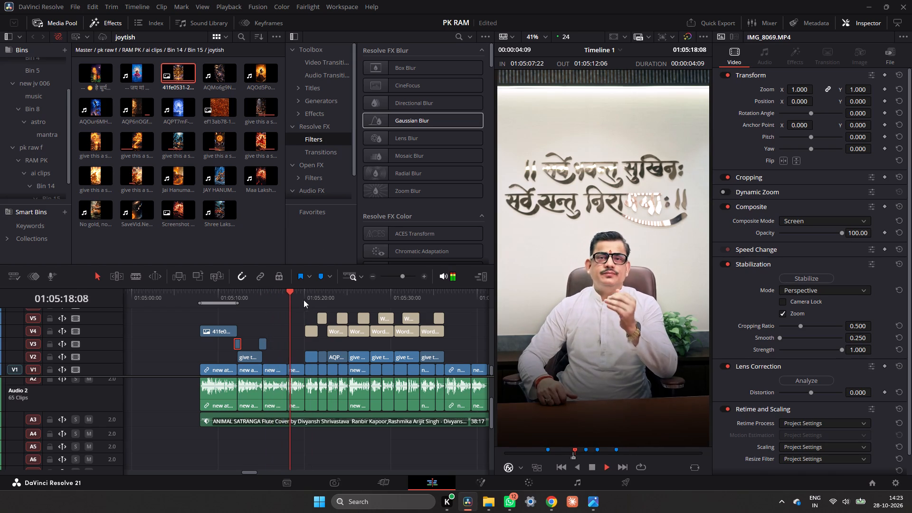
key("space")
left_click(259, 291)
left_click(228, 298)
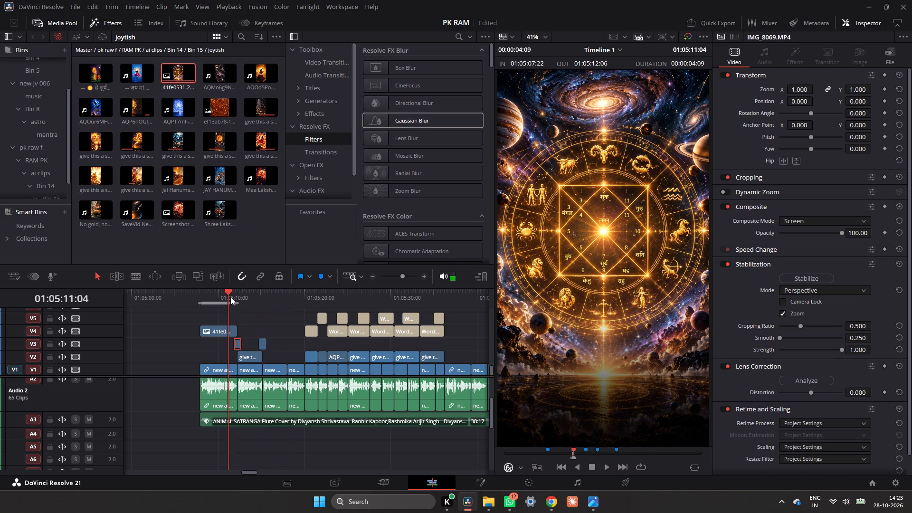
key("space")
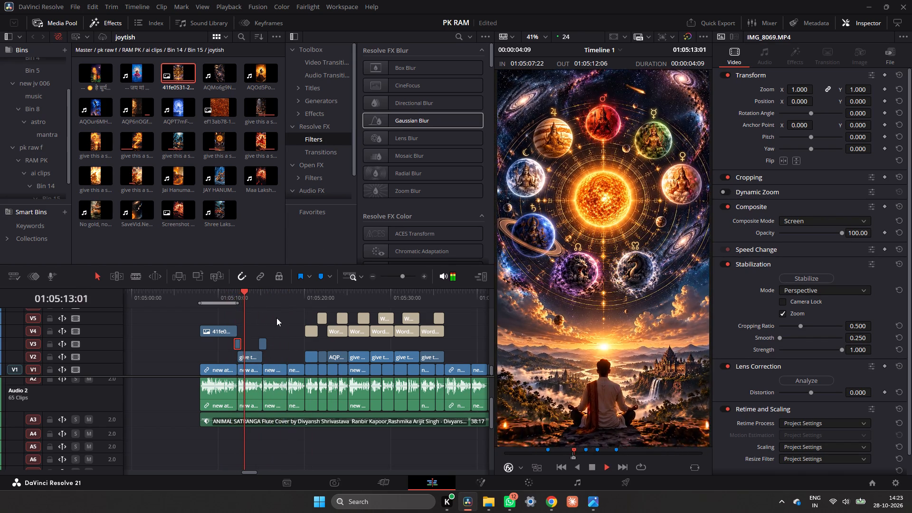
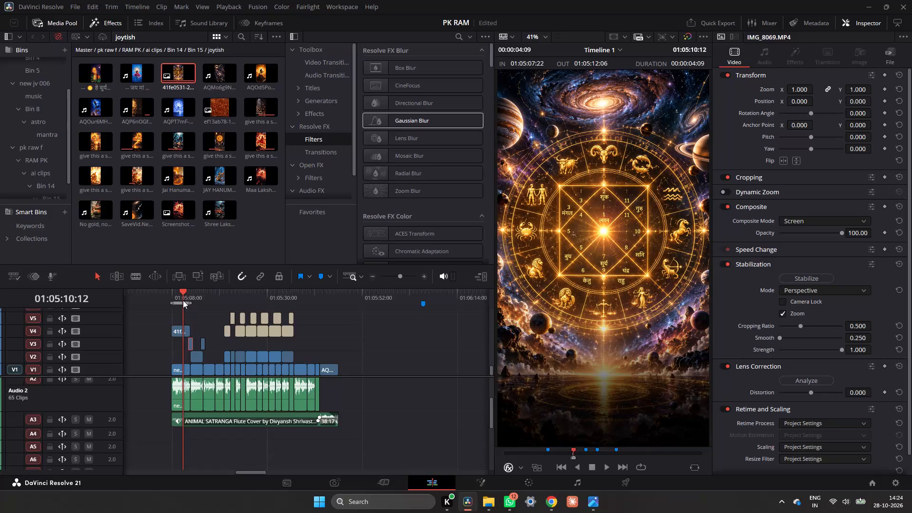
Play back the cut from the zodiac image to the planets image, and replay the astrology section from its start to the Vishnu image.
key("space")
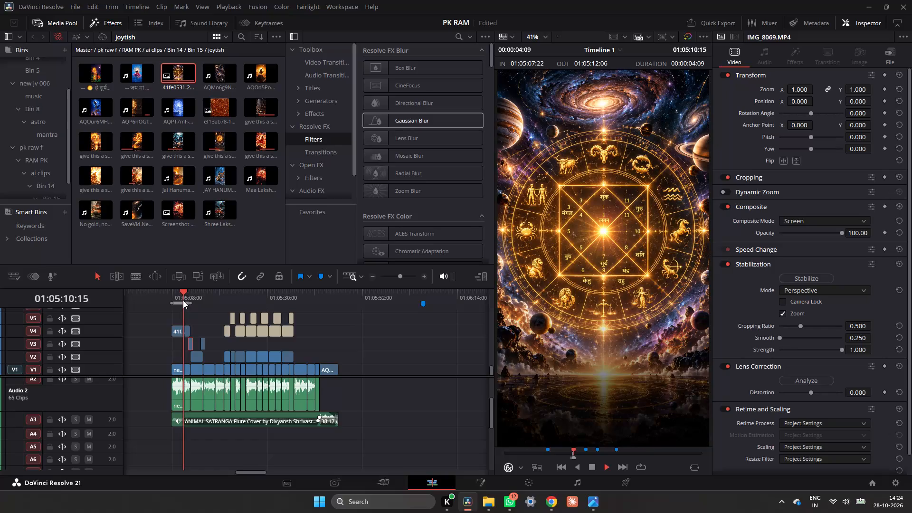
key("space")
key("space")
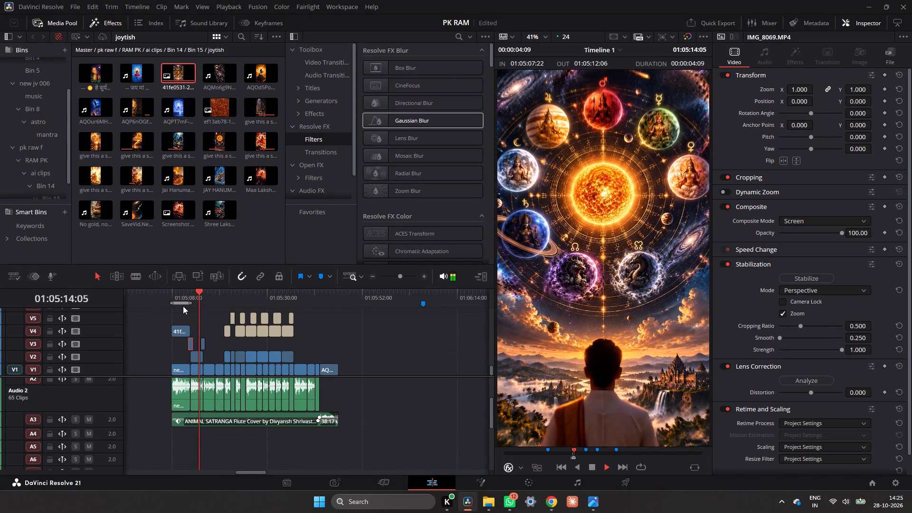
key("space")
left_click(172, 291)
key("space")
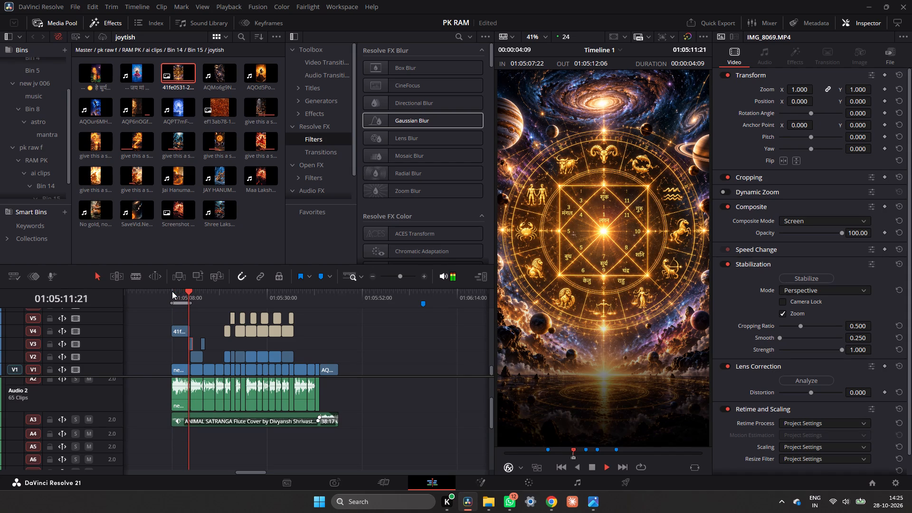
key("space")
key("space")
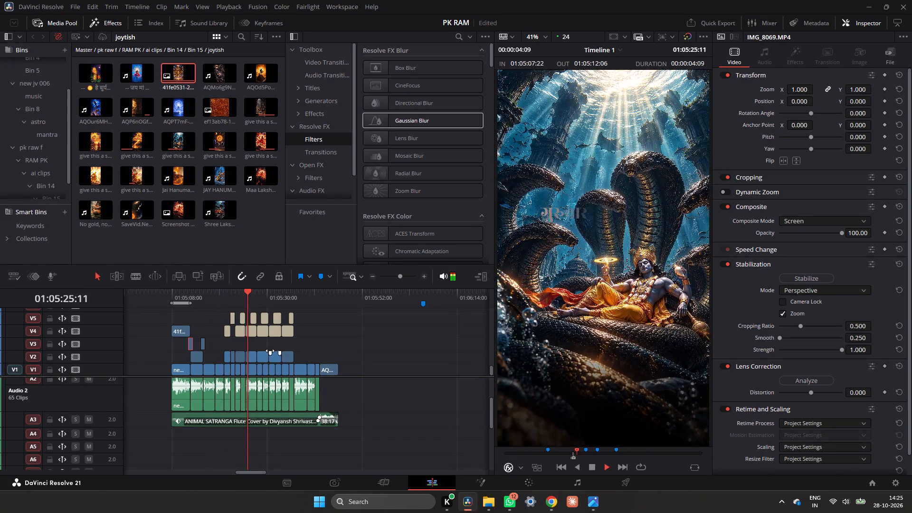
key("space")
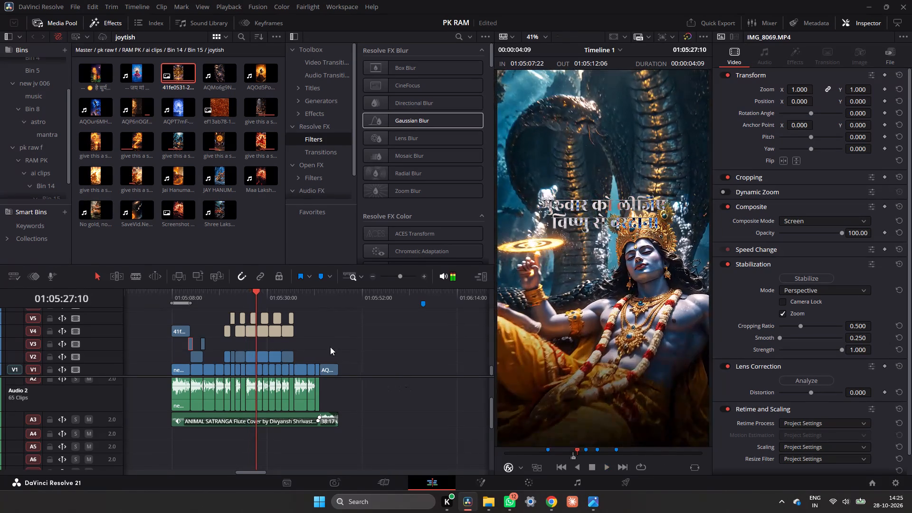
Copy the IMG_8070.MP4 overlay clip on track V4 near the very beginning of Timeline 1.
triple_click(369, 275)
left_click_drag(304, 290, 266, 298)
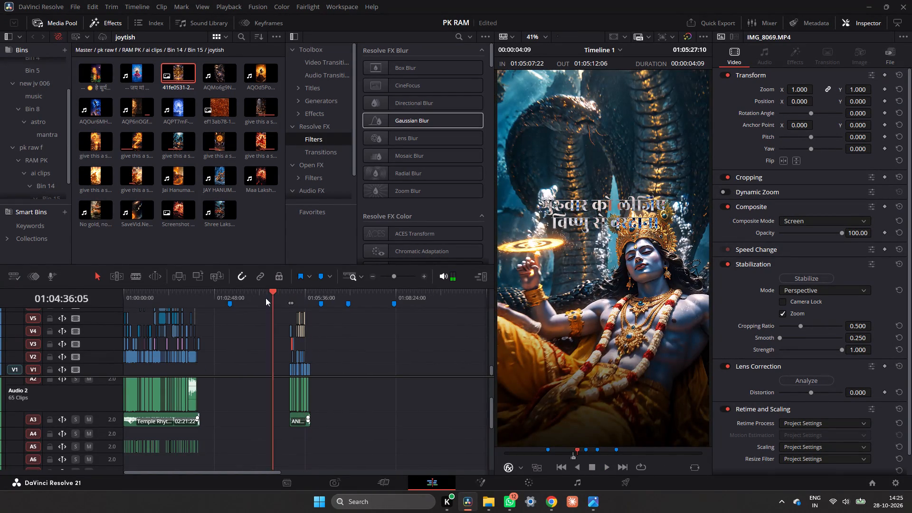
left_click_drag(266, 298, 124, 339)
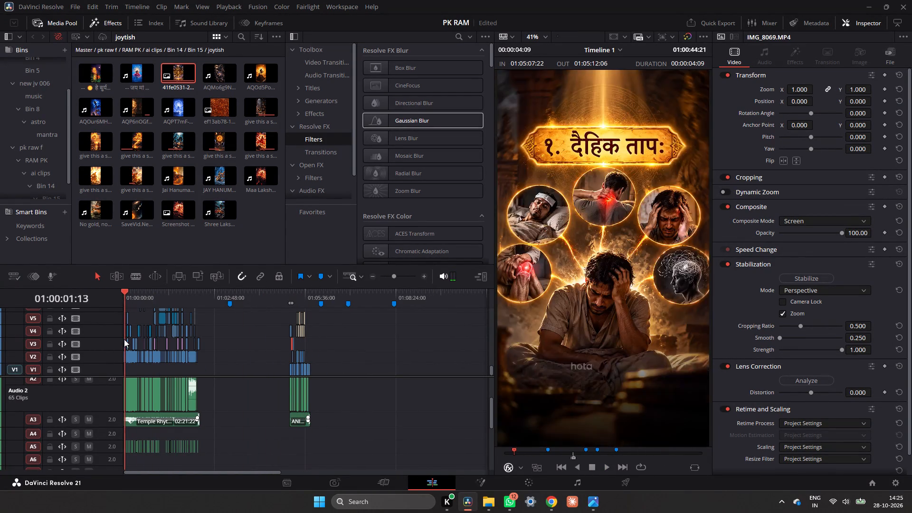
left_click_drag(124, 339, 124, 339)
triple_click(426, 278)
double_click(427, 278)
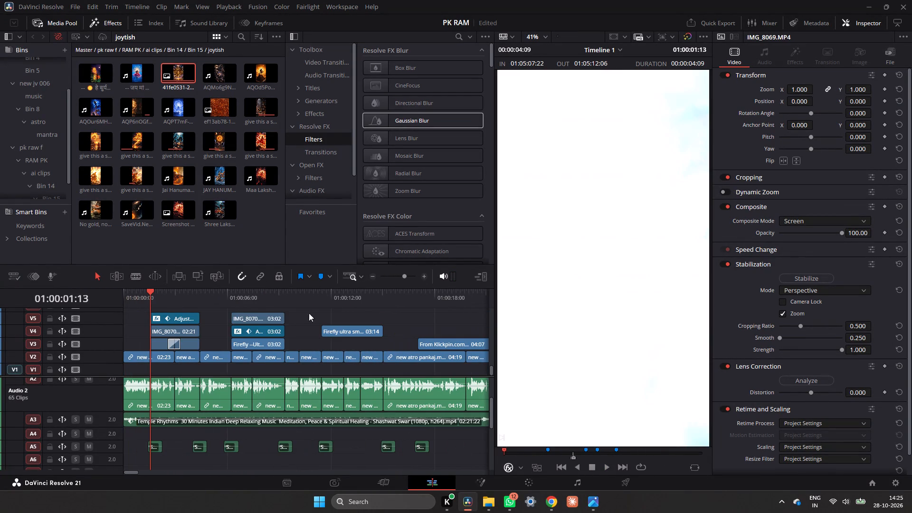
left_click(183, 332)
key("ctrl+c")
key("ctrl+c")
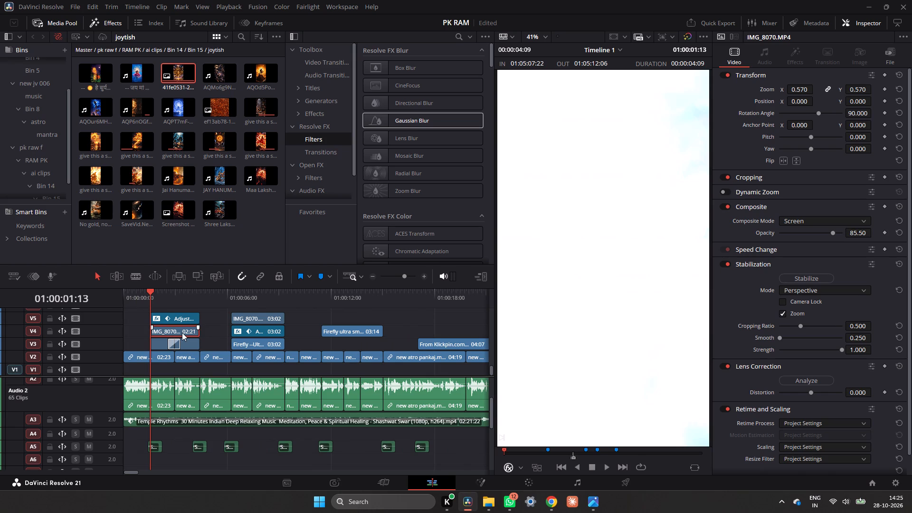
Paste the IMG_8070.MP4 overlay before the astrology section and place it on track V5, aligned with the start of the zodiac image.
scroll(291, 358, "down", 5, "ctrl")
scroll(291, 358, "up", 1, "ctrl")
scroll(291, 358, "down", 17, "ctrl")
scroll(292, 357, "up", 1, "ctrl")
scroll(292, 357, "down", 2, "ctrl")
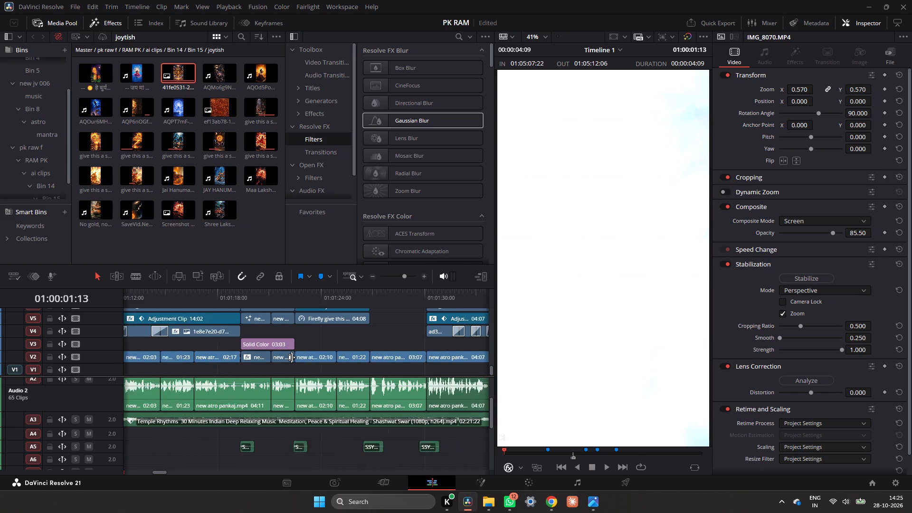
scroll(292, 357, "down", 20, "ctrl")
scroll(292, 357, "down", 10, "ctrl")
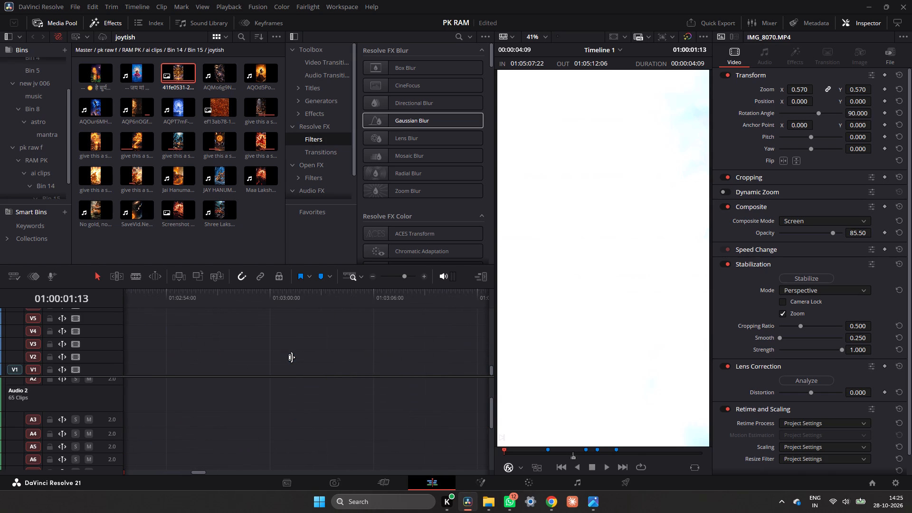
scroll(292, 357, "down", 7)
scroll(292, 357, "down", 20, "ctrl")
scroll(292, 357, "down", 10, "ctrl")
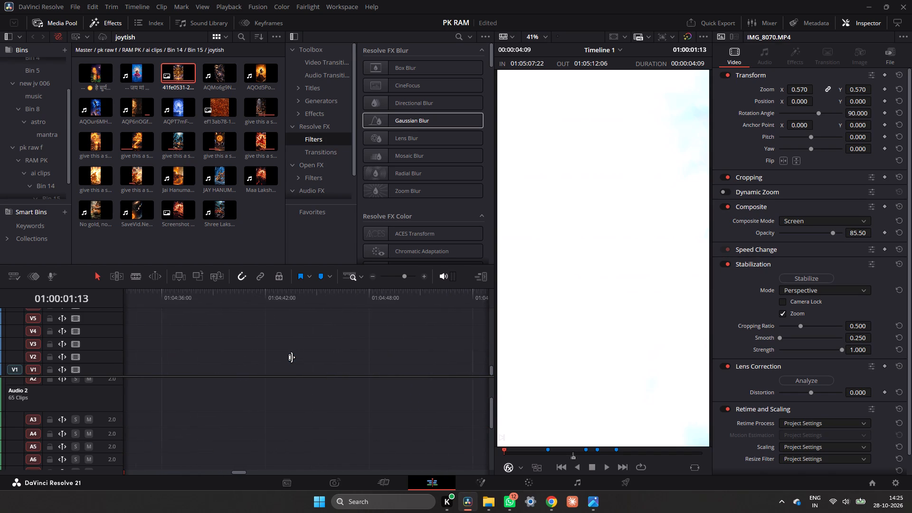
scroll(292, 357, "down", 11, "ctrl")
scroll(292, 357, "up", 2, "ctrl")
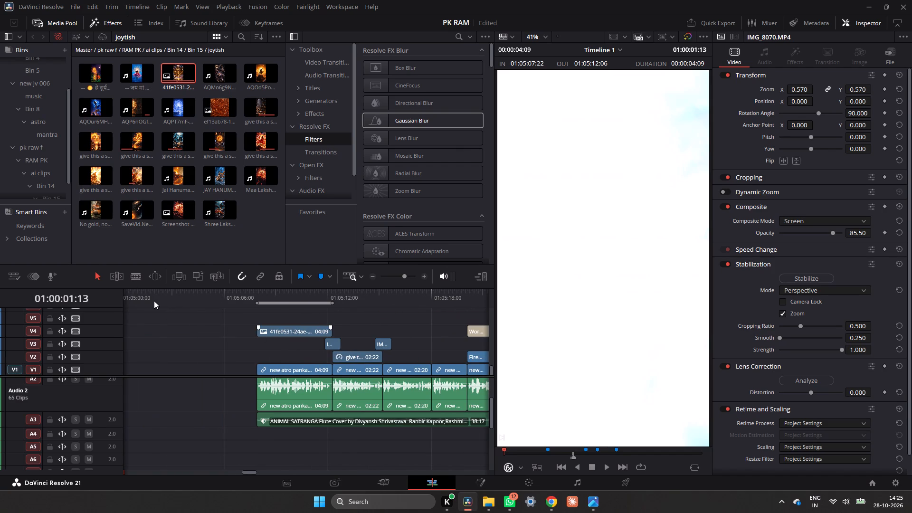
left_click(154, 301)
key("ctrl+v")
left_click_drag(165, 328, 230, 321)
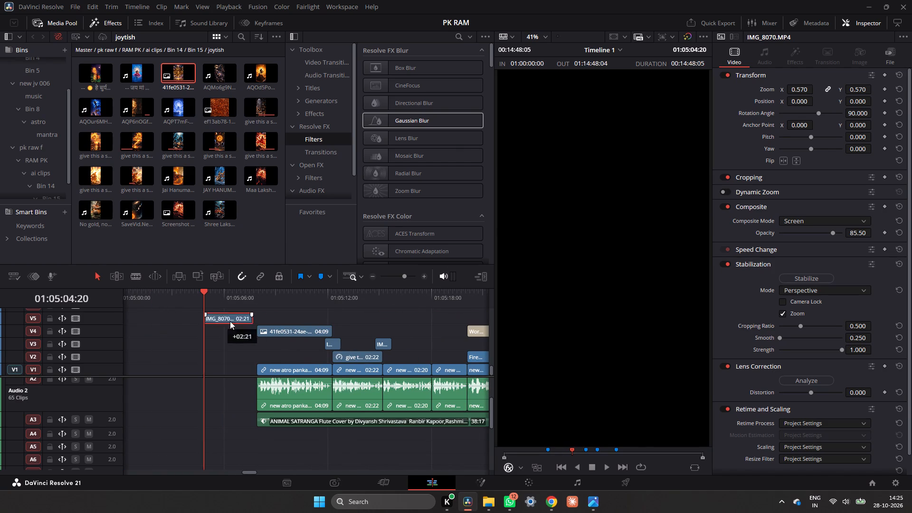
left_click_drag(230, 321, 267, 321)
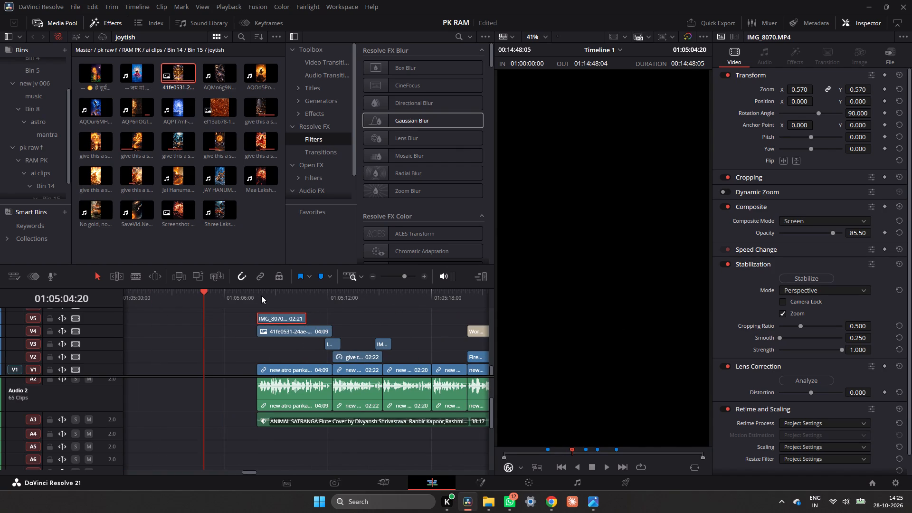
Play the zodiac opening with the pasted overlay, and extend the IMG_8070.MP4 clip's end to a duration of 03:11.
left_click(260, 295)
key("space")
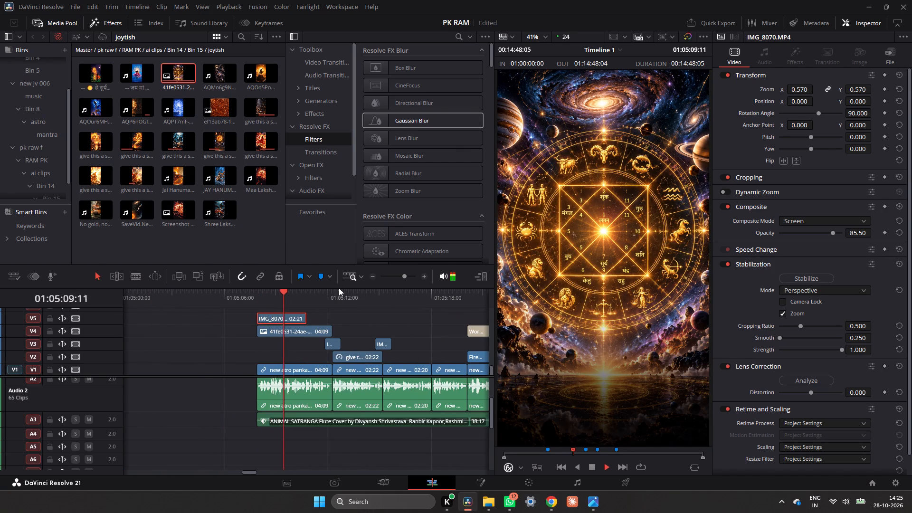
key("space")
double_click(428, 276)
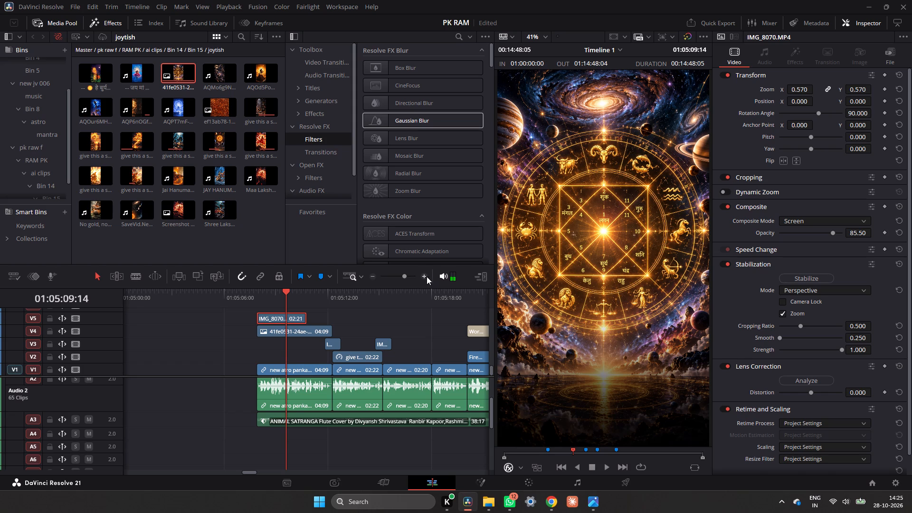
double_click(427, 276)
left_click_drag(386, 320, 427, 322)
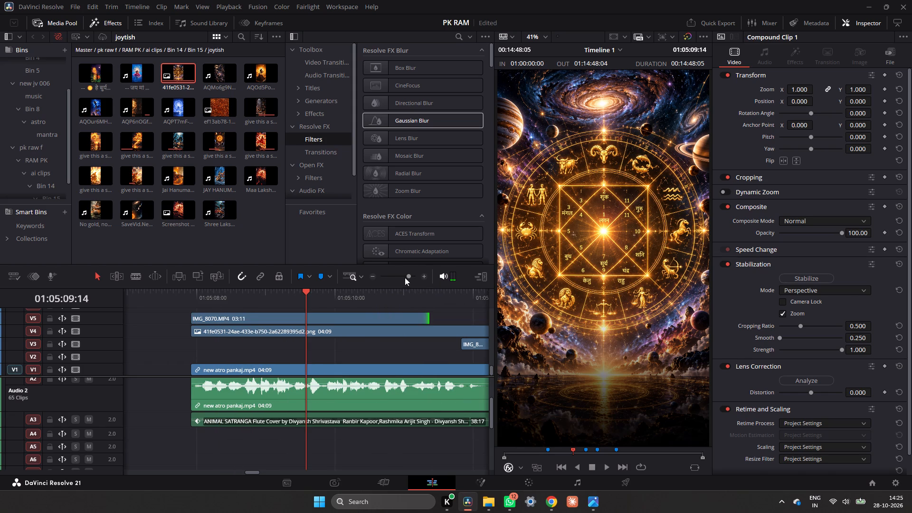
Move the IMG_8070.MP4 overlay up to track V6, above the text clips, keeping its start aligned with the zodiac image.
triple_click(373, 275)
left_click(373, 277)
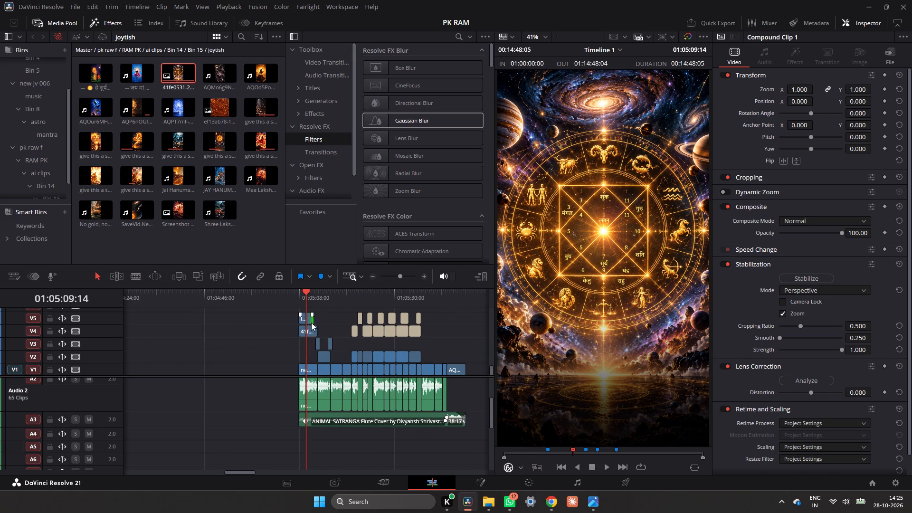
left_click_drag(310, 323, 311, 312)
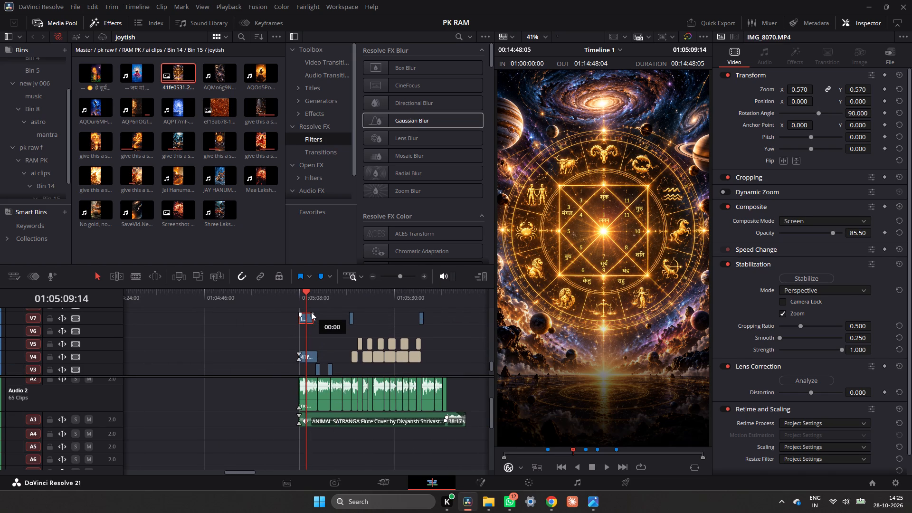
left_click_drag(311, 312, 309, 335)
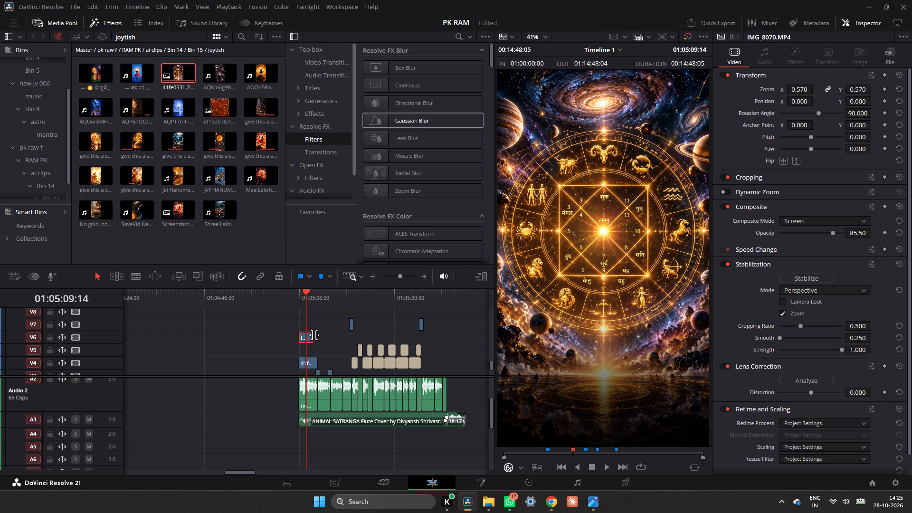
Extend the IMG_8070.MP4 overlay on V6 across the whole astrology section to a duration of 34:07, ending with the speaker's last audio clip.
left_click_drag(313, 339, 450, 345)
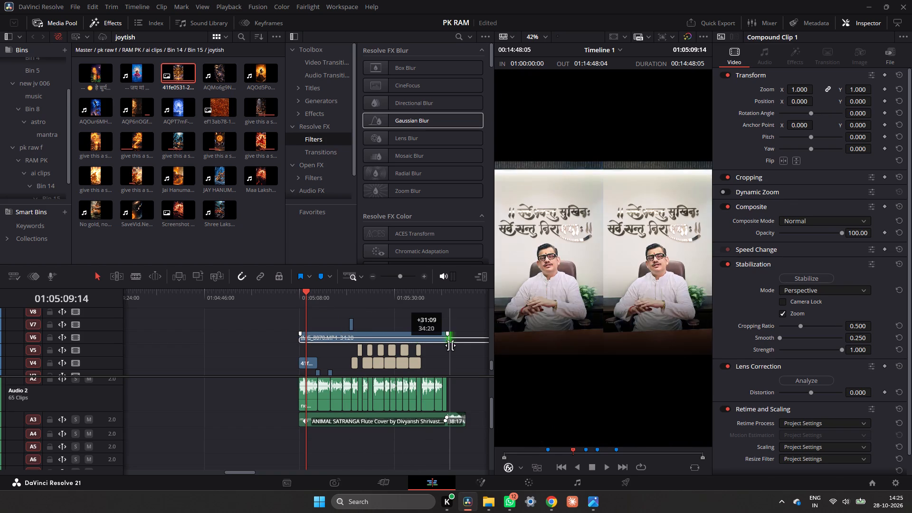
left_click_drag(450, 345, 445, 348)
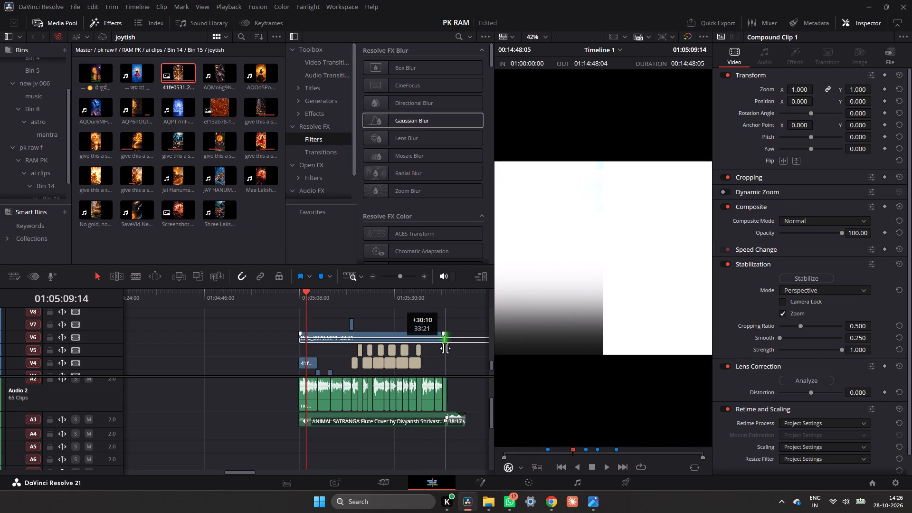
left_click_drag(445, 348, 445, 349)
left_click(446, 295)
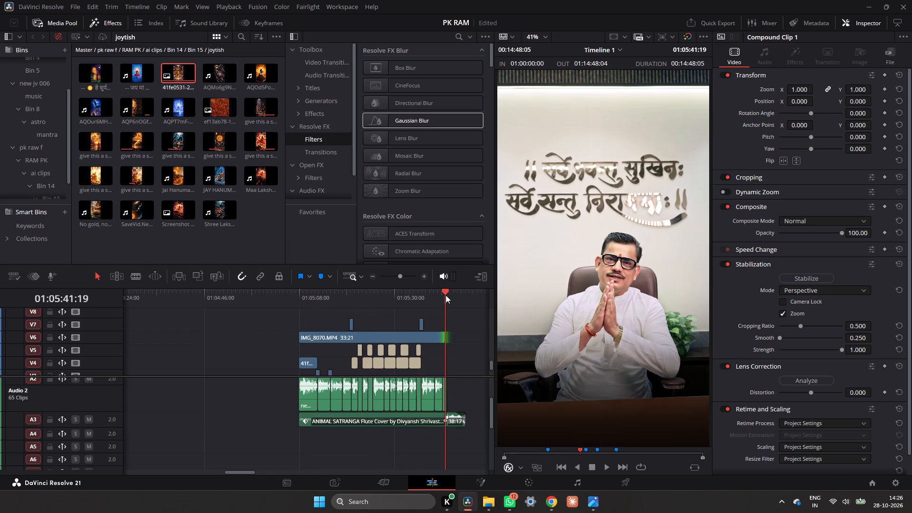
triple_click(426, 275)
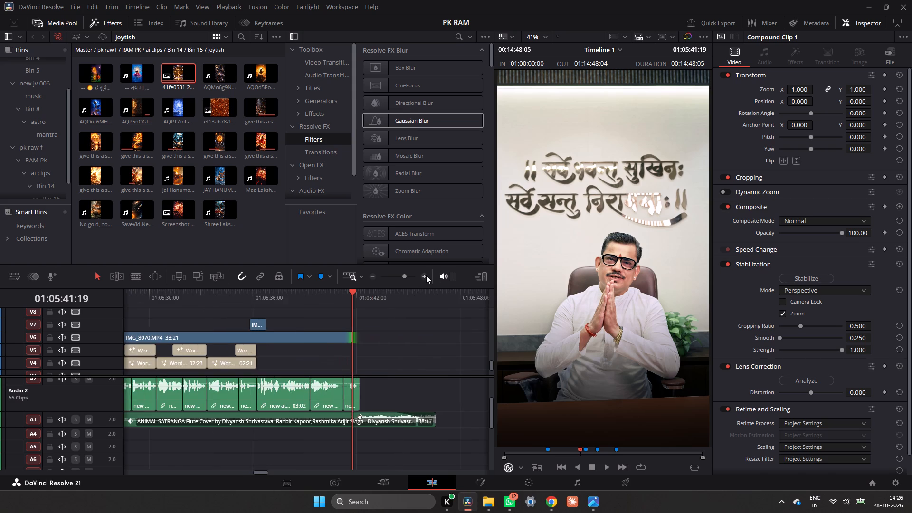
left_click(307, 342)
left_click_drag(307, 342, 320, 339)
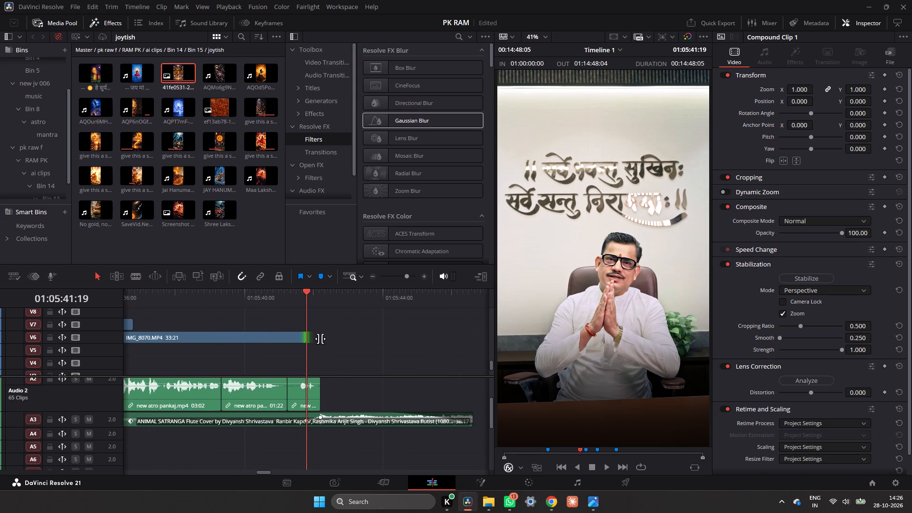
left_click_drag(320, 339, 320, 339)
left_click_drag(303, 339, 320, 342)
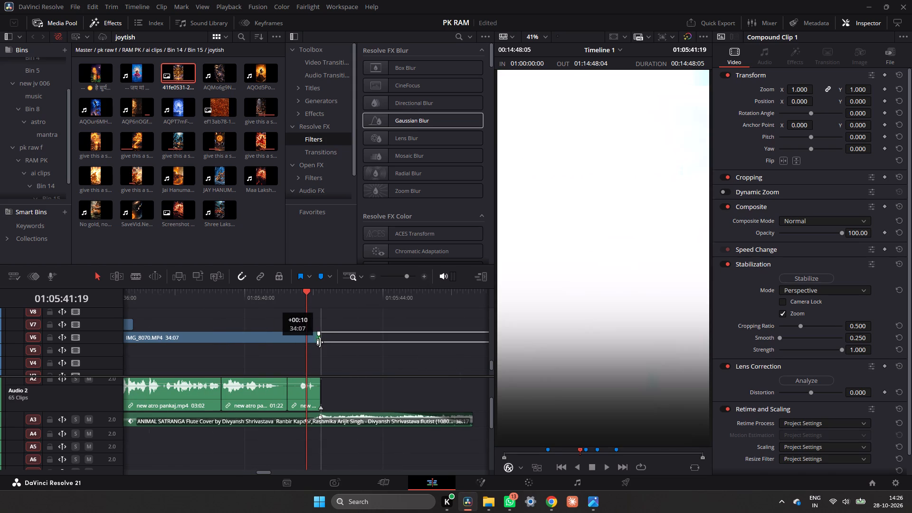
left_click_drag(320, 342, 320, 344)
triple_click(374, 277)
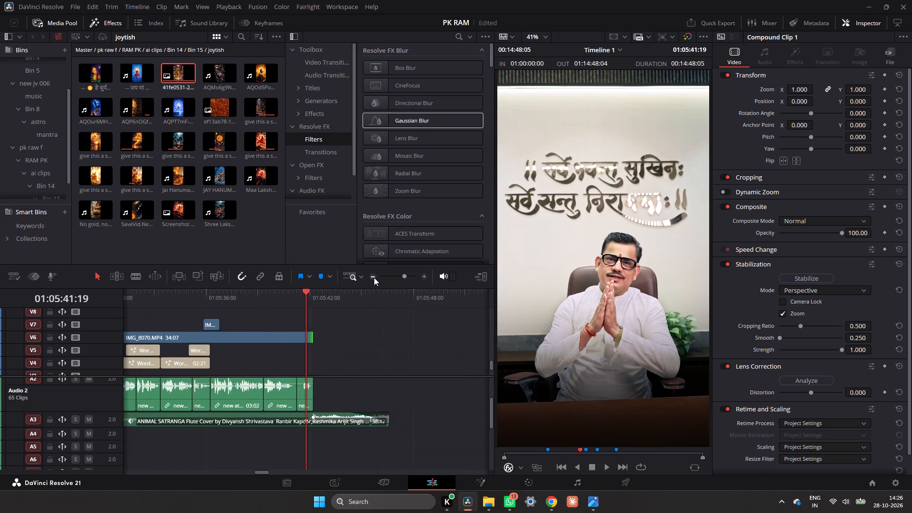
left_click(170, 299)
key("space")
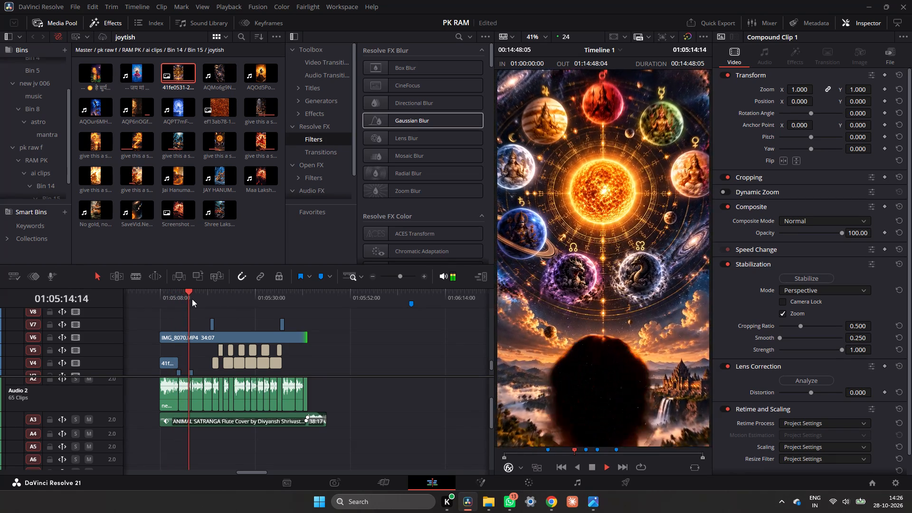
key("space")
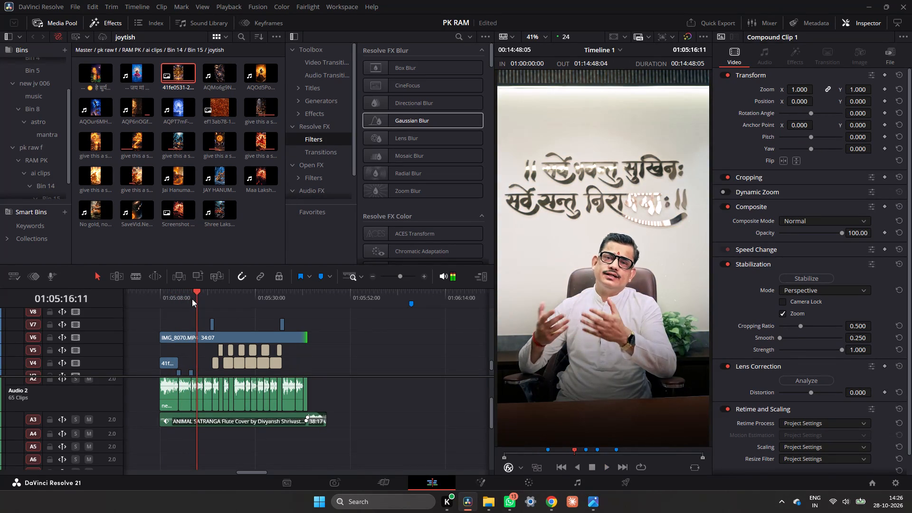
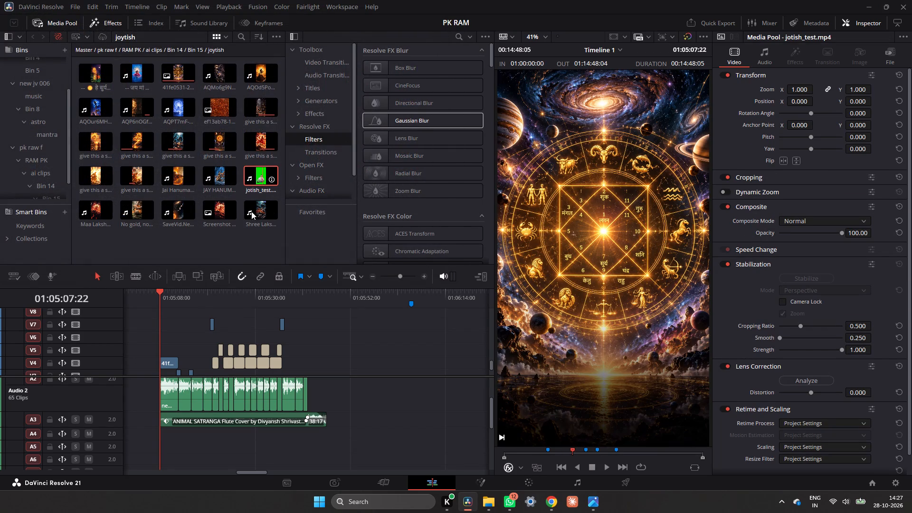
left_click_drag(251, 211, 153, 345)
double_click(424, 272)
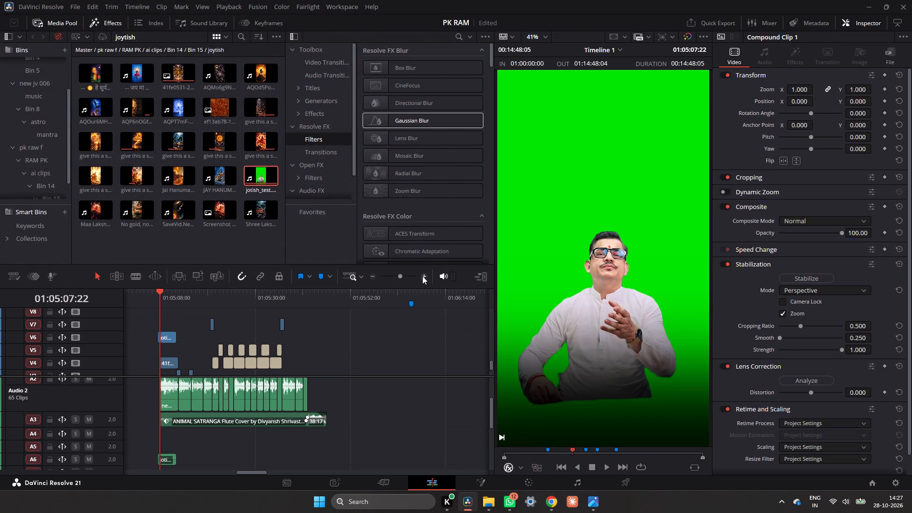
triple_click(423, 276)
left_click_drag(386, 339, 398, 338)
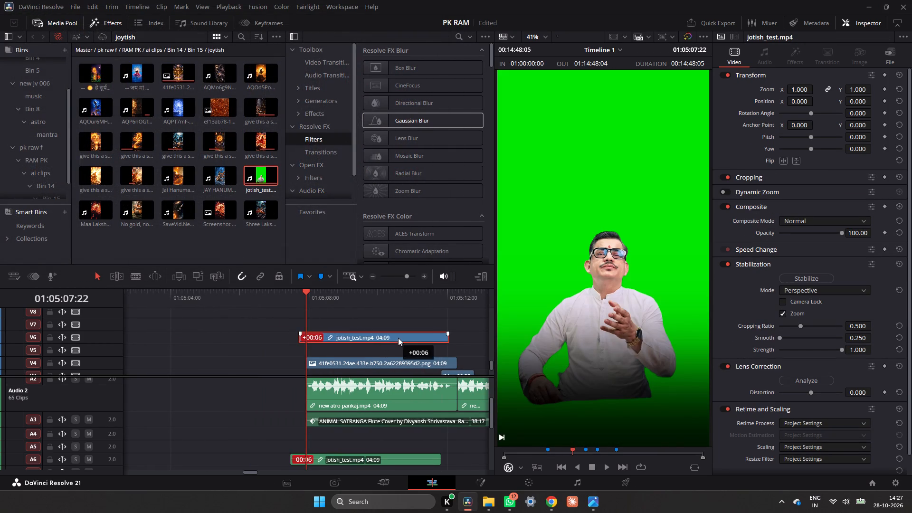
left_click_drag(398, 338, 404, 336)
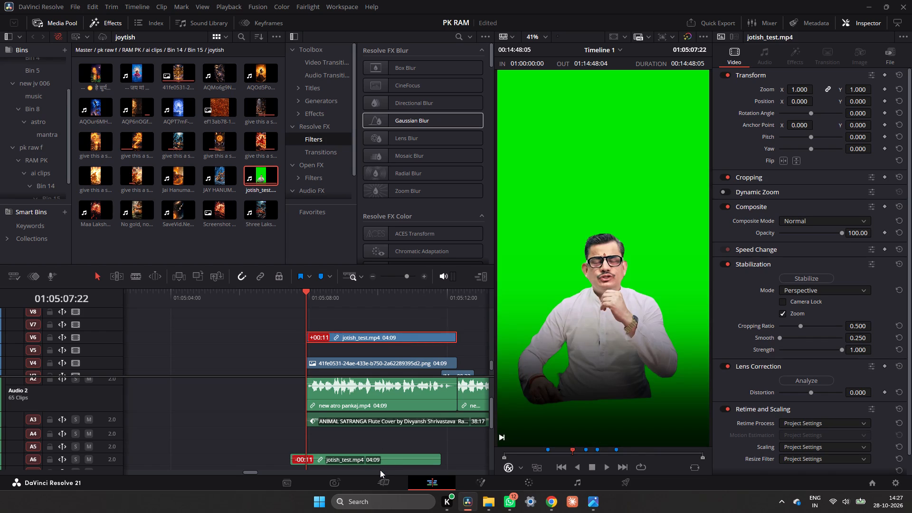
Select the jotish_test.mp4 audio clip on track A6.
left_click(388, 458)
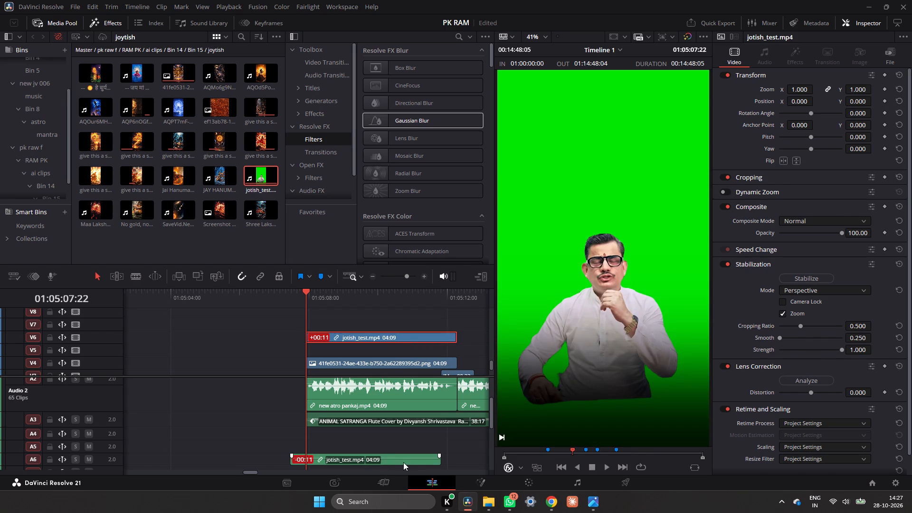
Delete the jotish_test.mp4 audio clip from track A6.
left_click(406, 462)
key("BackSpace")
Play the start of the zodiac opening, apply the 3D Keyer to jotish_test.mp4 on V6, and sample its green background.
left_click_drag(459, 297, 454, 301)
left_click(309, 296)
key("space")
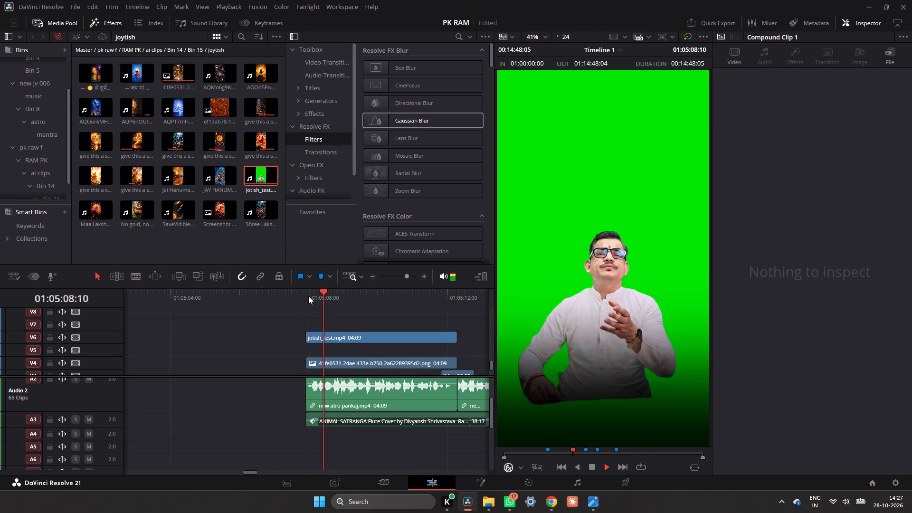
key("space")
key("space")
key("space")
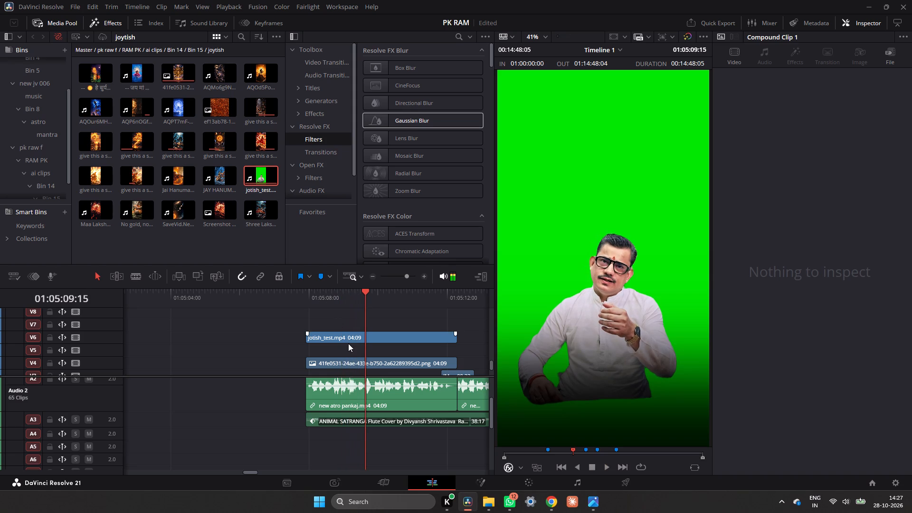
scroll(348, 343, "down", 3)
scroll(370, 317, "up", 1)
scroll(370, 317, "down", 1)
scroll(370, 317, "up", 1)
left_click(364, 363)
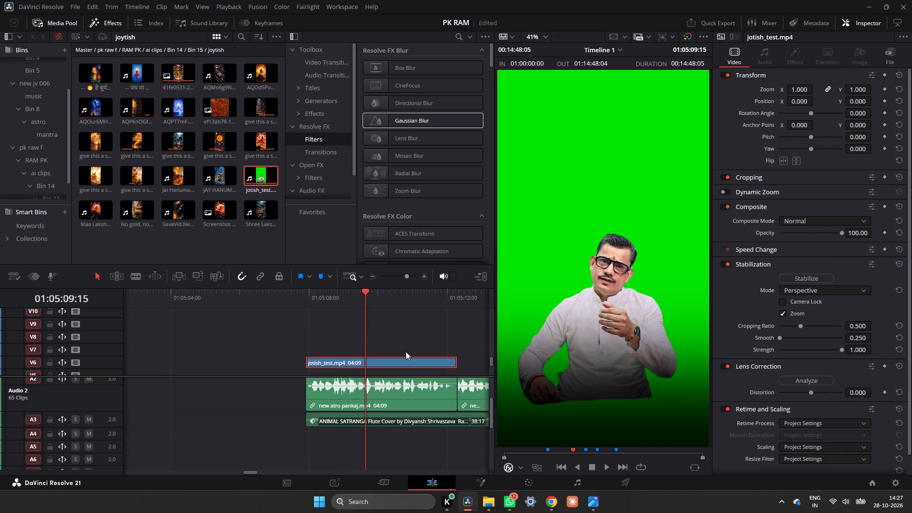
key("shift+space")
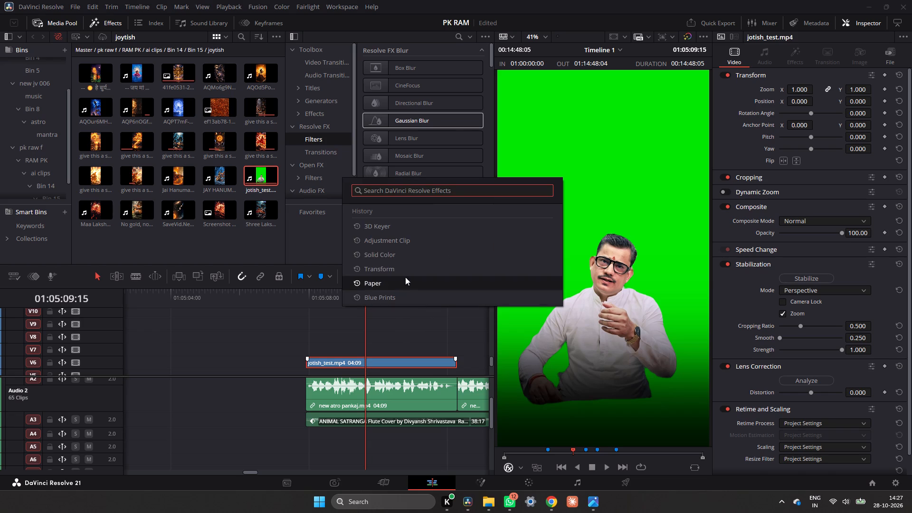
left_click(405, 231)
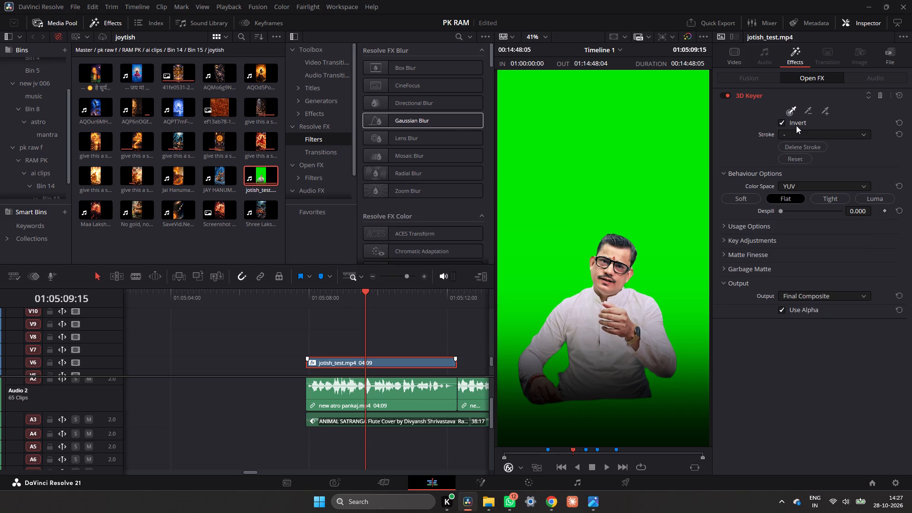
left_click_drag(675, 194, 674, 209)
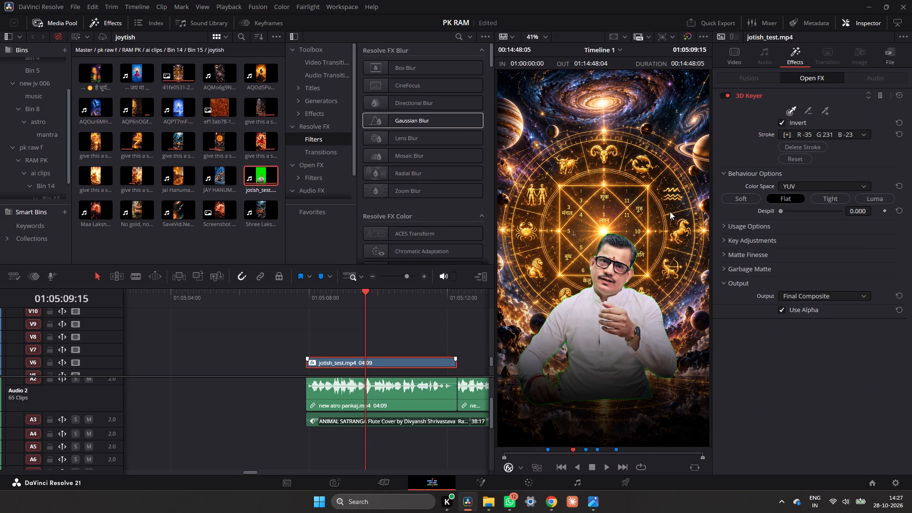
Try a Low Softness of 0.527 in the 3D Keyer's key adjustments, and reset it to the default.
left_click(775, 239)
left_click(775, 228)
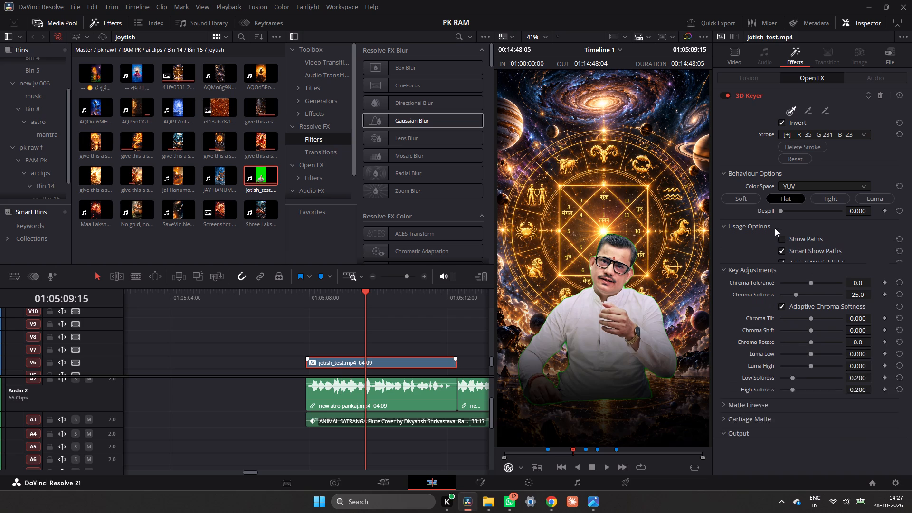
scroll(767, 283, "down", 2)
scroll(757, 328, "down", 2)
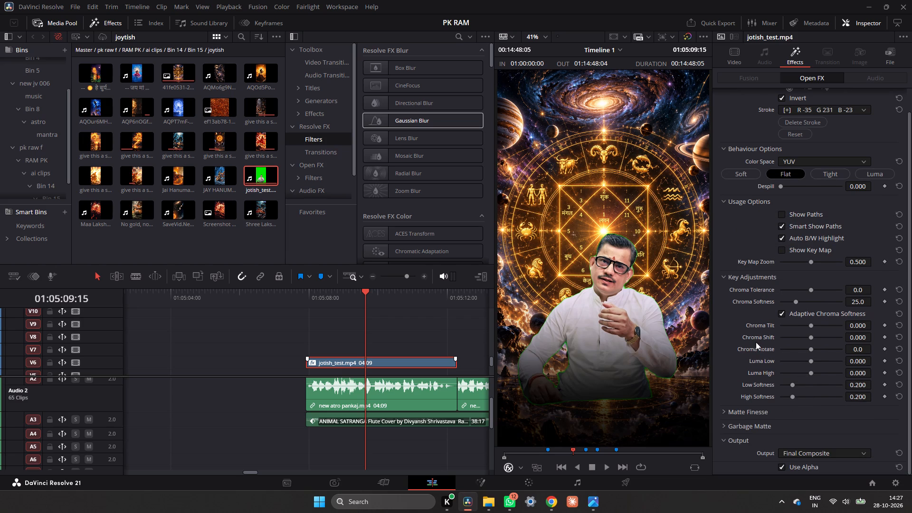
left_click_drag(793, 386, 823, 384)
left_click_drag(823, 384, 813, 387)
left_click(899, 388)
Set the 3D Keyer's Black Clip to 100.0 in the matte finesse settings to clean the speaker's green edges.
left_click(766, 413)
scroll(765, 412, "down", 4)
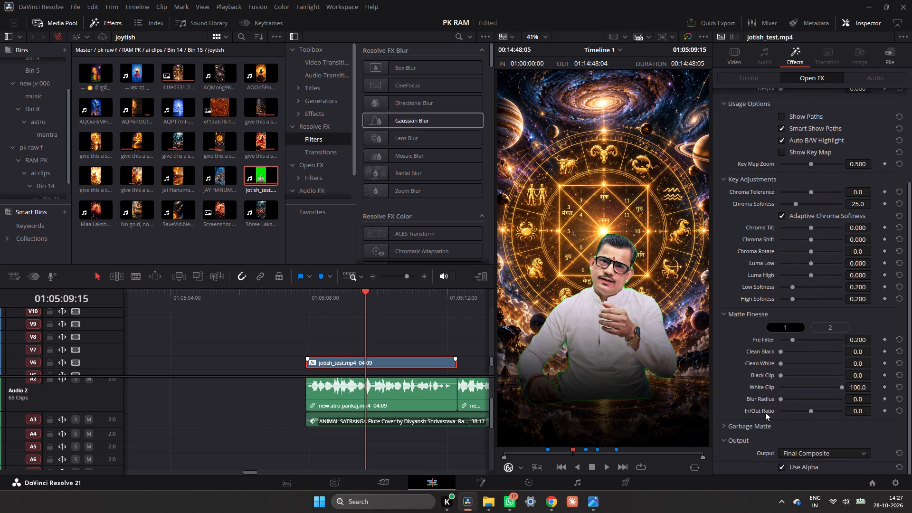
scroll(768, 408, "down", 2)
left_click_drag(780, 371, 872, 380)
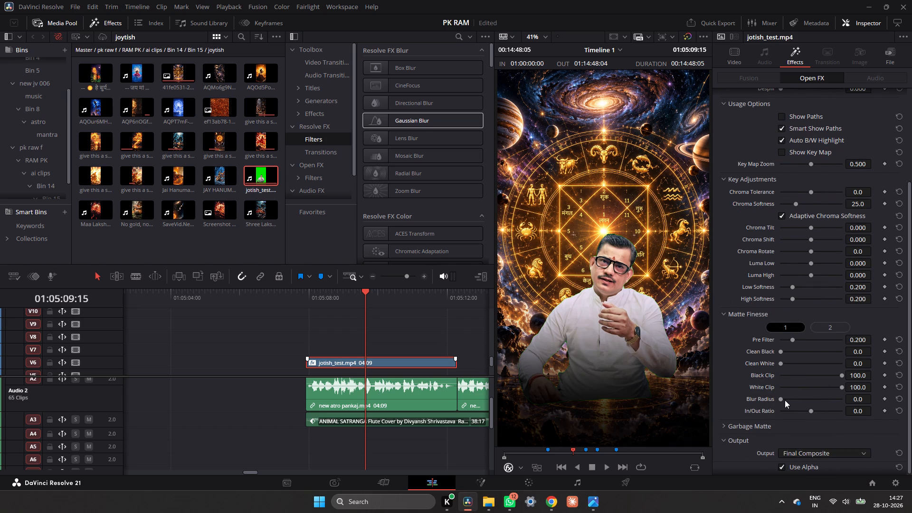
left_click_drag(784, 400, 743, 401)
left_click(752, 432)
scroll(754, 428, "down", 3)
left_click(747, 437)
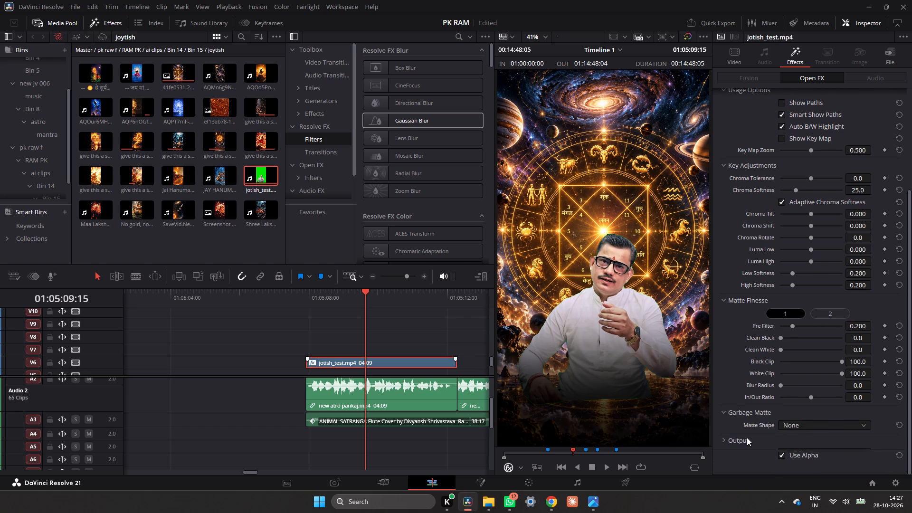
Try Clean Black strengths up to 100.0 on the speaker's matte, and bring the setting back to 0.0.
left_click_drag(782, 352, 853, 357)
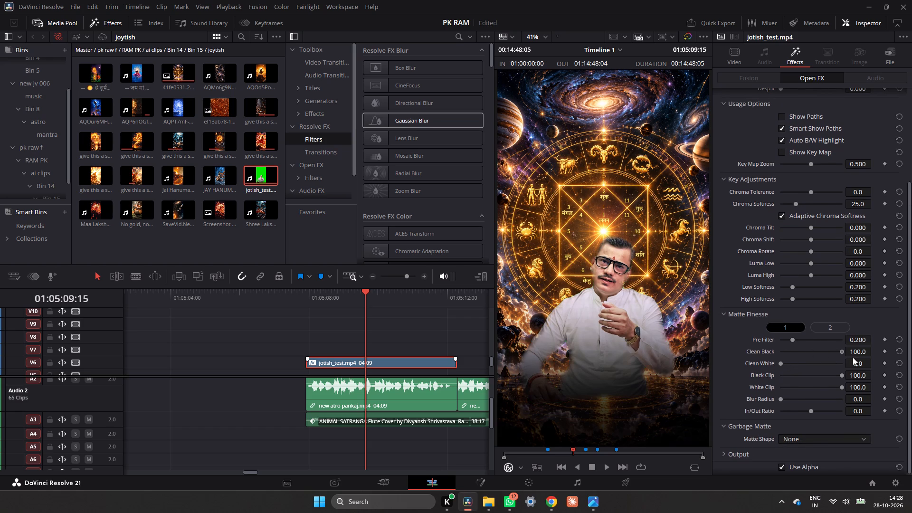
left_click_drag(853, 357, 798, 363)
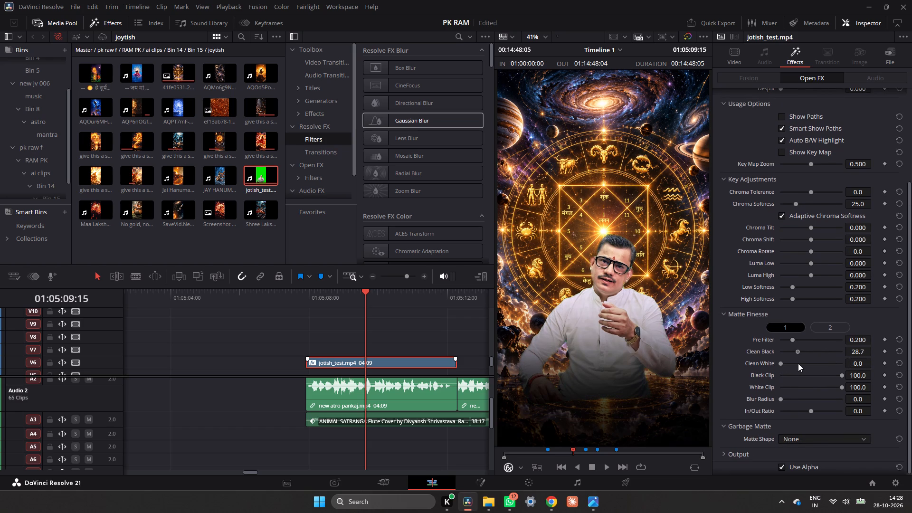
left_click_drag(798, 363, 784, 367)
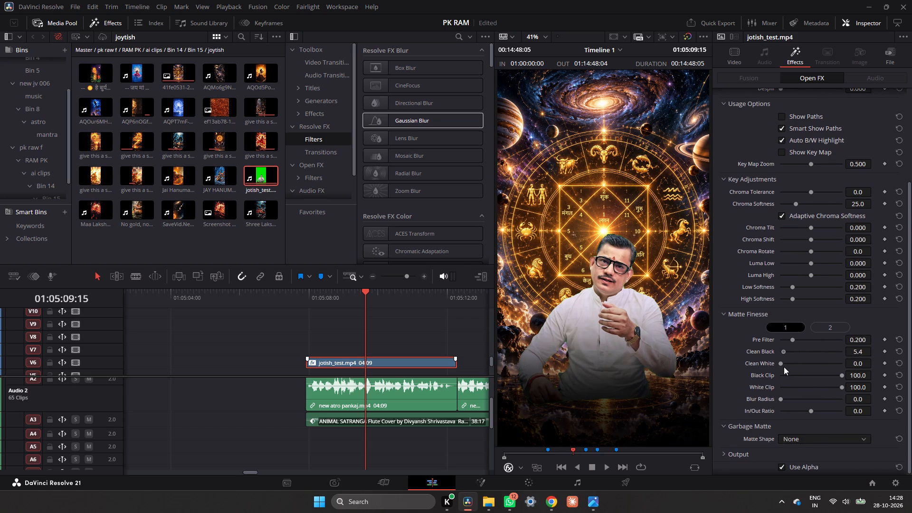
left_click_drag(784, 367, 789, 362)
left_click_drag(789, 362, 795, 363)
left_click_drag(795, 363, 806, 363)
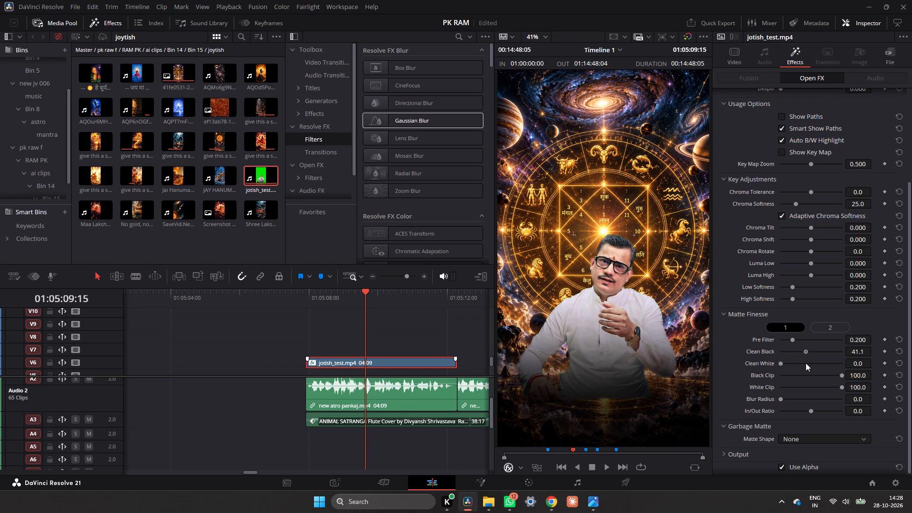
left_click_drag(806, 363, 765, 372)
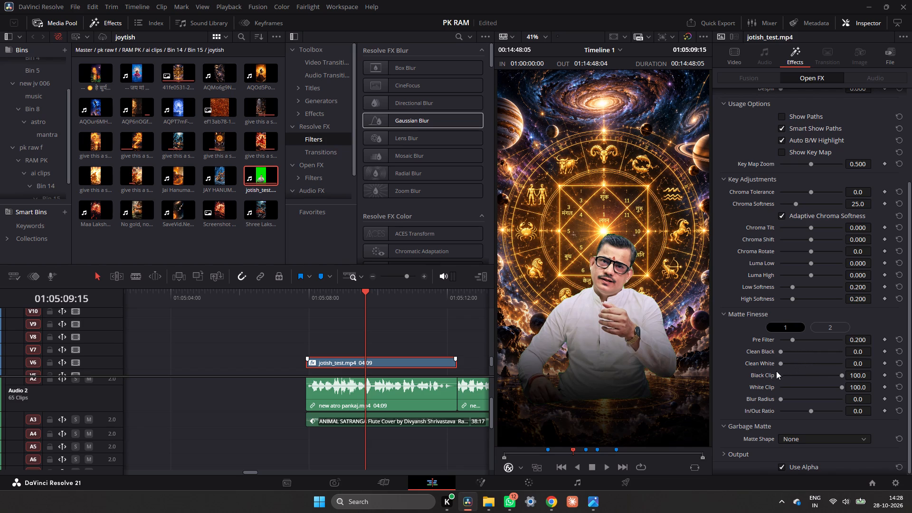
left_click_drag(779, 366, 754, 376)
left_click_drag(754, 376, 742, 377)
Lower the matte's Pre Filter to 0.000.
left_click_drag(791, 340, 747, 356)
left_click(899, 335)
Set the 3D Keyer's Low Softness, High Softness and Luma Low to 1.000.
left_click_drag(791, 287, 756, 293)
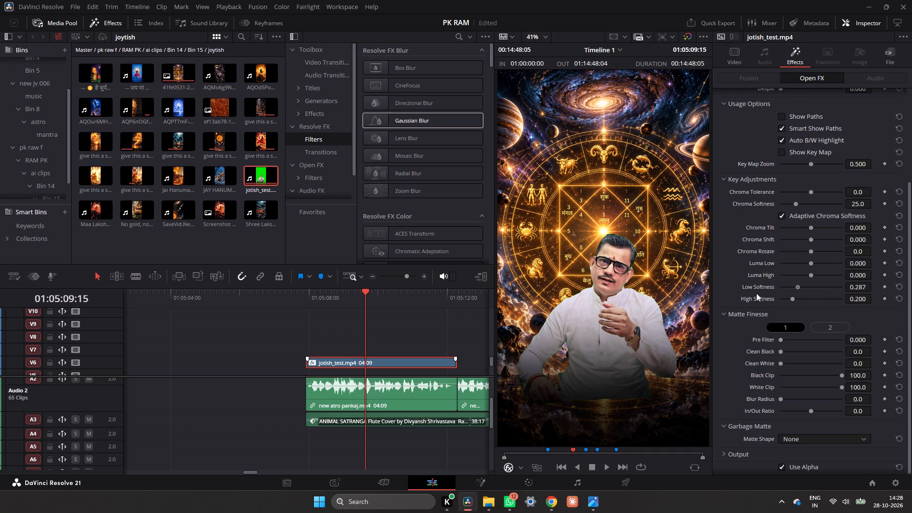
left_click_drag(756, 293, 849, 292)
left_click_drag(793, 298, 817, 299)
left_click_drag(817, 299, 867, 302)
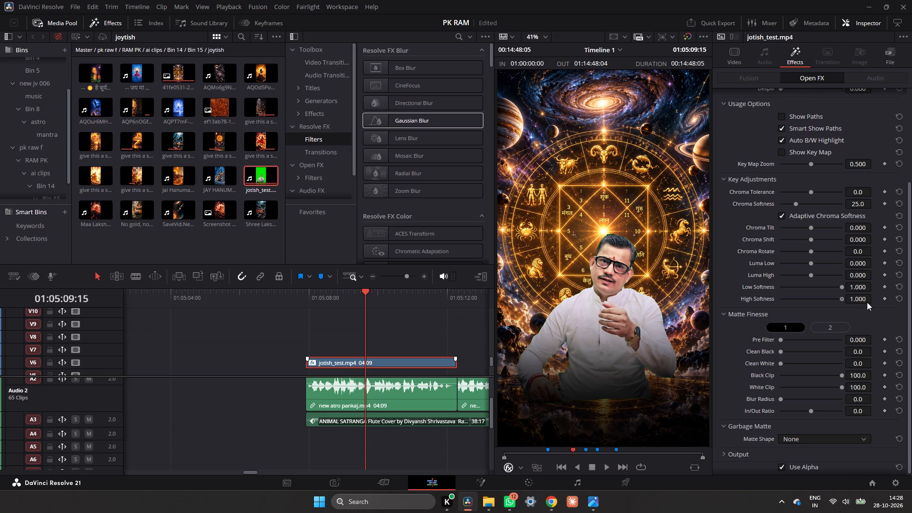
left_click_drag(867, 302, 868, 300)
left_click_drag(809, 262, 845, 266)
left_click_drag(845, 266, 846, 266)
Set the 3D Keyer's Despill to 1.000.
scroll(799, 180, "up", 3)
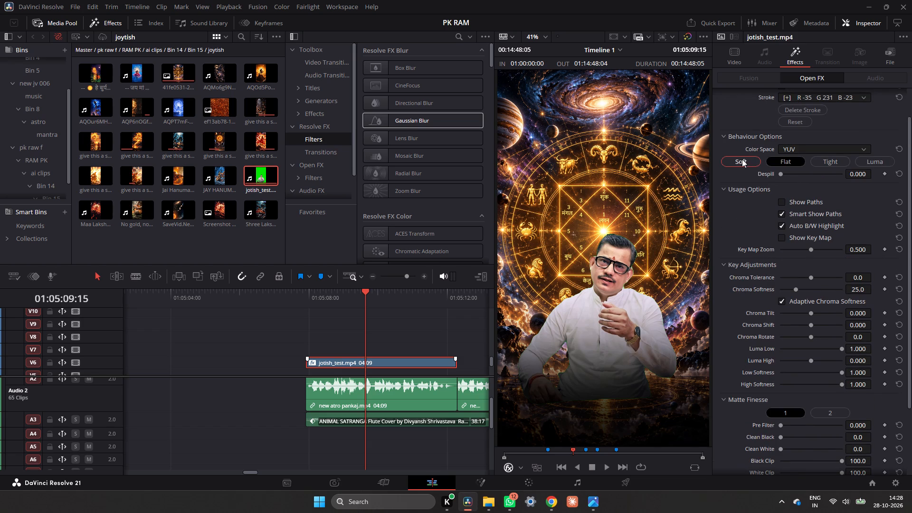
left_click_drag(782, 172, 862, 183)
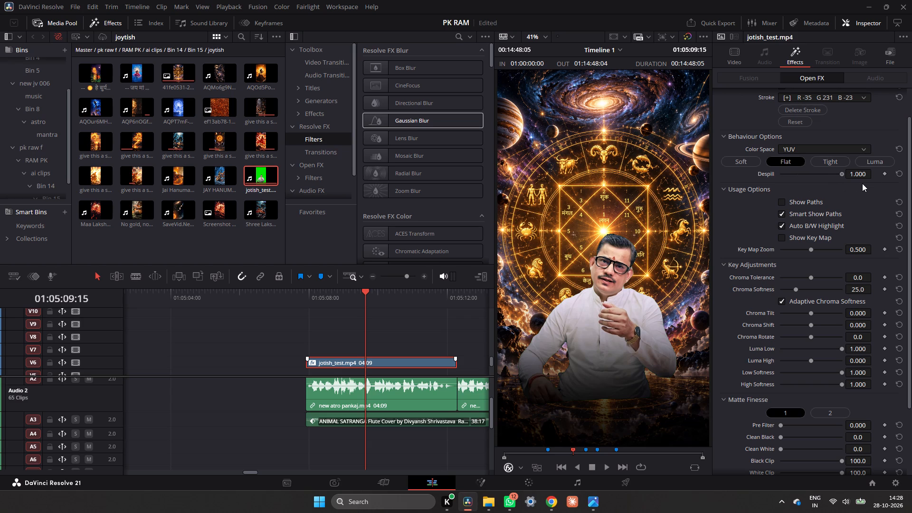
left_click_drag(862, 183, 863, 183)
Set the Crop Bottom of the zodiac PNG on track V4 to 486.000.
scroll(397, 366, "down", 4)
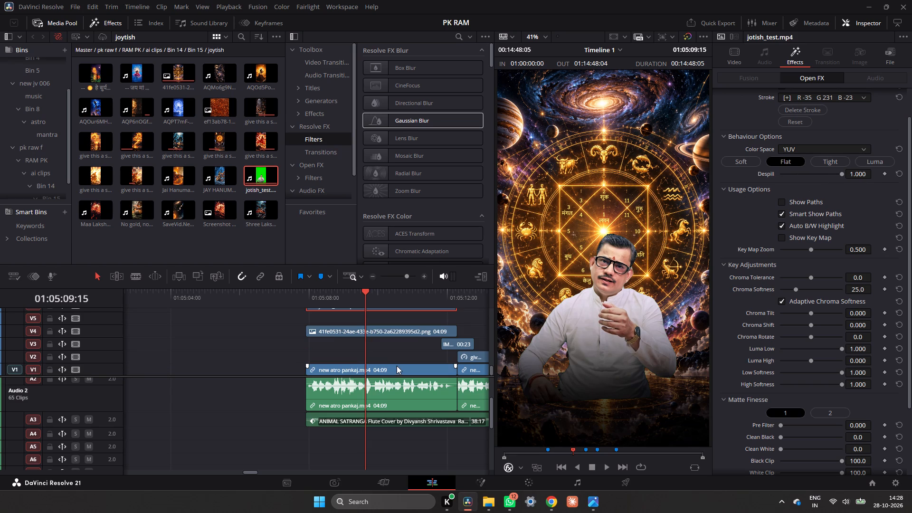
left_click(384, 364)
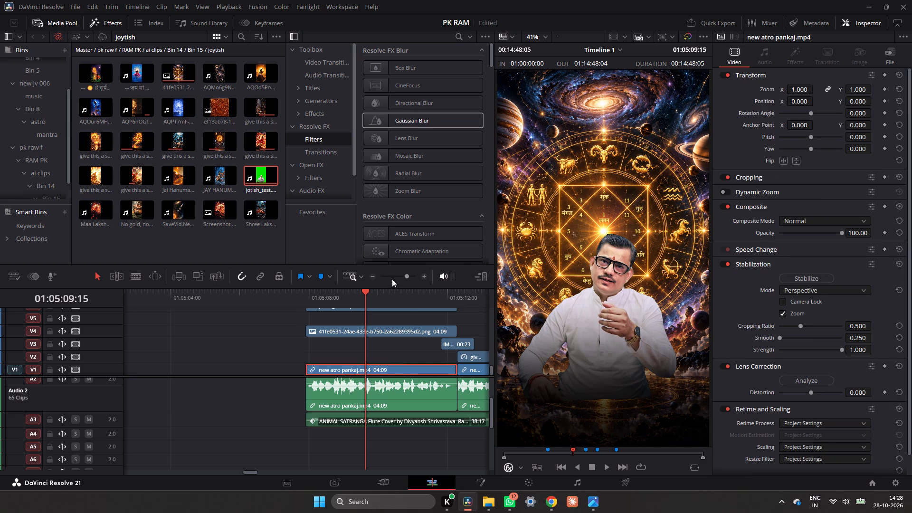
left_click(372, 276)
scroll(365, 330, "up", 1)
scroll(365, 331, "down", 1)
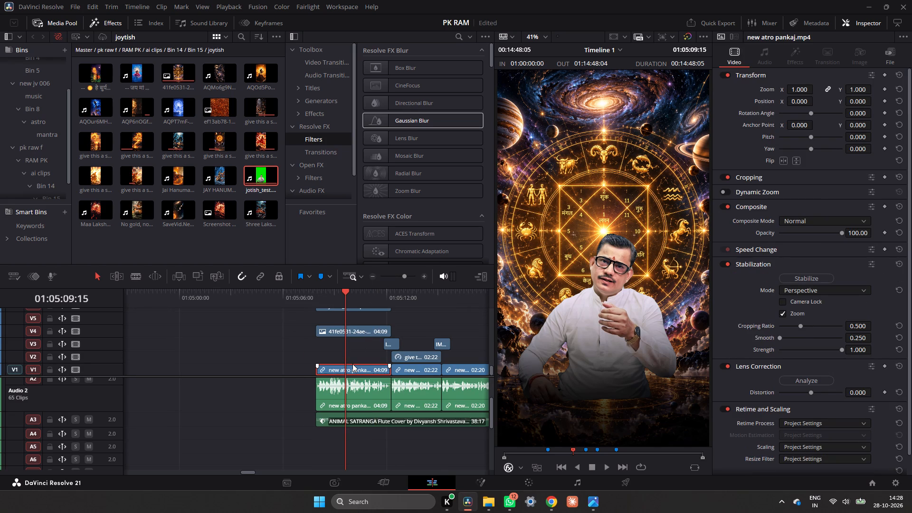
scroll(352, 364, "up", 1)
scroll(352, 364, "down", 1)
scroll(350, 367, "up", 1)
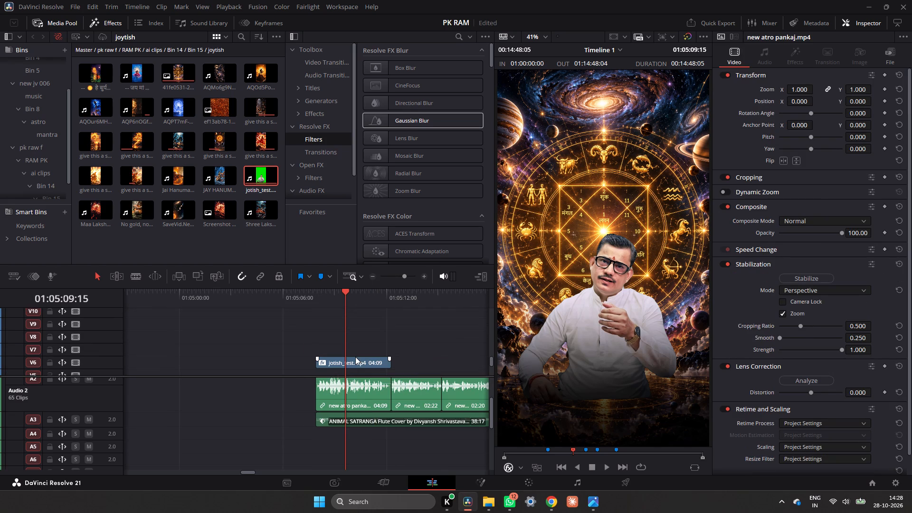
left_click(355, 357)
scroll(356, 357, "down", 1)
left_click(364, 332)
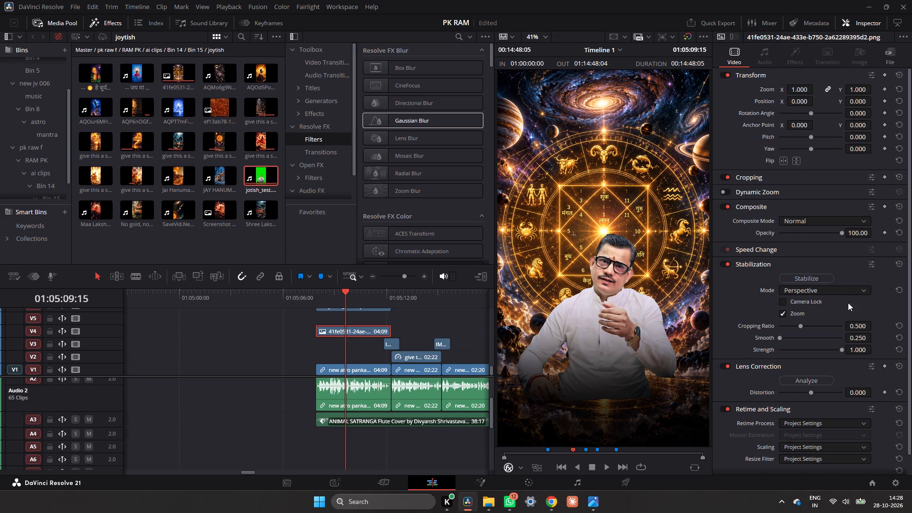
left_click(758, 180)
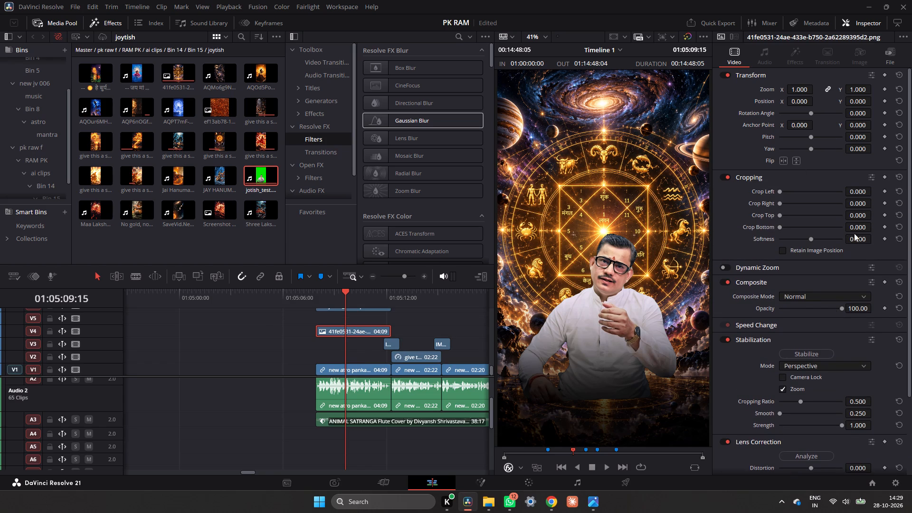
left_click_drag(863, 227, 627, 262)
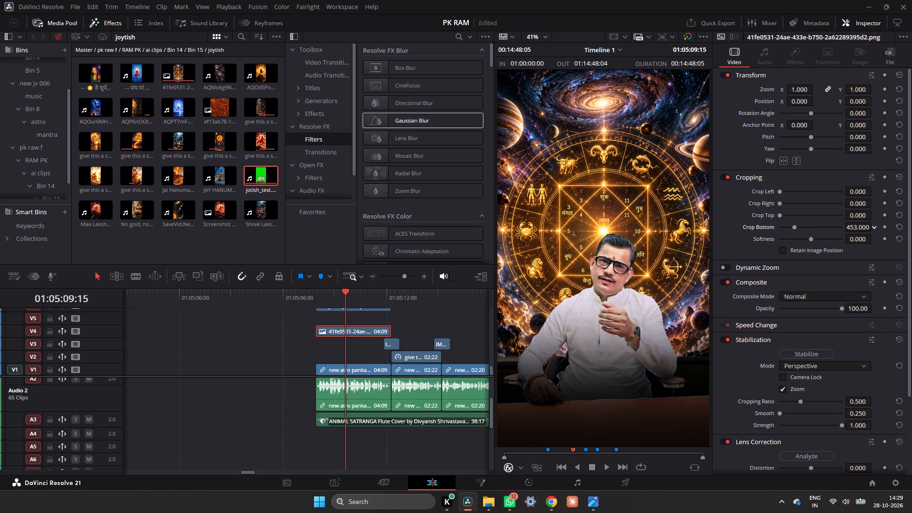
left_click_drag(627, 262, 654, 315)
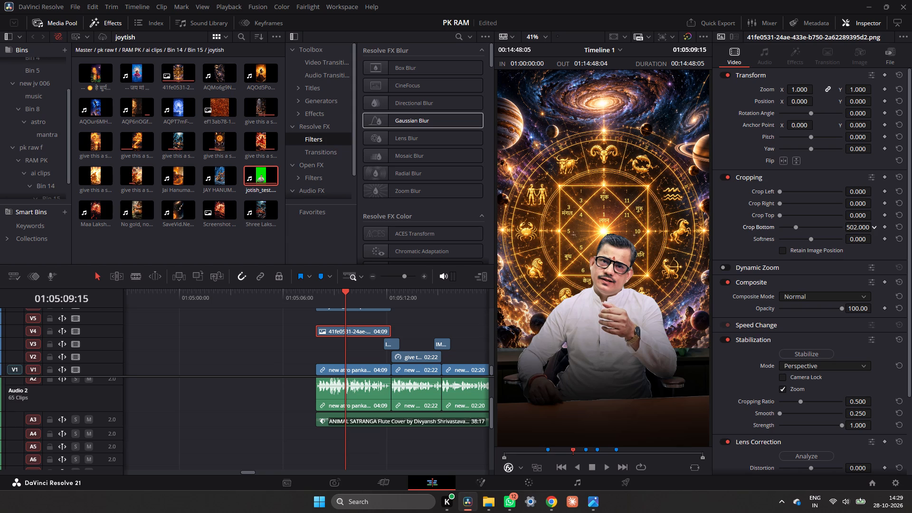
left_click_drag(654, 315, 646, 326)
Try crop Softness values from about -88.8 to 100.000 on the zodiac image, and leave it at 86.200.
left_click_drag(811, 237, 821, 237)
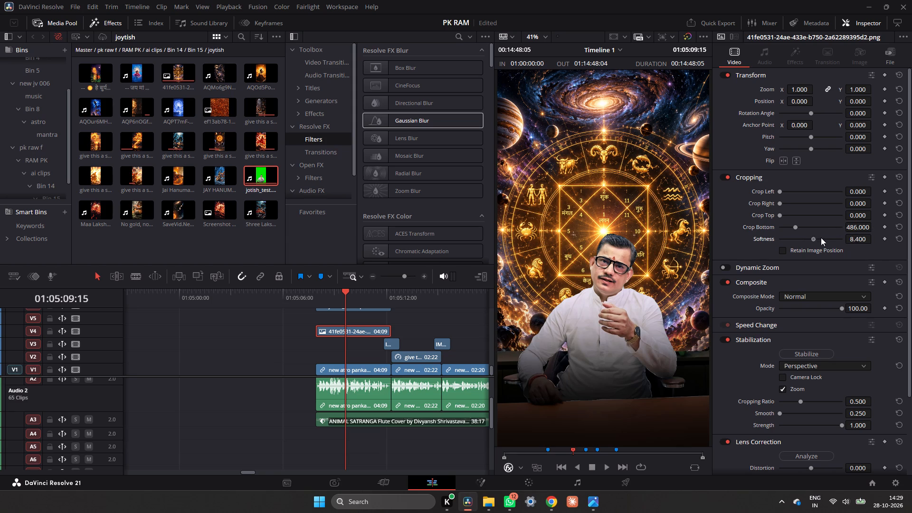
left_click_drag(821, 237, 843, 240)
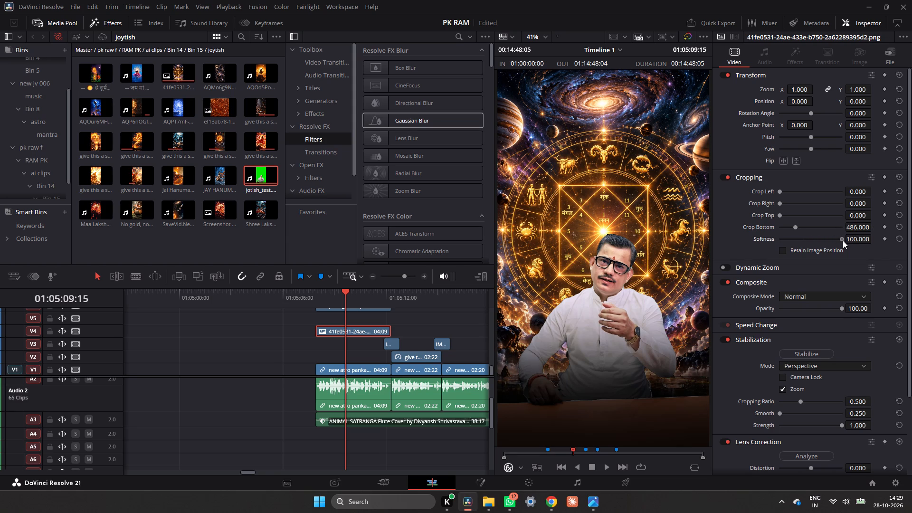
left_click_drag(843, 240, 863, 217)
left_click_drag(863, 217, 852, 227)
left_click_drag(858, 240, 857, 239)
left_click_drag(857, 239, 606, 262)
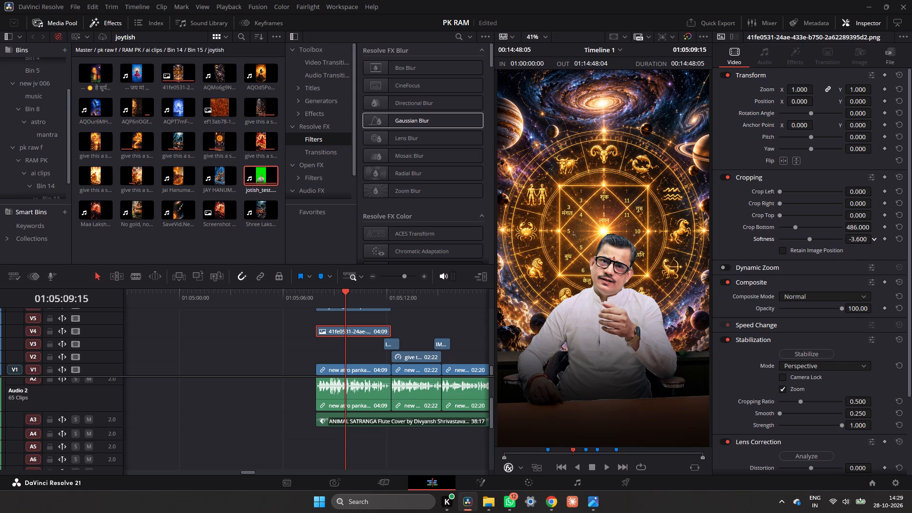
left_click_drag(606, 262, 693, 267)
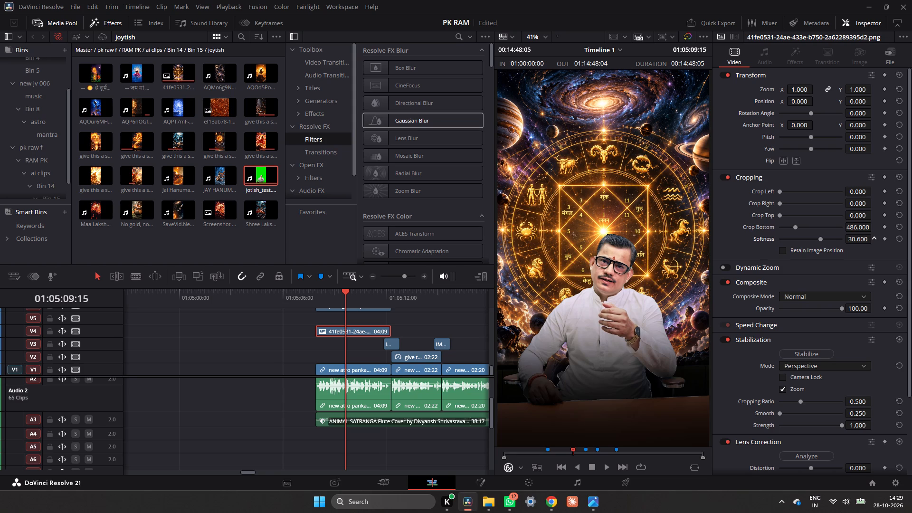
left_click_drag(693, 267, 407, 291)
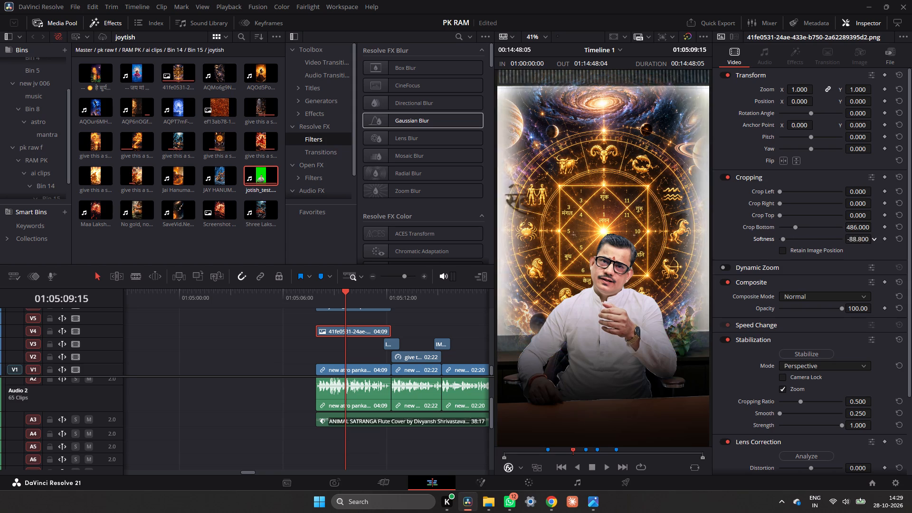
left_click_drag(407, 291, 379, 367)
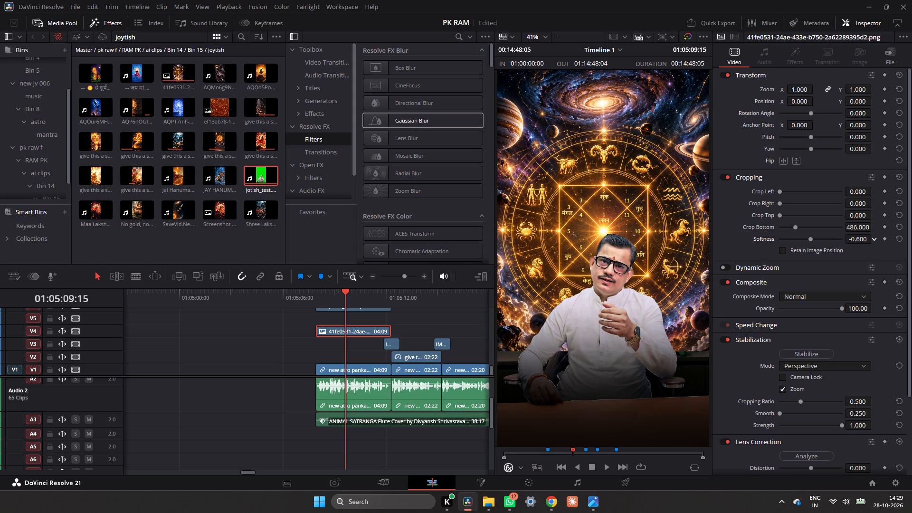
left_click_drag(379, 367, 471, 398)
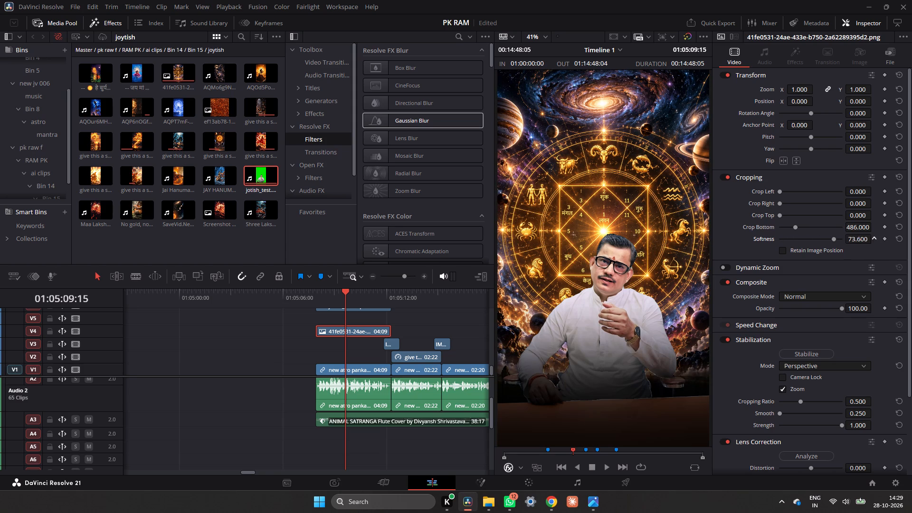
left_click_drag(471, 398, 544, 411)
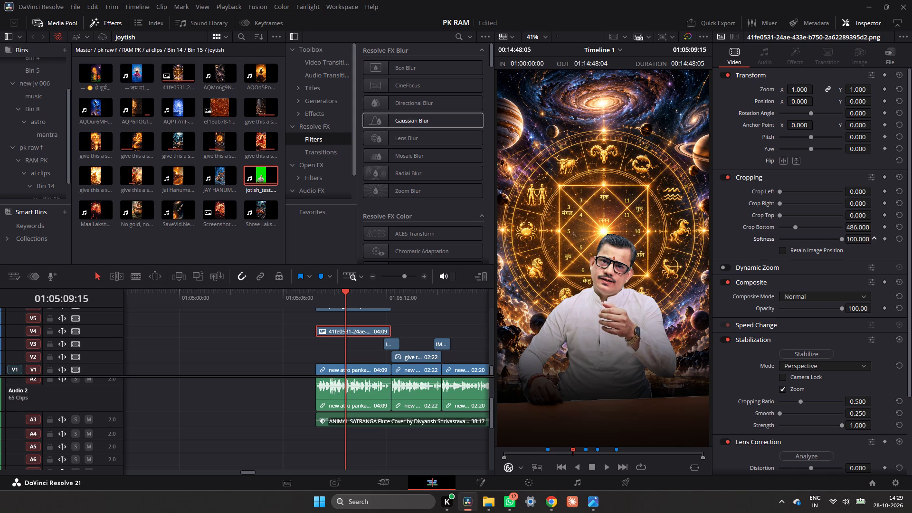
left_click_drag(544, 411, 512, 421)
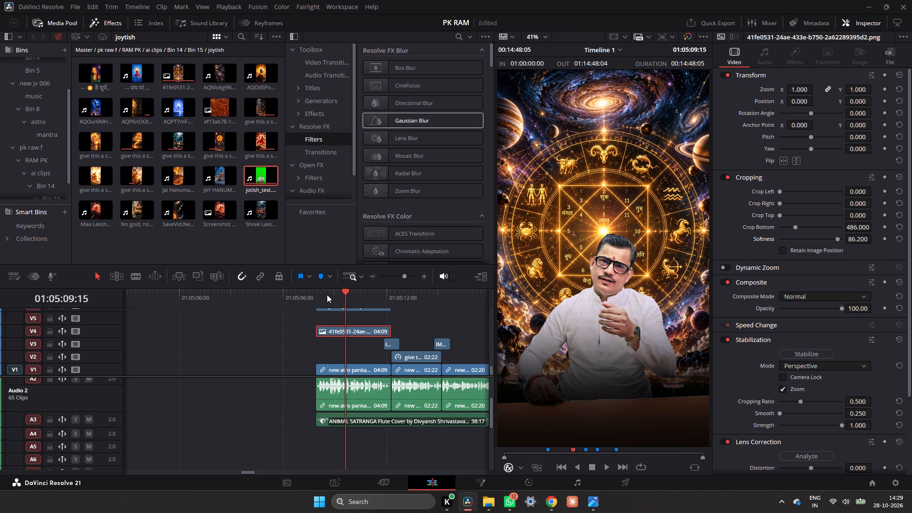
Play and scrub through the opening section to check how the zodiac image's cropped edge blends behind the speaker.
left_click(319, 292)
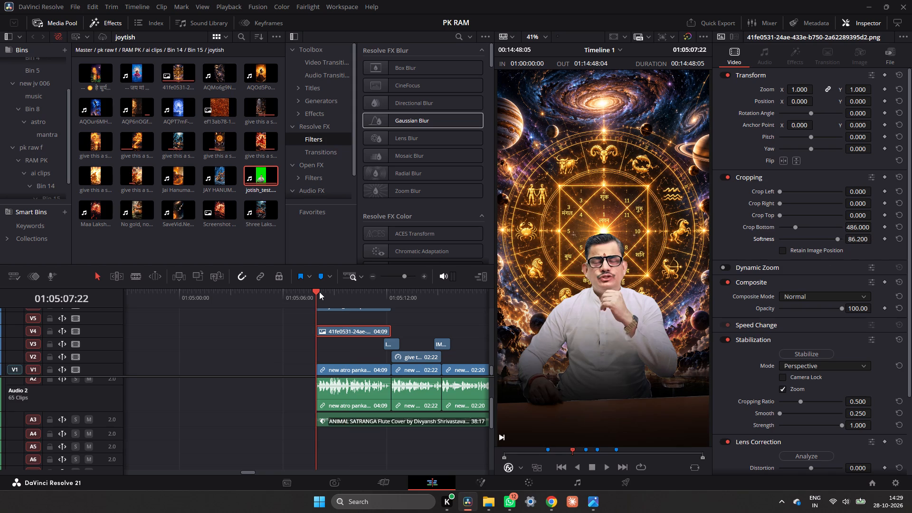
key("space")
key("space")
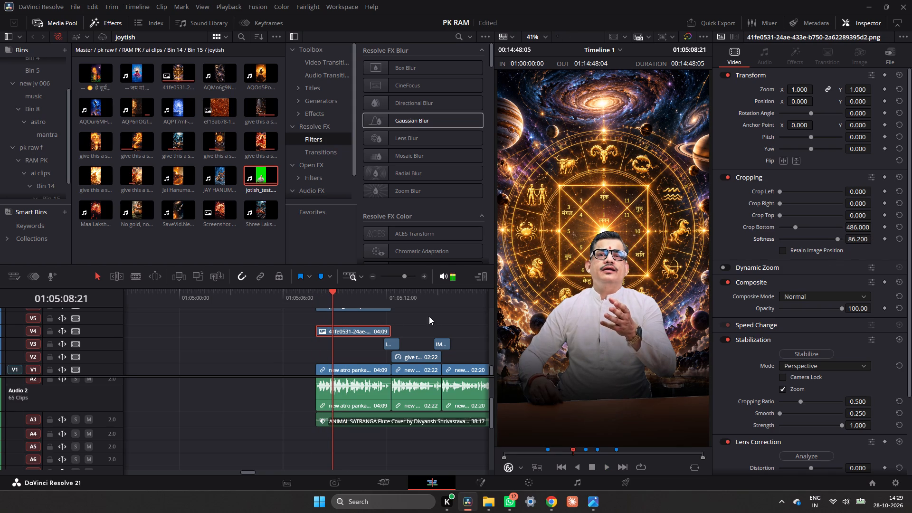
left_click_drag(337, 295, 380, 297)
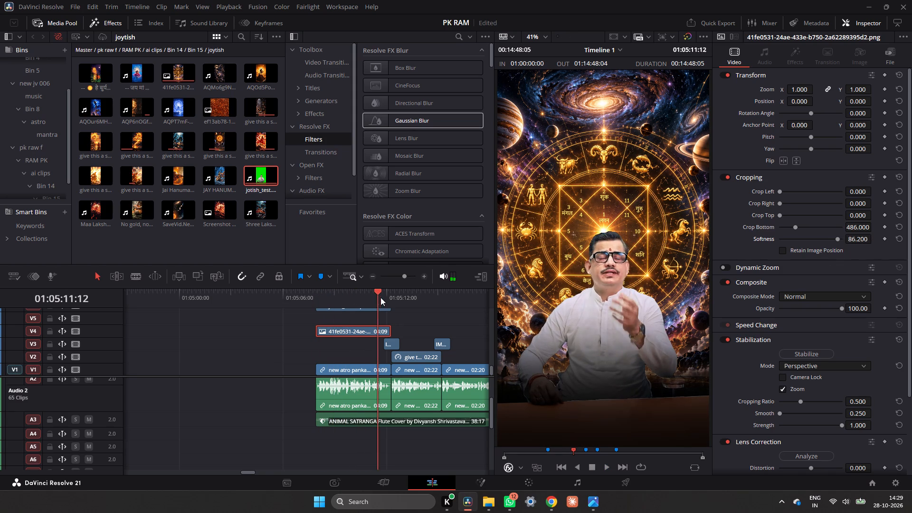
left_click_drag(380, 297, 342, 314)
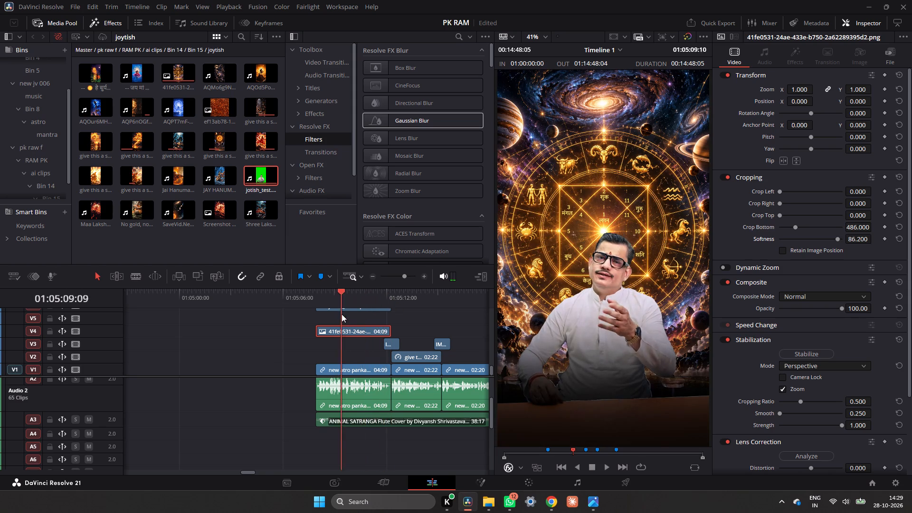
left_click_drag(342, 314, 348, 312)
scroll(359, 333, "up", 2)
scroll(359, 333, "down", 1)
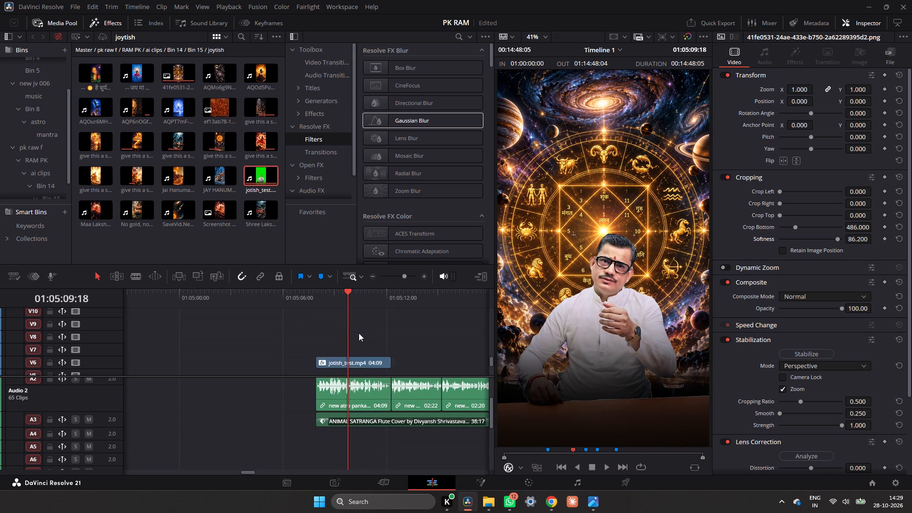
scroll(359, 333, "down", 2)
scroll(359, 333, "up", 1)
scroll(359, 333, "down", 1)
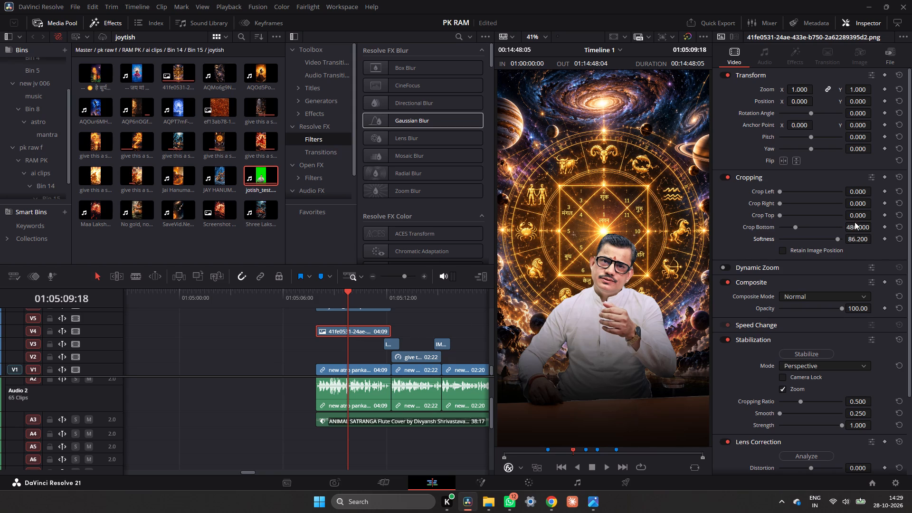
Set the zodiac image's Crop Bottom to 598.000 and its crop Softness to 43.400.
left_click_drag(854, 226, 503, 261)
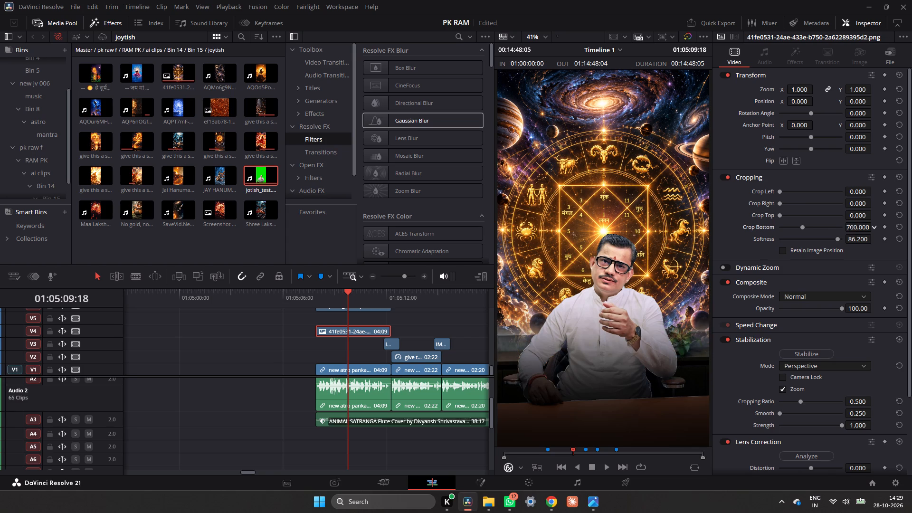
left_click_drag(503, 261, 530, 257)
left_click_drag(864, 238, 777, 283)
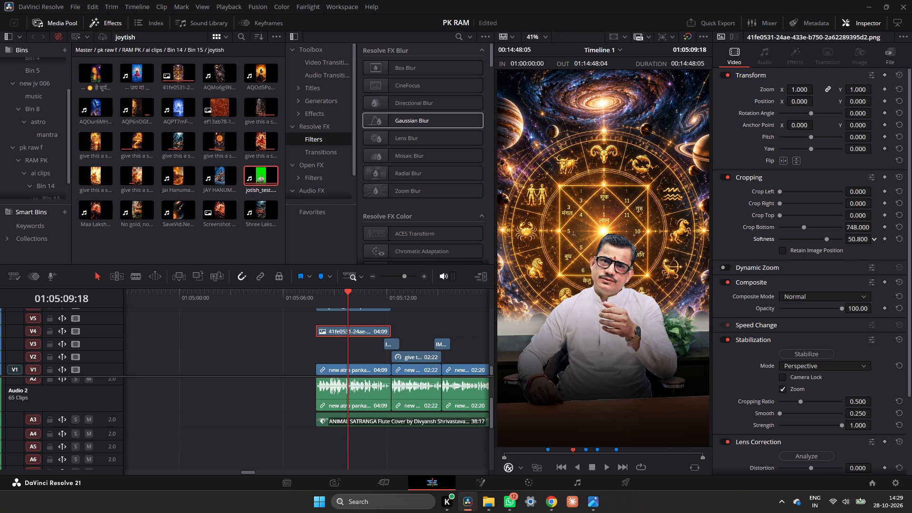
left_click_drag(777, 283, 707, 322)
left_click_drag(858, 228, 843, 238)
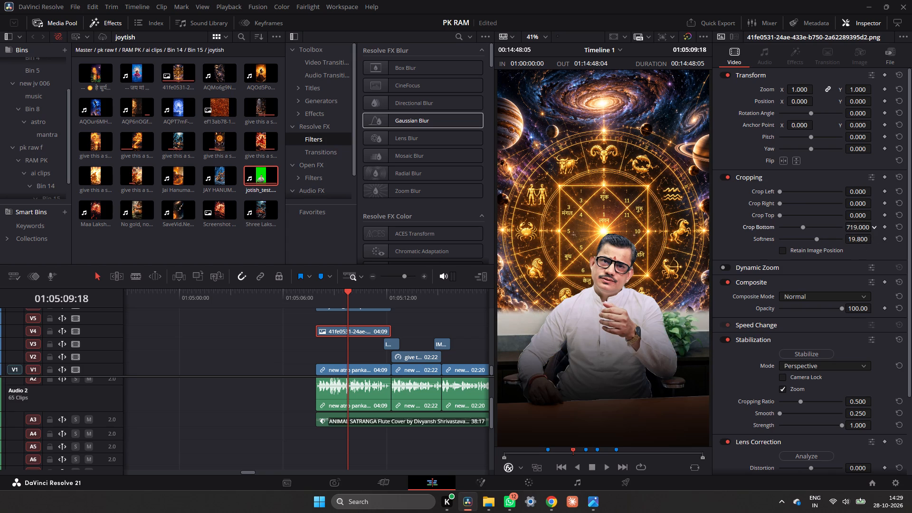
left_click_drag(843, 238, 793, 270)
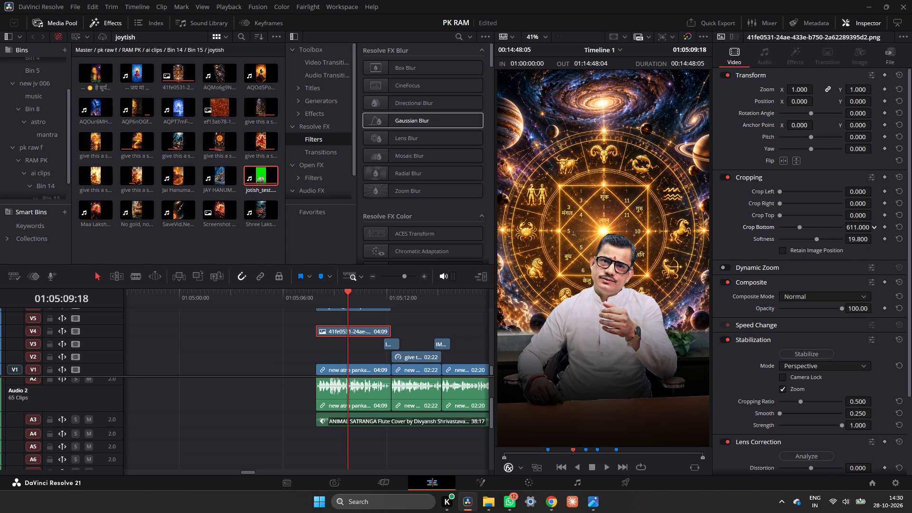
left_click_drag(793, 270, 787, 280)
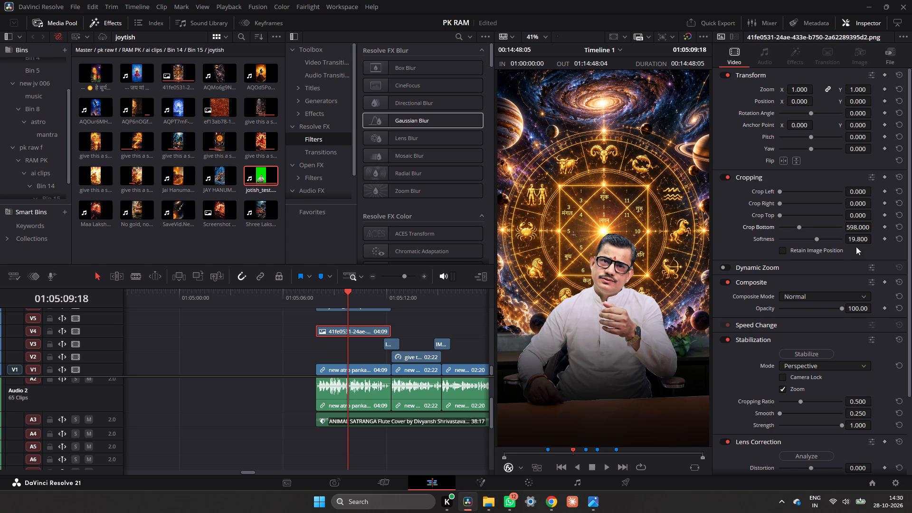
left_click_drag(854, 238, 463, 257)
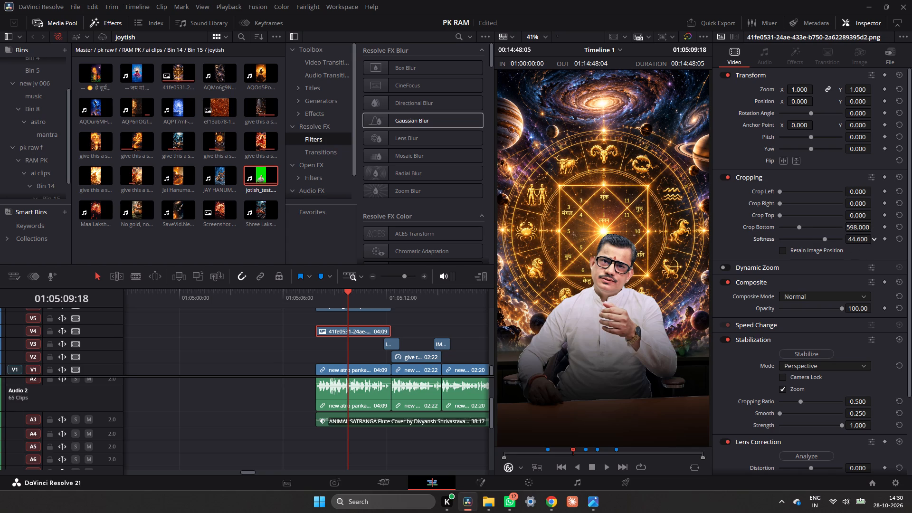
left_click_drag(463, 257, 461, 259)
Apply a Gaussian Blur to the zodiac image on V4 with Strength 0.124.
left_click_drag(404, 122, 351, 326)
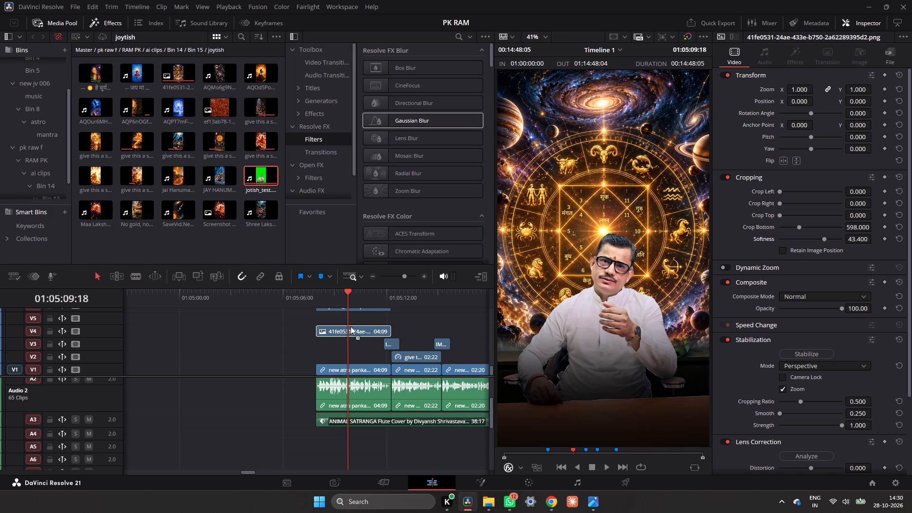
left_click_drag(351, 326, 351, 326)
left_click(788, 123)
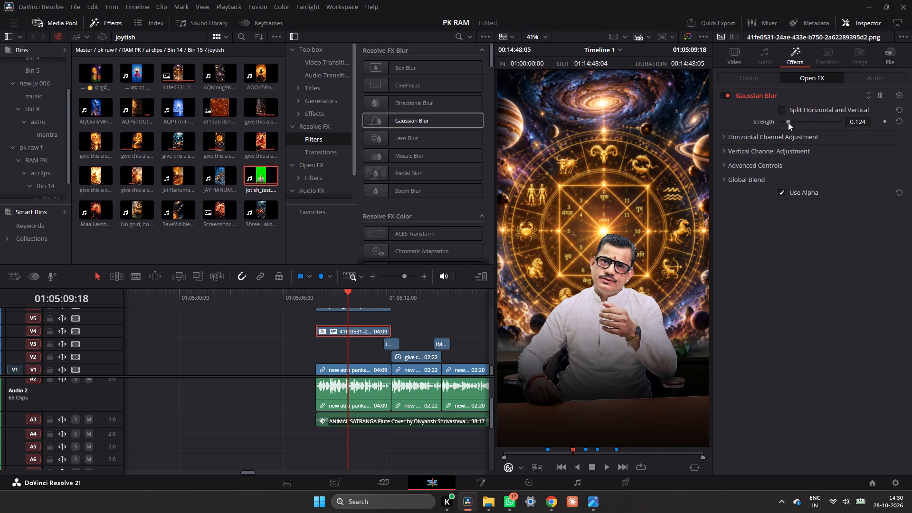
Set the Gaussian Blur Strength on the zodiac image to 0.233 and check other frames of the opening.
left_click(793, 122)
left_click(795, 122)
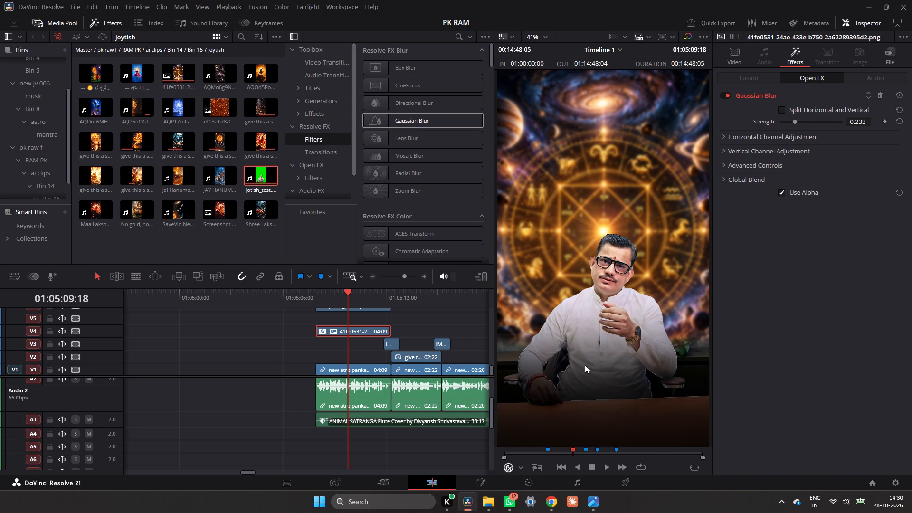
left_click(335, 300)
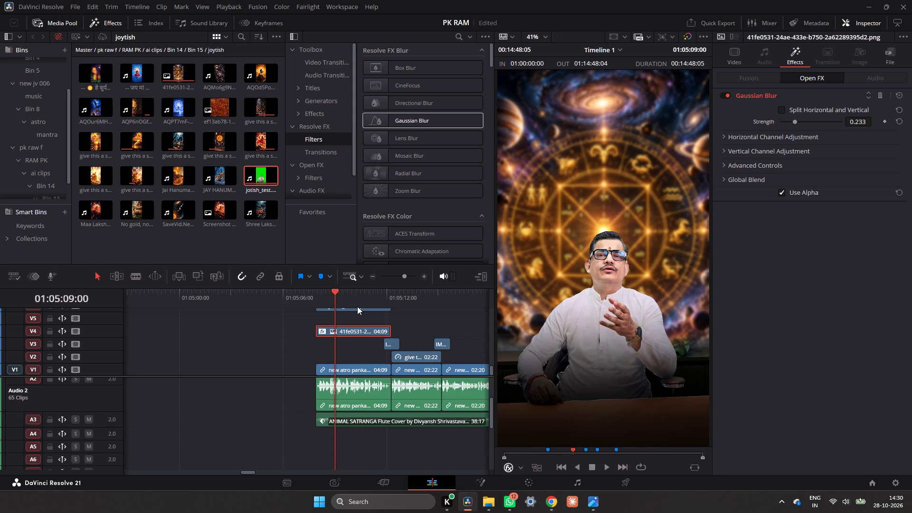
left_click(357, 306)
left_click(361, 311)
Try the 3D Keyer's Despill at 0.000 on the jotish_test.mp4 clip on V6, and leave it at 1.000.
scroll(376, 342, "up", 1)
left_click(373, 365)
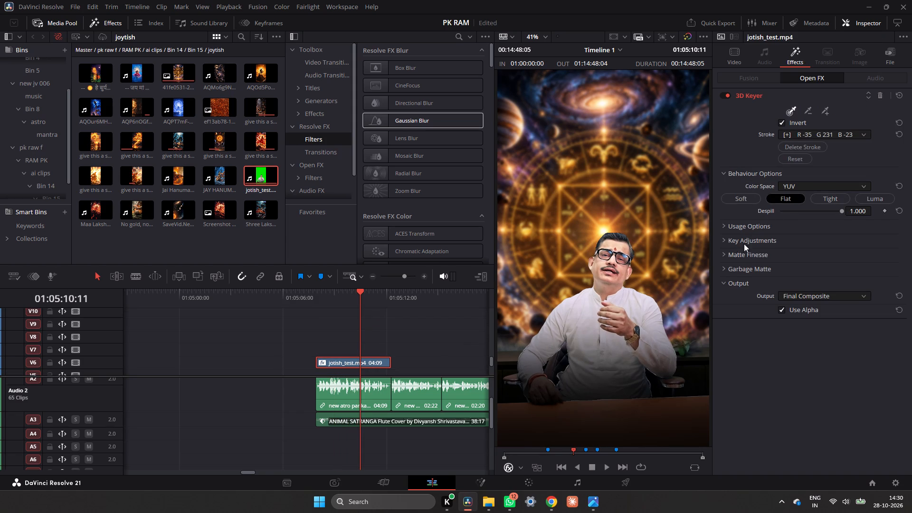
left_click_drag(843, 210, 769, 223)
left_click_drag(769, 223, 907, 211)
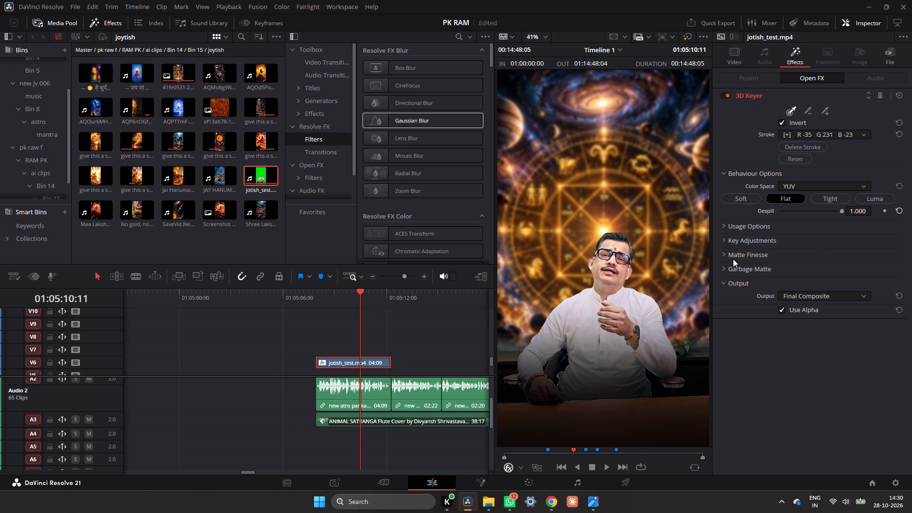
In the speaker clip's Matte Finesse settings, set Clean White to 71.7, Clean Black to 64.3 and Pre Filter to 0.352.
left_click(733, 255)
left_click_drag(780, 304, 795, 301)
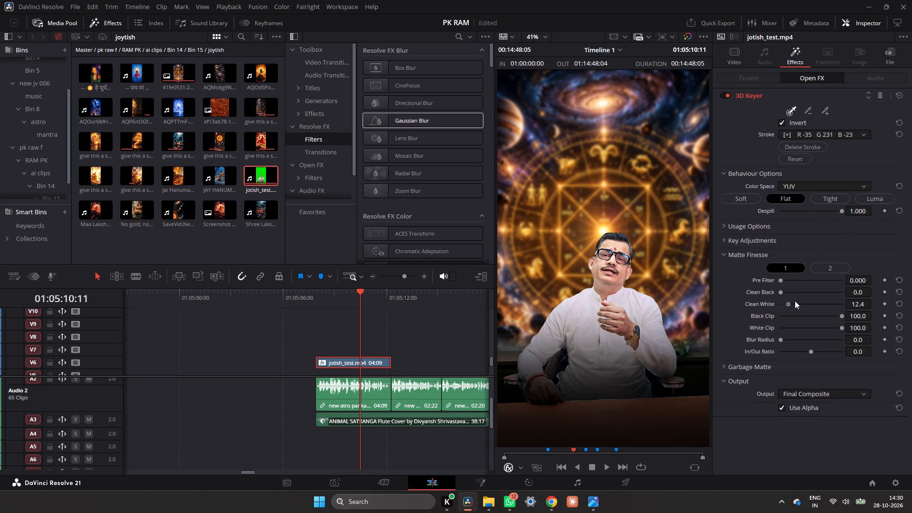
left_click_drag(795, 301, 814, 304)
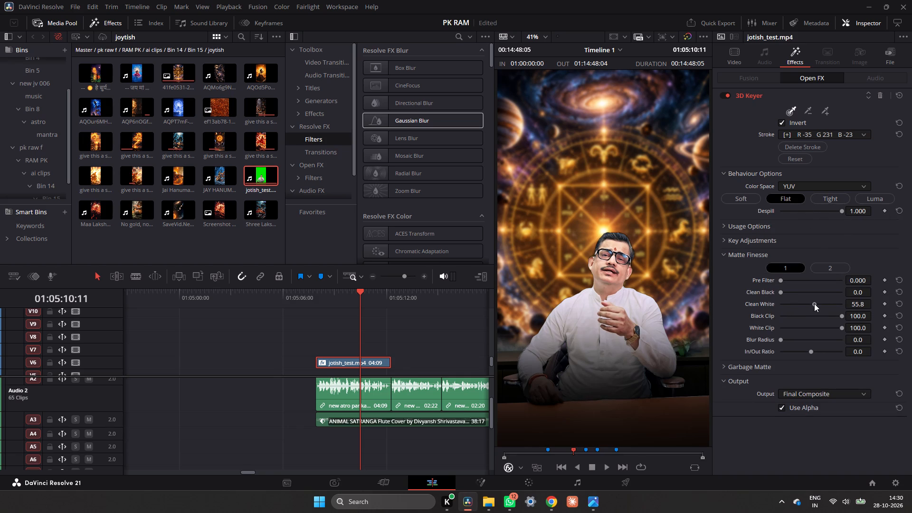
left_click_drag(814, 304, 823, 303)
left_click(347, 304)
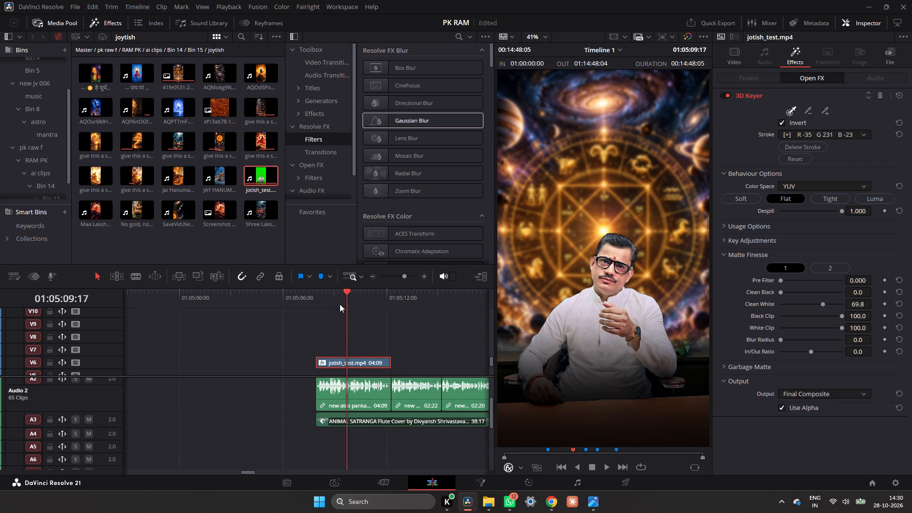
left_click(335, 303)
left_click_drag(780, 293, 804, 293)
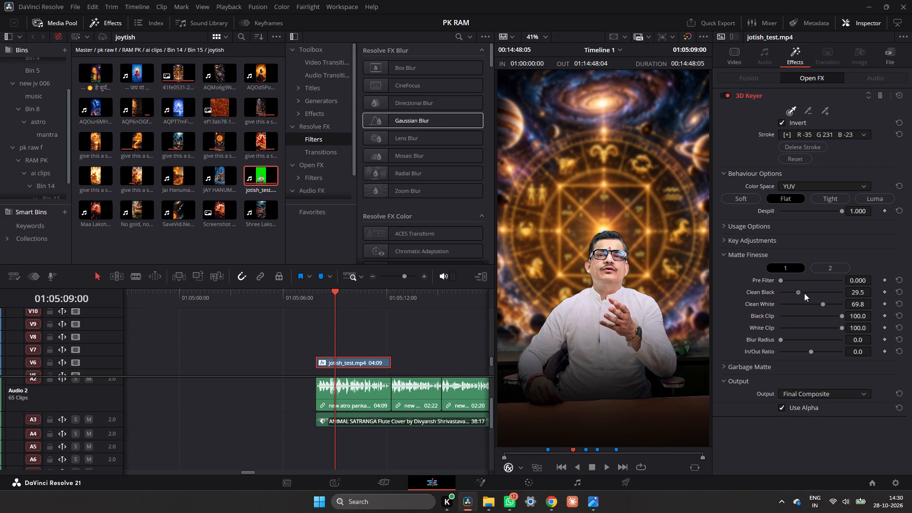
left_click_drag(804, 293, 819, 295)
left_click_drag(856, 303, 865, 303)
left_click_drag(855, 279, 866, 279)
left_click_drag(866, 279, 567, 256)
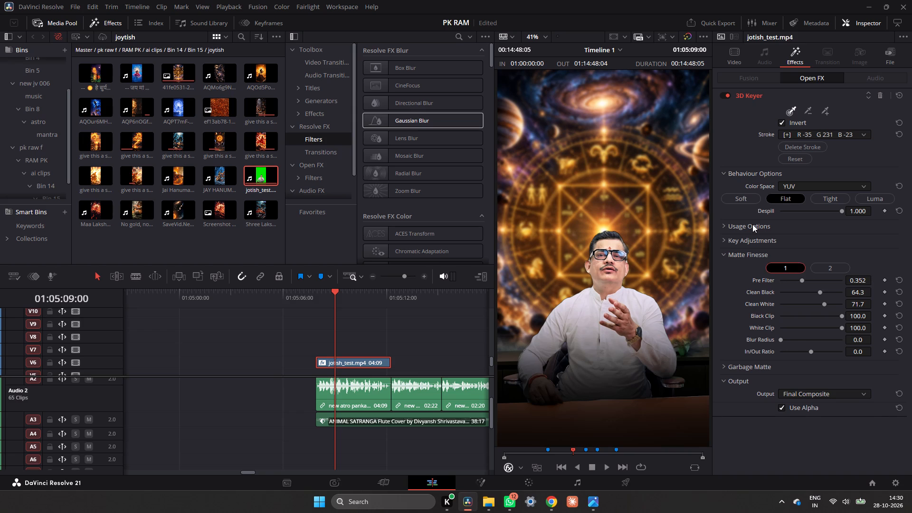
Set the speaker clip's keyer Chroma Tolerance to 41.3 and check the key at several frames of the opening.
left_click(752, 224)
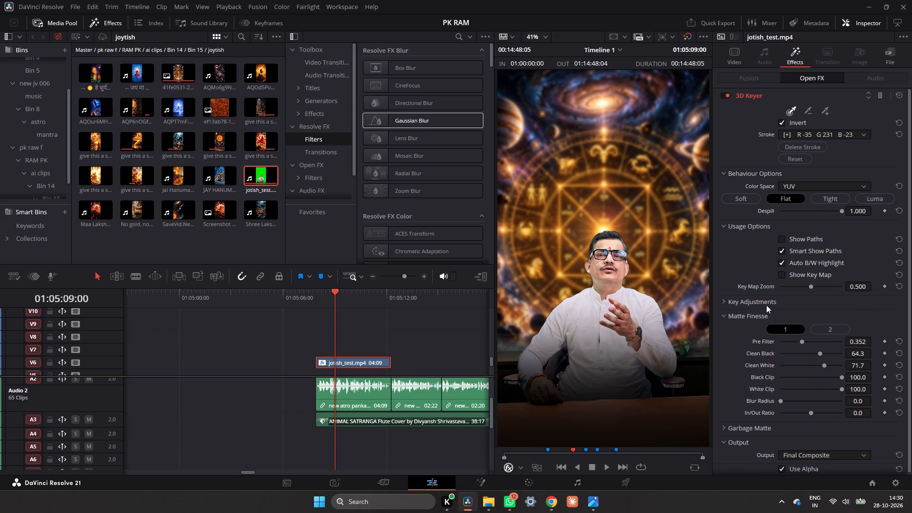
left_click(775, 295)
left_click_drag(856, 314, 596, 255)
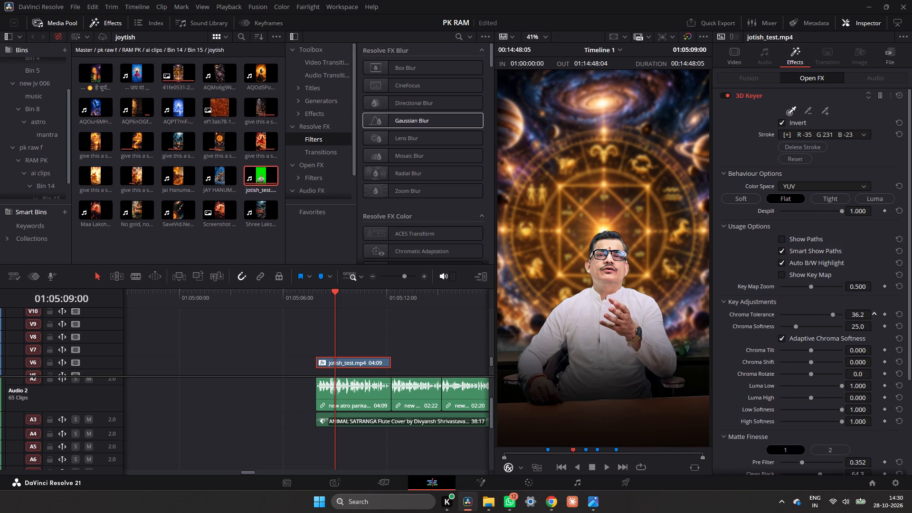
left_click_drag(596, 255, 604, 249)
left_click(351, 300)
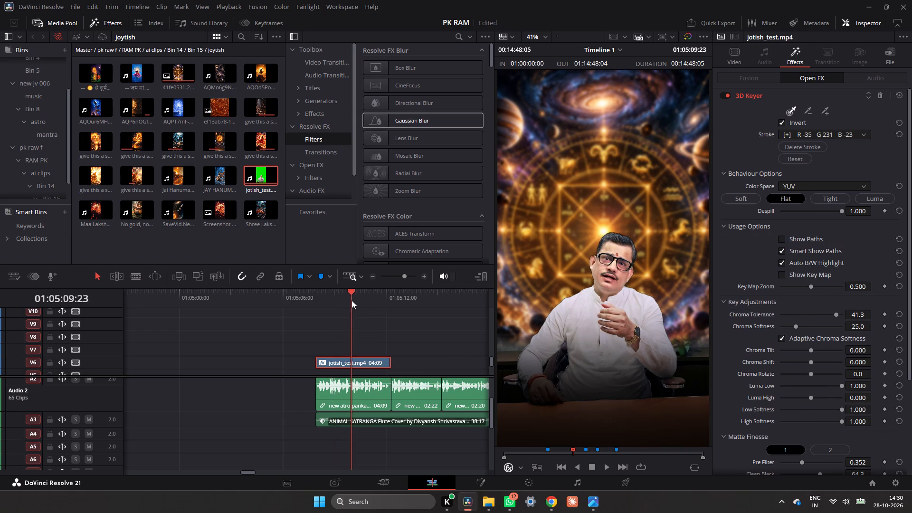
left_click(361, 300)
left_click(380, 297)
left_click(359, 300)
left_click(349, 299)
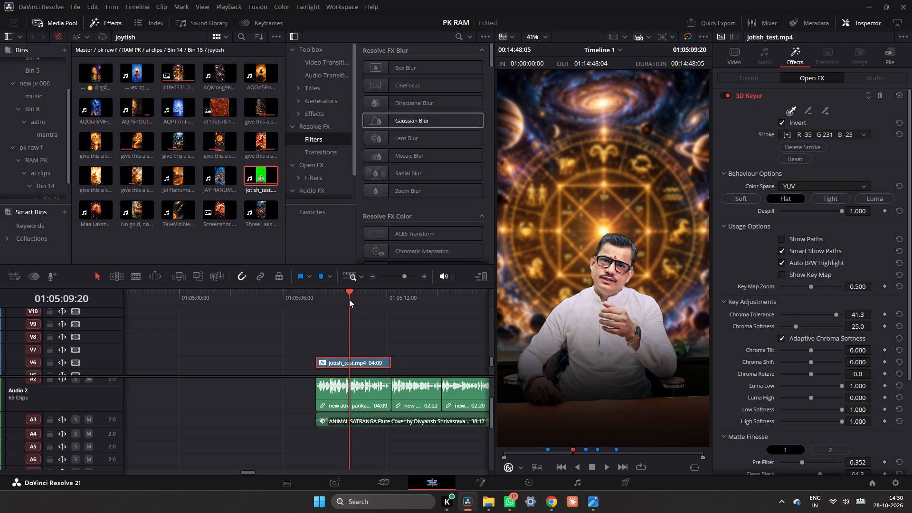
Set the speaker clip's Matte Finesse Clean White to 99.9 and Clean Black to 99.8.
scroll(784, 361, "down", 2)
scroll(842, 322, "down", 5)
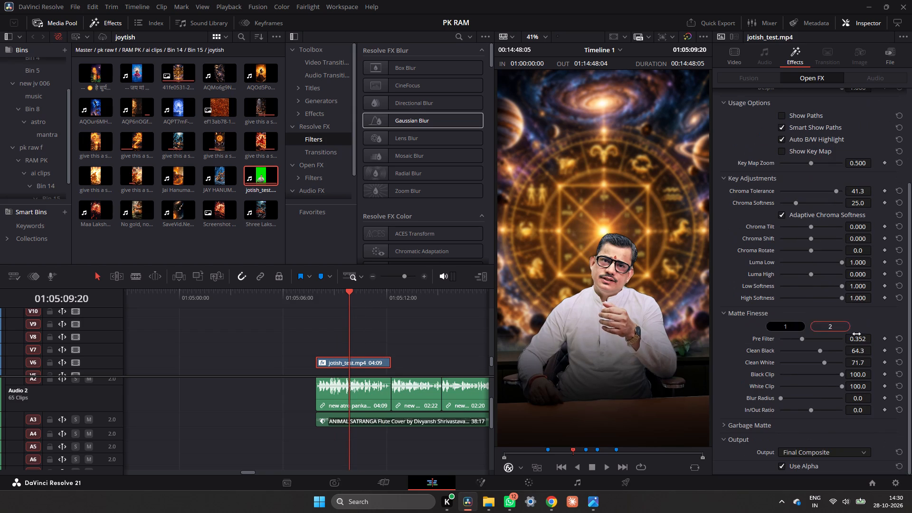
left_click_drag(852, 361, 659, 255)
left_click_drag(659, 255, 835, 295)
left_click_drag(835, 295, 811, 259)
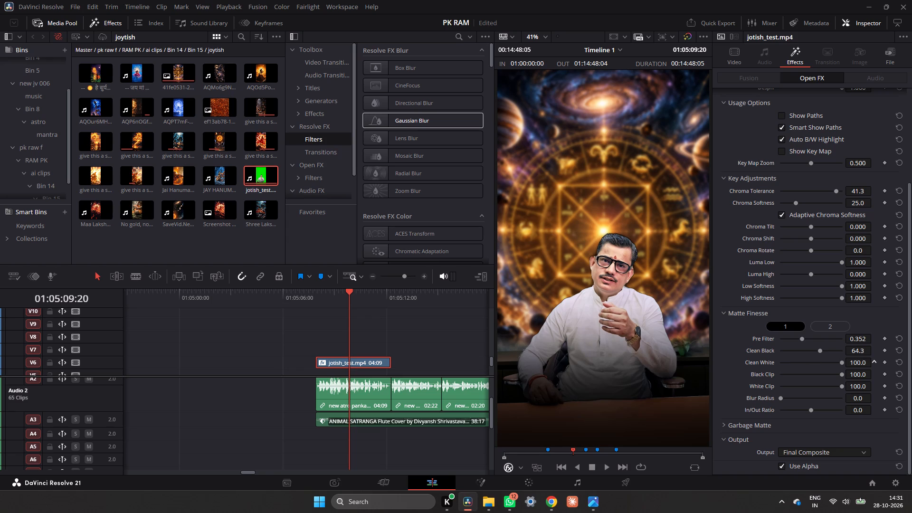
left_click_drag(811, 259, 838, 258)
left_click_drag(857, 353, 334, 386)
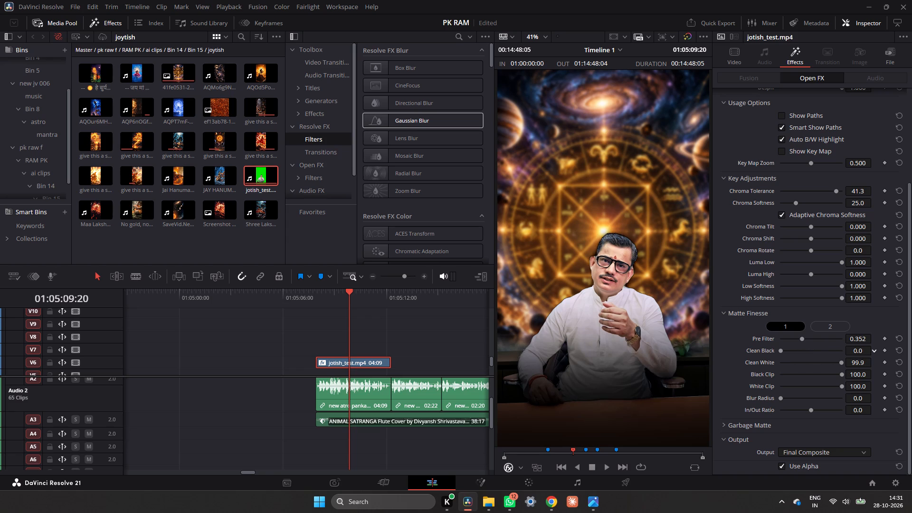
left_click_drag(334, 386, 585, 256)
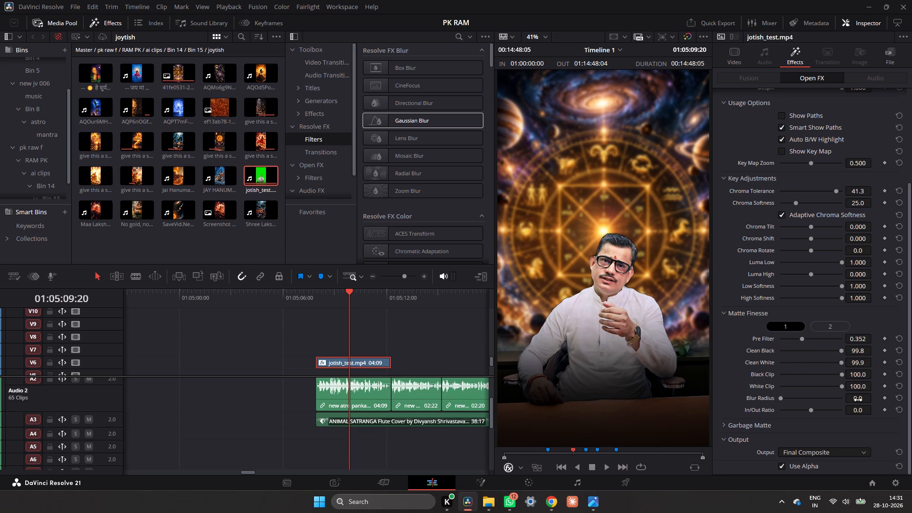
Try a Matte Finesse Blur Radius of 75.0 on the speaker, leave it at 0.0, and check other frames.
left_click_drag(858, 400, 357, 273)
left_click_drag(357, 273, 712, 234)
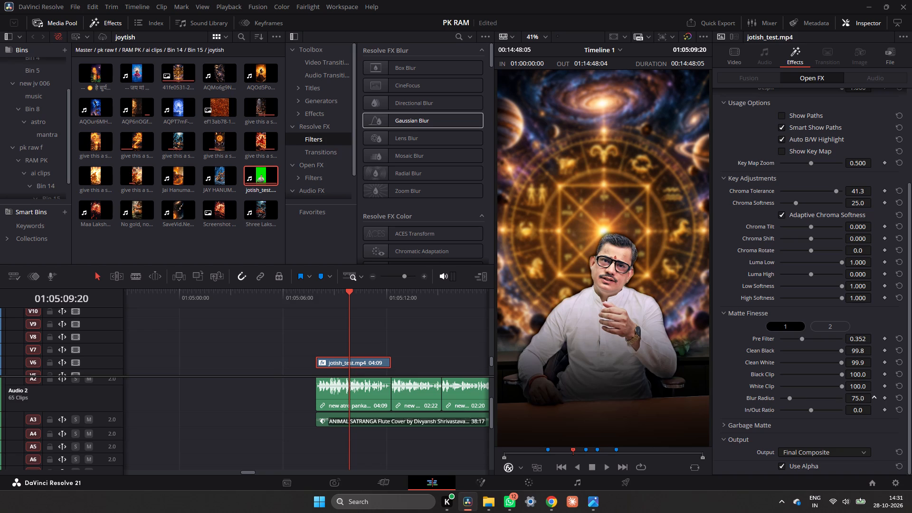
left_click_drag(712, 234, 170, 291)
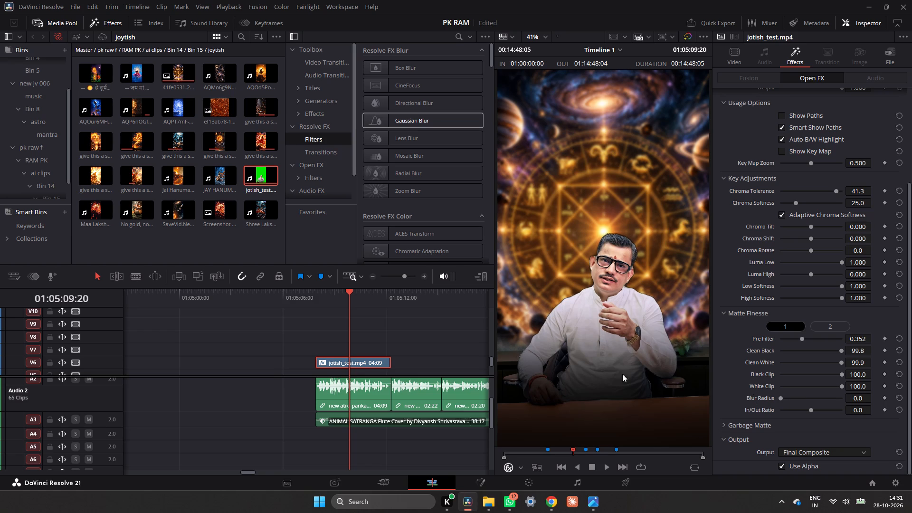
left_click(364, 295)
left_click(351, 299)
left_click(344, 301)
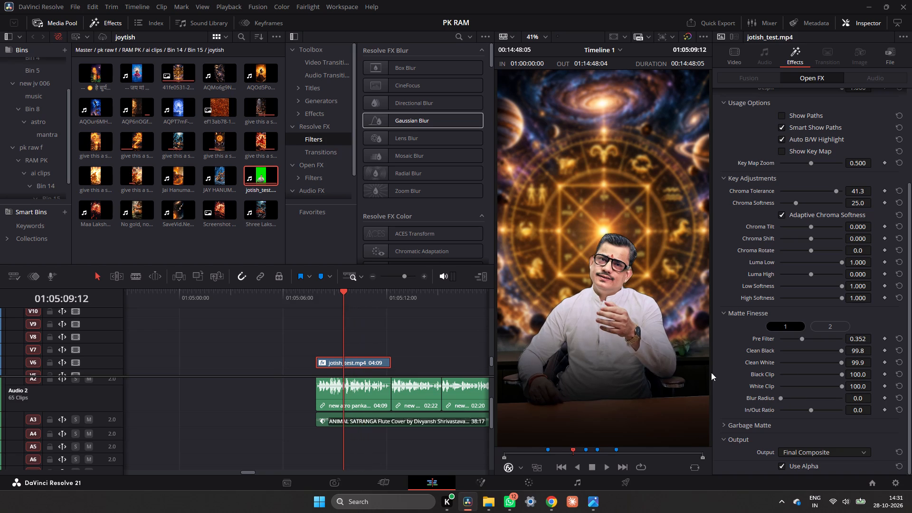
Review the Garbage Matte options and set the speaker clip's Chroma Softness to 47.3, after trying 86.0.
scroll(804, 385, "down", 3)
left_click(730, 427)
scroll(791, 405, "down", 2)
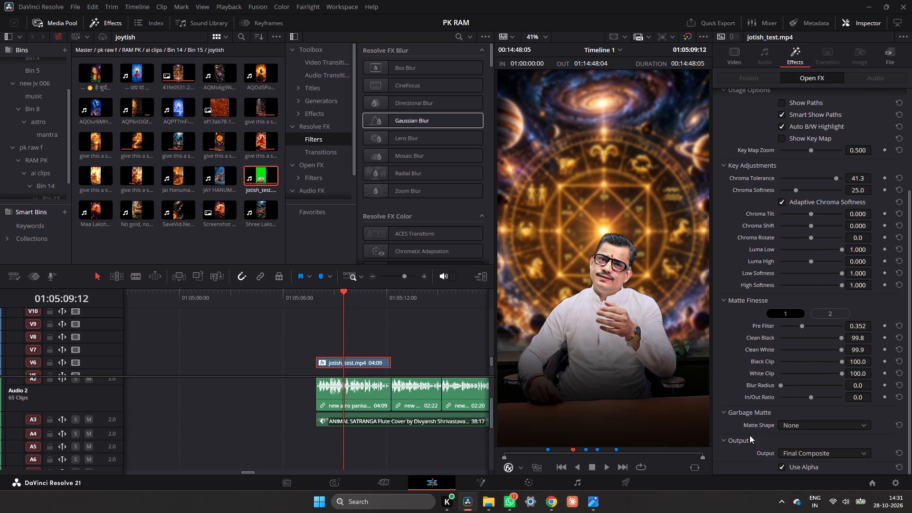
scroll(831, 388, "up", 2)
scroll(820, 316, "up", 2)
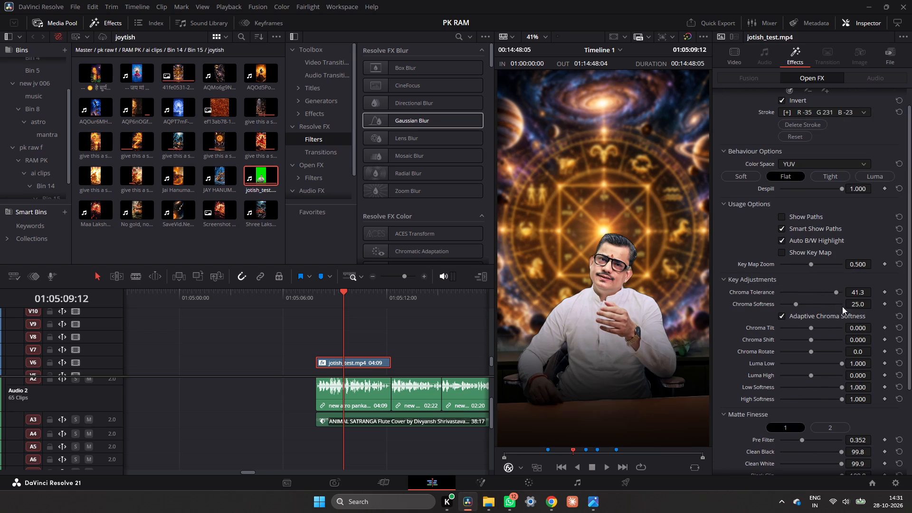
left_click_drag(794, 304, 833, 305)
left_click_drag(833, 305, 809, 312)
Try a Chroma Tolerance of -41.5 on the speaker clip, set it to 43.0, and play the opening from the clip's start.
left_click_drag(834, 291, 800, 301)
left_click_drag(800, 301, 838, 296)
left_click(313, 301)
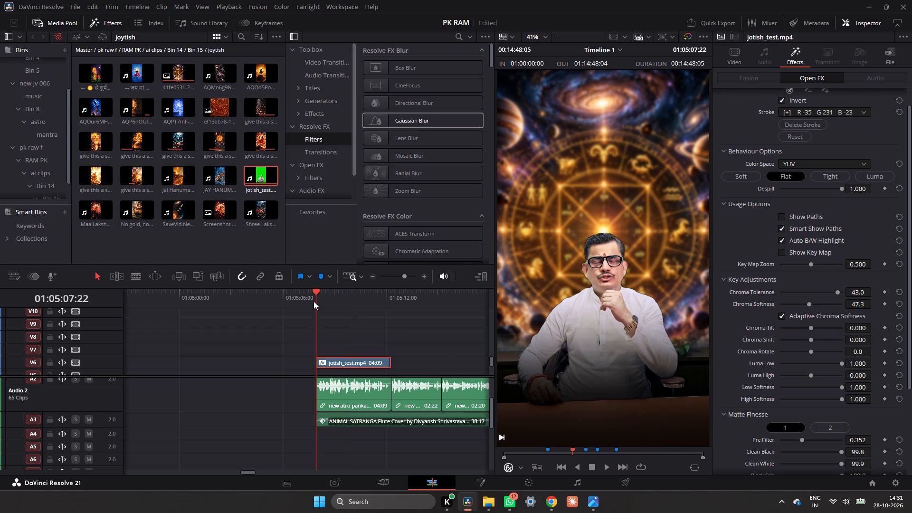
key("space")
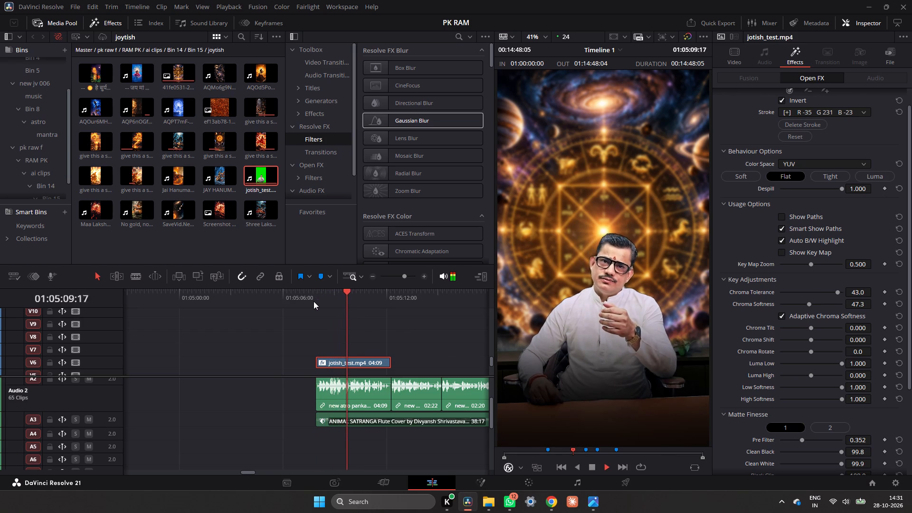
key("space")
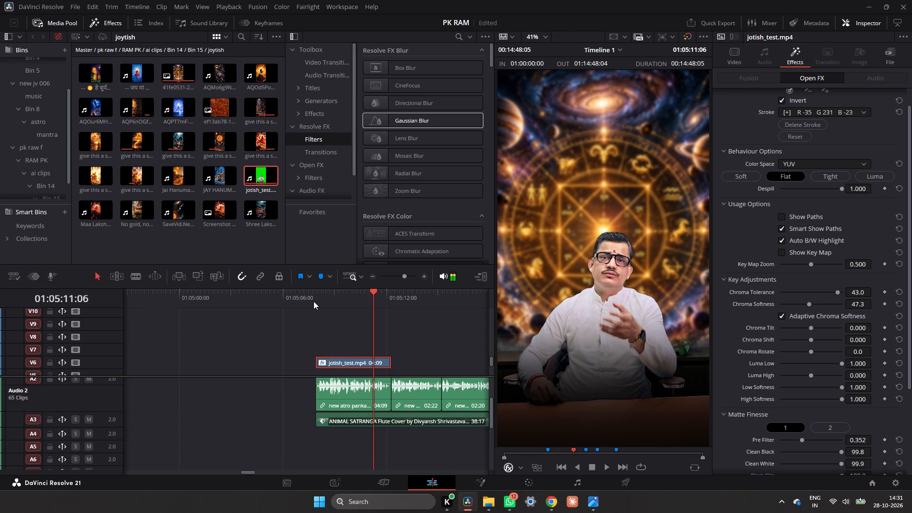
Set the speaker clip's Chroma Tolerance to 0.5 and Chroma Softness to 45.5, after trying a softness of 100.0.
left_click_drag(862, 295, 656, 322)
left_click_drag(656, 322, 570, 395)
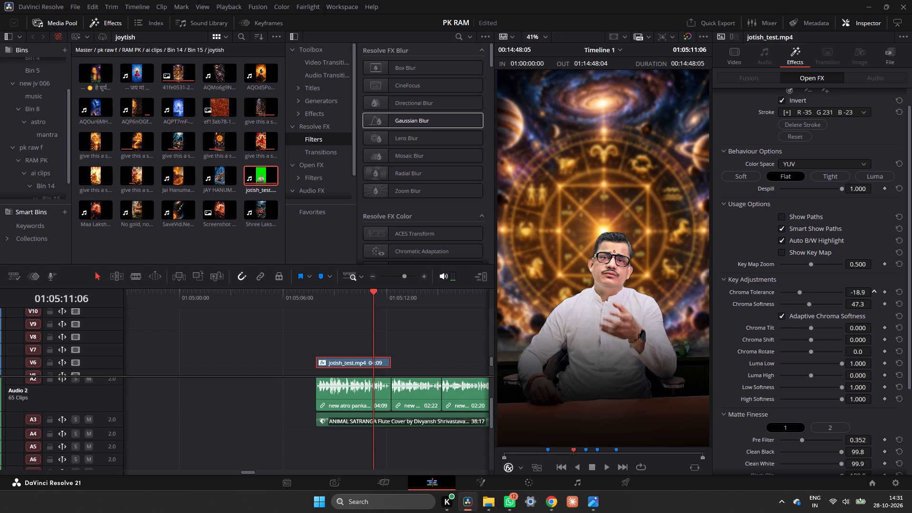
left_click_drag(570, 395, 660, 399)
left_click_drag(857, 305, 516, 252)
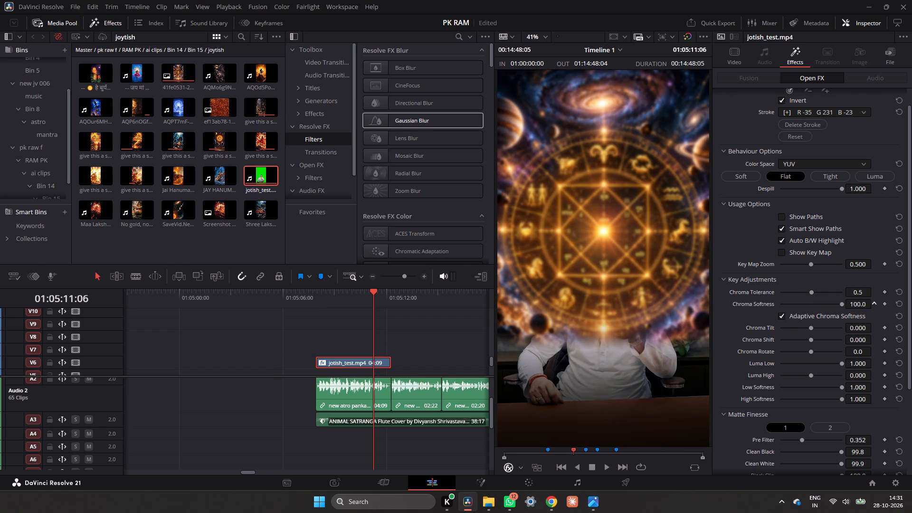
left_click_drag(516, 252, 690, 229)
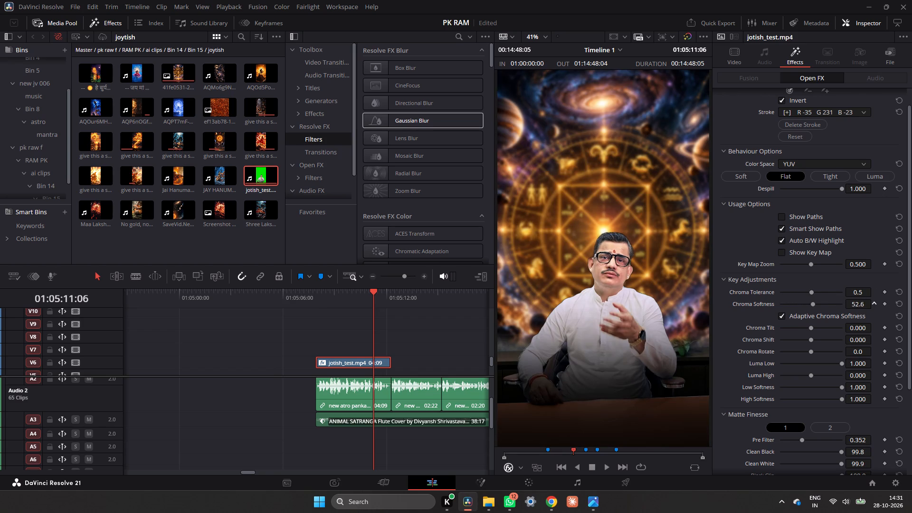
left_click_drag(690, 229, 646, 245)
Set the speaker clip's Matte Finesse Pre Filter to 1.686 and Clean Black to 100.0.
scroll(812, 422, "down", 1)
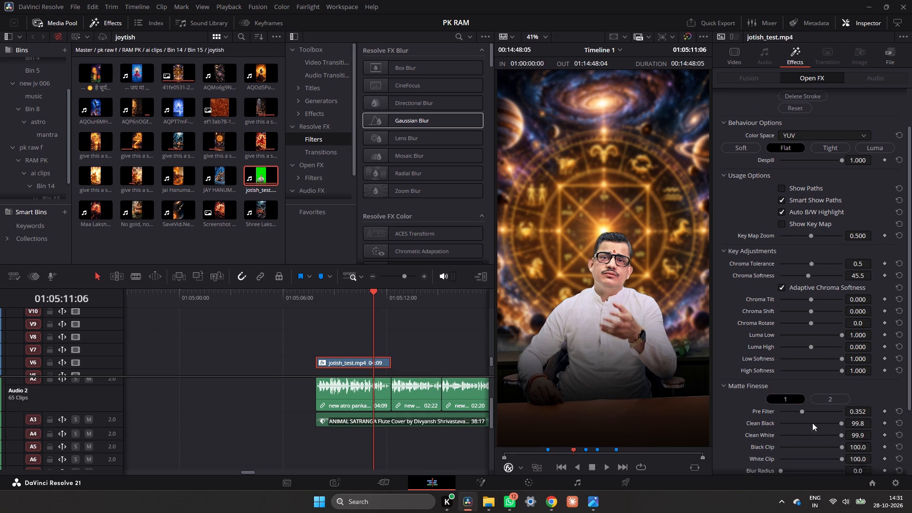
scroll(812, 423, "down", 1)
left_click_drag(855, 381, 530, 251)
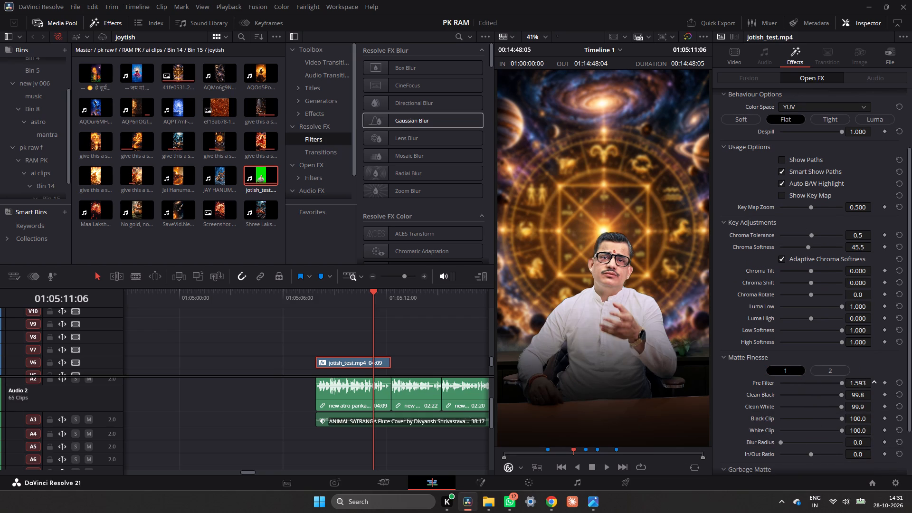
left_click_drag(530, 251, 722, 243)
left_click_drag(852, 396, 490, 253)
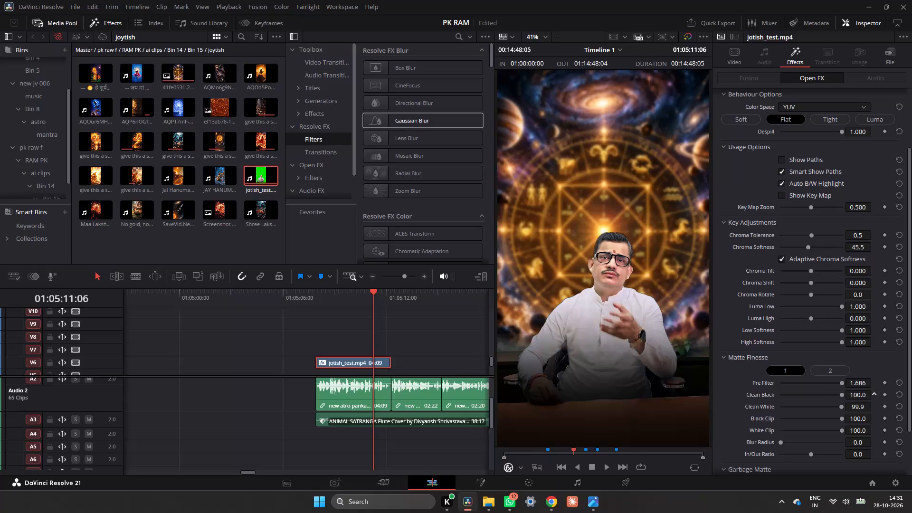
left_click_drag(490, 253, 863, 248)
Set Matte Finesse Clean White to 91.7 and try a White Clip of 65.0, leaving Black Clip and White Clip at 100.0.
left_click_drag(855, 408, 726, 241)
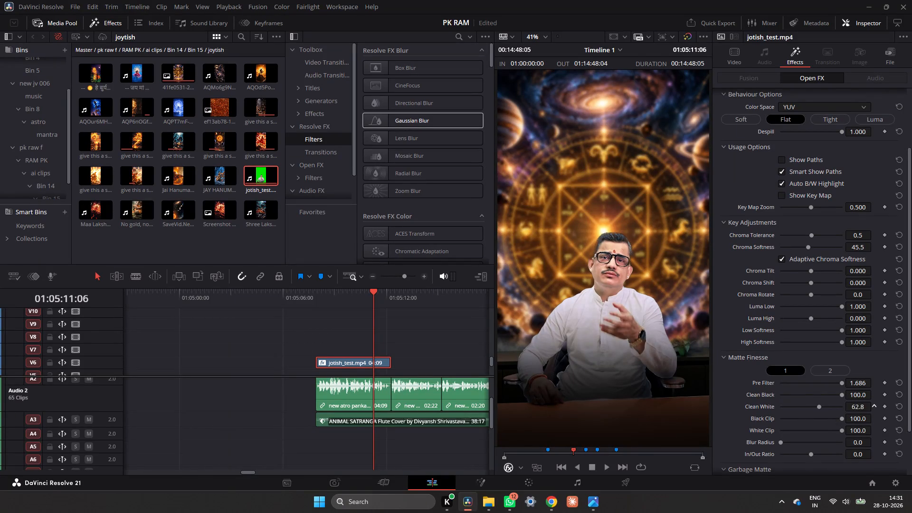
left_click_drag(726, 241, 838, 234)
left_click_drag(858, 416, 779, 254)
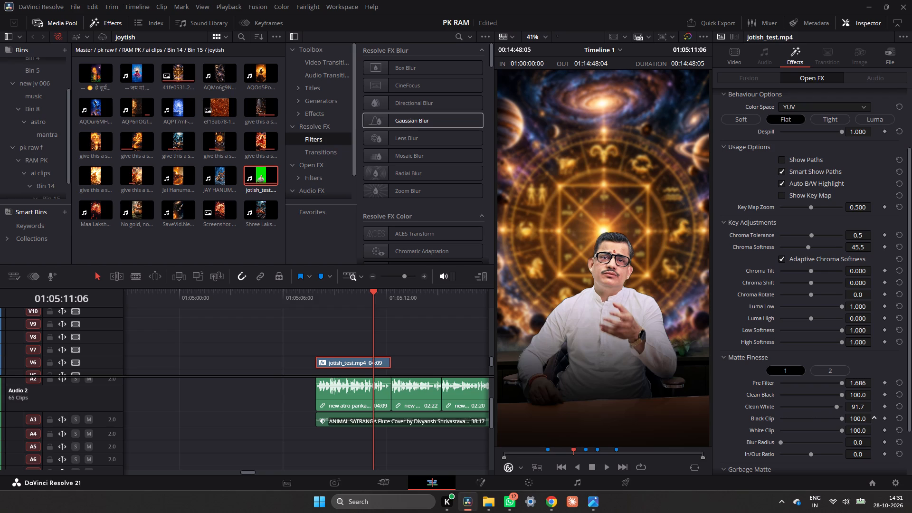
left_click_drag(779, 254, 565, 245)
left_click_drag(862, 430, 364, 266)
left_click_drag(364, 266, 897, 247)
Set the speaker clip's In/Out Ratio to 17.5, after trying -100.0, and play the opening through the end of the clip.
left_click(326, 307)
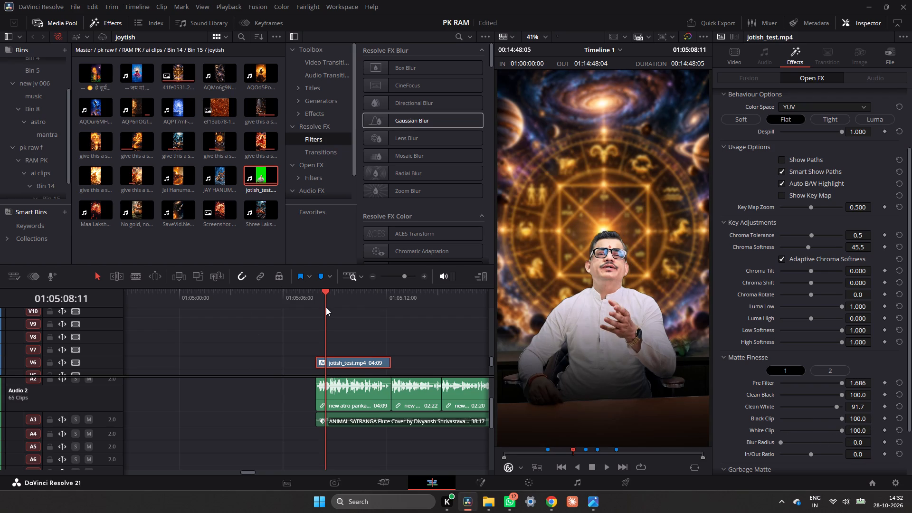
left_click_drag(859, 453, 316, 275)
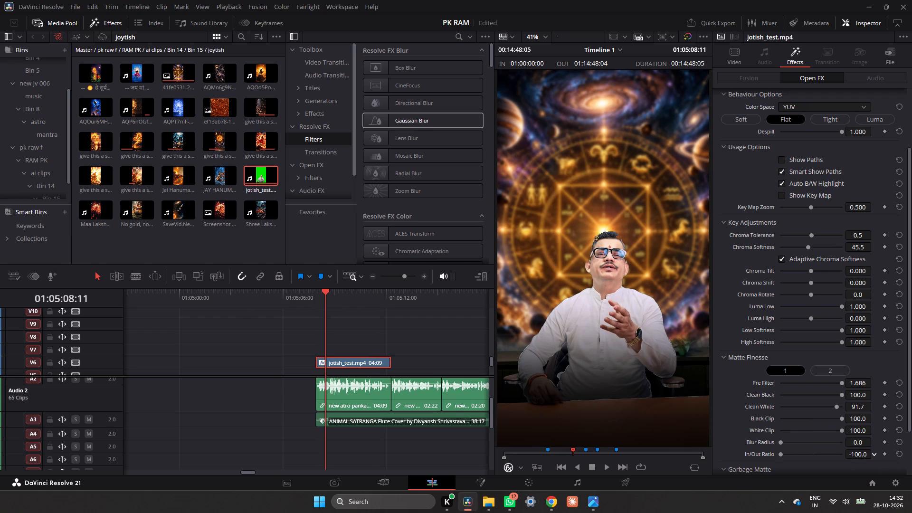
left_click_drag(316, 275, 109, 274)
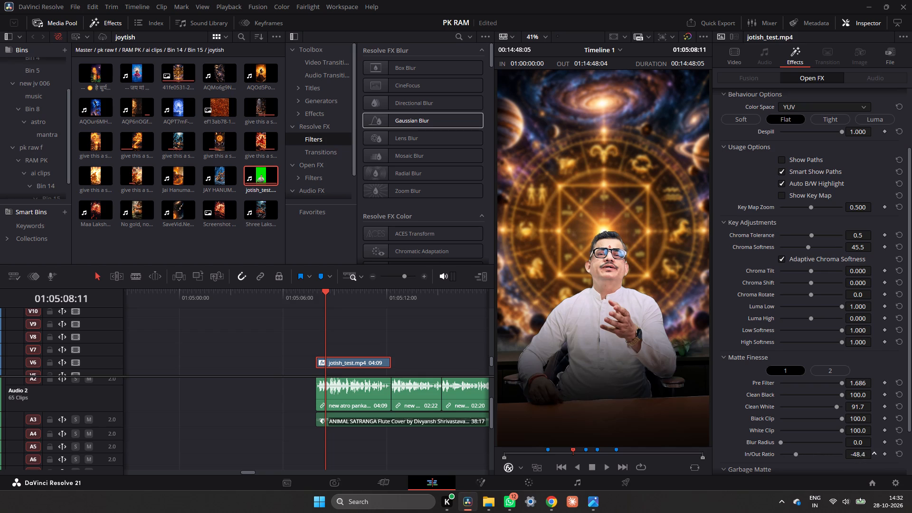
left_click_drag(109, 274, 418, 261)
key("space")
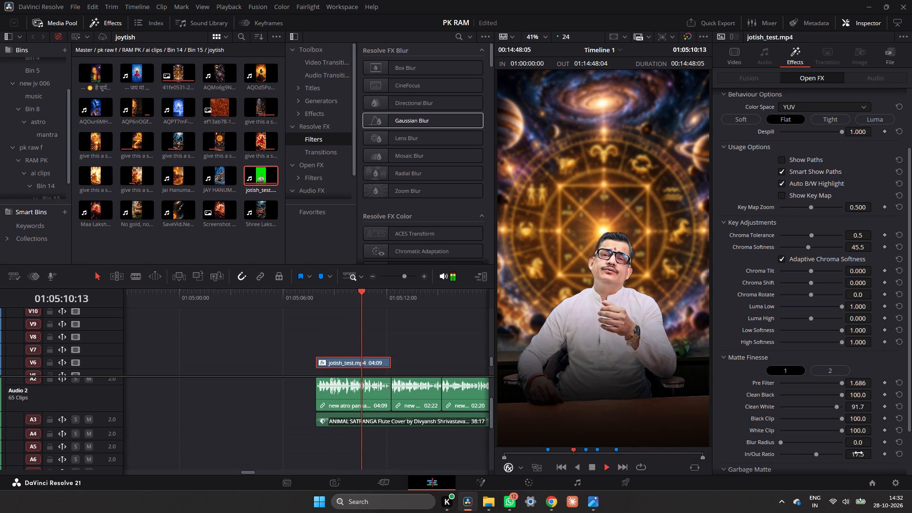
key("space")
key("space")
key("space")
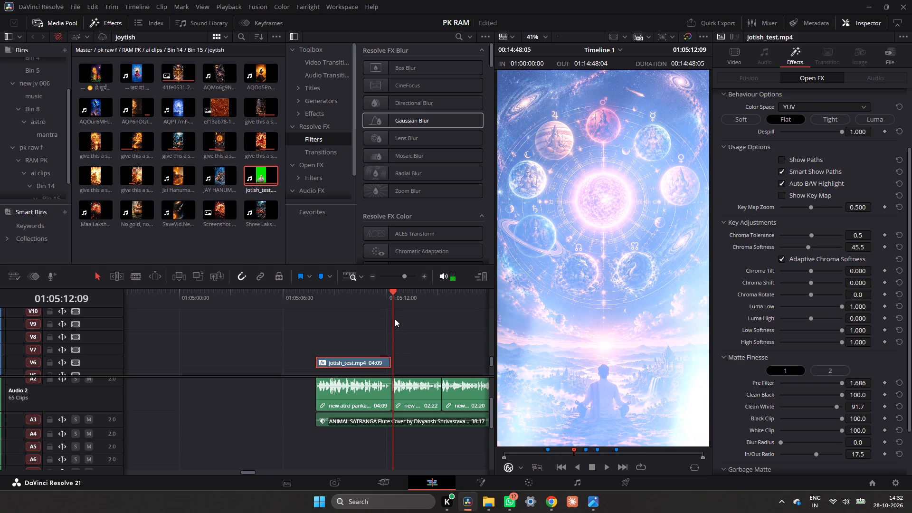
Look through the timeline's video tracks around the end of the opening speaker clip.
scroll(420, 322, "up", 4)
scroll(420, 322, "down", 2)
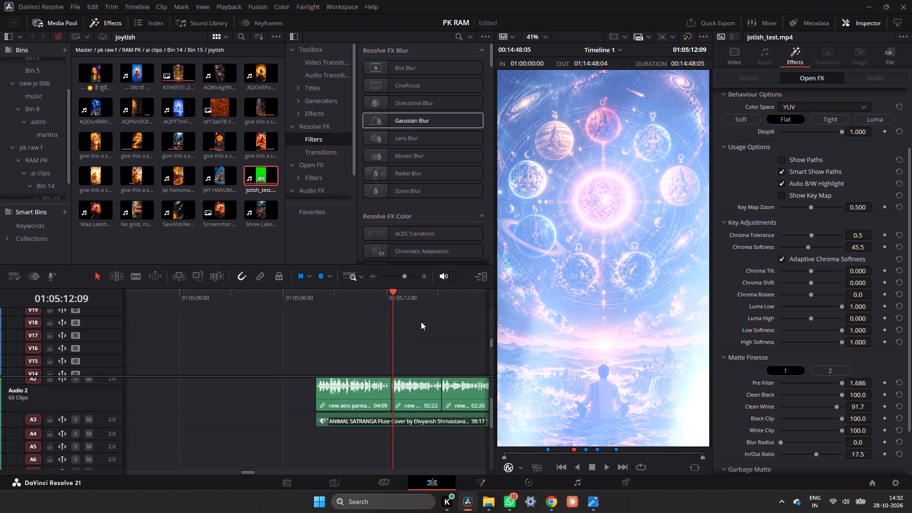
scroll(406, 345, "down", 6)
scroll(402, 327, "up", 5)
scroll(402, 327, "down", 4)
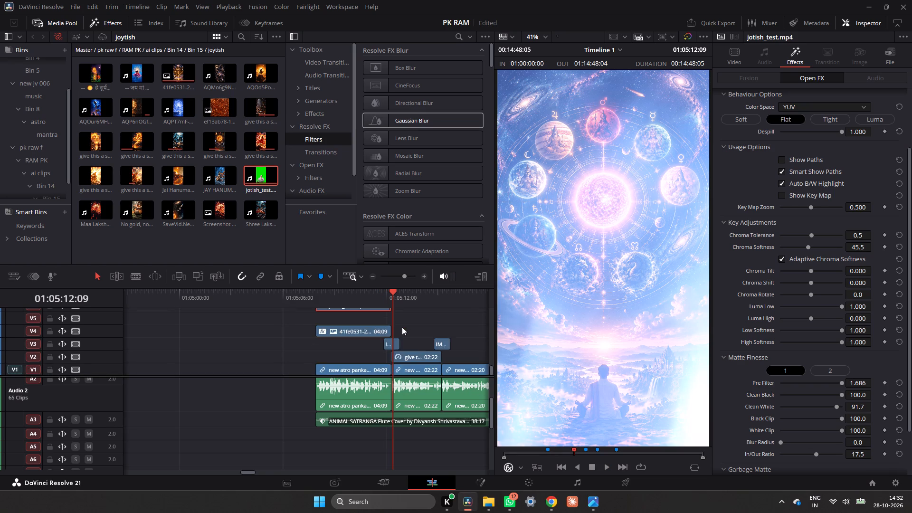
scroll(402, 327, "down", 1)
scroll(402, 327, "up", 6)
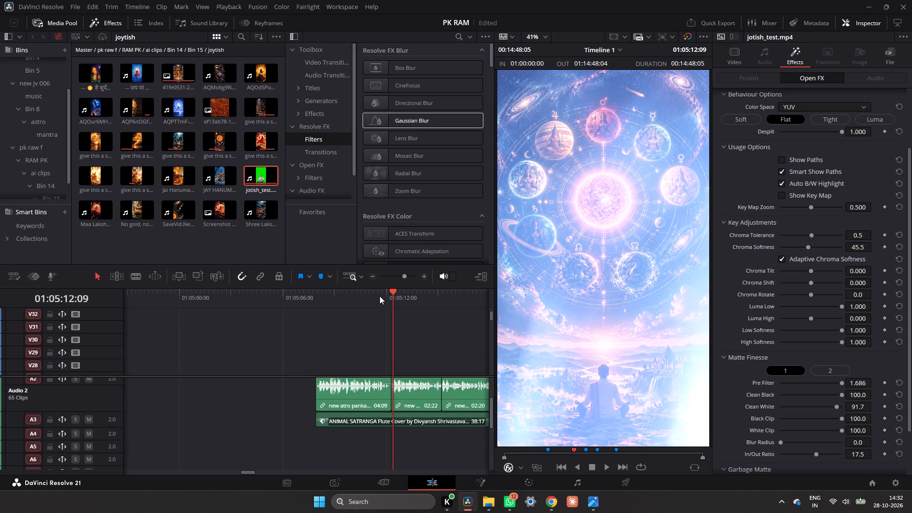
Move the three Screen-mode overlay clips from V7 and V9 to V14 and V16, above Compound Clip 1, at unchanged times, and start playback.
triple_click(372, 275)
left_click(372, 275)
scroll(341, 352, "down", 6)
scroll(341, 352, "up", 1)
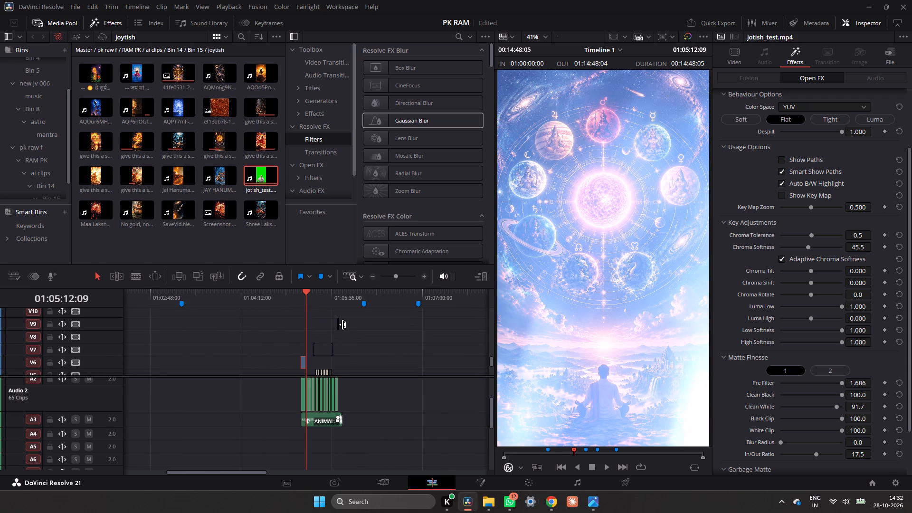
left_click_drag(349, 321, 322, 357)
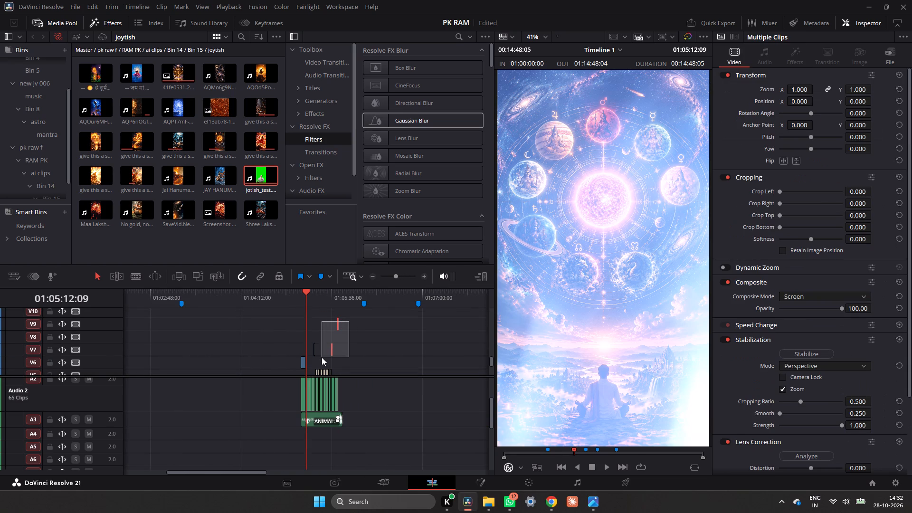
left_click_drag(322, 357, 310, 360)
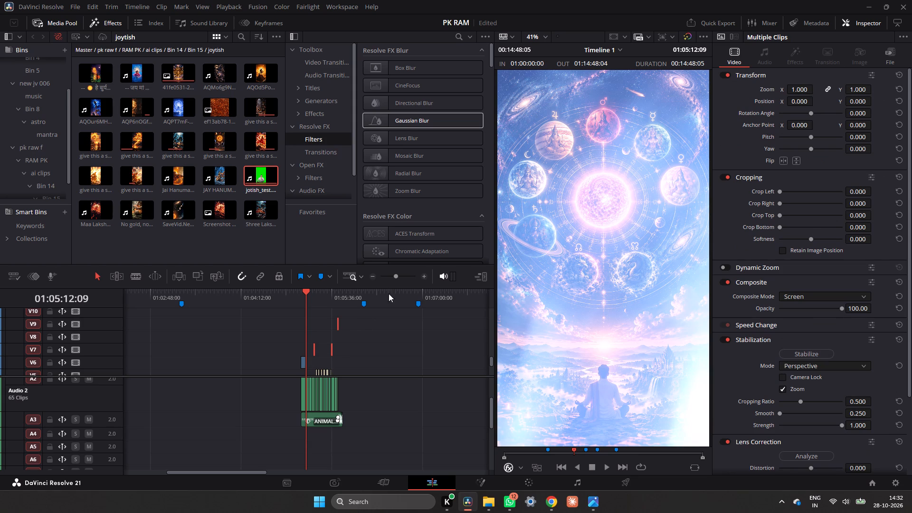
left_click(427, 277)
scroll(336, 401, "up", 3)
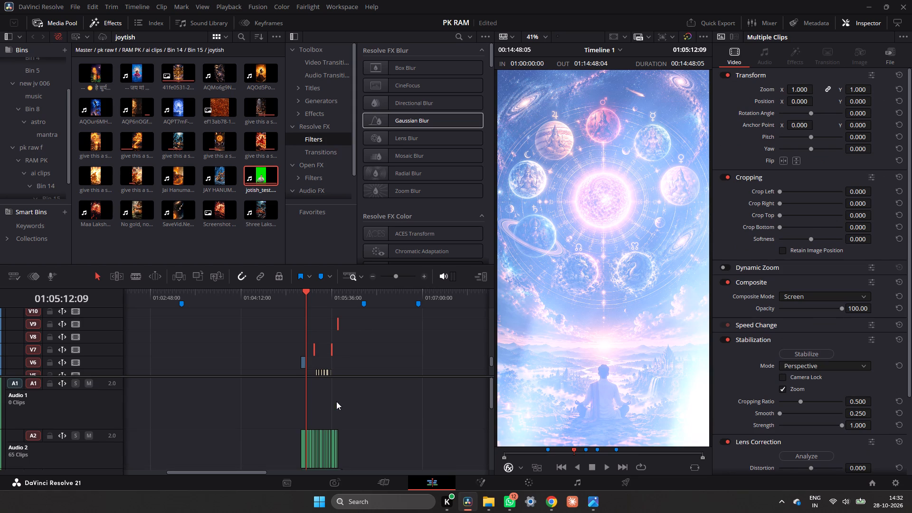
scroll(353, 354, "up", 3)
scroll(353, 354, "down", 4)
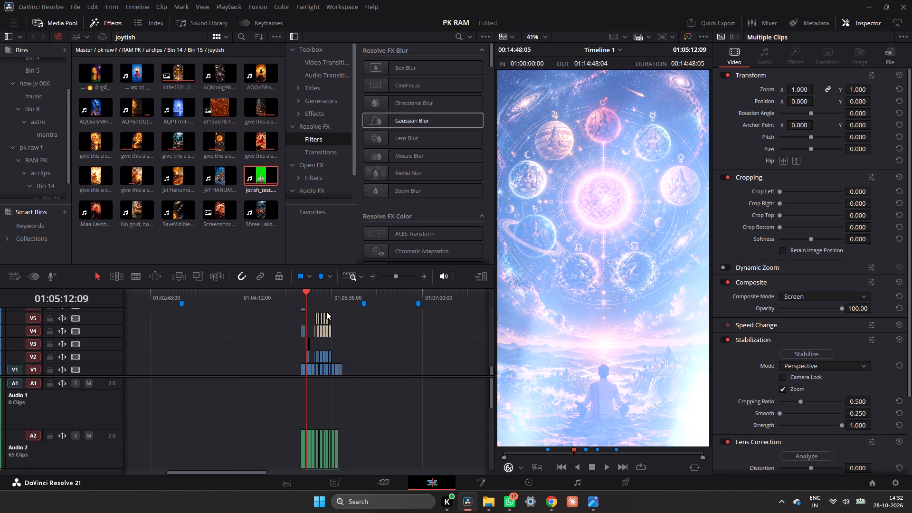
scroll(318, 318, "up", 1)
left_click_drag(308, 297, 307, 302)
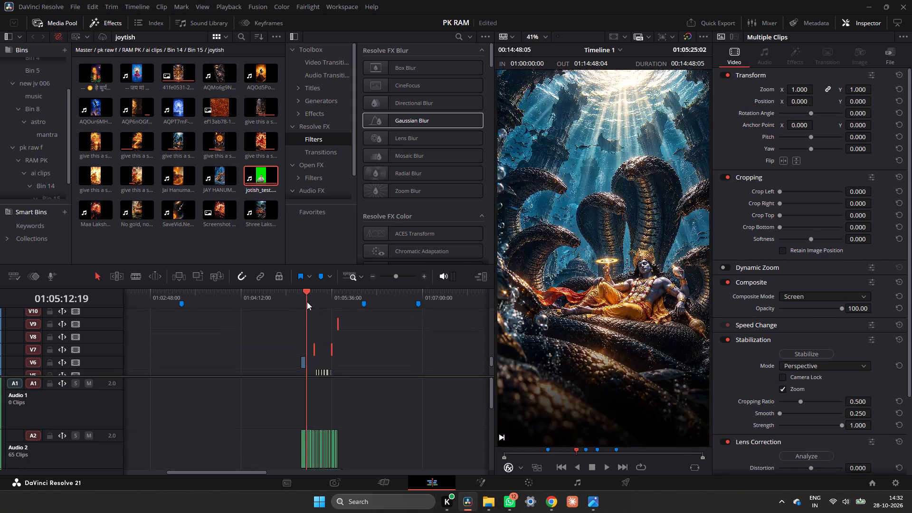
left_click_drag(307, 302, 312, 304)
double_click(420, 275)
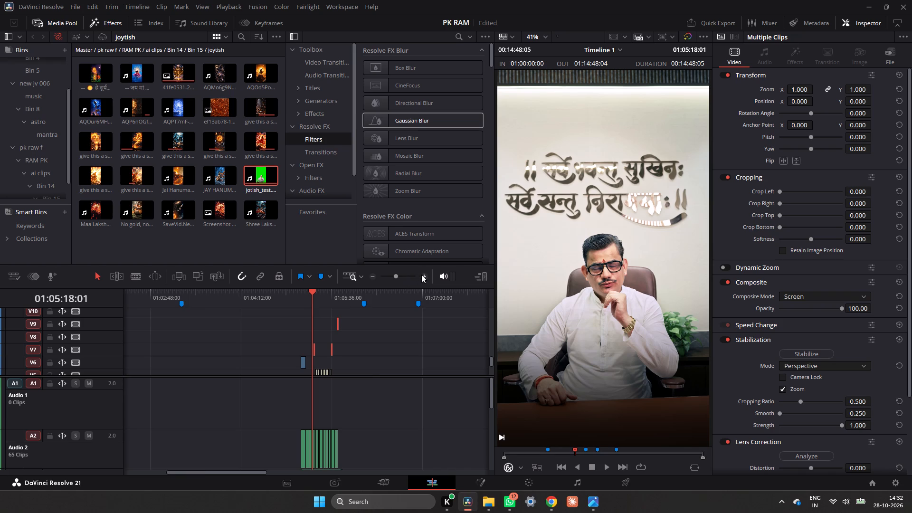
left_click_drag(311, 289, 312, 302)
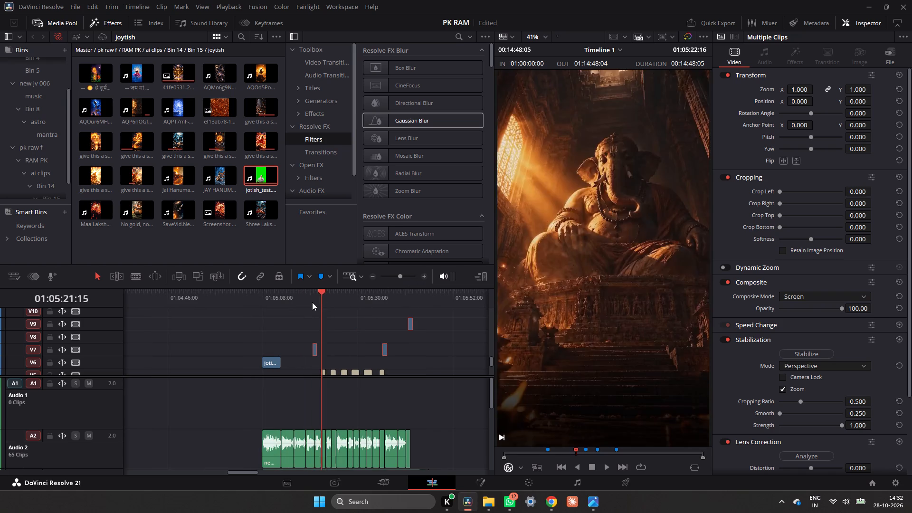
left_click_drag(312, 302, 309, 303)
scroll(348, 328, "up", 1)
scroll(349, 328, "down", 2)
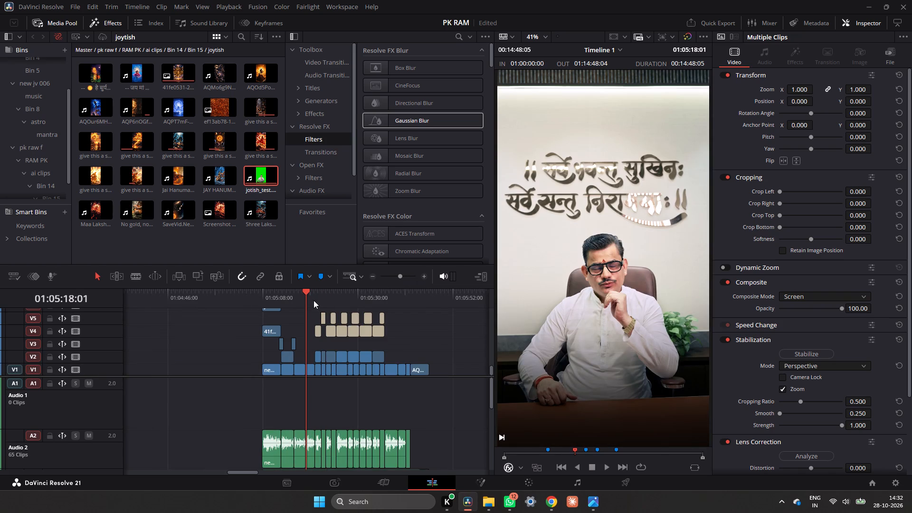
scroll(314, 316, "up", 1)
left_click_drag(304, 298, 310, 306)
scroll(345, 332, "up", 1)
scroll(345, 332, "down", 1)
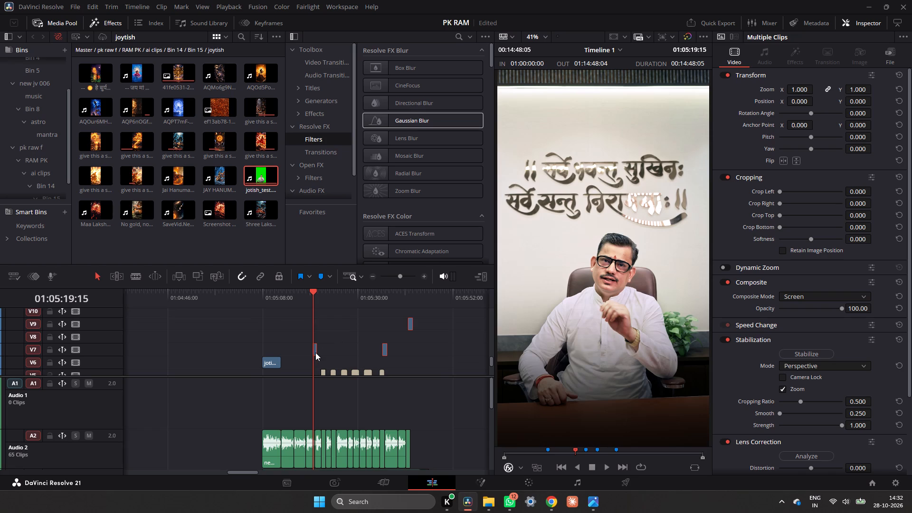
left_click_drag(315, 352, 315, 314)
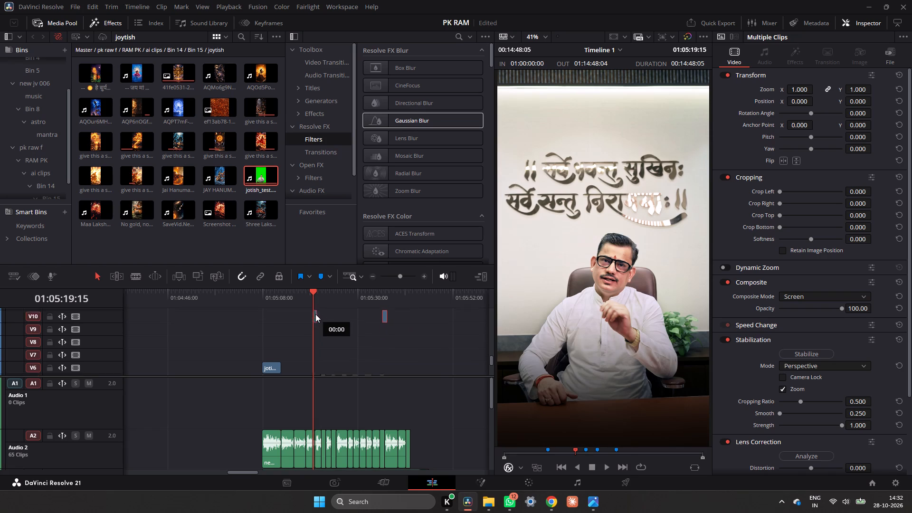
left_click_drag(315, 314, 315, 331)
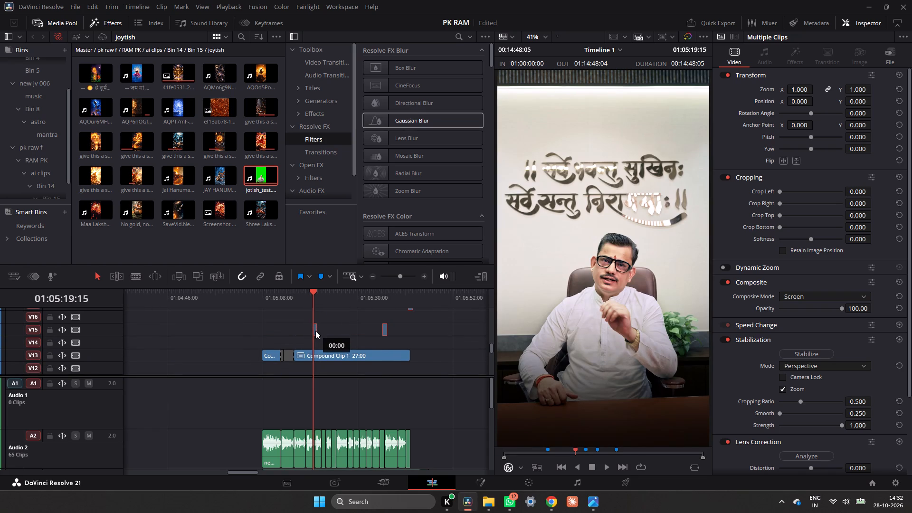
left_click_drag(315, 331, 315, 338)
key("space")
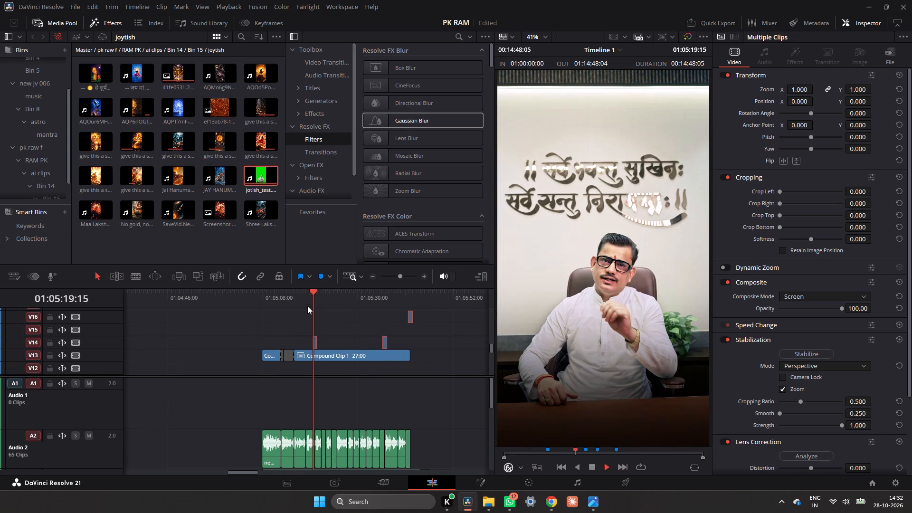
Review the moment around 01:05:19:15 where the first raised Screen-mode overlay on V14 begins above Compound Clip 1.
key("space")
left_click(313, 285)
left_click_drag(310, 294, 305, 300)
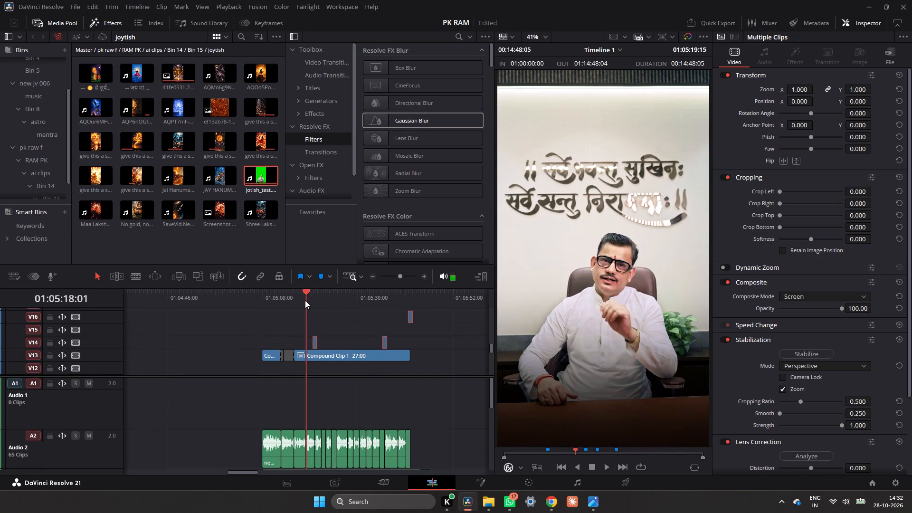
left_click_drag(305, 300, 312, 302)
key("space")
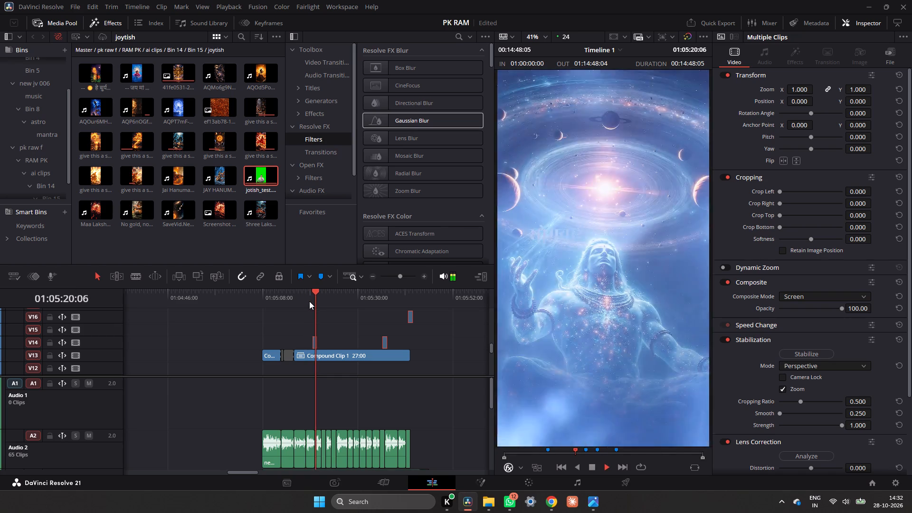
left_click(312, 297)
key("space")
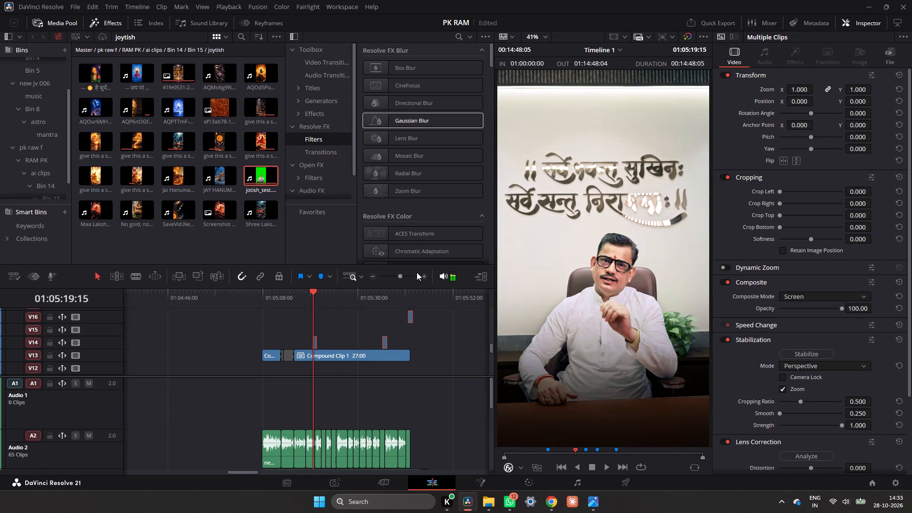
left_click(424, 272)
triple_click(423, 275)
scroll(356, 376, "down", 4)
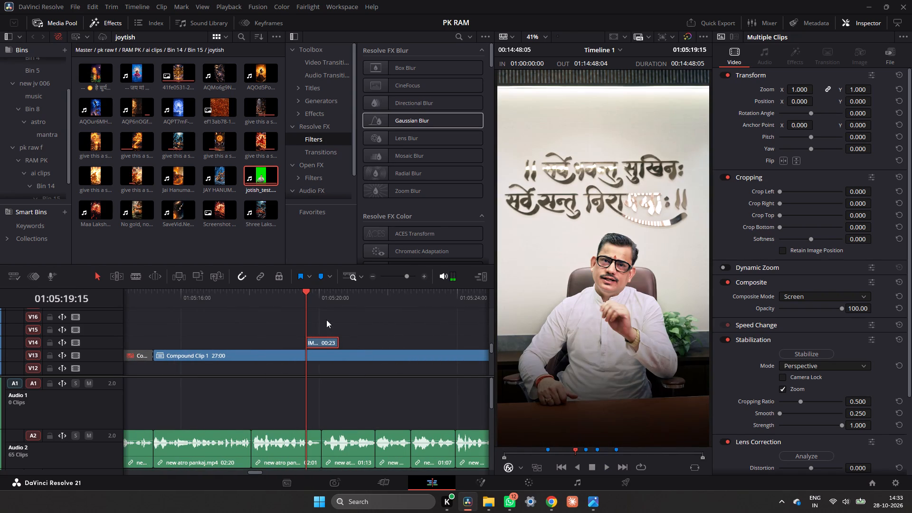
left_click_drag(307, 299, 323, 309)
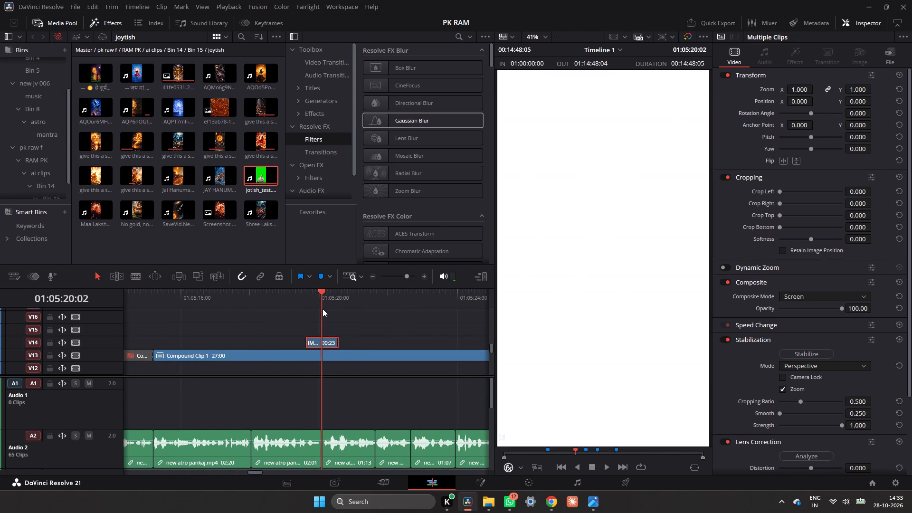
left_click_drag(323, 309, 306, 314)
Play Compound Clip 1 from the first overlay on through the second overlay on V14.
key("space")
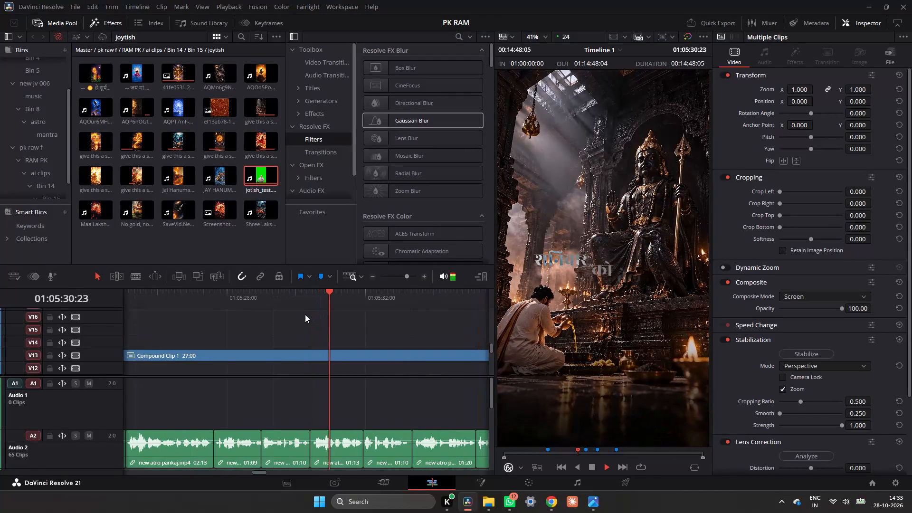
key("space")
key("space")
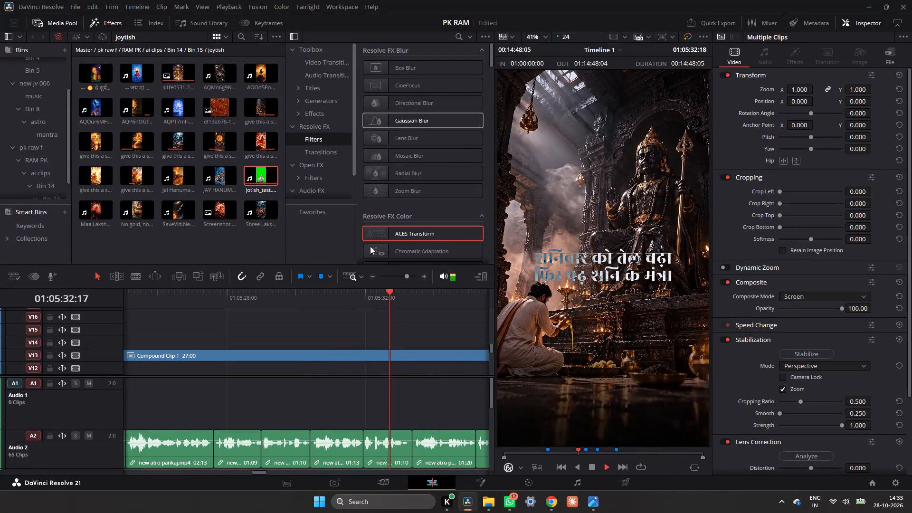
triple_click(373, 275)
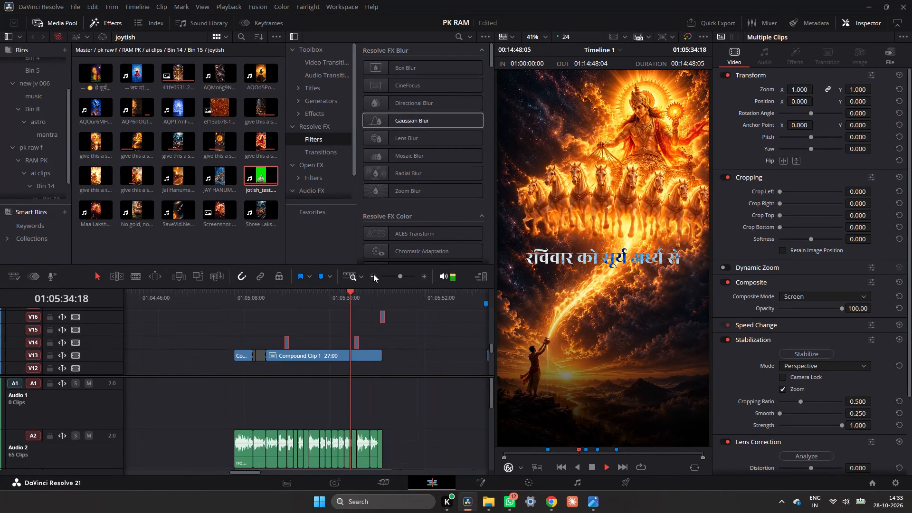
key("space")
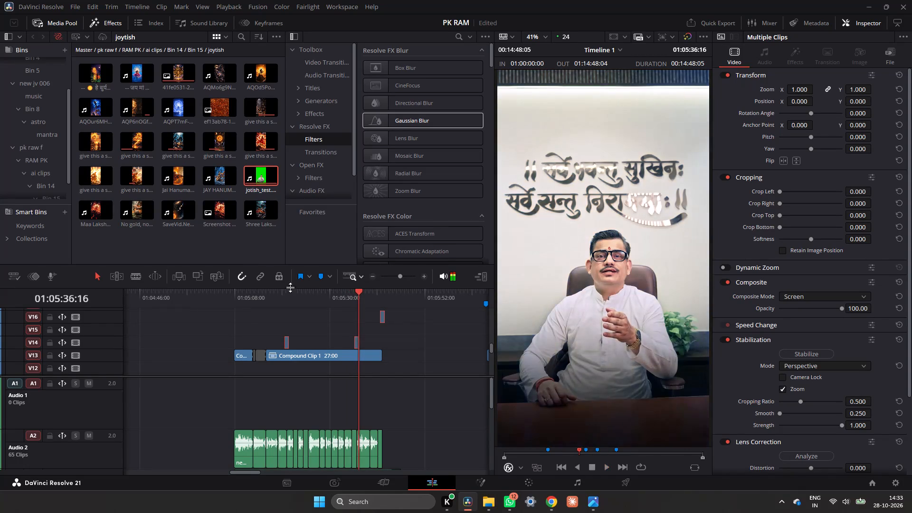
Return to the opening speaker clip and scrub through it to examine the green-screen key against the zodiac background.
left_click(237, 304)
key("space")
key("space")
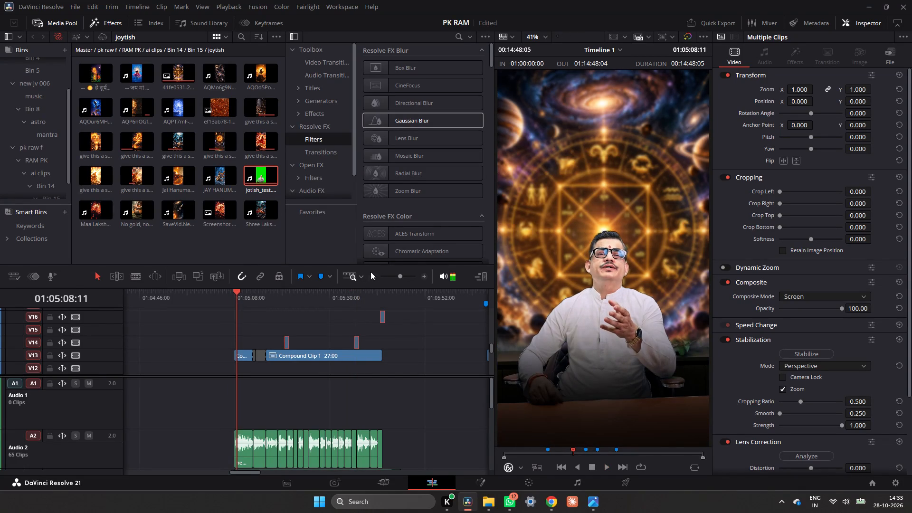
double_click(424, 275)
scroll(333, 335, "down", 4)
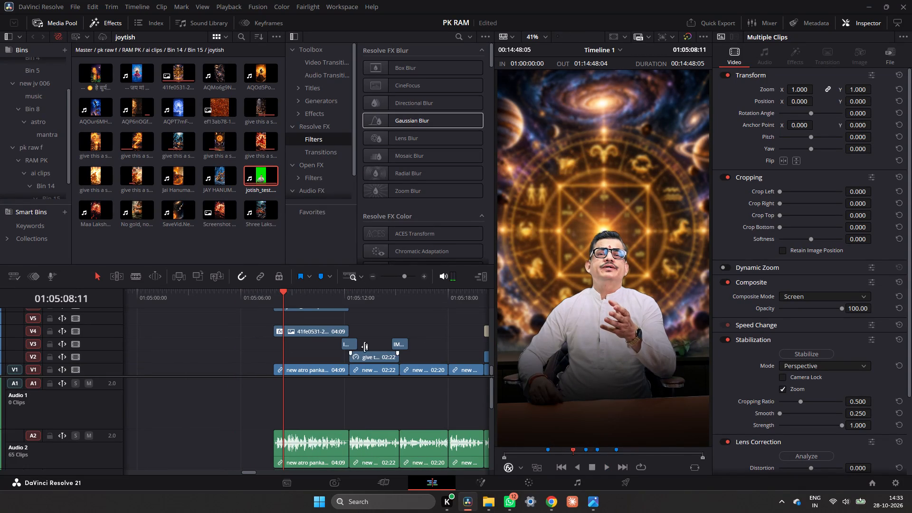
left_click_drag(290, 293, 332, 310)
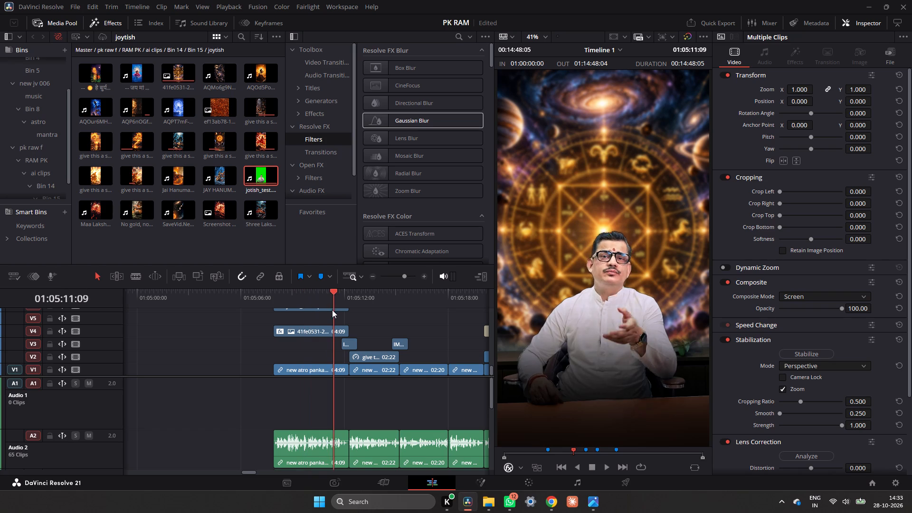
left_click_drag(332, 310, 319, 343)
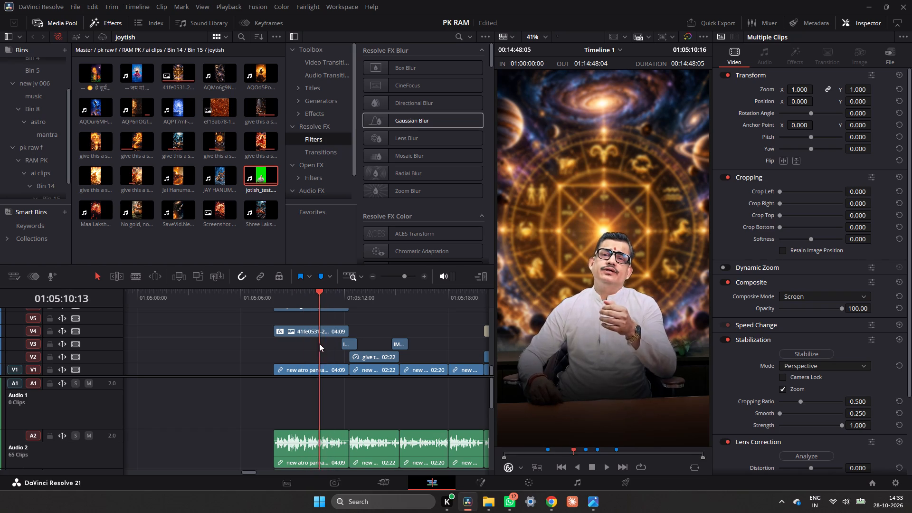
left_click_drag(319, 343, 302, 352)
scroll(309, 347, "up", 1)
scroll(309, 347, "down", 2)
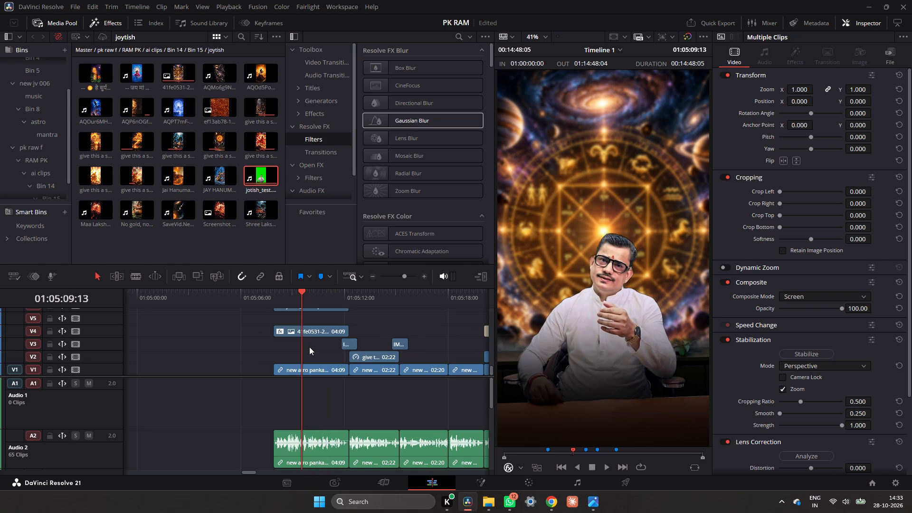
Disable the 41fe0531 zodiac background image on V4 and the keyed jotish_test.mp4 clip on V6 in the opening.
left_click(312, 335)
key("d")
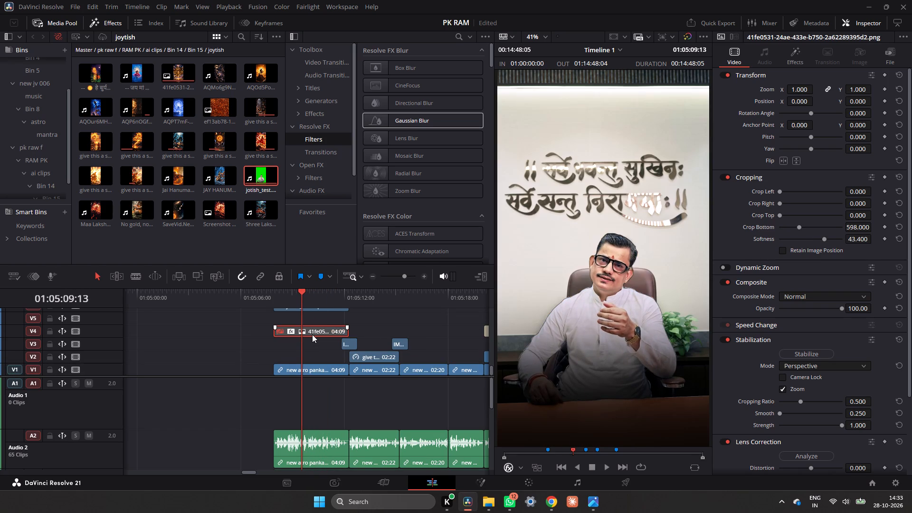
scroll(312, 334, "up", 1)
scroll(312, 334, "down", 2)
scroll(310, 329, "up", 1)
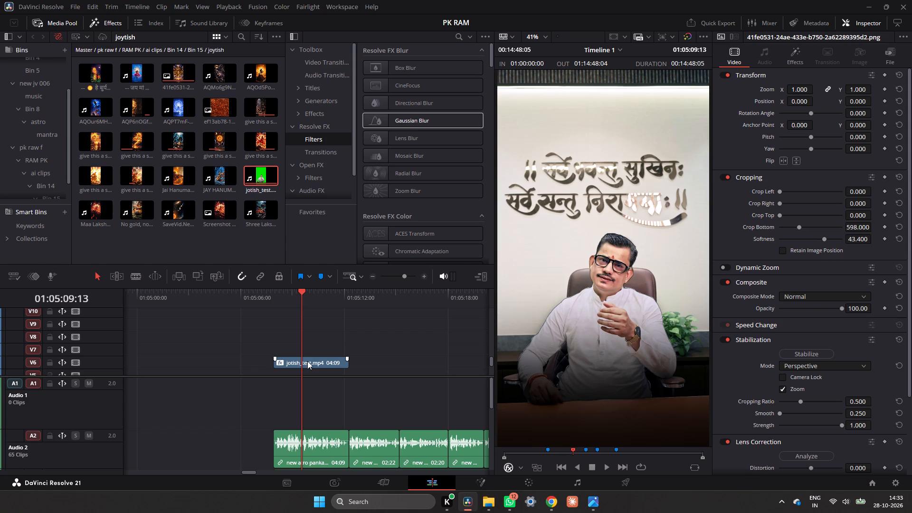
left_click(307, 361)
key("d")
scroll(307, 361, "down", 2)
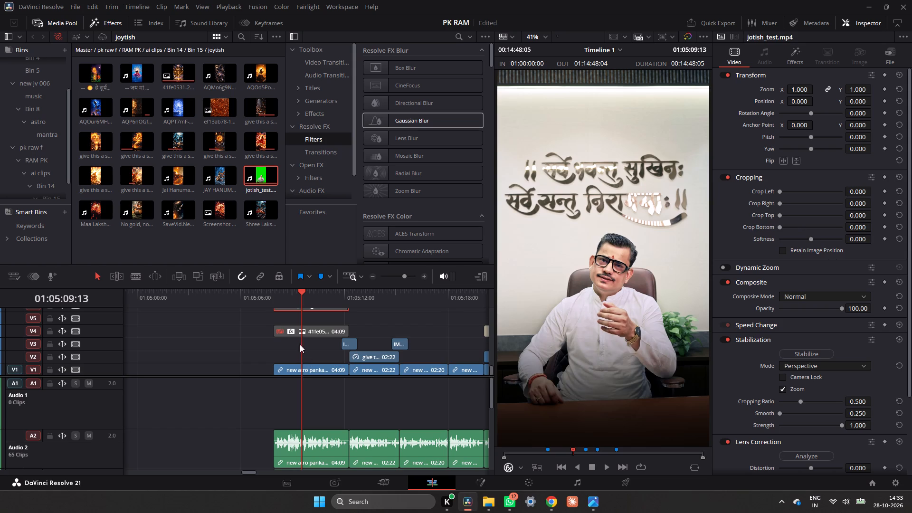
Play the opening from 01:05:07:22 into the next clip to check it without the keyed background, then park at 01:05:10:13.
left_click(282, 298)
left_click(276, 297)
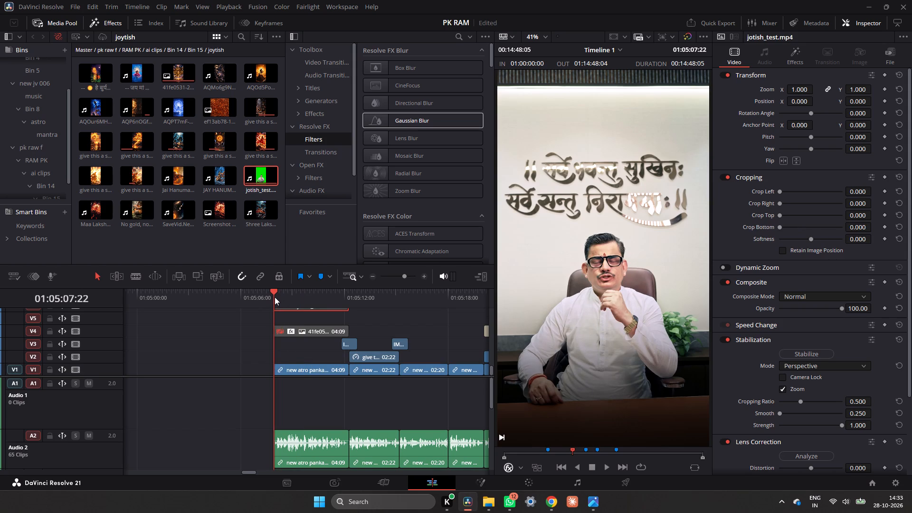
key("space")
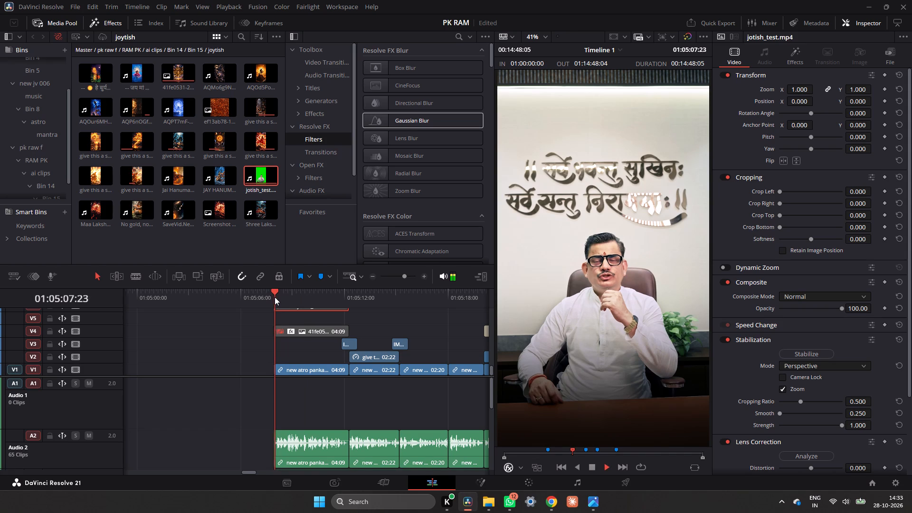
key("space")
left_click(275, 297)
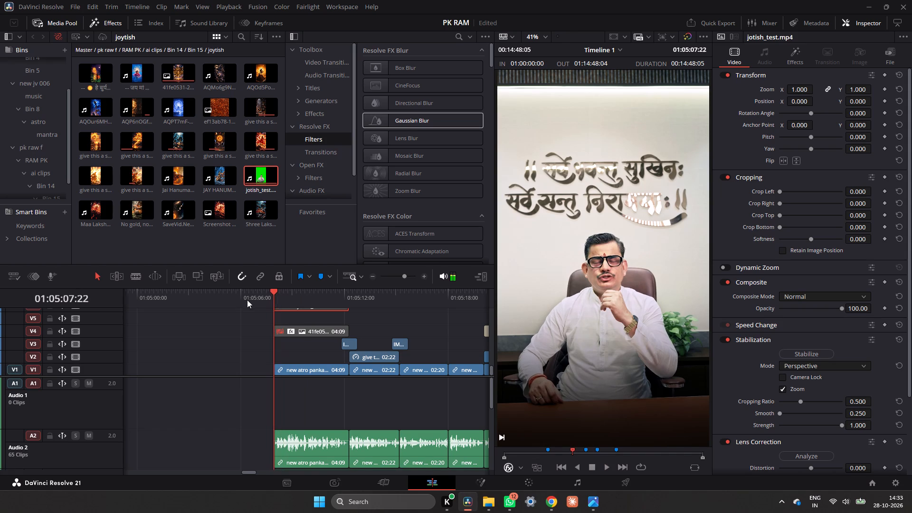
key("space")
key("space")
left_click(273, 292)
key("space")
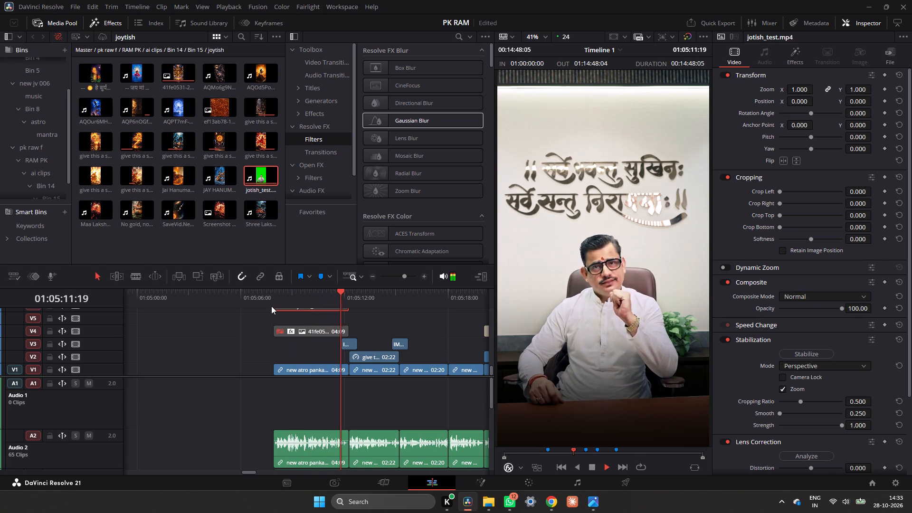
key("space")
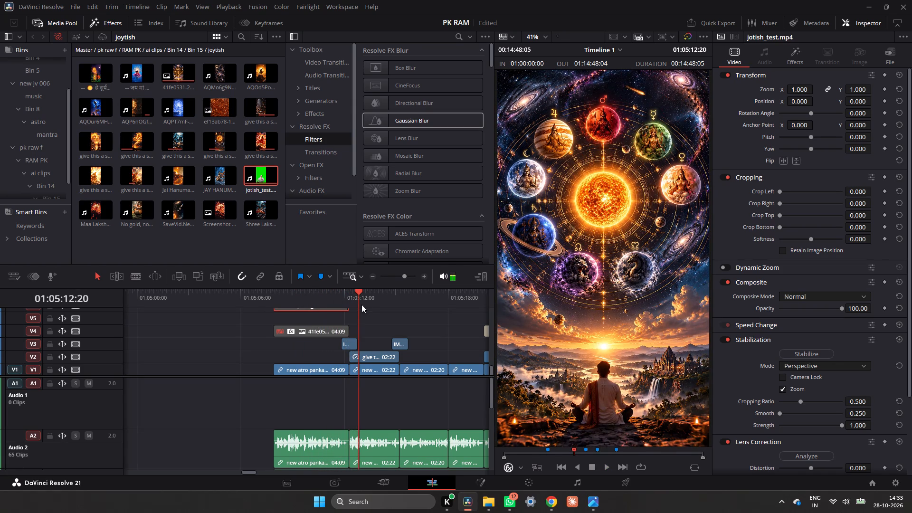
left_click(319, 291)
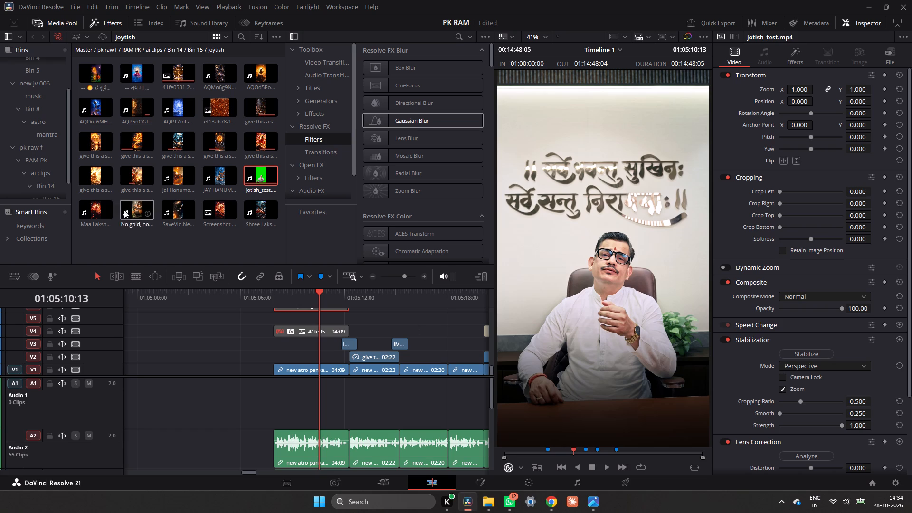
Import the image 606cecdf-9fc3-466b-91e0-f675ae115521 from the Ram PK folder into the joytish bin.
right_click(190, 256)
left_click(230, 383)
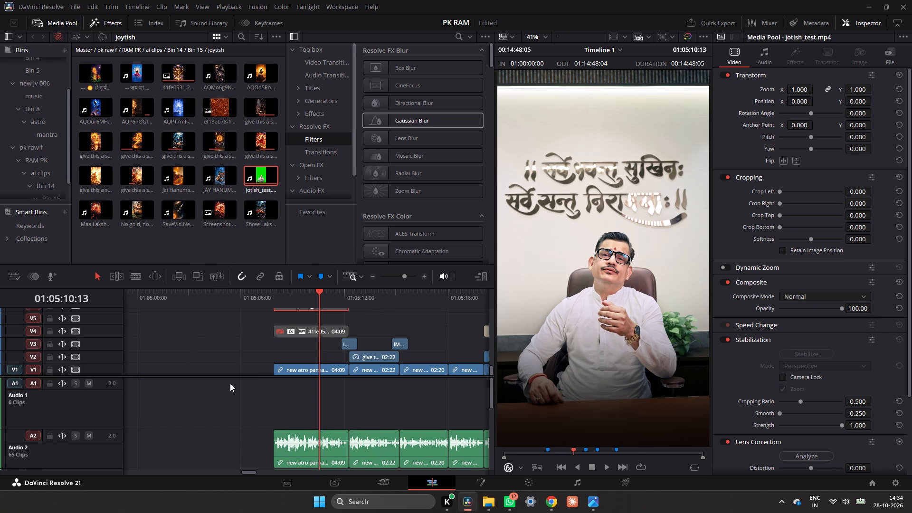
scroll(274, 129, "down", 8)
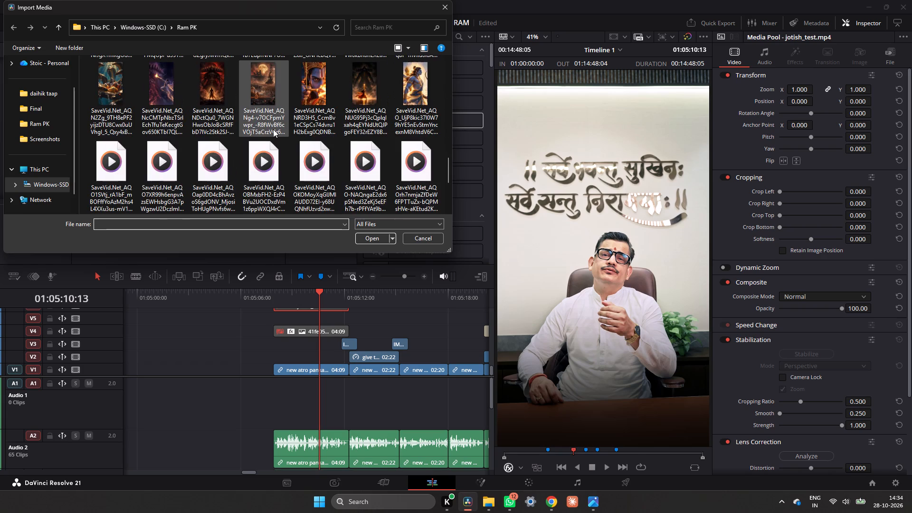
scroll(273, 129, "down", 8)
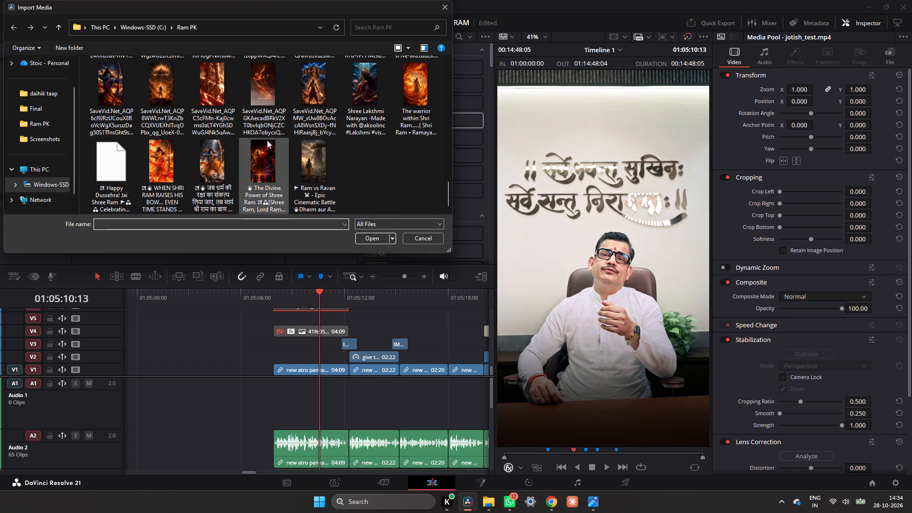
scroll(253, 150, "up", 5)
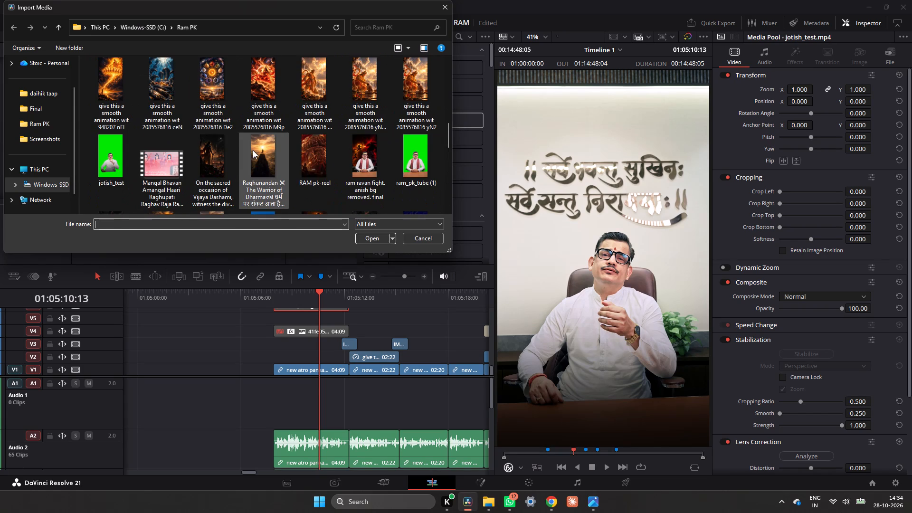
scroll(253, 150, "up", 2)
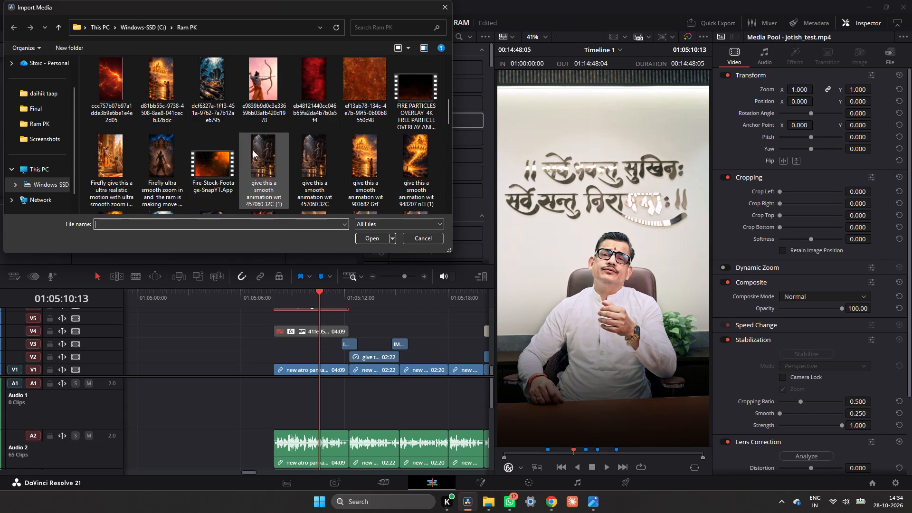
scroll(252, 151, "up", 2)
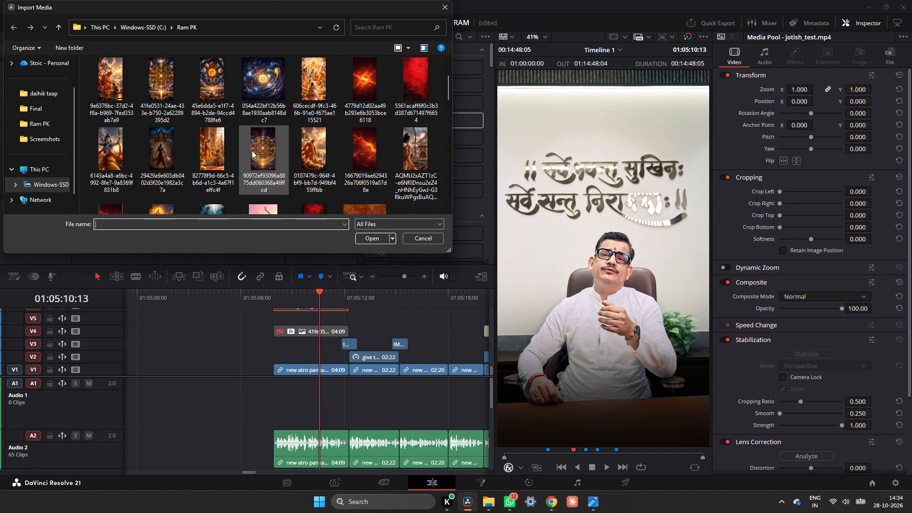
left_click(296, 90)
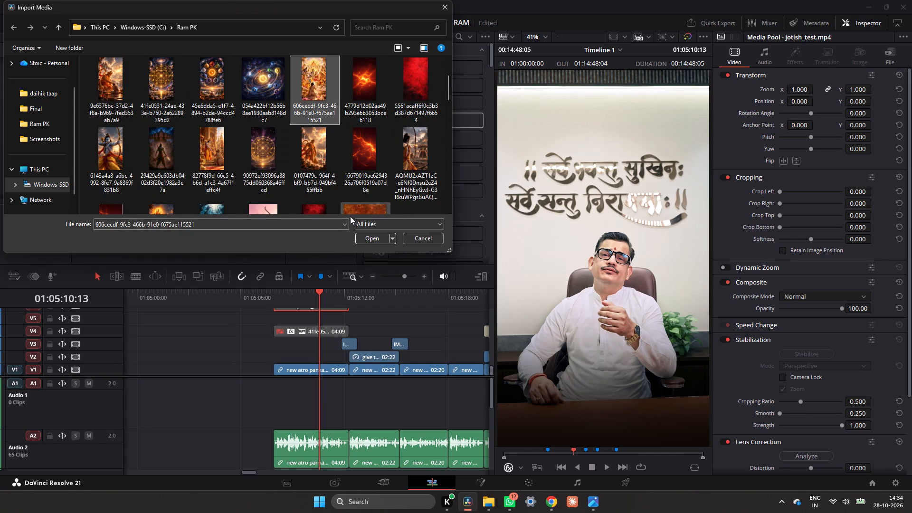
left_click(361, 246)
left_click(377, 240)
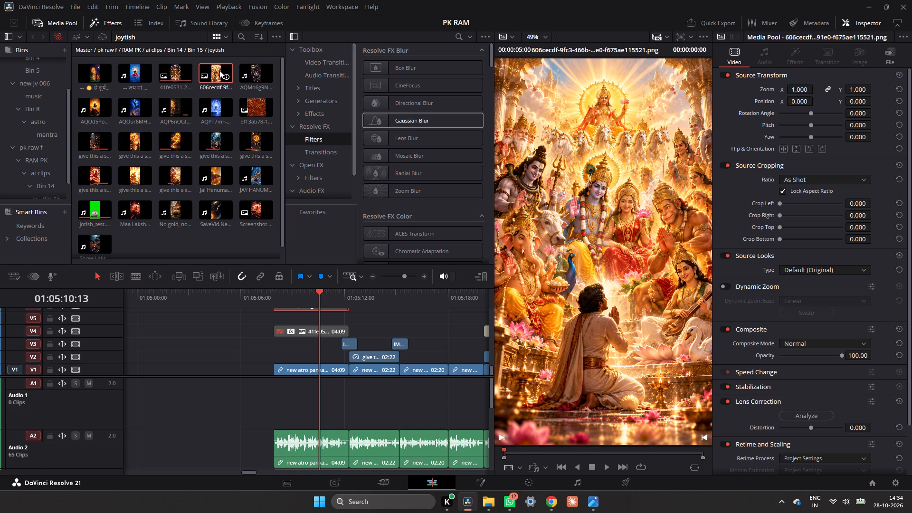
Add the 606cecdf deity image from the joytish bin to V2, overlapping the start of the opening speaker clip.
left_click_drag(211, 68, 273, 396)
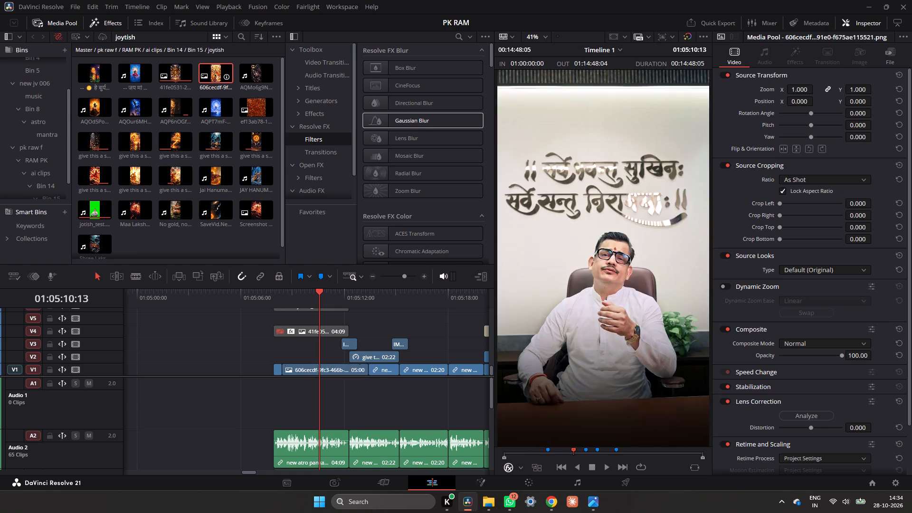
left_click_drag(273, 396, 212, 353)
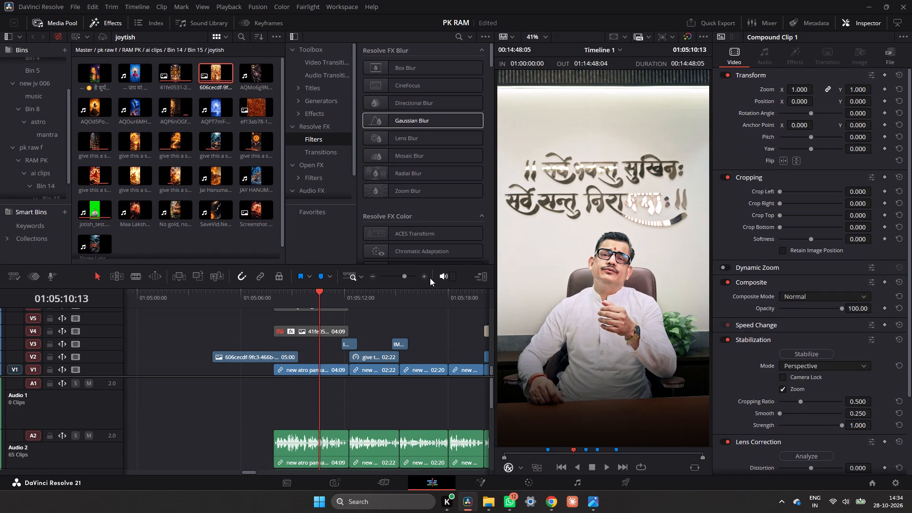
Delete the disabled 41fe0531 zodiac background image from V4 above the opening speaker clip.
left_click(418, 272)
triple_click(370, 278)
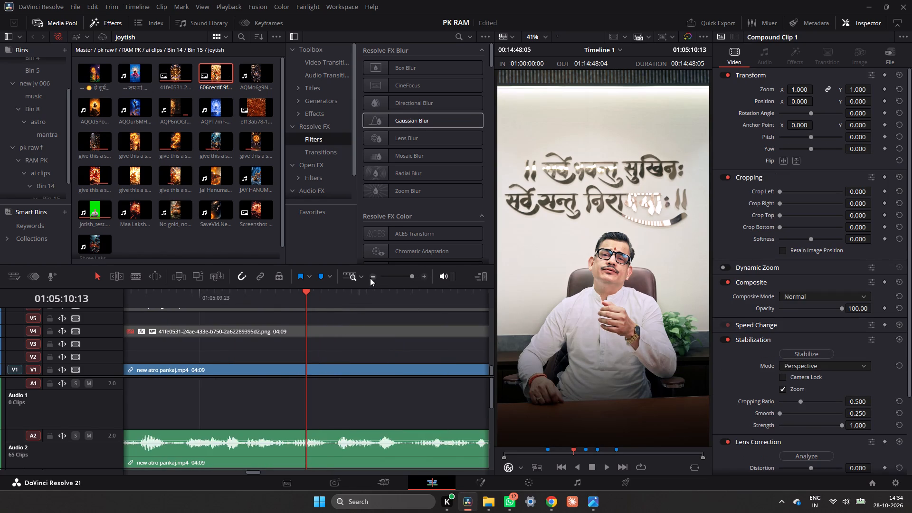
double_click(370, 278)
left_click(289, 332)
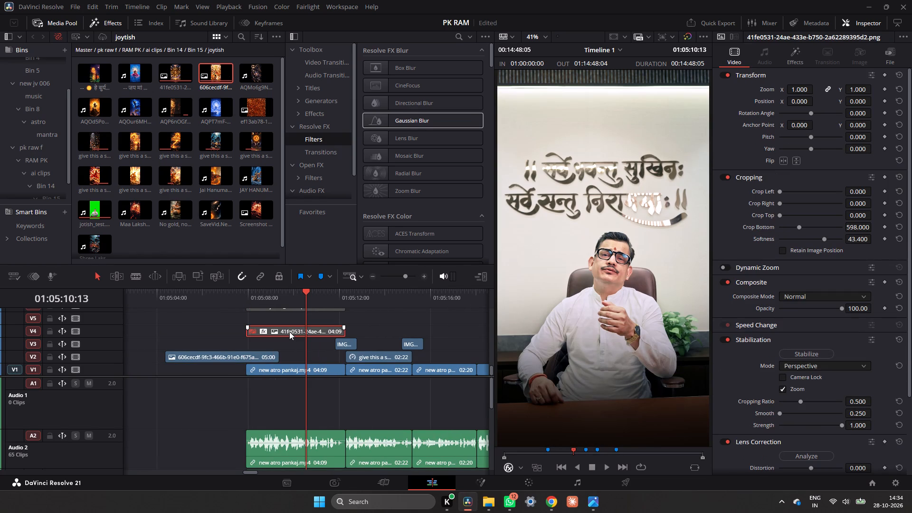
key("BackSpace")
Move the 606cecdf deity image from V2 up to V4, into the space above the opening speaker clip.
scroll(289, 332, "up", 1)
scroll(289, 332, "down", 1)
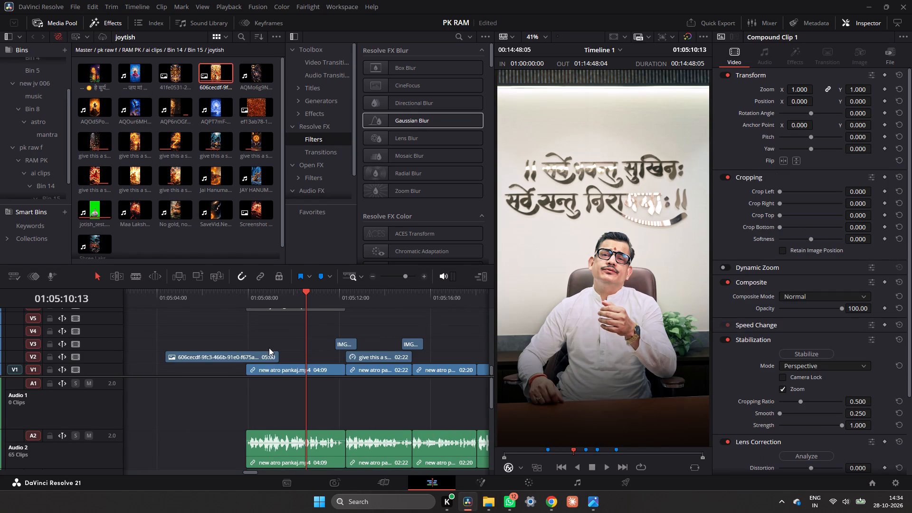
left_click_drag(258, 355, 306, 326)
Re-enable the keyed jotish_test.mp4 clip on V6 in the opening.
scroll(308, 323, "up", 1)
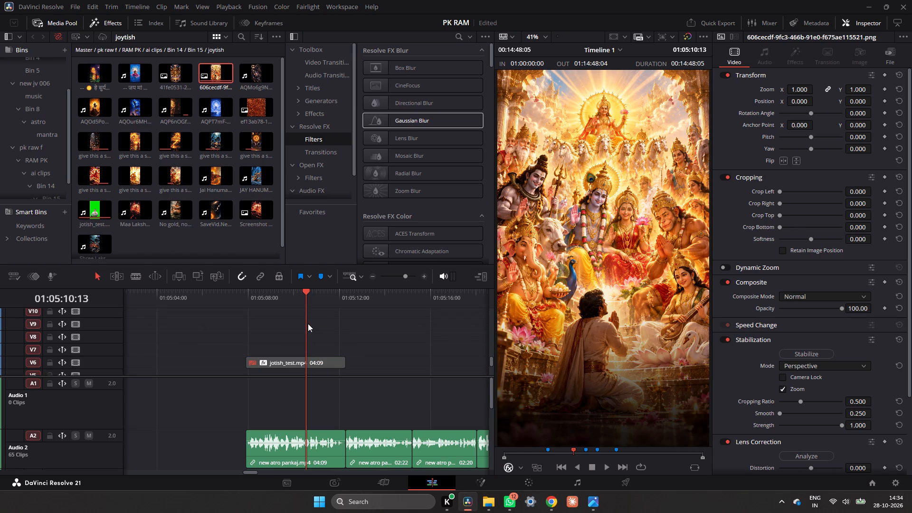
left_click(285, 355)
left_click(285, 355)
left_click(282, 360)
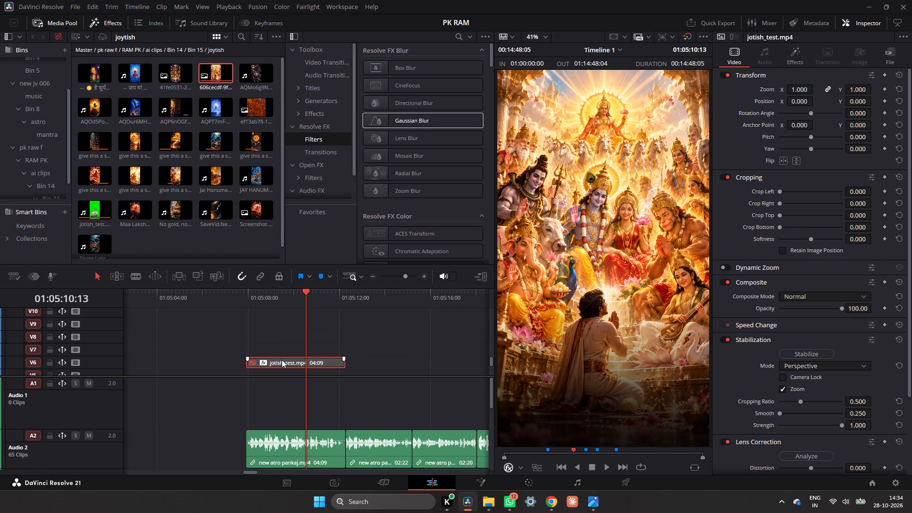
key("d")
Slide the deity image along V4 so it starts together with the opening speaker clip.
scroll(282, 360, "down", 2)
left_click_drag(265, 335, 300, 325)
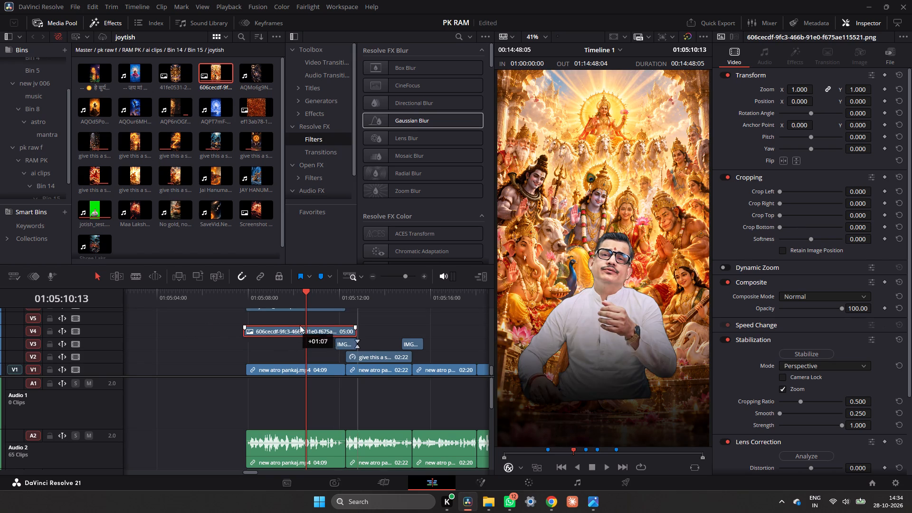
left_click_drag(300, 325, 300, 325)
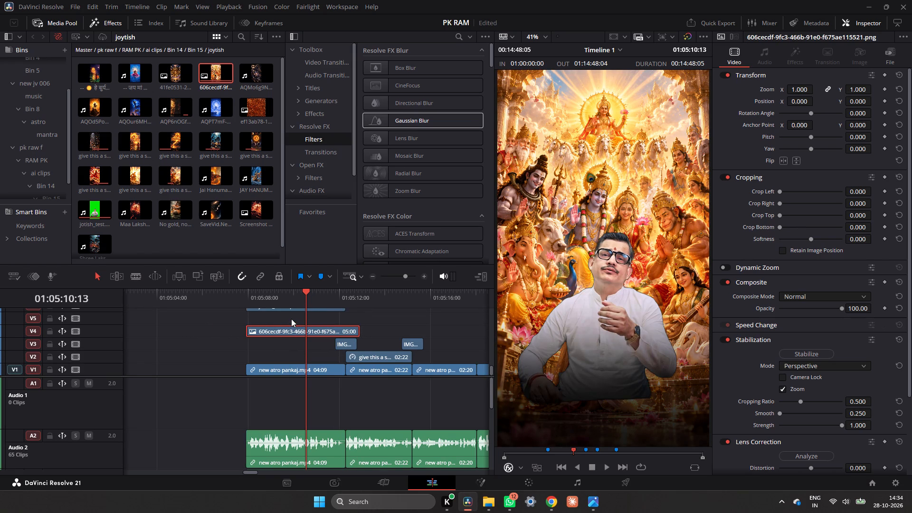
From 01:05:07:22, crop the deity image's bottom edge to 639 and set the crop softness to 100.
left_click_drag(260, 300, 245, 308)
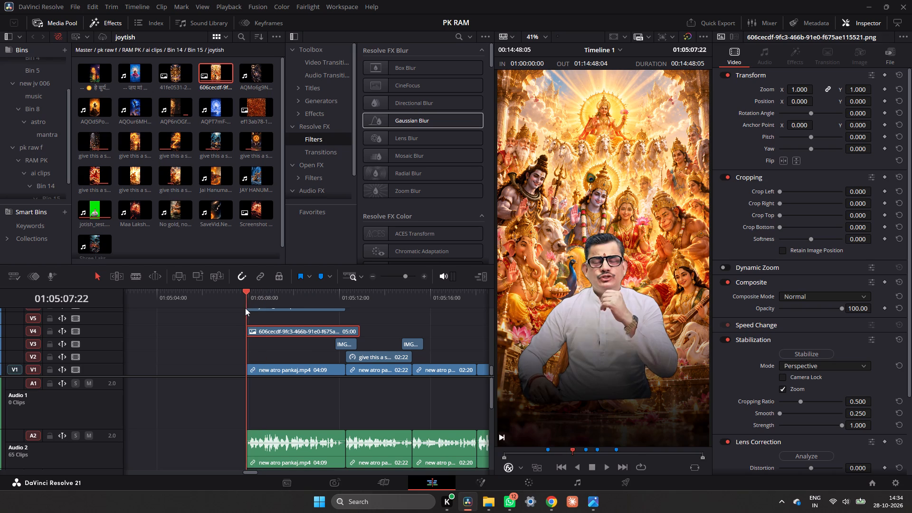
left_click_drag(245, 308, 250, 310)
left_click_drag(861, 230, 867, 228)
left_click_drag(867, 228, 627, 308)
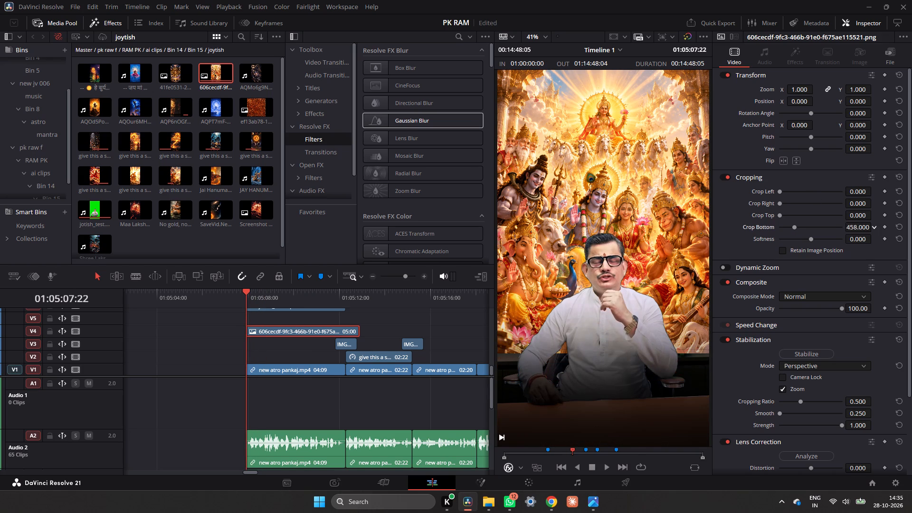
left_click_drag(627, 308, 625, 309)
left_click_drag(859, 241, 907, 236)
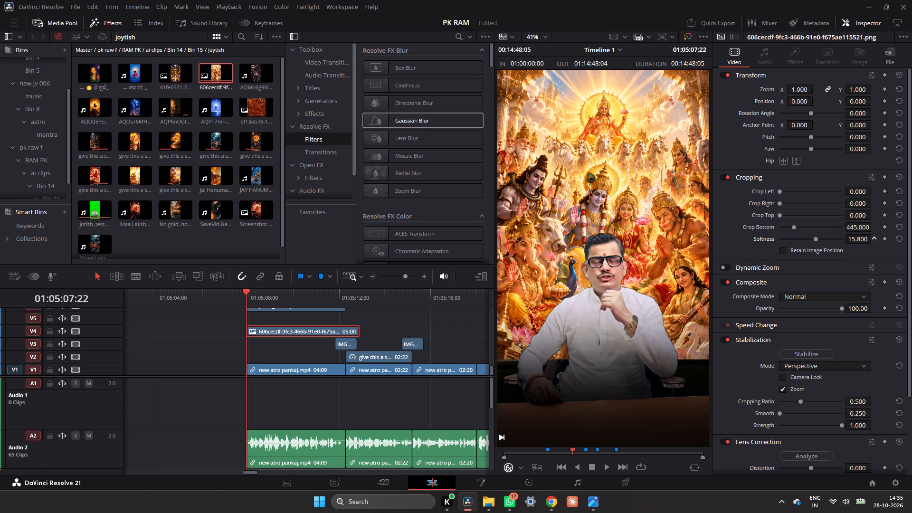
left_click_drag(907, 236, 491, 284)
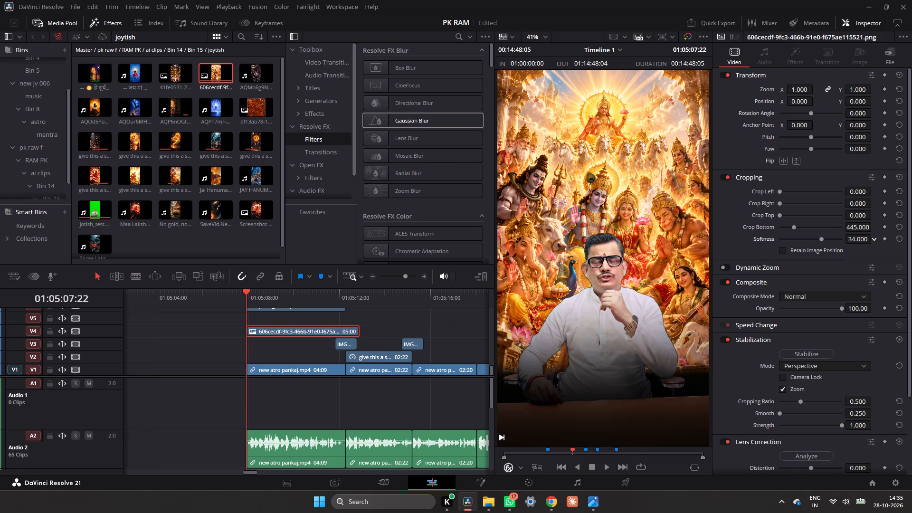
left_click_drag(491, 284, 661, 280)
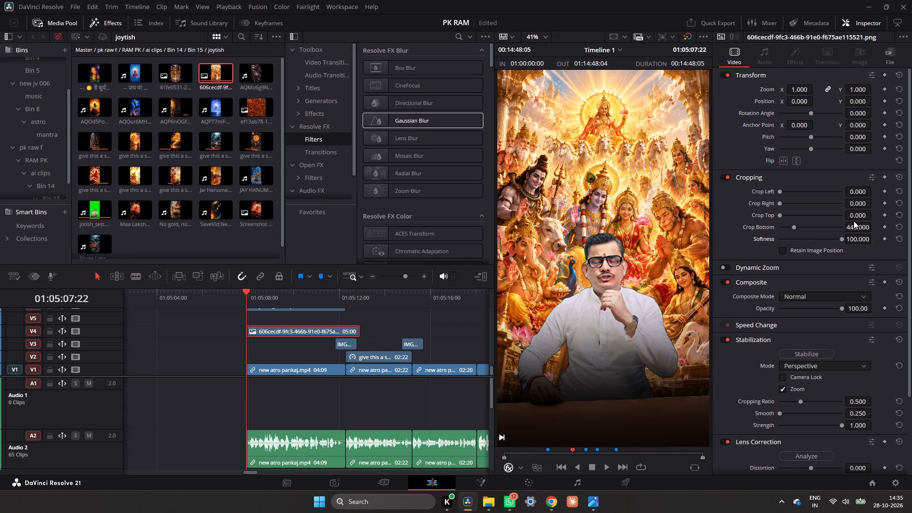
left_click_drag(852, 227, 485, 266)
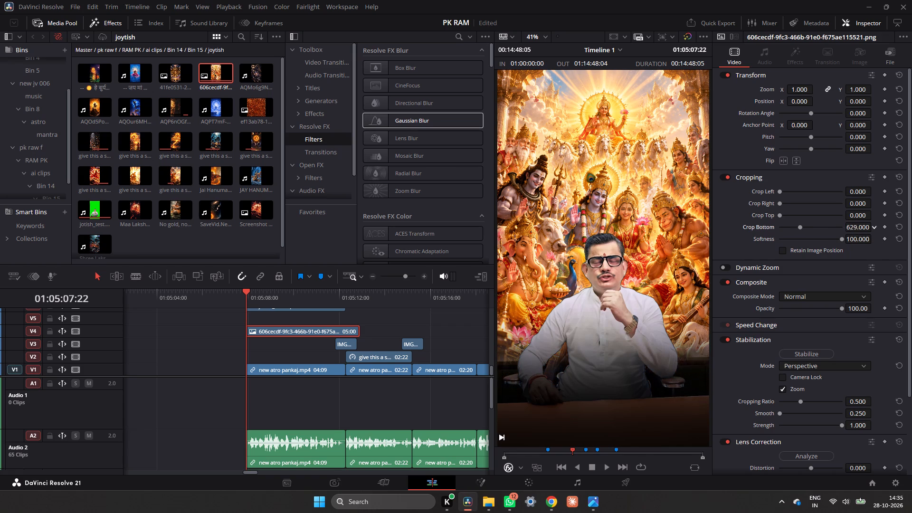
left_click_drag(485, 266, 496, 265)
Trim the end of the deity image on V4 to the end of the opening speaker clip.
scroll(279, 332, "up", 1)
scroll(280, 332, "down", 1)
left_click_drag(358, 333, 343, 339)
Reset the 3D Keyer effect on the jotish_test.mp4 clip on V6.
scroll(326, 327, "up", 1)
left_click(308, 364)
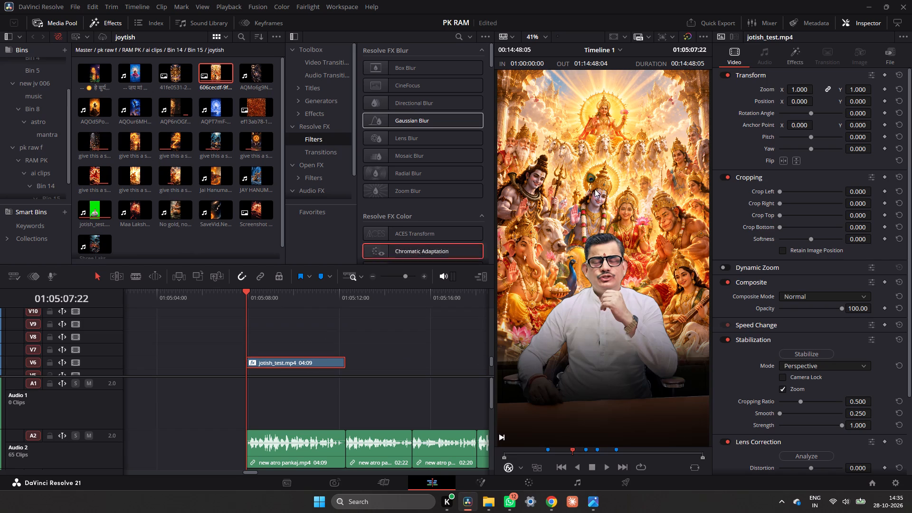
left_click(796, 52)
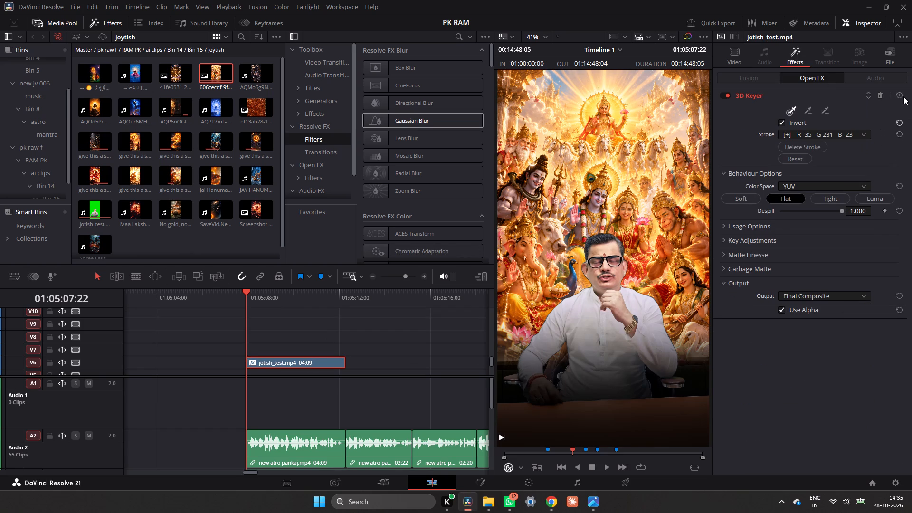
left_click(903, 95)
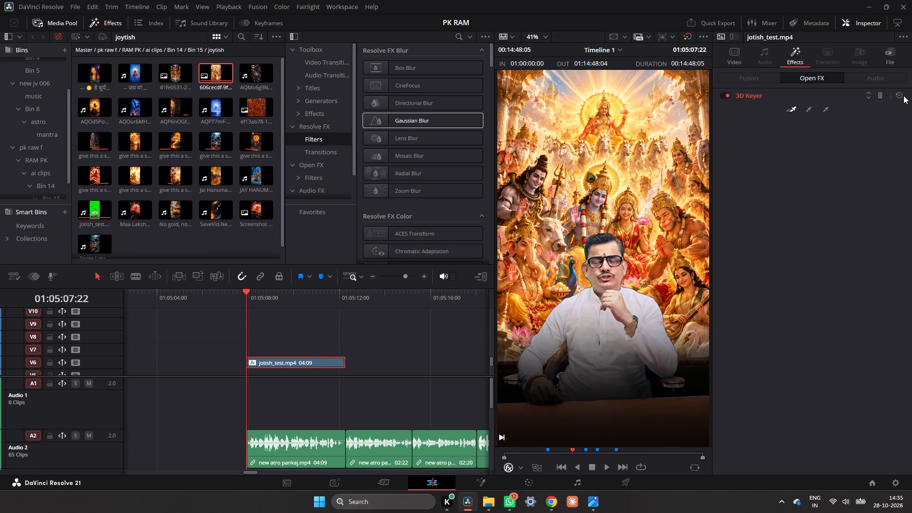
left_click(901, 95)
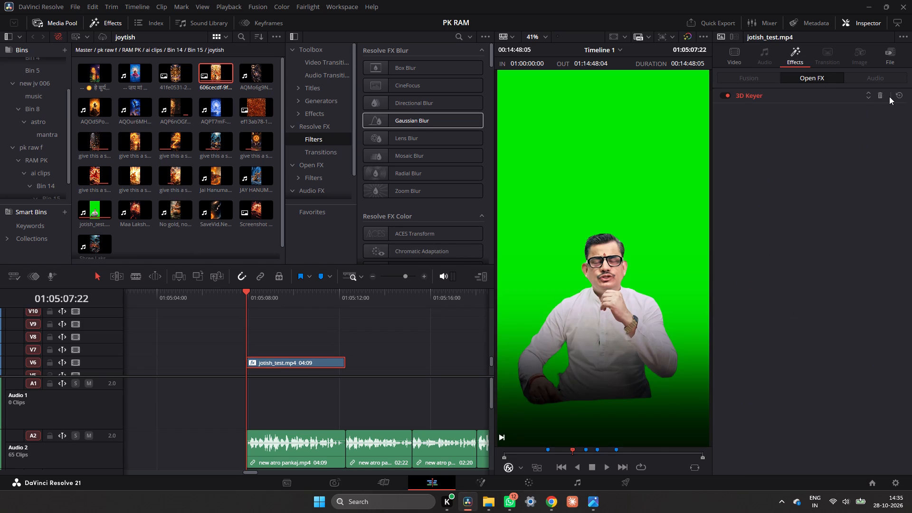
Sample the green background beside the speaker with a new 3D Keyer stroke and set Despill to 1.000.
left_click(772, 104)
left_click(760, 98)
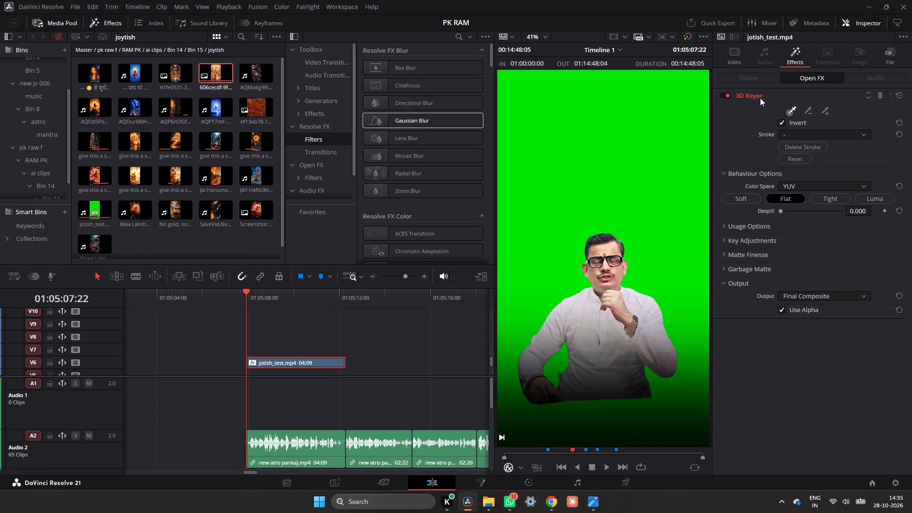
left_click_drag(657, 195, 677, 231)
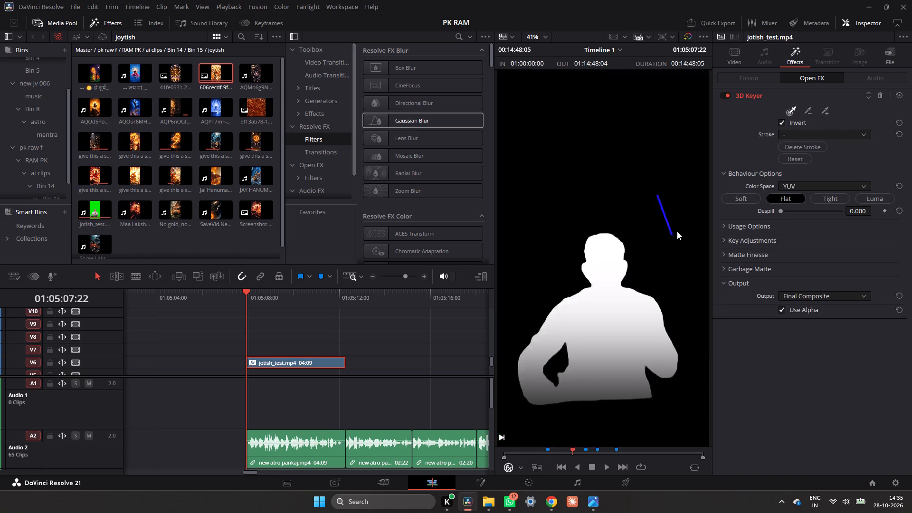
left_click_drag(677, 231, 679, 230)
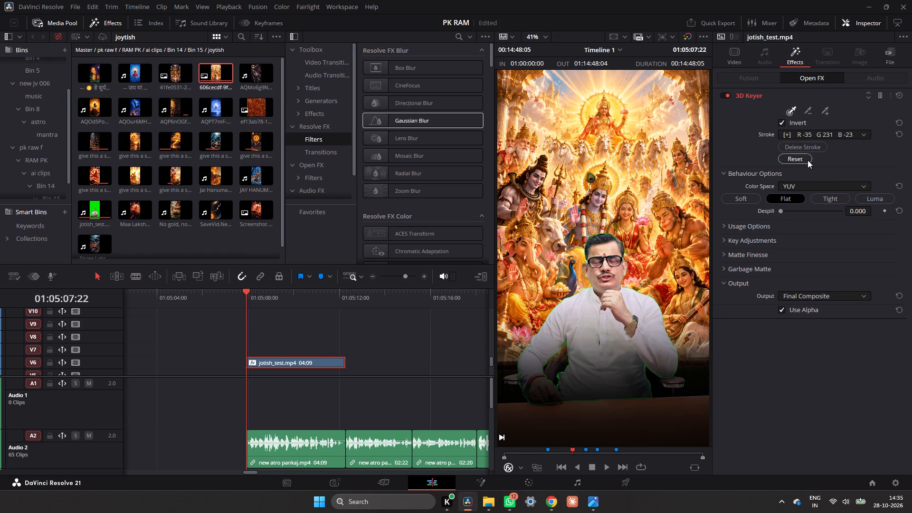
left_click_drag(781, 208, 900, 202)
left_click_drag(900, 202, 911, 205)
Set the 3D Keyer's Matte Finesse Clean Black to 41.9 to tidy the edge around the speaker.
left_click(760, 242)
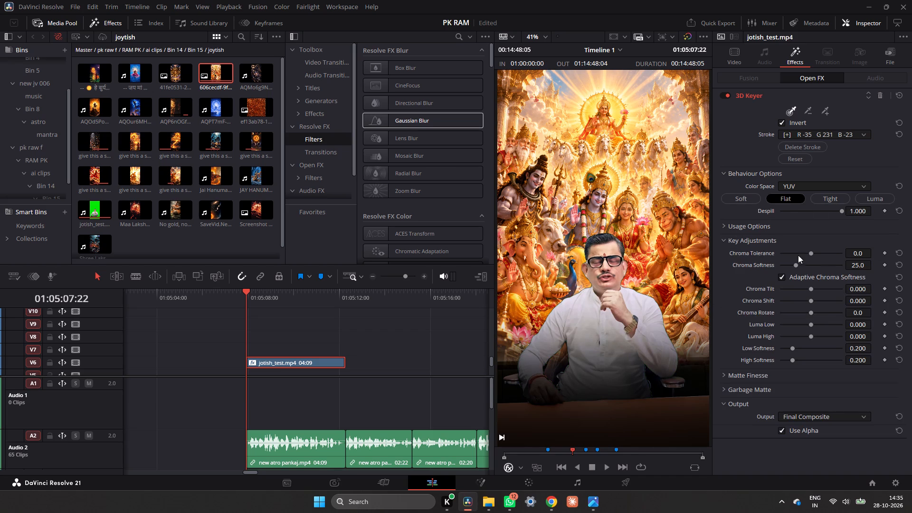
left_click(761, 375)
left_click_drag(778, 412, 864, 412)
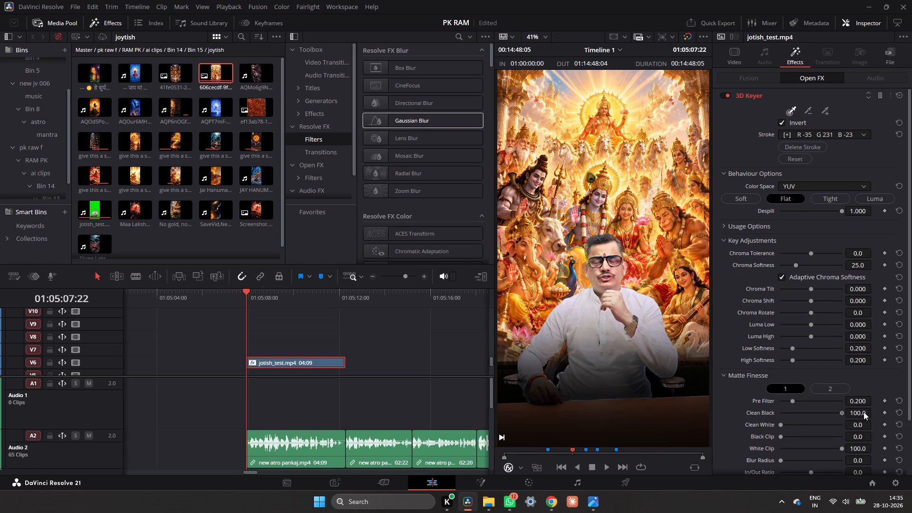
left_click_drag(864, 412, 802, 425)
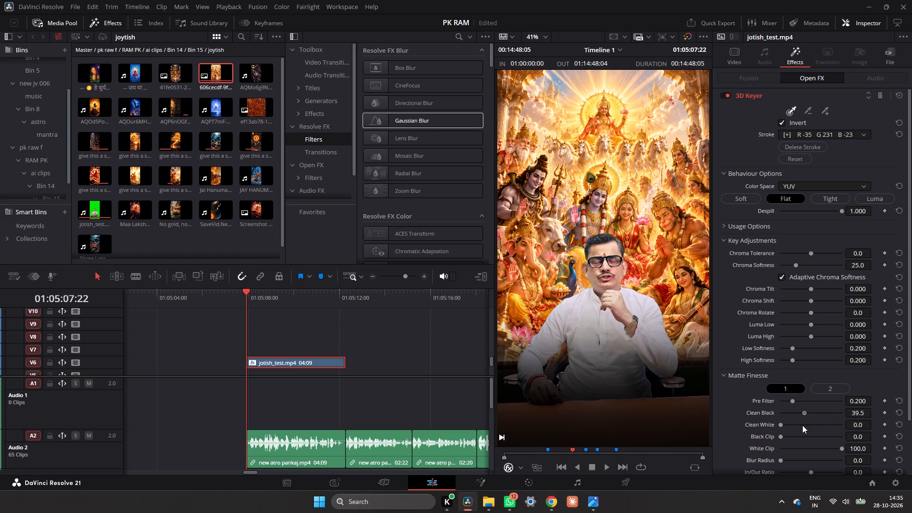
left_click_drag(802, 425, 817, 425)
left_click_drag(817, 425, 804, 429)
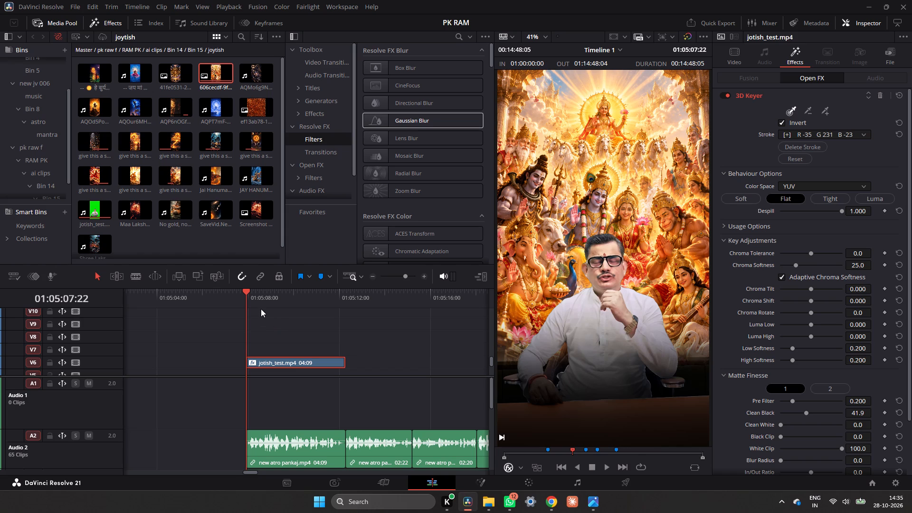
Play the opening from 01:05:07:22 to about 01:05:11:18 to check the new key against the deity background.
key("space")
key("space")
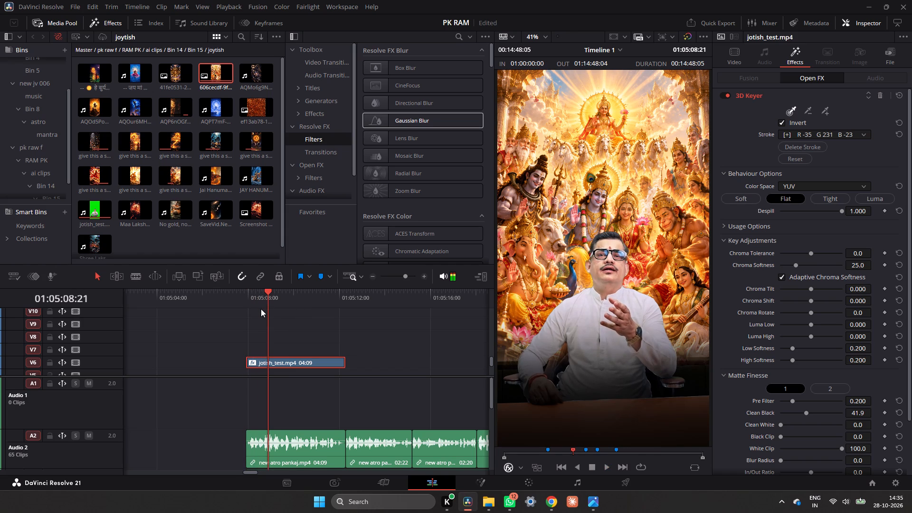
key("space")
key("space")
key("space")
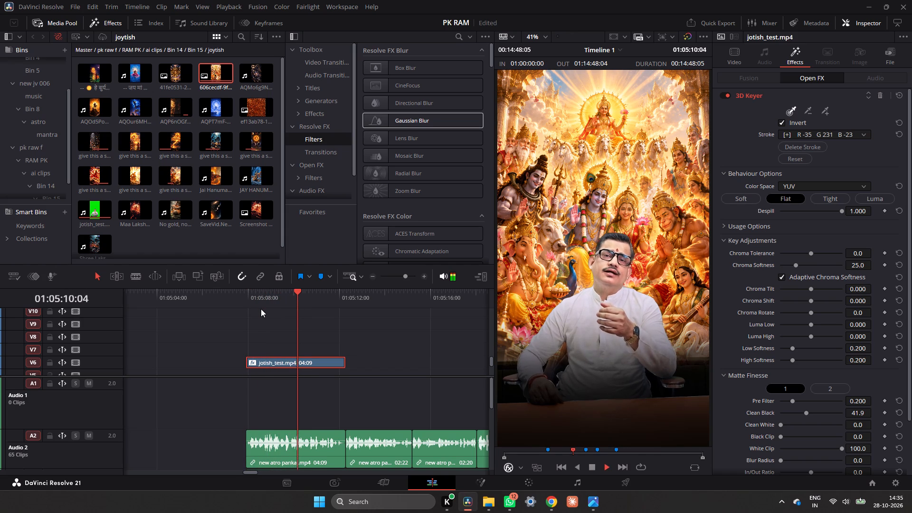
key("space")
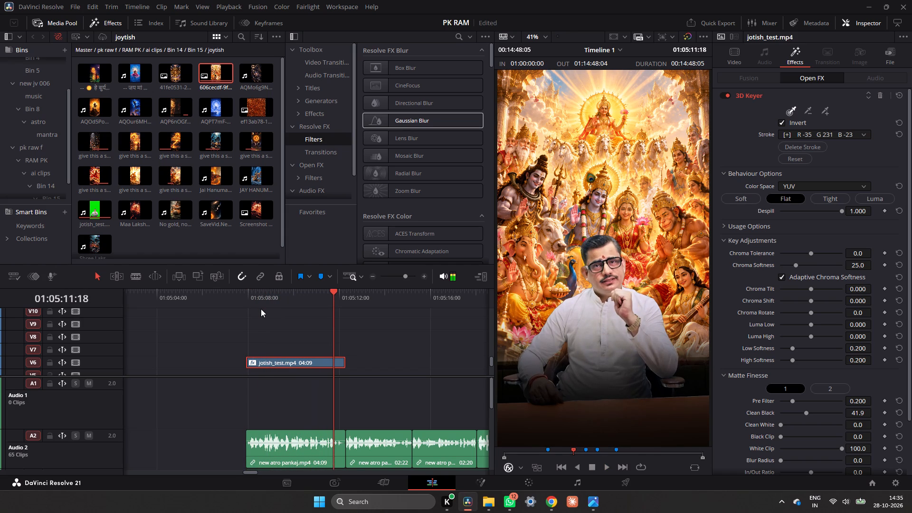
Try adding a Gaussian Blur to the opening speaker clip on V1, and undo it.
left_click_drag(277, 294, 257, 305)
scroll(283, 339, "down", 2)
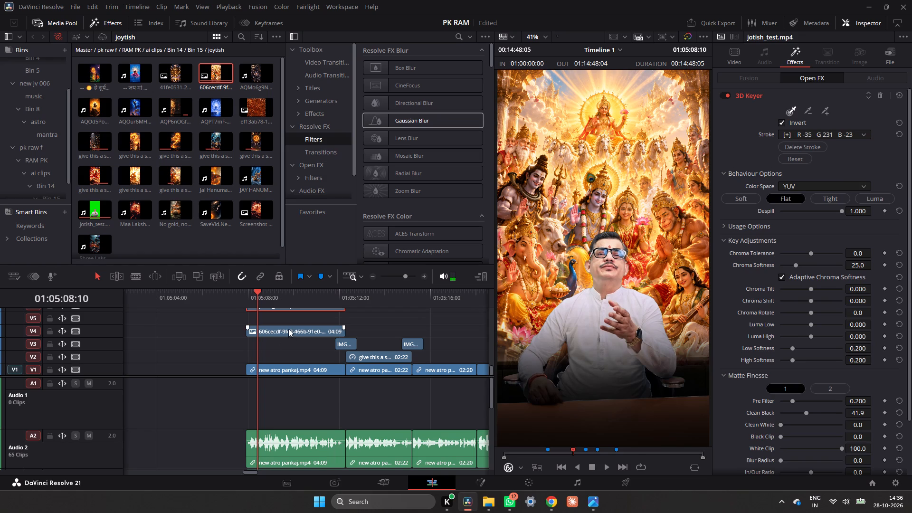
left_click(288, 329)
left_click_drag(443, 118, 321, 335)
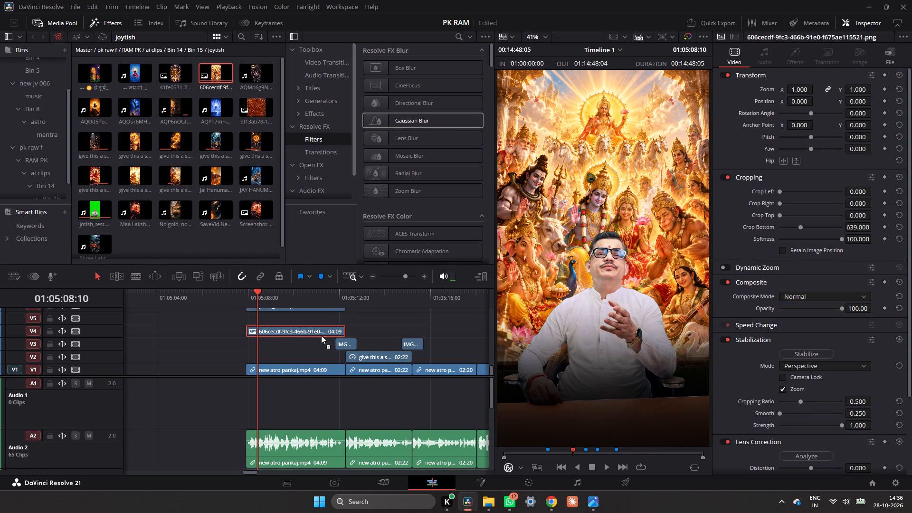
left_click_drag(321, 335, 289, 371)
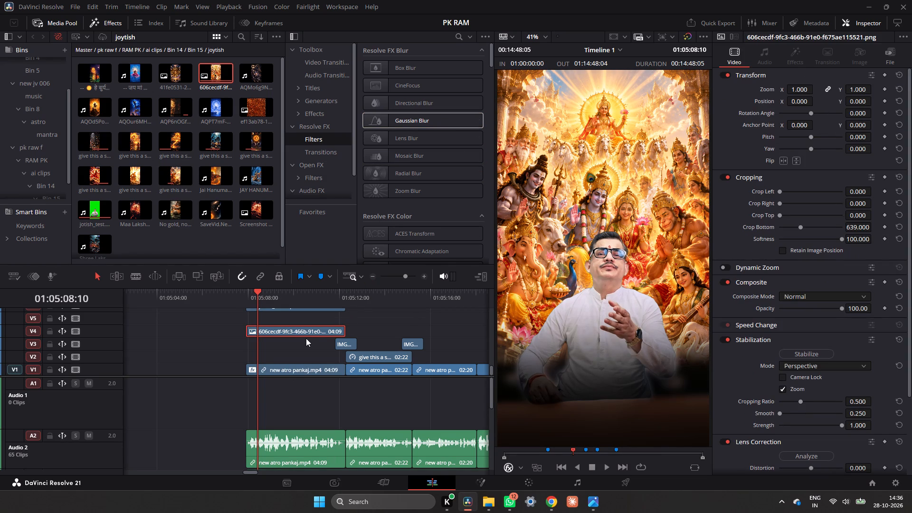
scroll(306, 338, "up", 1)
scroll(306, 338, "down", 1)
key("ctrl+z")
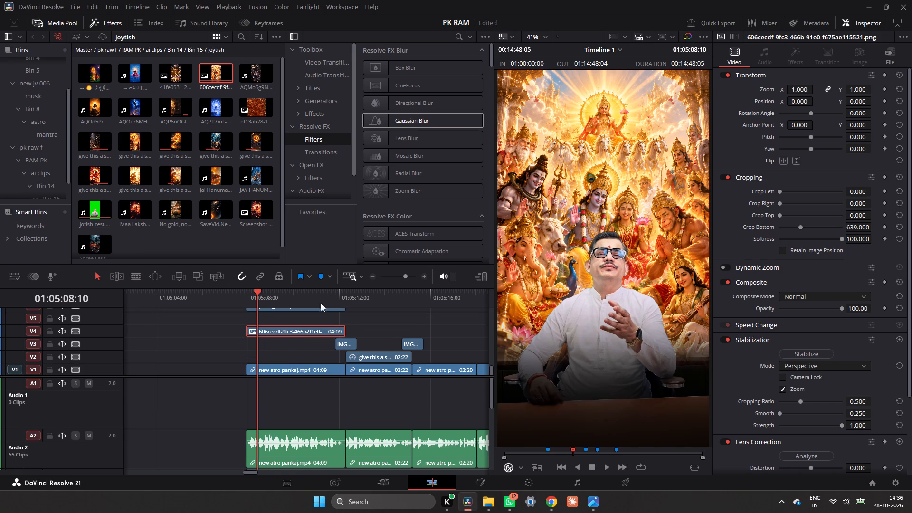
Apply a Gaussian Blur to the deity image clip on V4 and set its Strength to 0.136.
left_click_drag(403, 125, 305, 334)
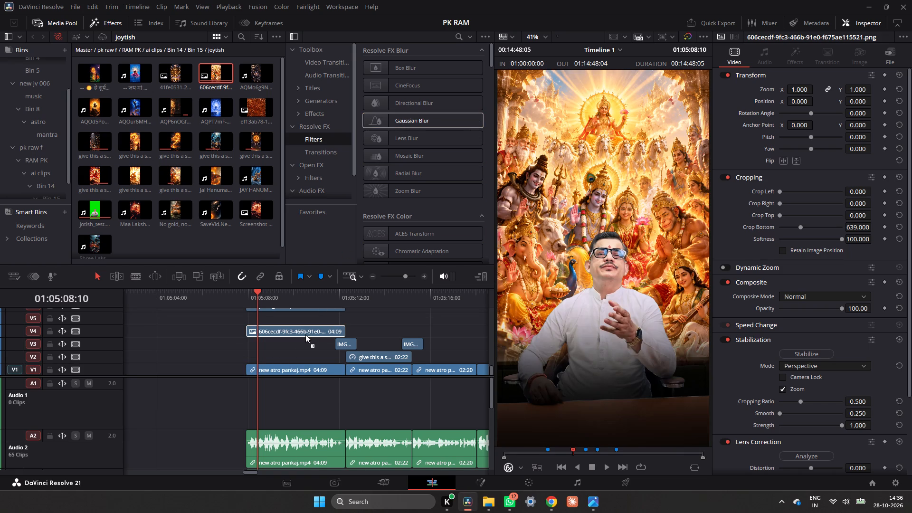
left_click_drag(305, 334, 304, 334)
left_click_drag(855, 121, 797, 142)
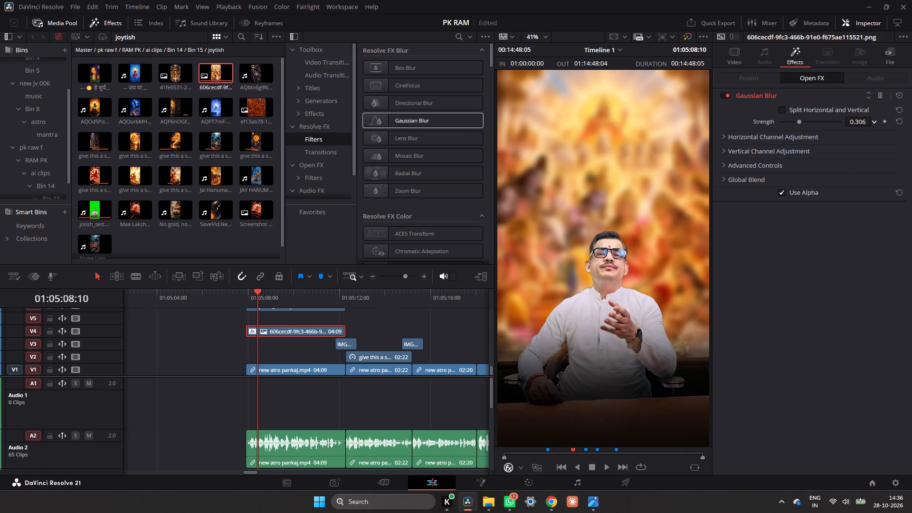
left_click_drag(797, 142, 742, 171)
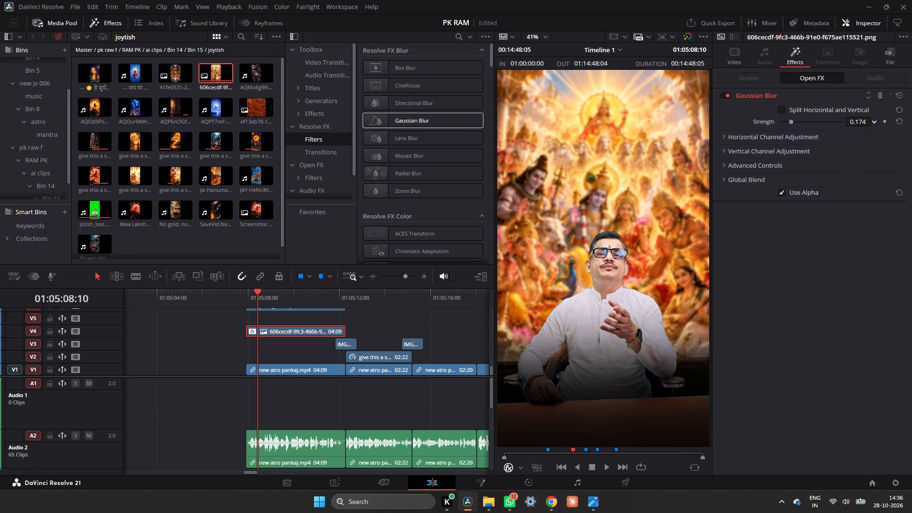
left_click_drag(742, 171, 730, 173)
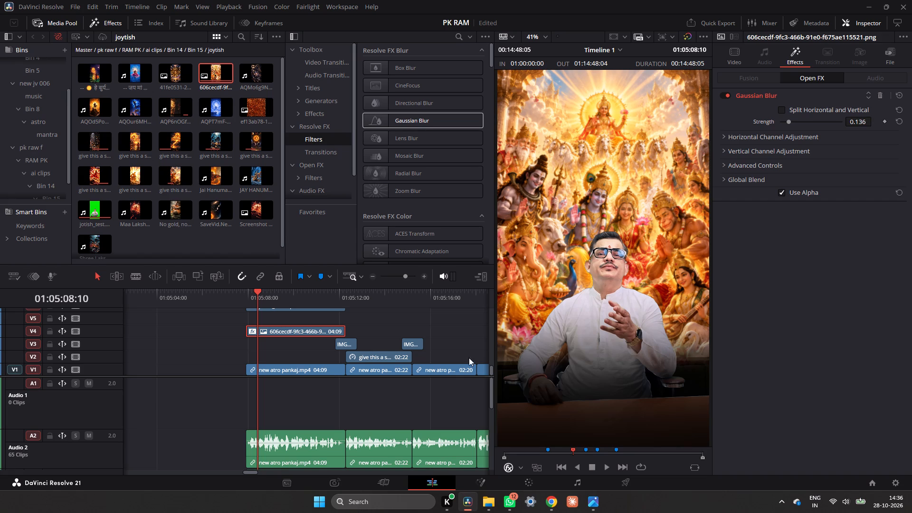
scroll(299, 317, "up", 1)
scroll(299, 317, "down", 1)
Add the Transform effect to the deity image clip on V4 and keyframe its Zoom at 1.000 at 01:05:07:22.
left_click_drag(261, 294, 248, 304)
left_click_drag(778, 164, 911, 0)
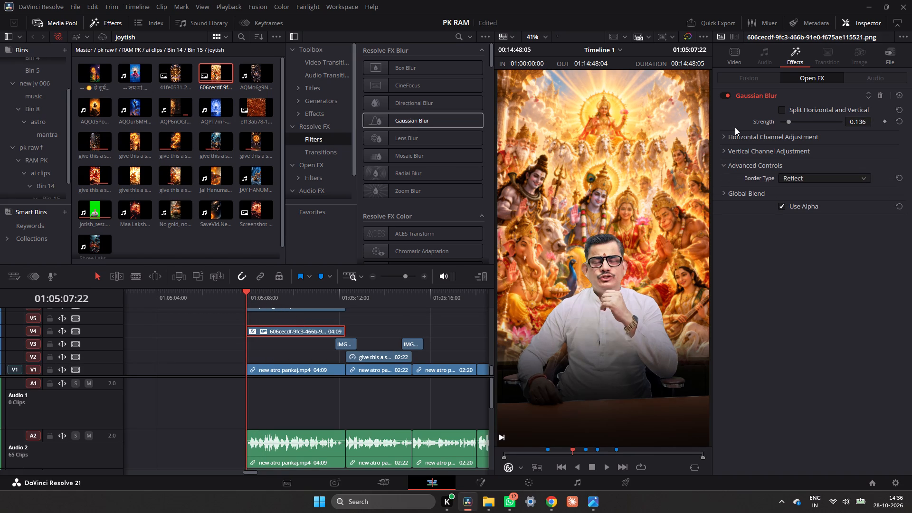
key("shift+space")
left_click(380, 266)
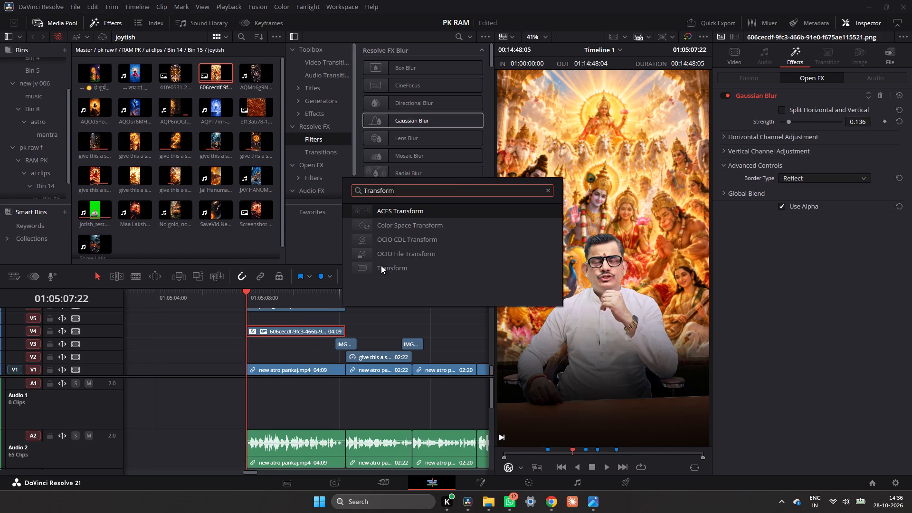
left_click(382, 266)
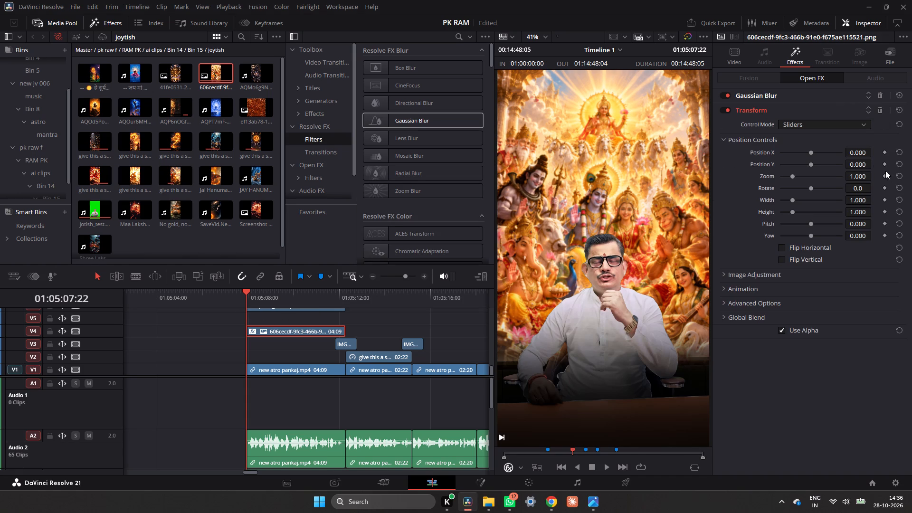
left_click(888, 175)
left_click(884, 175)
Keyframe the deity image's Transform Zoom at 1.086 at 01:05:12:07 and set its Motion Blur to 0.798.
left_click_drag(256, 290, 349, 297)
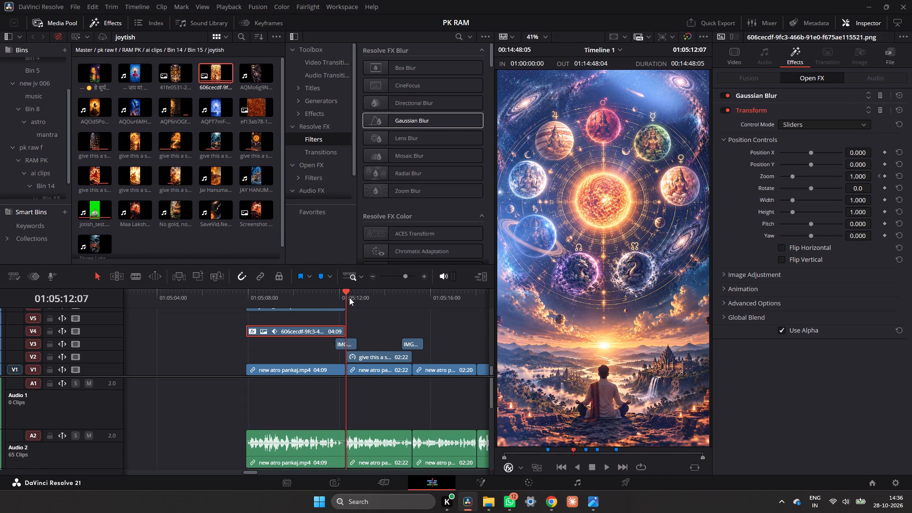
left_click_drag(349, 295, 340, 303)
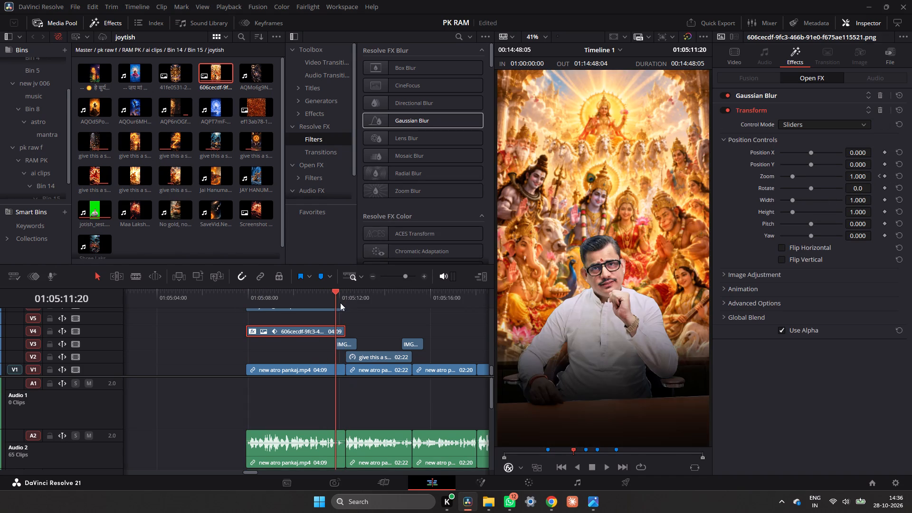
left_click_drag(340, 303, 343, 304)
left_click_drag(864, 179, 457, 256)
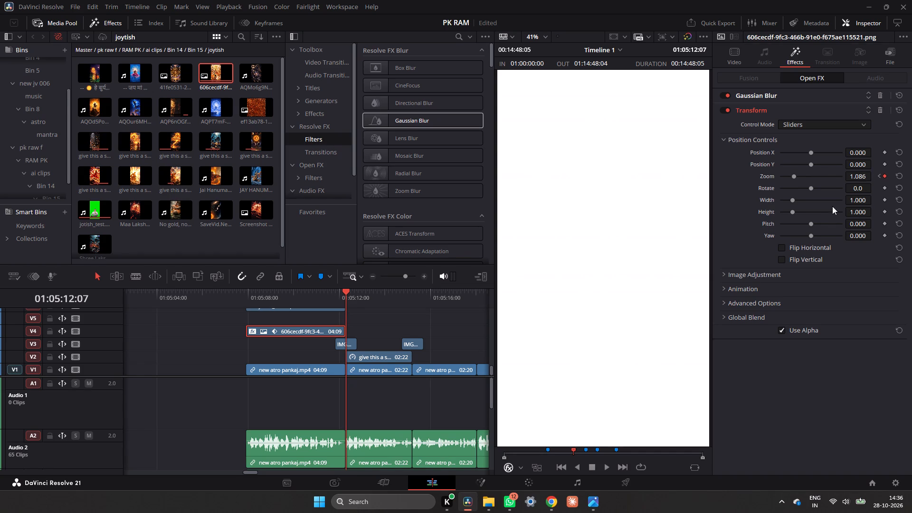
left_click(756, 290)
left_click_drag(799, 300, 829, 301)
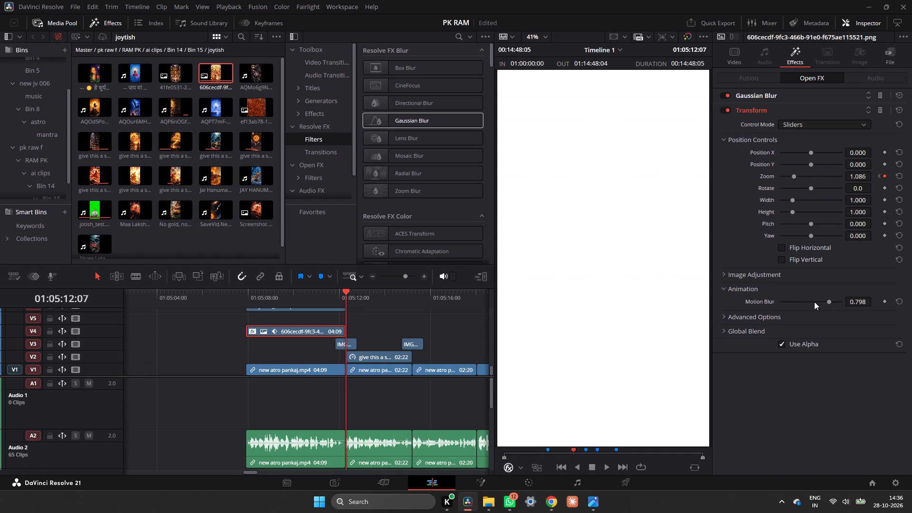
Play the opening from about 01:05:08:00 to 01:05:10:21 to check the blurred, slowly zooming deity background.
left_click(248, 292)
key("space")
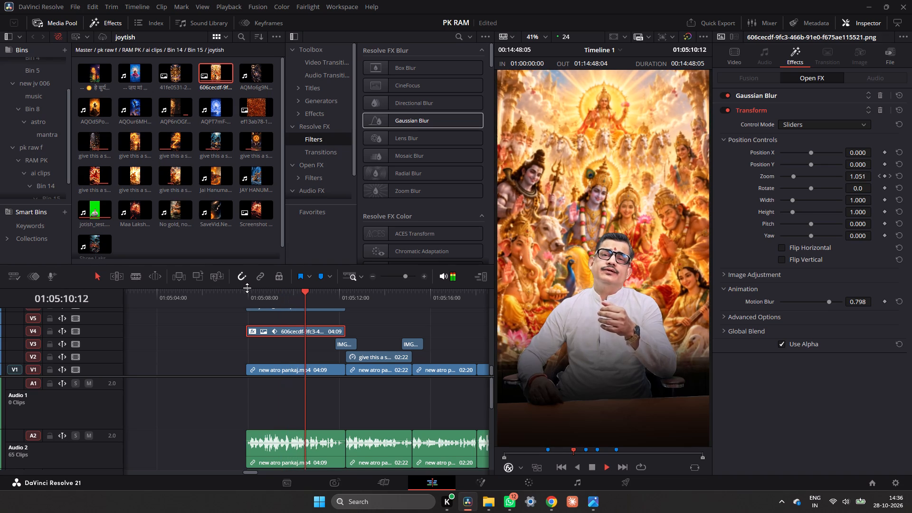
key("space")
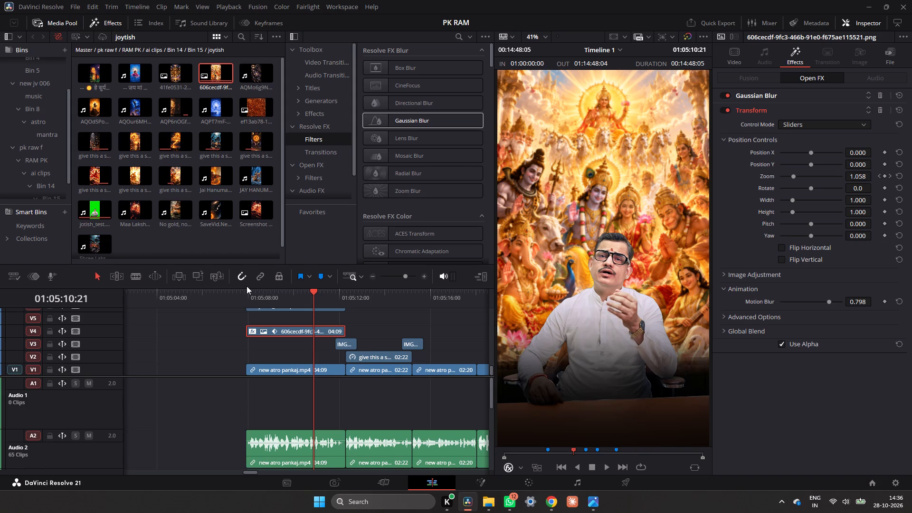
Delete the opening's deity image clip on V4 and the keyed jotish_test.mp4 clip on V6.
scroll(274, 333, "up", 1)
scroll(274, 333, "down", 1)
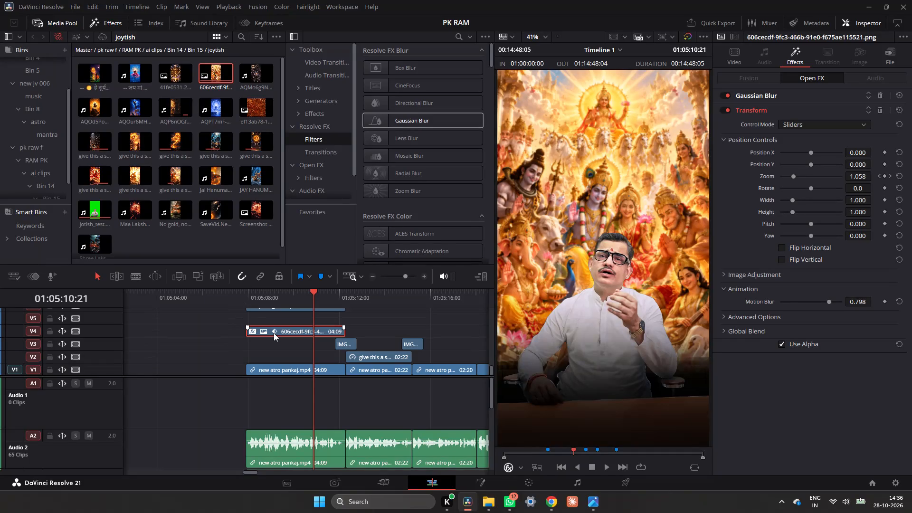
key("BackSpace")
scroll(284, 328, "up", 1)
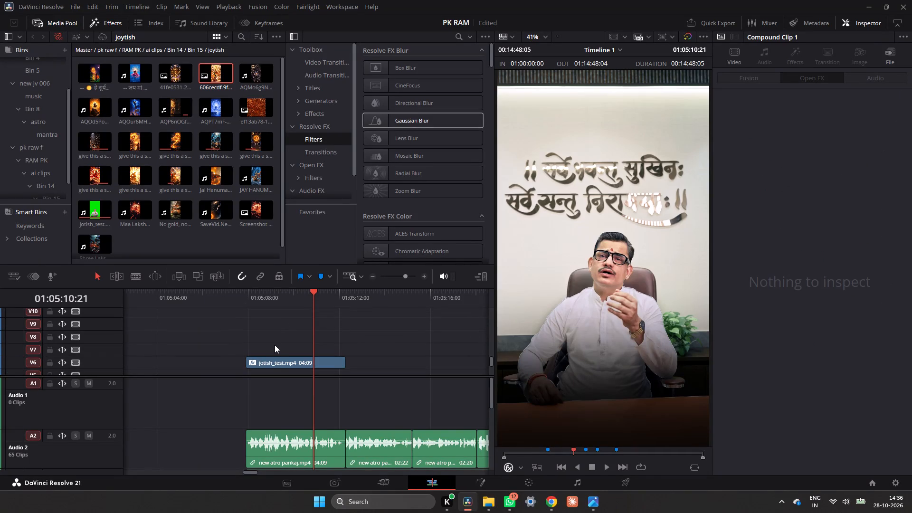
left_click(274, 357)
key("BackSpace")
scroll(274, 358, "down", 3)
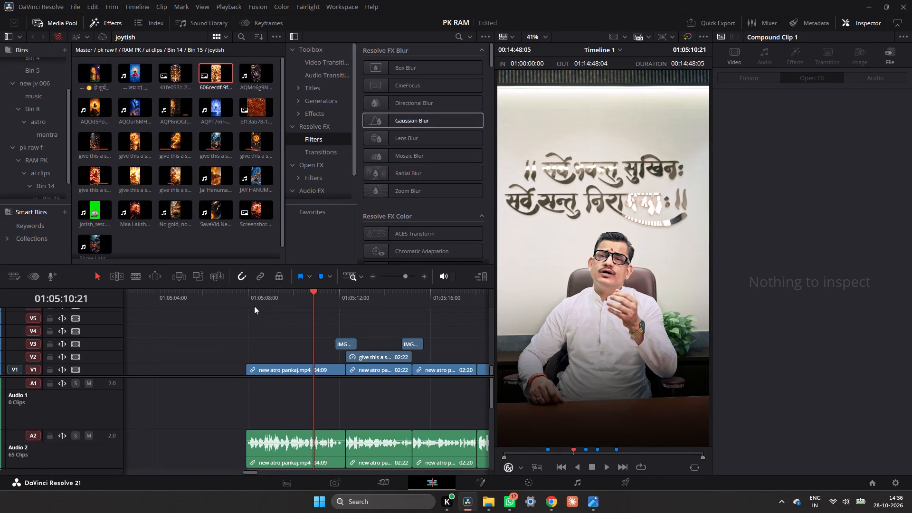
Play from about 01:05:08:00 to 01:05:21:04 to check the opening without the deity composite.
left_click(248, 298)
key("space")
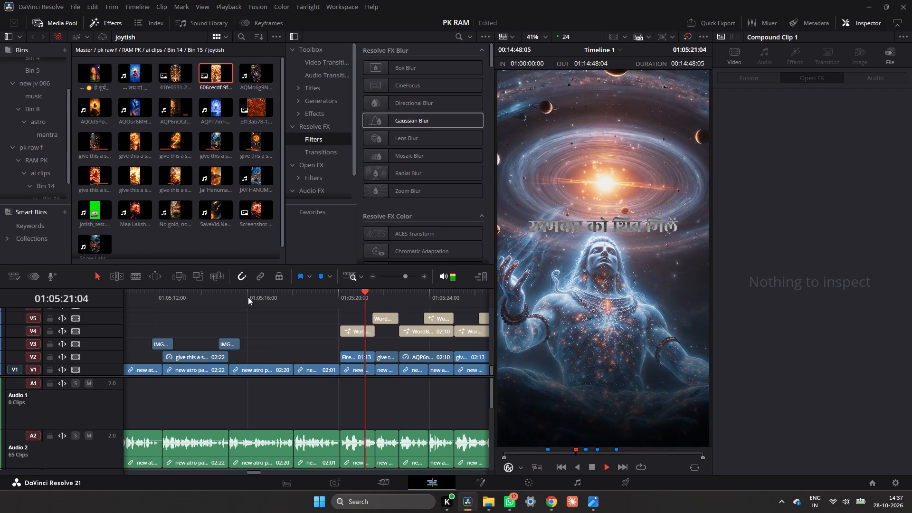
key("space")
Replay the passage between about 01:05:17:00 and 01:05:21:00 to check the cut from the speaker to the Shiva shot.
left_click(274, 300)
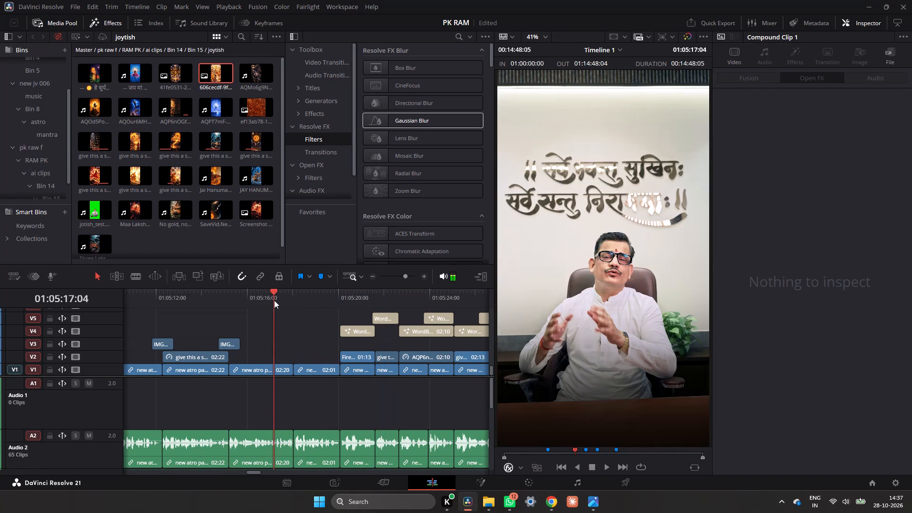
key("space")
key("space")
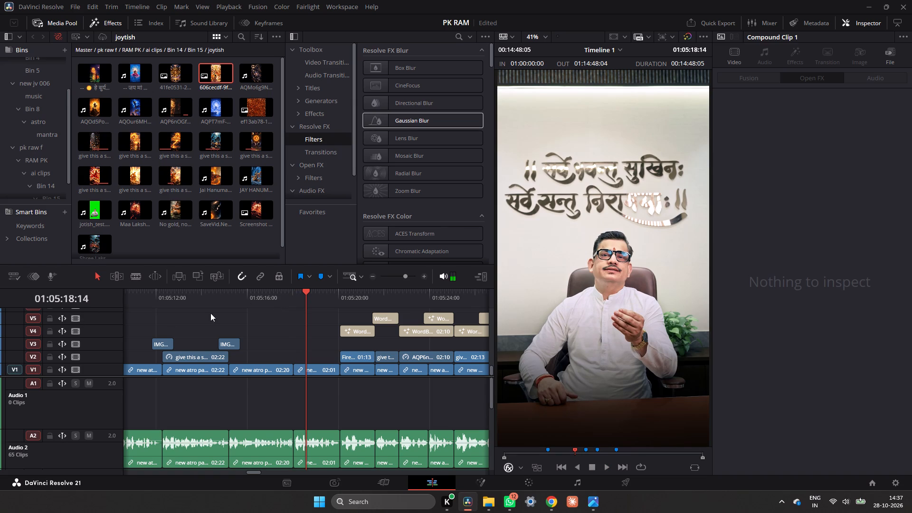
left_click(269, 298)
key("space")
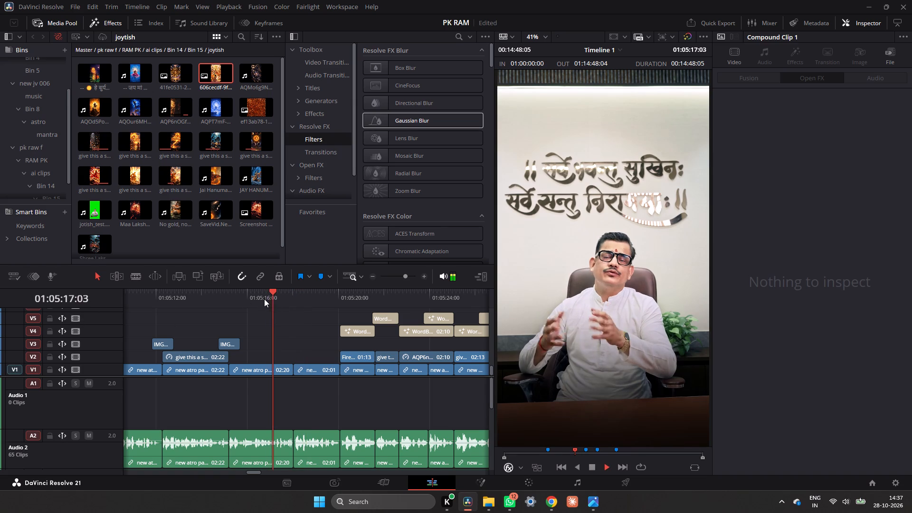
key("space")
key("space")
key("space")
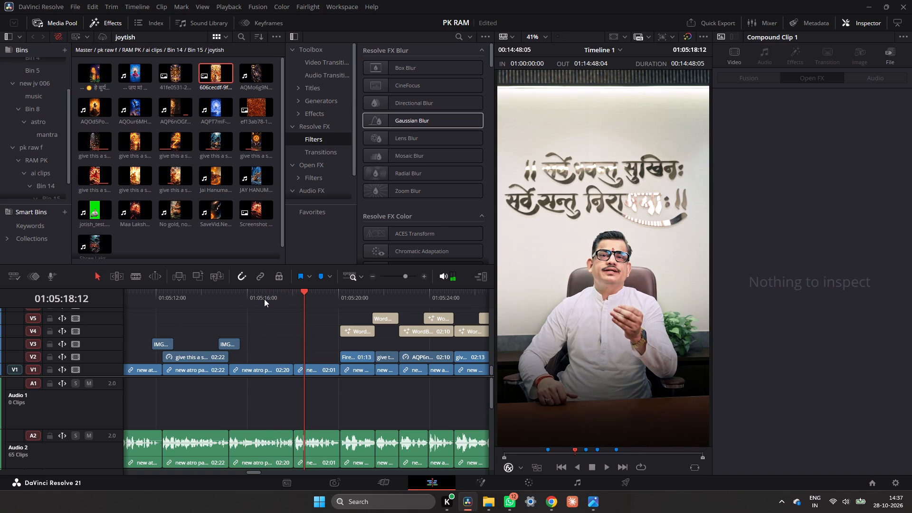
left_click(264, 299)
key("space")
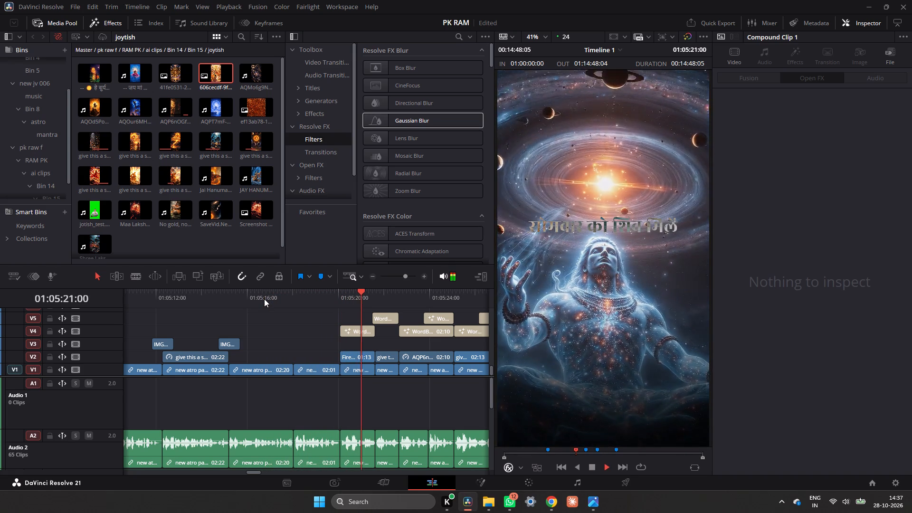
left_click(319, 295)
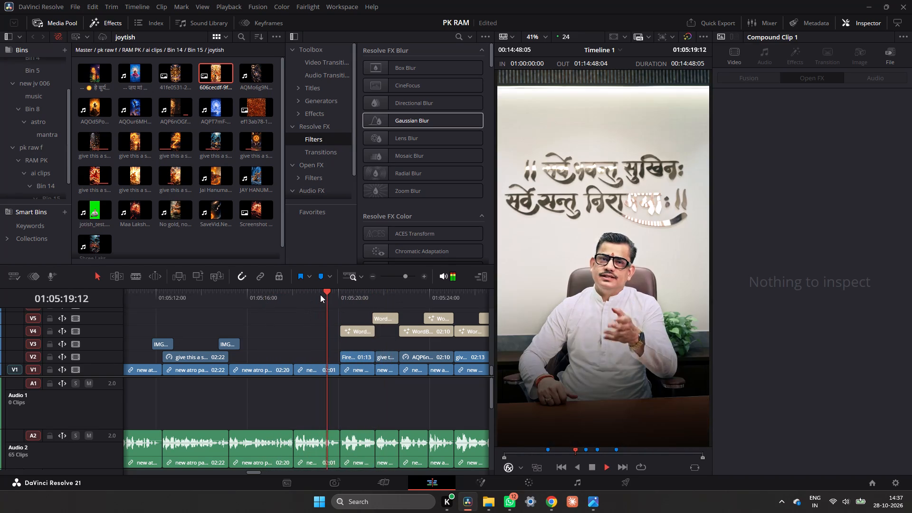
key("space")
left_click(320, 294)
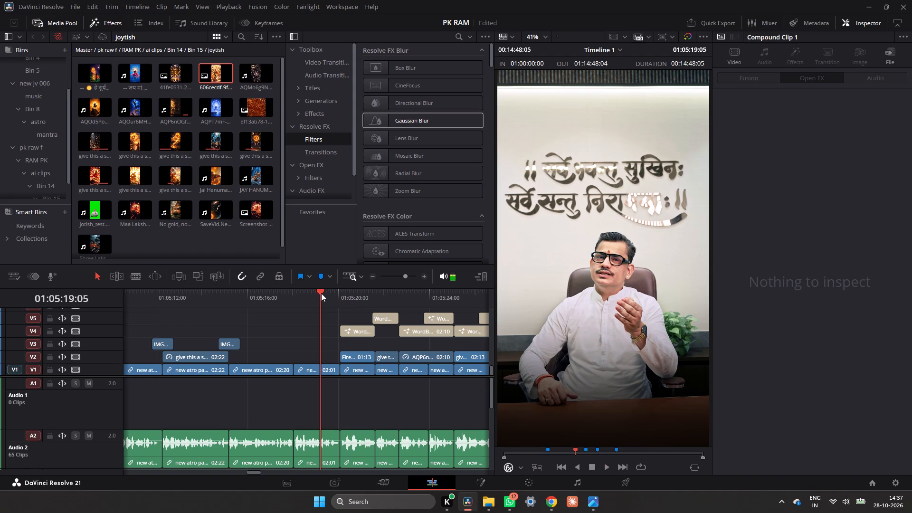
key("space")
key("space")
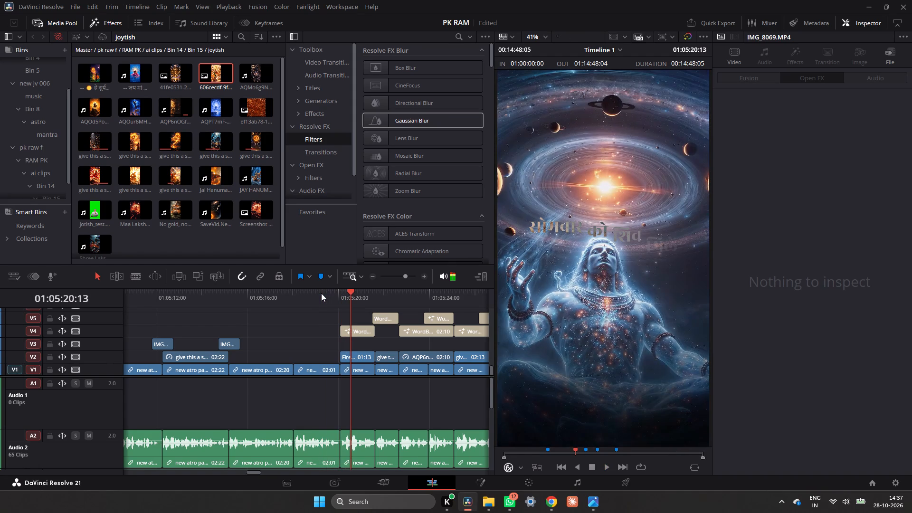
Play from about 01:05:17:08 into the closing logo at 01:05:44:15 to review the remaining cuts and overlays.
left_click(277, 301)
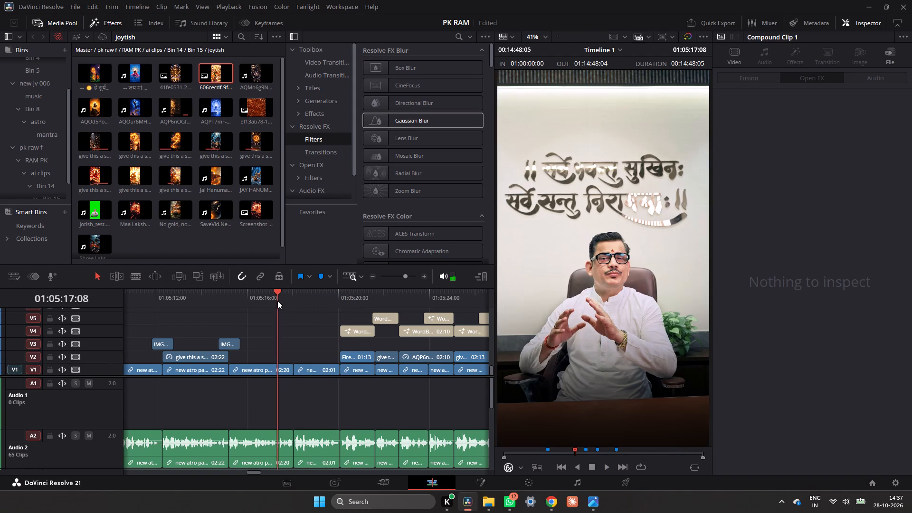
key("space")
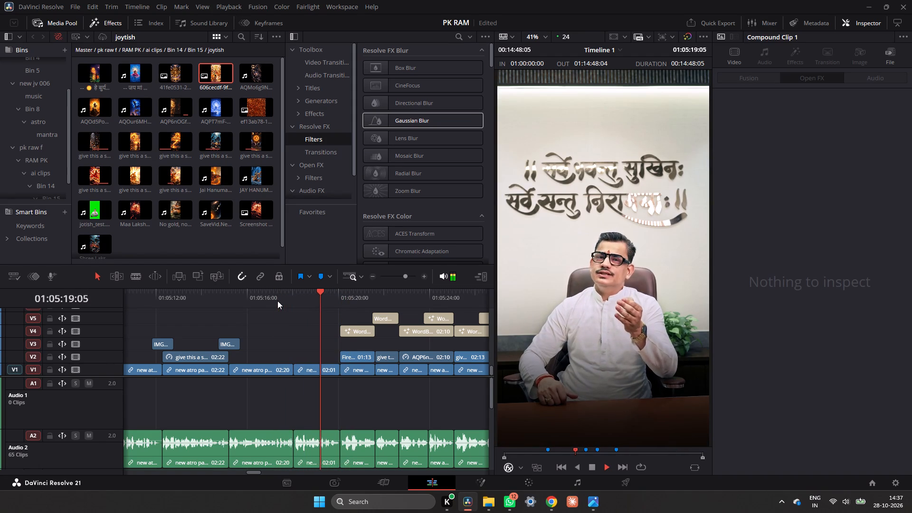
key("space")
key("space")
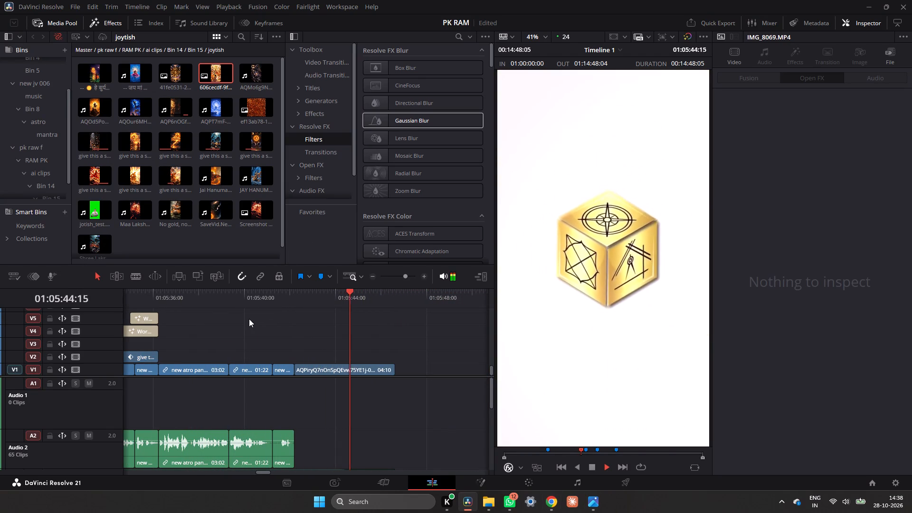
left_click(252, 311)
key("space")
Move the final short speaker clip and closing logo clip later, and extend the preceding speaker clip's video to 05:09 and audio to 04:17.
left_click(257, 305)
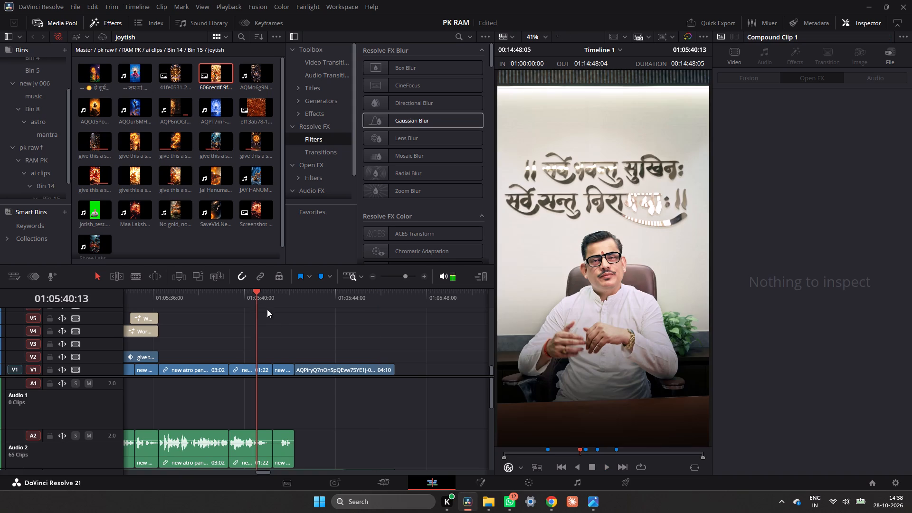
left_click_drag(350, 336, 278, 458)
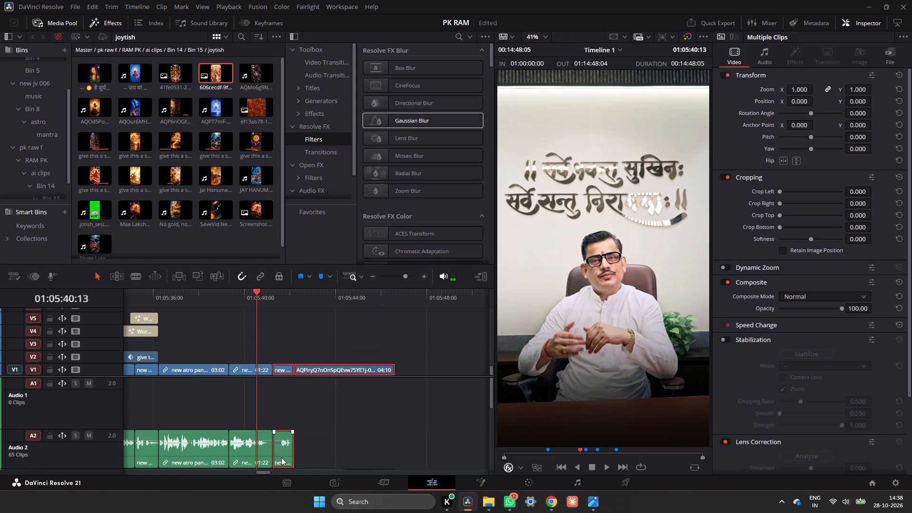
left_click_drag(282, 457, 361, 446)
left_click(321, 402)
left_click_drag(270, 371, 351, 376)
left_click_drag(274, 451, 337, 452)
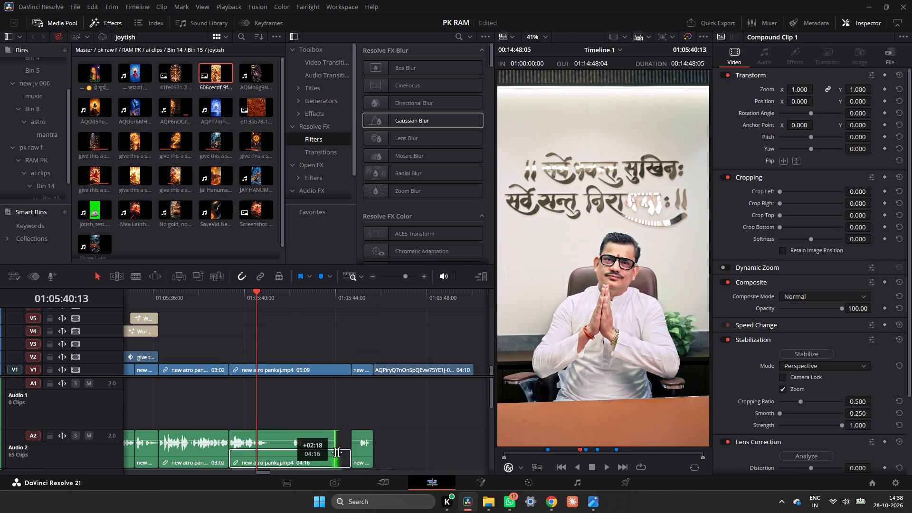
left_click_drag(337, 452, 337, 452)
Check the extended speaker clip around 01:05:41:19, and delete the short speaker clip before the logo on V1 and A2.
key("space")
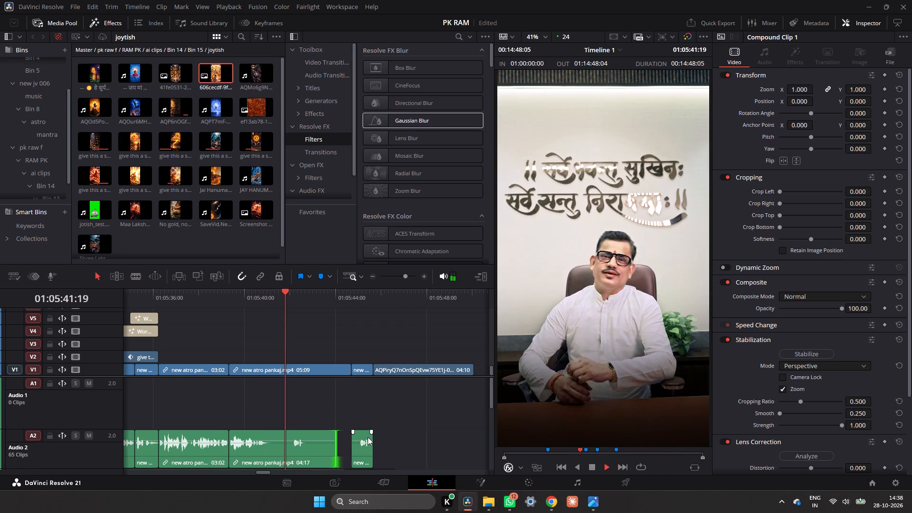
key("space")
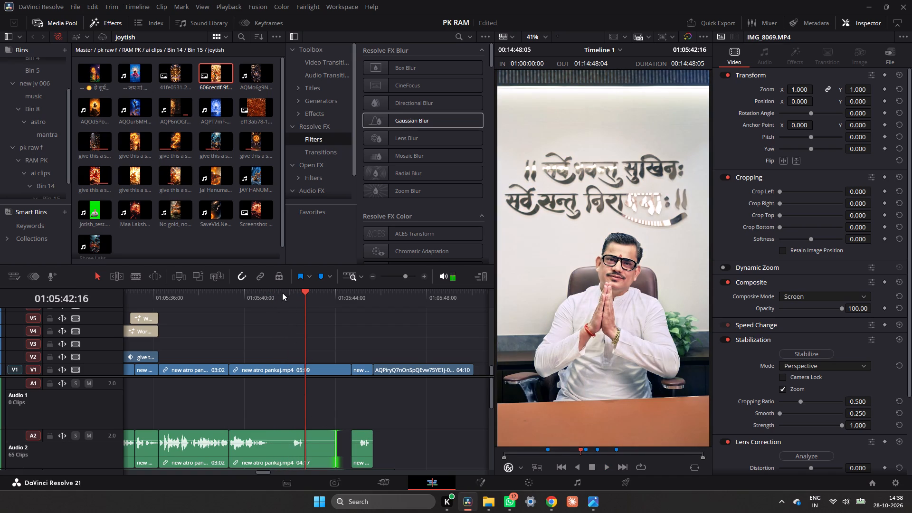
left_click(282, 293)
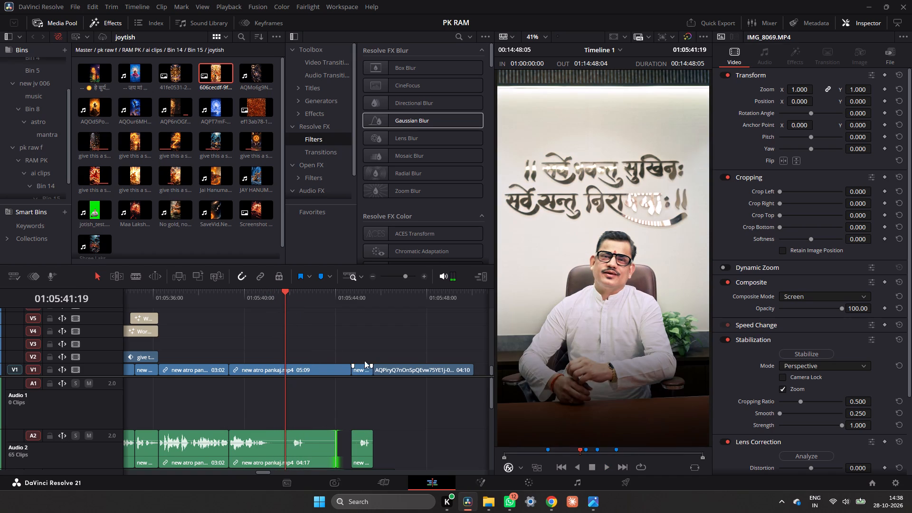
left_click_drag(360, 348, 351, 461)
key("BackSpace")
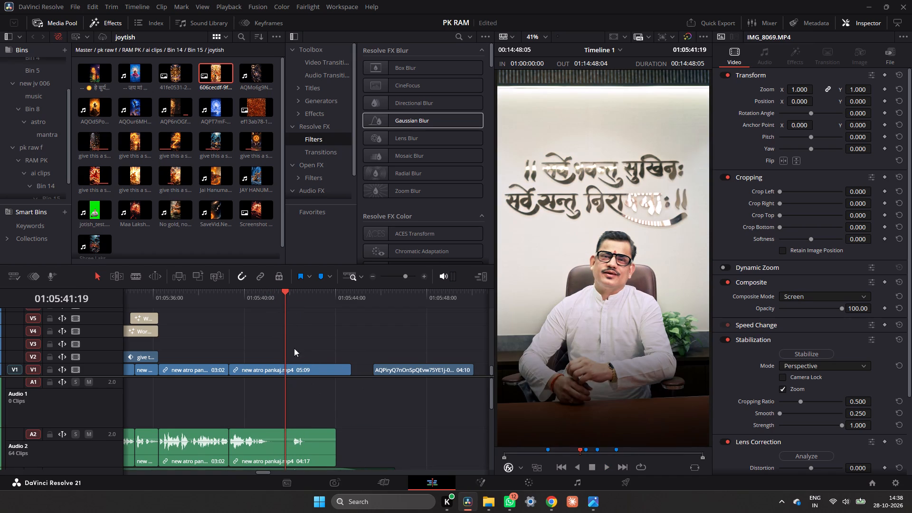
Play the extended speaker clip from before 01:05:40:15 past 01:05:43:03 to judge where the folded-hands ending should cut.
left_click(237, 304)
key("space")
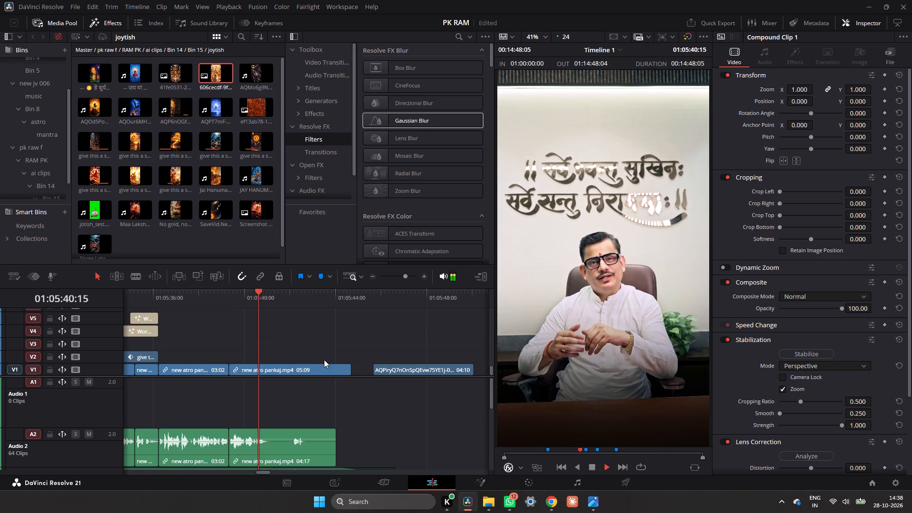
key("space")
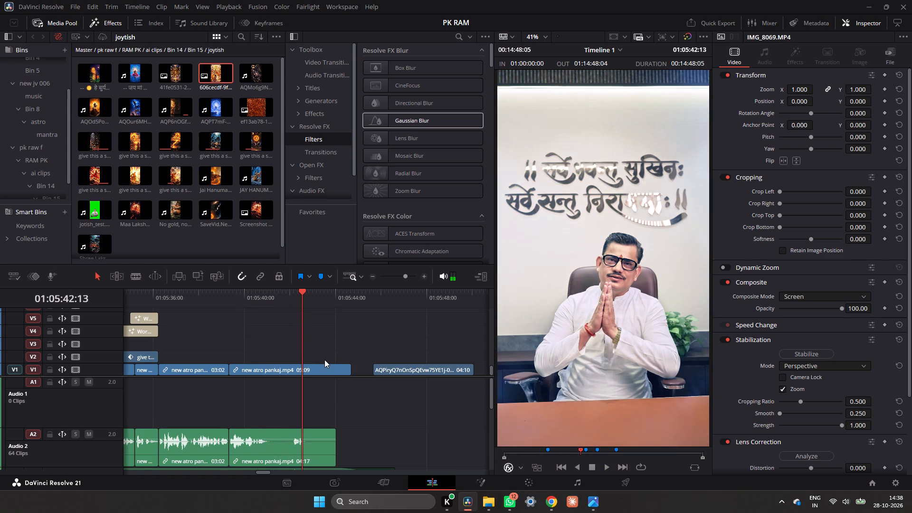
scroll(359, 334, "down", 4)
scroll(339, 418, "down", 2)
scroll(339, 418, "up", 2)
key("space")
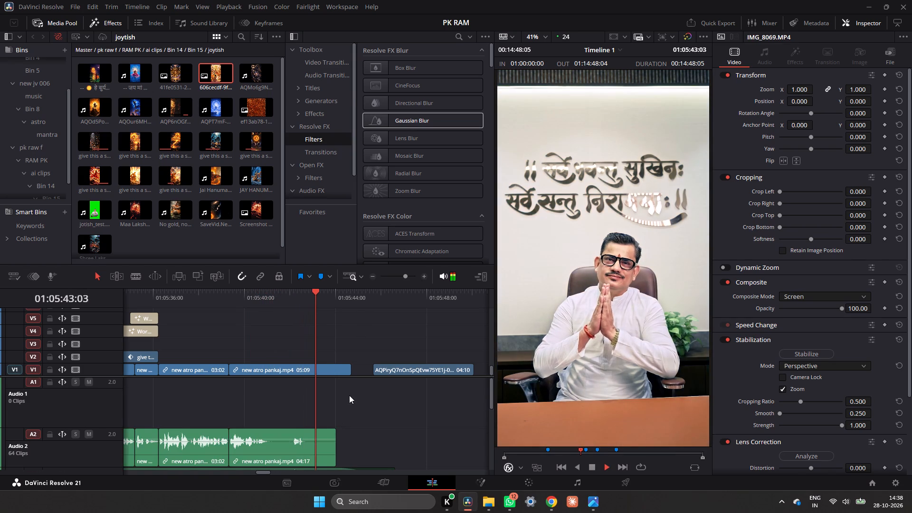
key("space")
Trim the last speaker clip's video and audio to 04:05, ending at 01:05:43:13, and move the logo clip directly against it.
left_click(326, 300)
left_click_drag(350, 345, 326, 456)
left_click_drag(336, 441, 323, 450)
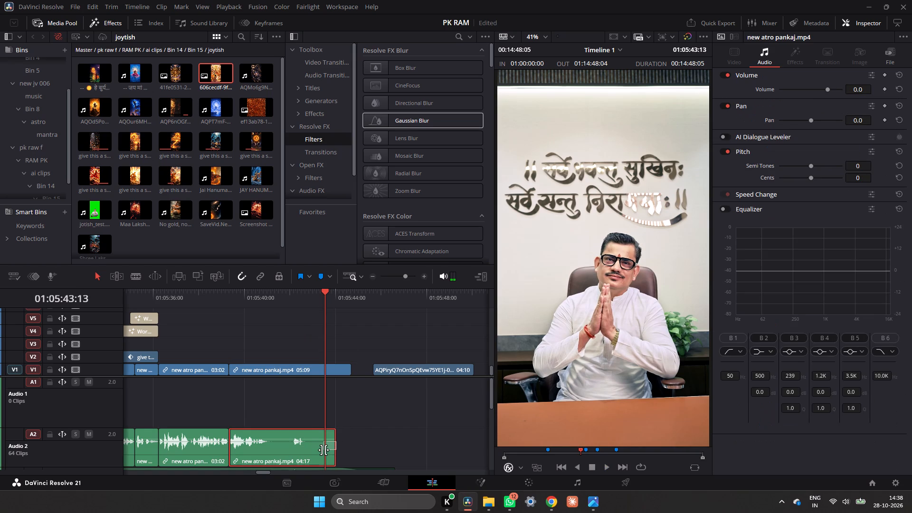
left_click_drag(323, 450, 323, 450)
left_click_drag(333, 444, 322, 447)
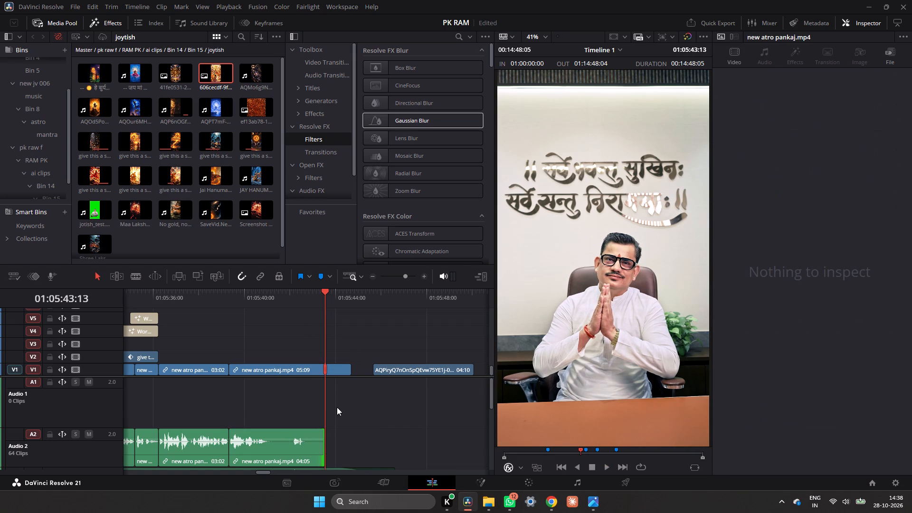
left_click_drag(349, 376, 343, 372)
left_click_drag(349, 368, 327, 379)
left_click_drag(399, 368, 354, 375)
Extend the flute music on A3 to 40:01 so it ends with the closing logo clip.
scroll(348, 397, "down", 2)
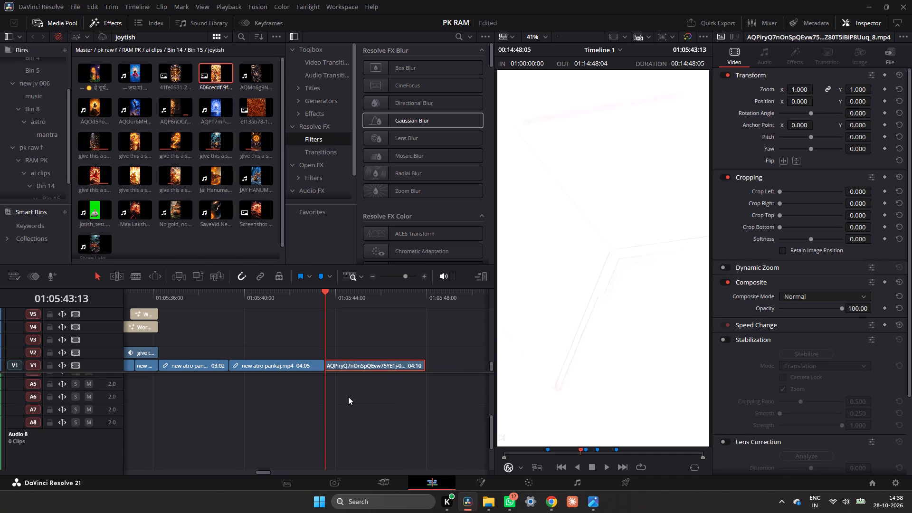
scroll(348, 397, "up", 1)
left_click_drag(393, 414, 416, 419)
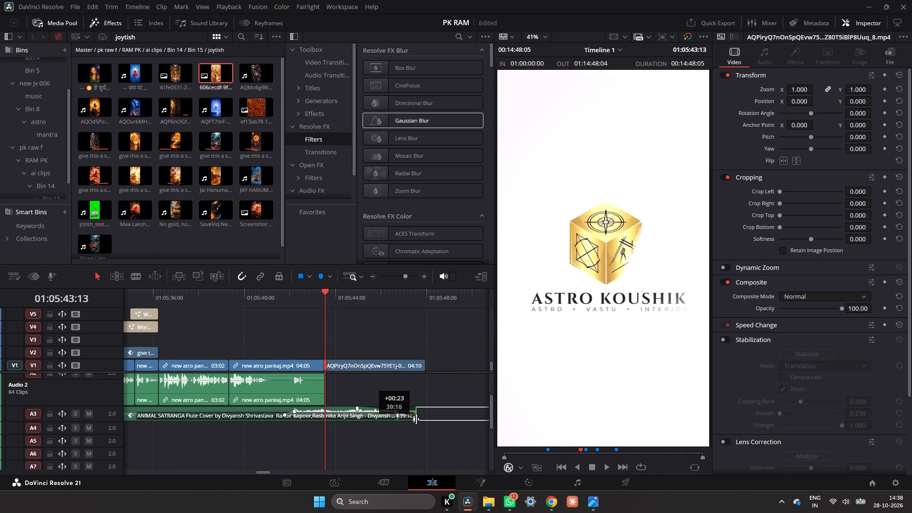
left_click_drag(416, 419, 424, 419)
Shift the flute music's volume-rise keyframes later, toward the logo cut at 01:05:43:13, and play the ending.
left_click_drag(322, 307, 295, 324)
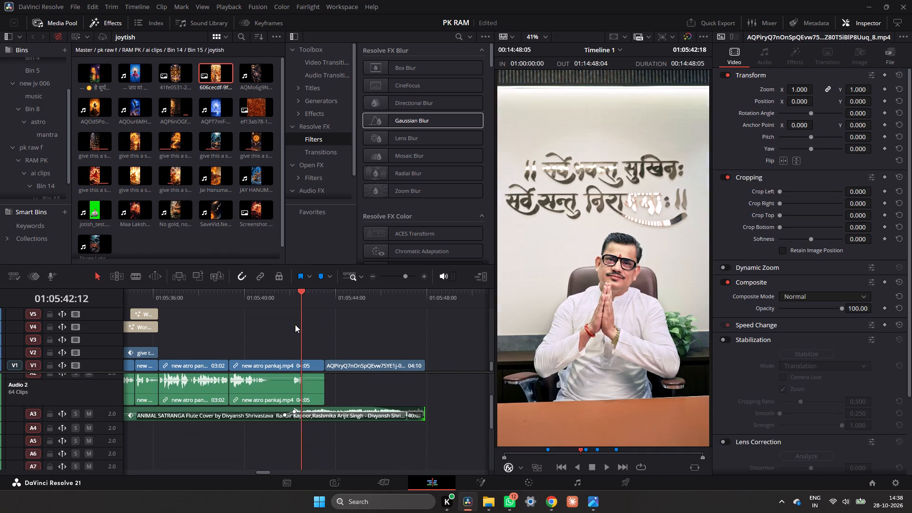
left_click_drag(295, 324, 285, 332)
left_click_drag(294, 410, 310, 408)
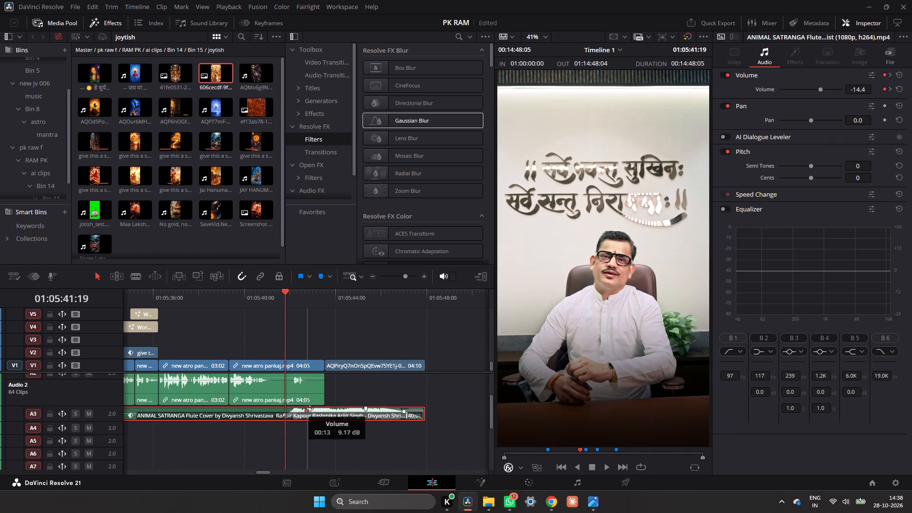
left_click_drag(310, 408, 322, 410)
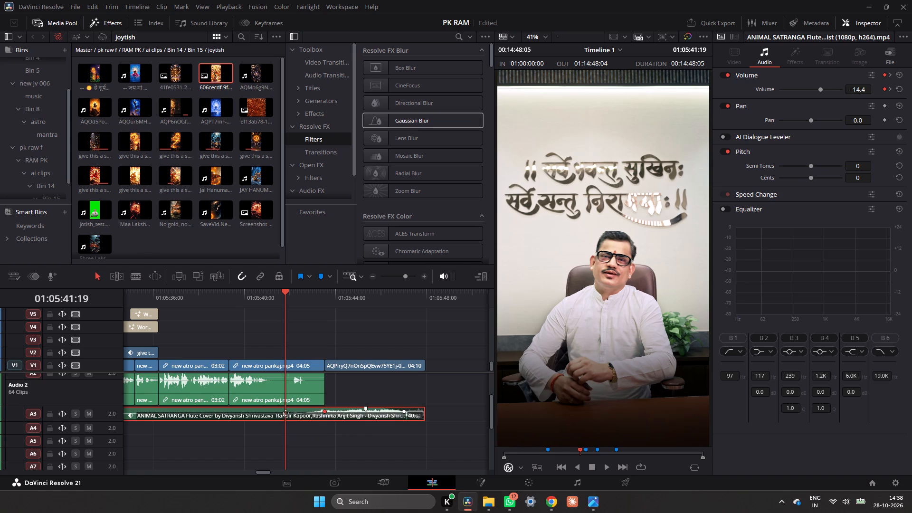
left_click_drag(285, 415, 306, 414)
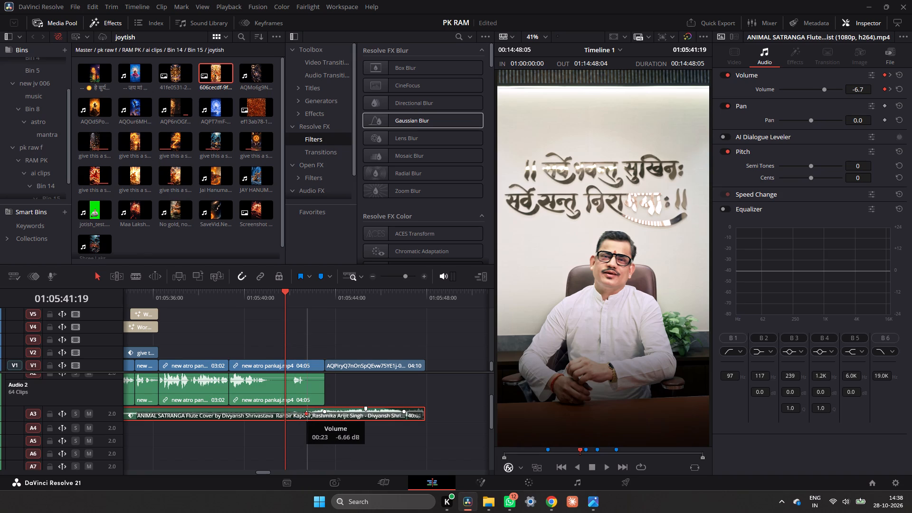
left_click_drag(306, 414, 308, 416)
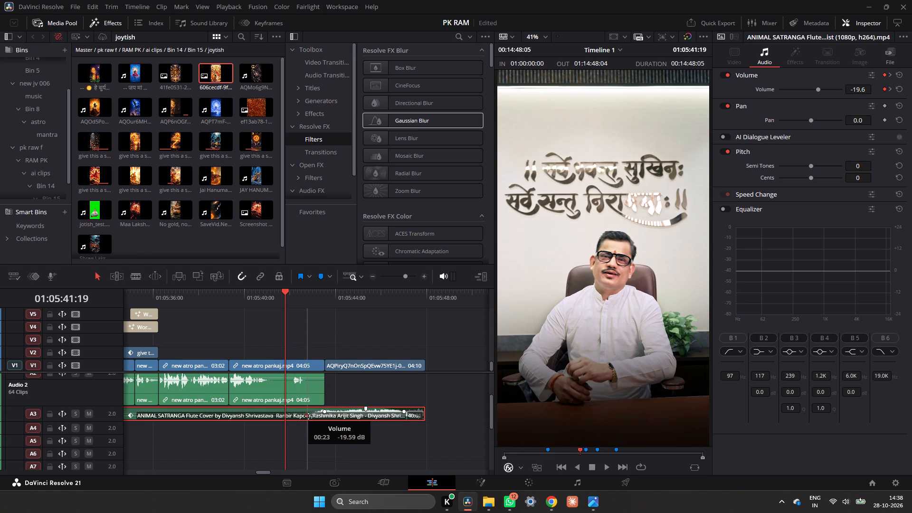
left_click_drag(308, 416, 310, 416)
key("space")
key("space")
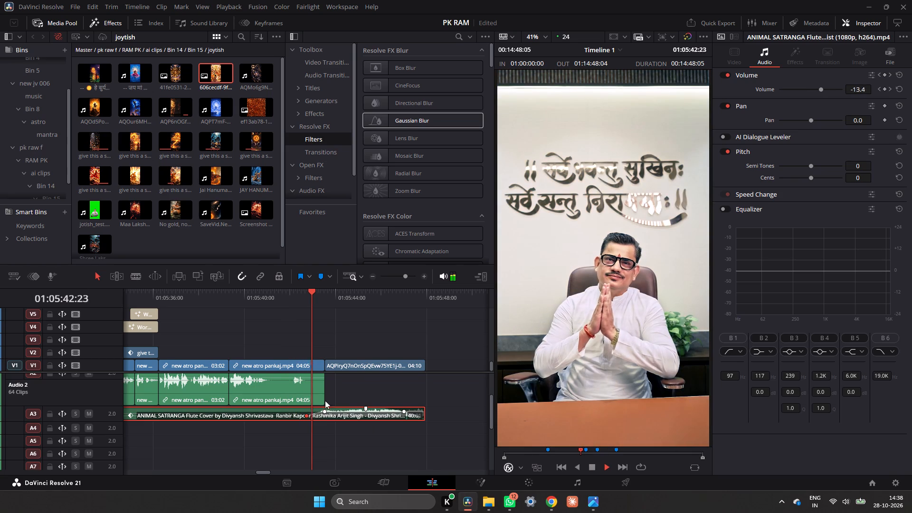
Fine-tune the flute music's lower volume keyframe to about 01:05:43:03 at -22.2 dB, just before the logo cut.
double_click(425, 275)
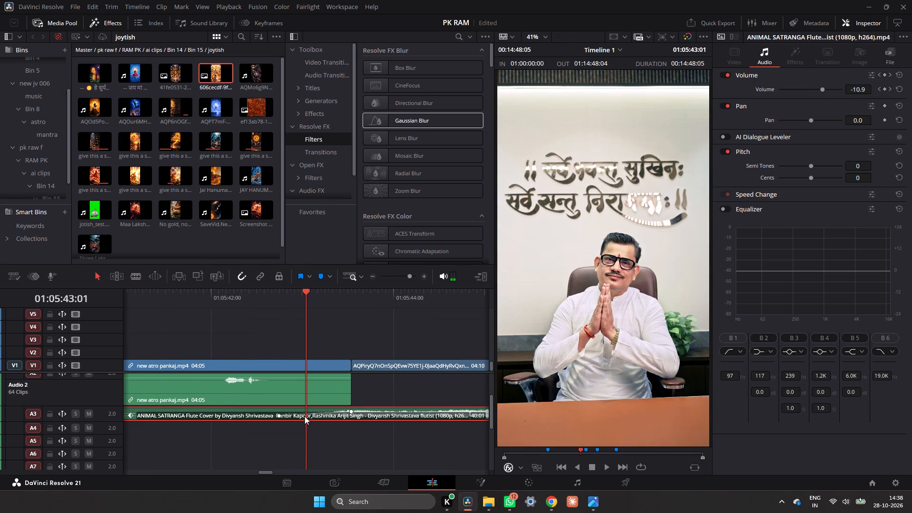
left_click_drag(279, 417, 311, 419)
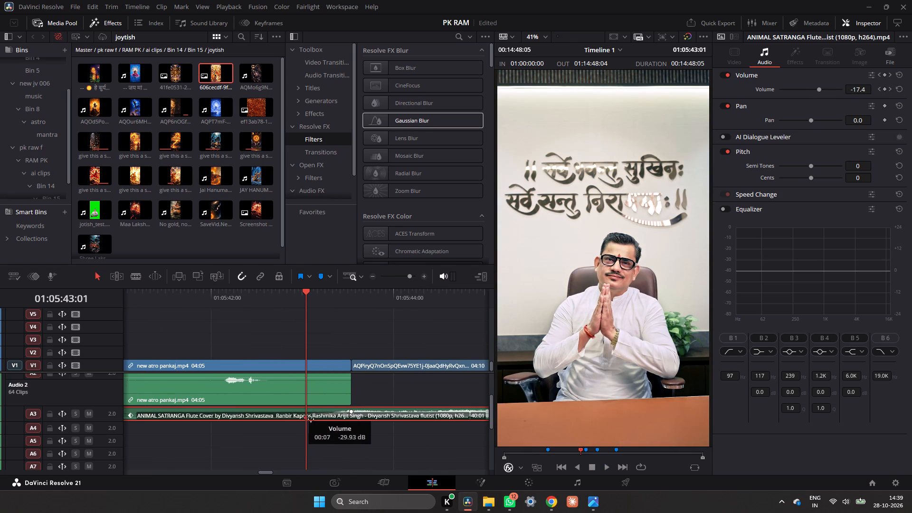
left_click_drag(311, 419, 316, 417)
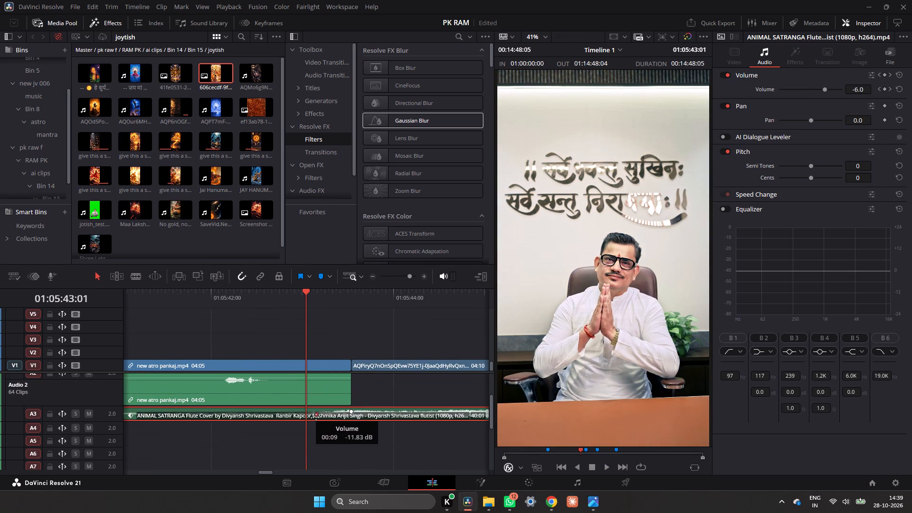
left_click_drag(316, 417, 315, 418)
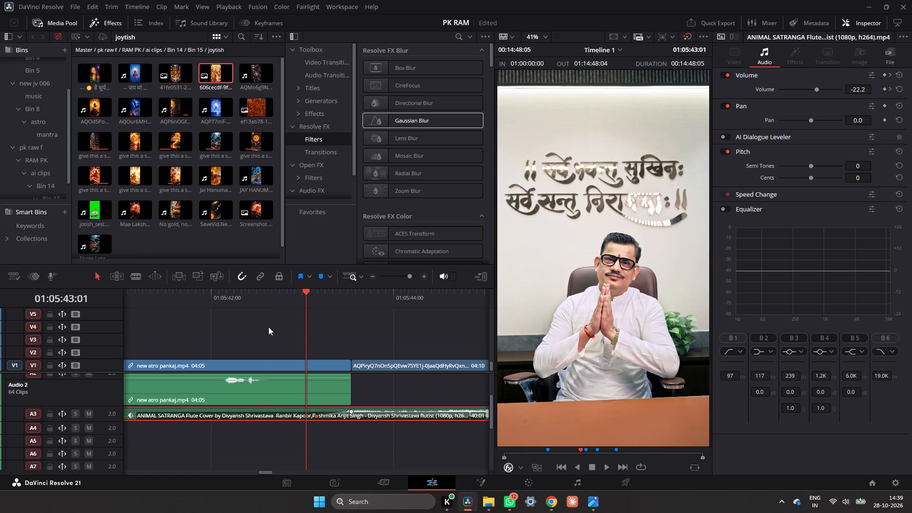
Play the transition from the speaker's folded hands into the logo, to about 01:05:43:22, to check the music rise.
left_click(266, 301)
key("space")
key("space")
left_click(192, 293)
key("space")
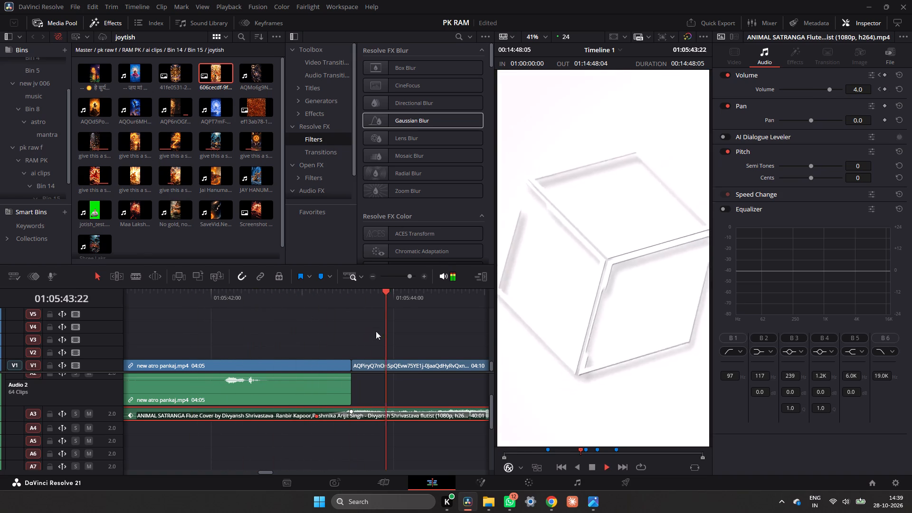
key("space")
Listen from about 01:05:31:23 to 01:05:33:10, and raise the flute music's lower volume keyframe to about -11.8 dB.
triple_click(370, 276)
left_click(168, 299)
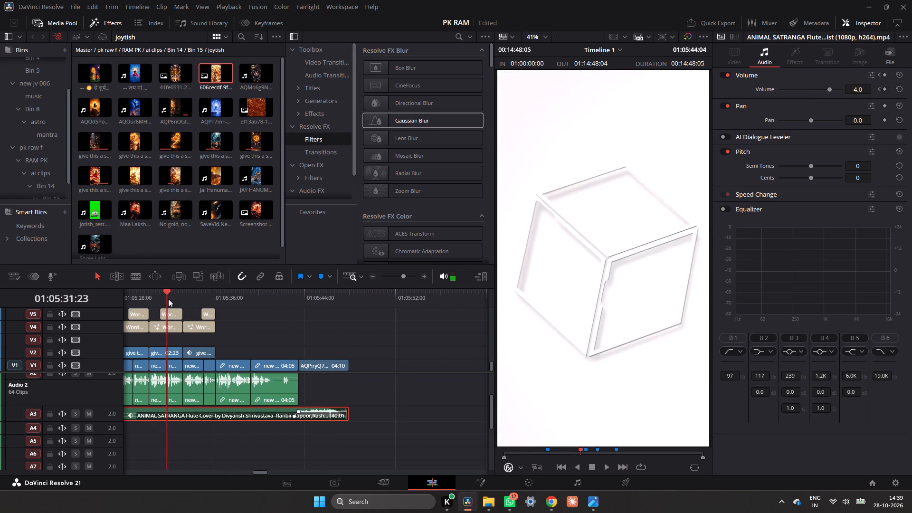
key("space")
key("space")
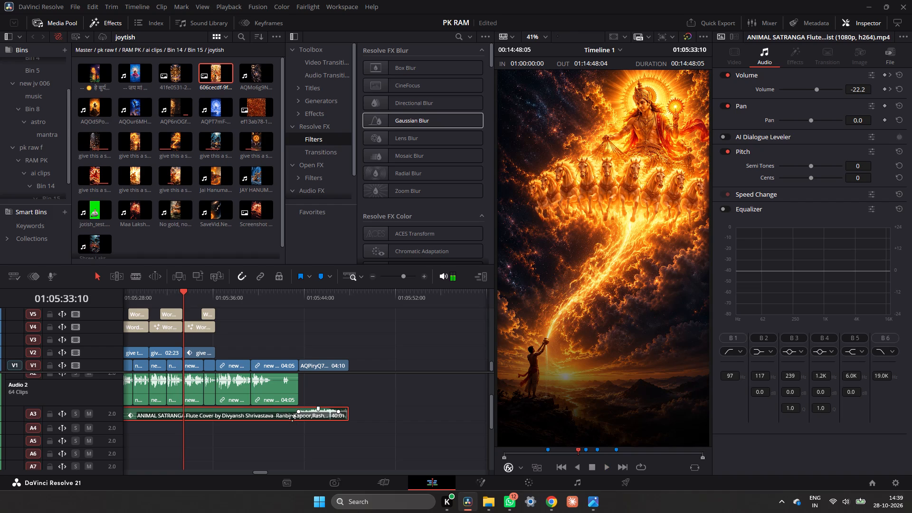
left_click(294, 416)
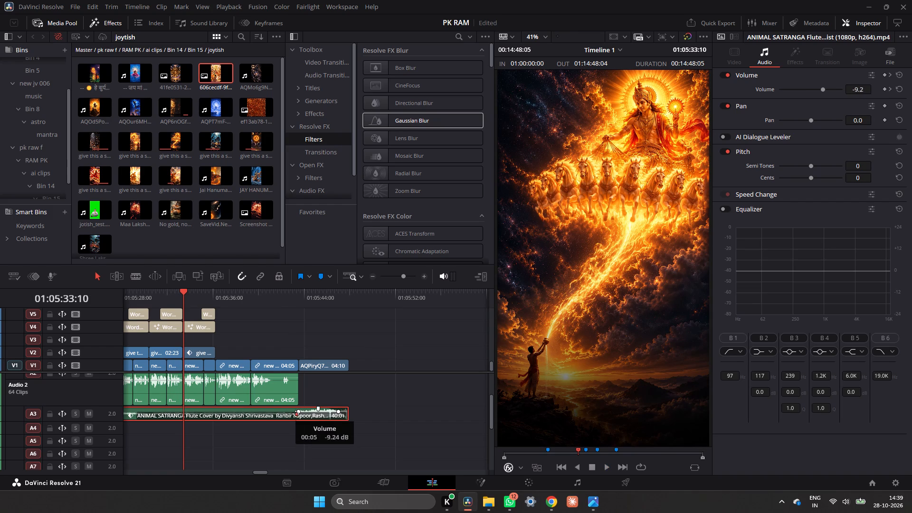
Play from about 01:05:33:10 to the logo at 01:05:43:15 to check the raised music level.
key("space")
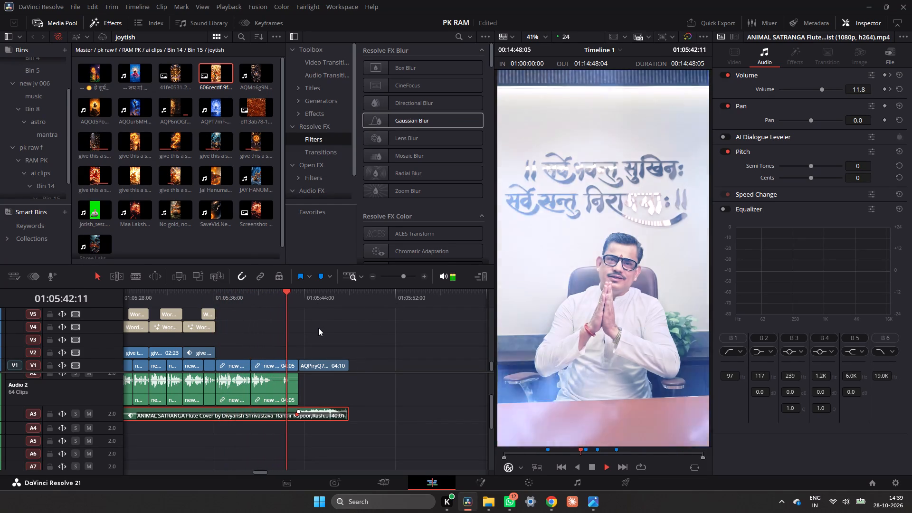
key("space")
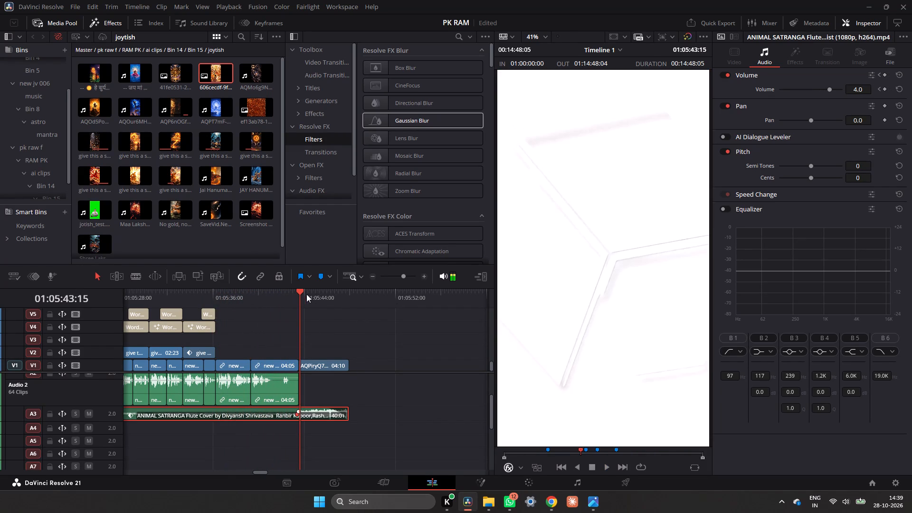
Move the IMG_8069.MP4 overlay on V16 so it spans the cut from the speaker's folded hands into the logo at 01:05:43:13.
left_click_drag(301, 294, 294, 295)
scroll(314, 338, "up", 1)
scroll(314, 338, "down", 2)
scroll(314, 338, "up", 4)
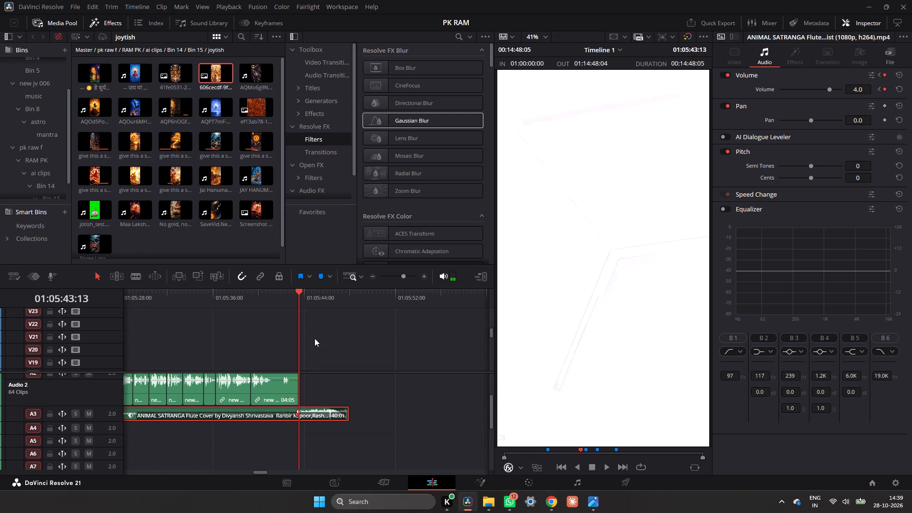
scroll(314, 338, "down", 1)
double_click(423, 275)
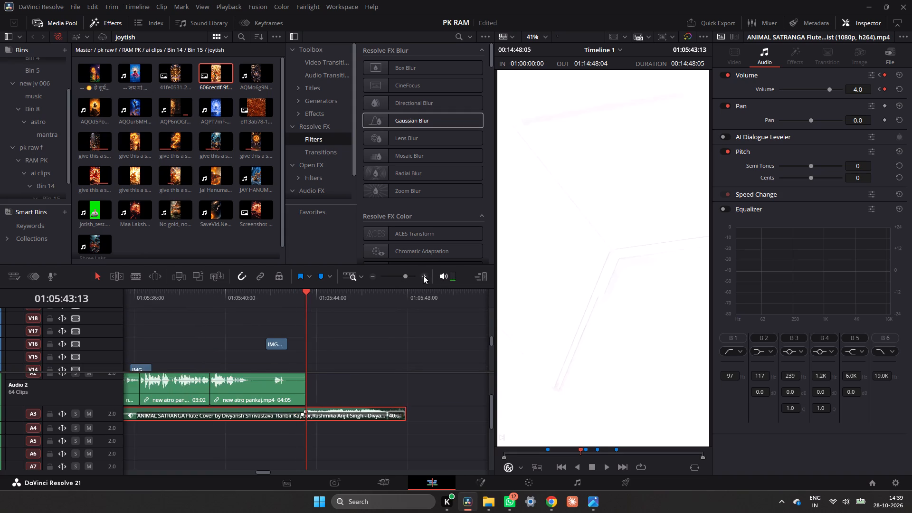
left_click_drag(247, 346, 312, 349)
With the V1 logo clip temporarily disabled, nudge the IMG_8069.MP4 overlay slightly earlier so its white flash covers the cut, and re-enable the logo.
scroll(309, 357, "down", 3)
left_click(318, 365)
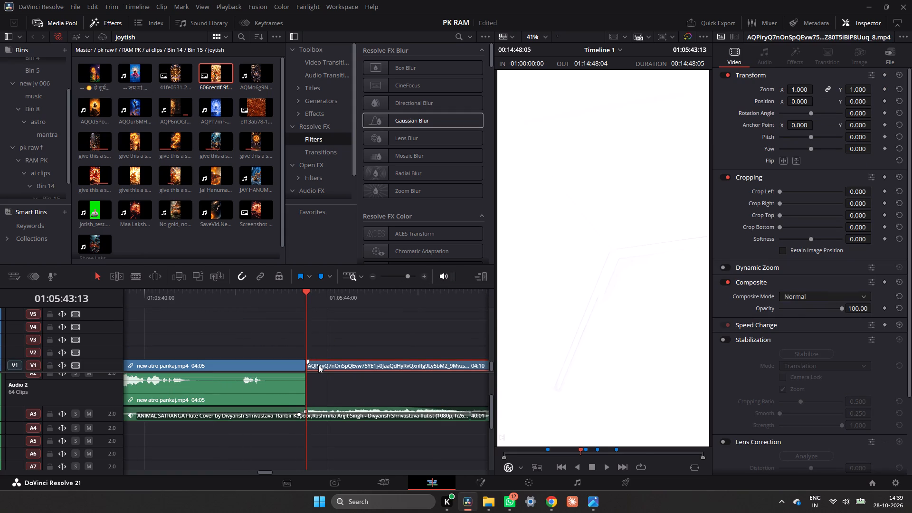
key("d")
scroll(327, 340, "up", 3)
left_click_drag(325, 341, 329, 344)
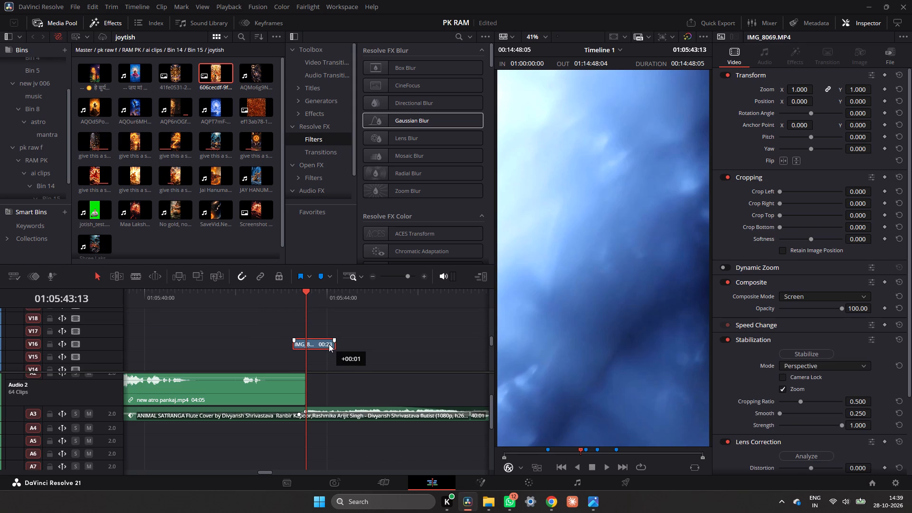
left_click_drag(329, 344, 320, 345)
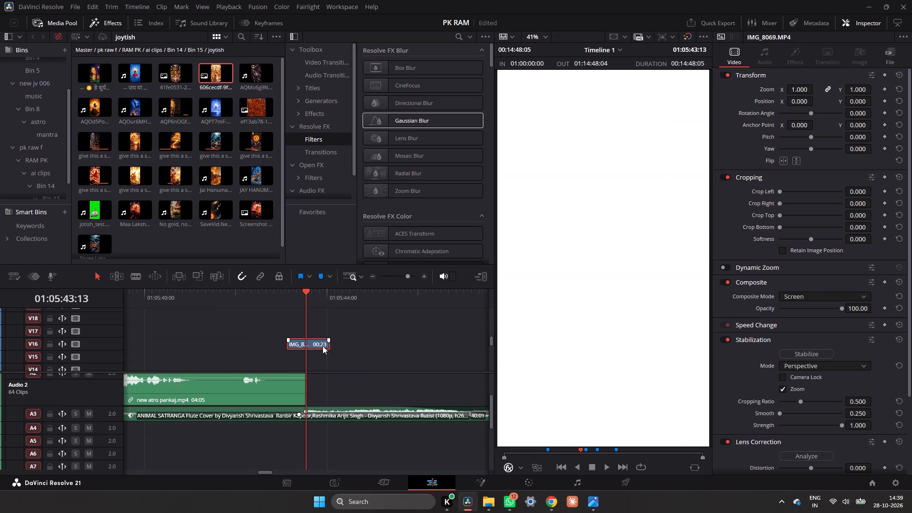
scroll(323, 346, "down", 3)
left_click(331, 365)
key("d")
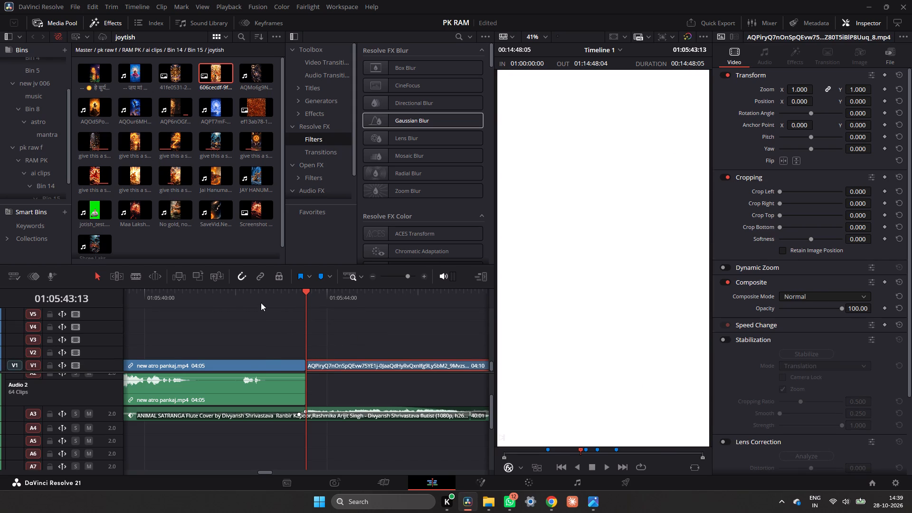
Play from the speaker's folded hands into the logo, to about 01:05:44:12, to check the repositioned flash.
left_click(261, 303)
key("space")
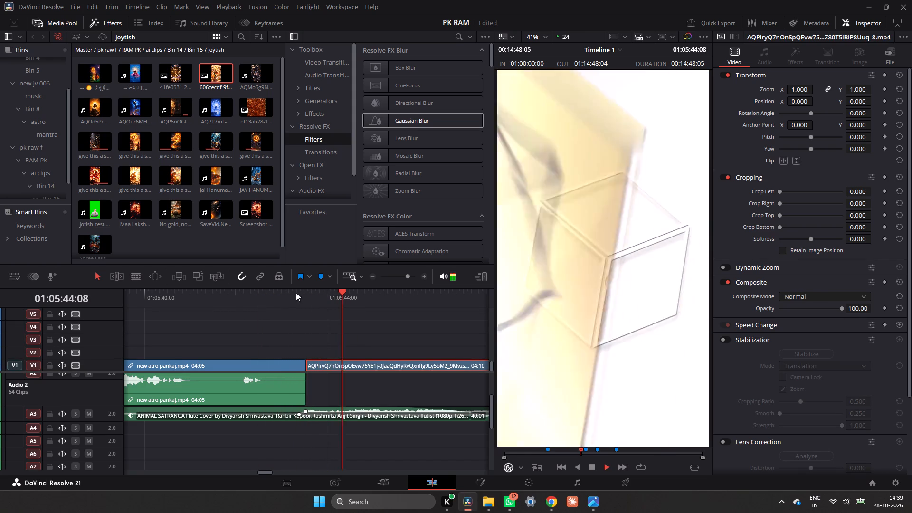
key("space")
double_click(372, 274)
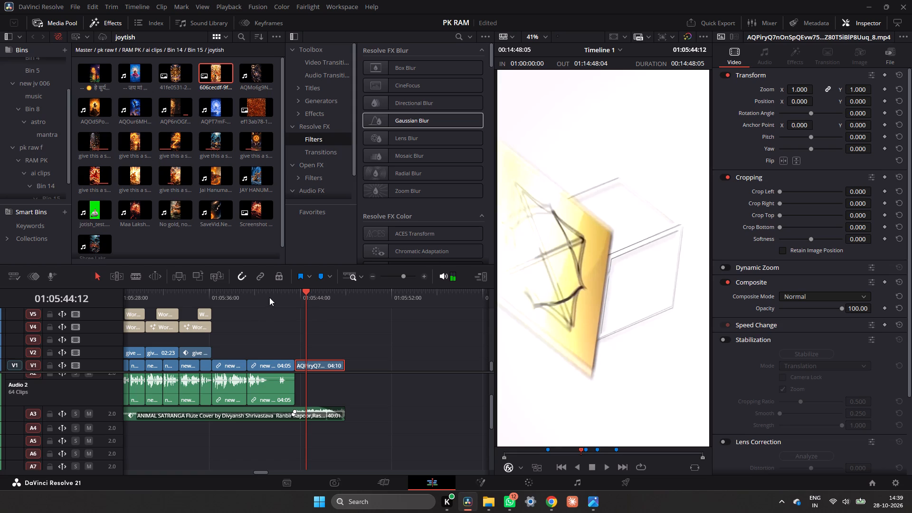
Raise the flute music's lower volume keyframe at 01:05:43:07, just before the logo cut, to -7.8 dB.
double_click(426, 278)
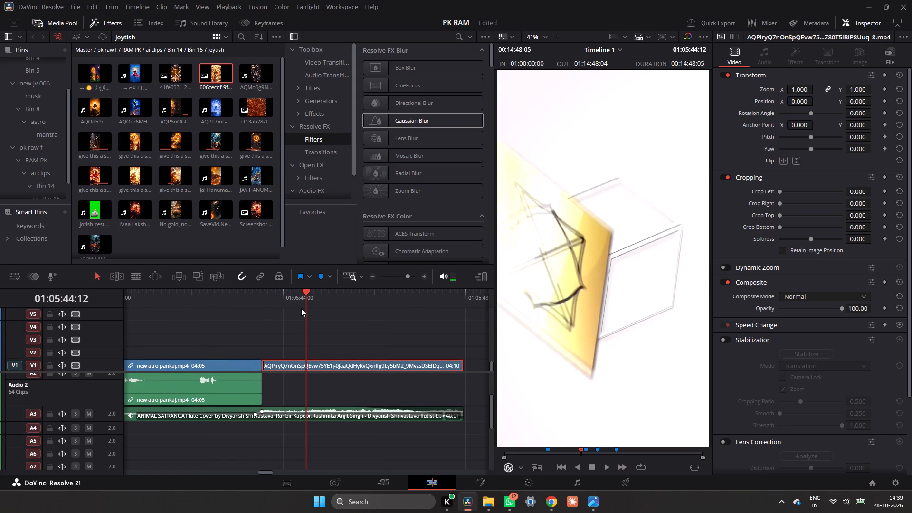
left_click_drag(308, 298, 251, 338)
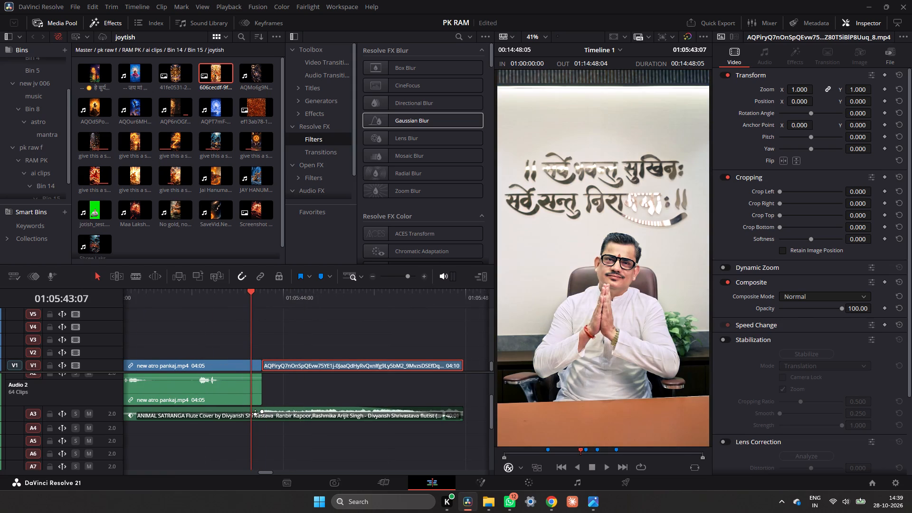
left_click(255, 413)
left_click_drag(853, 90, 855, 91)
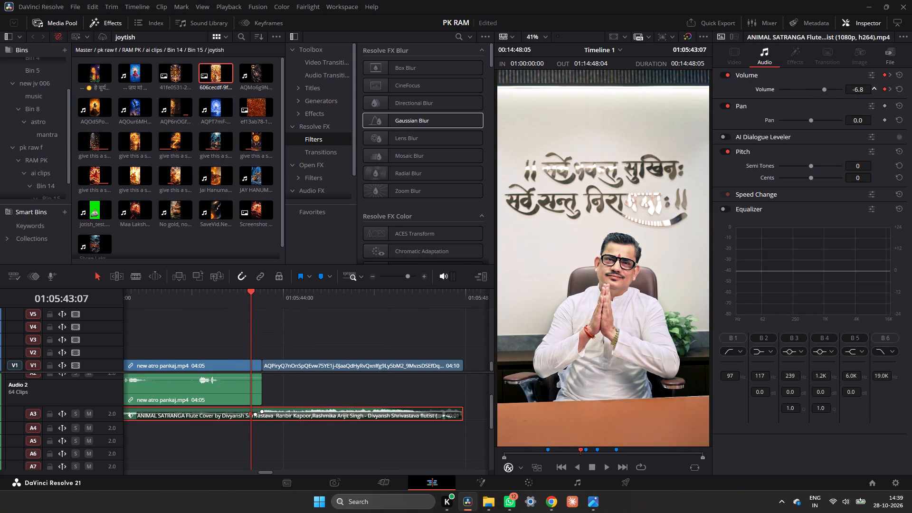
left_click_drag(855, 91, 853, 99)
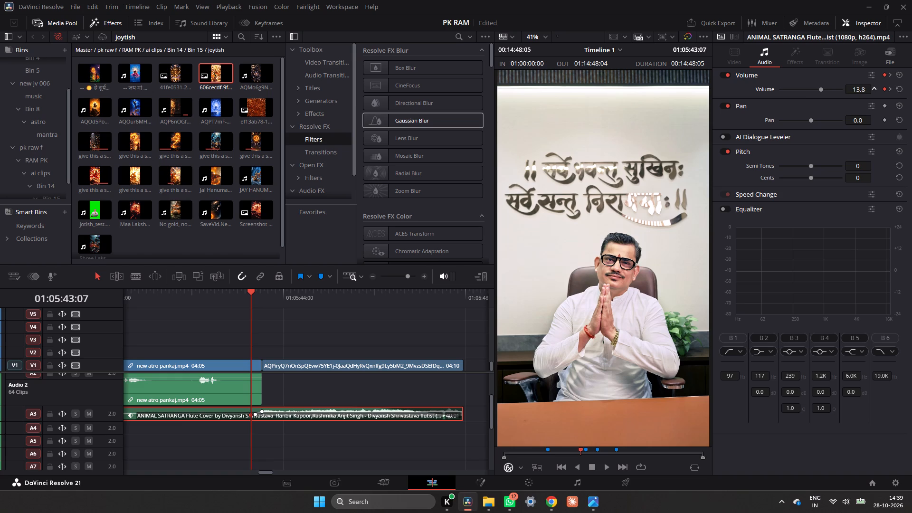
left_click_drag(853, 99, 854, 100)
left_click(853, 90)
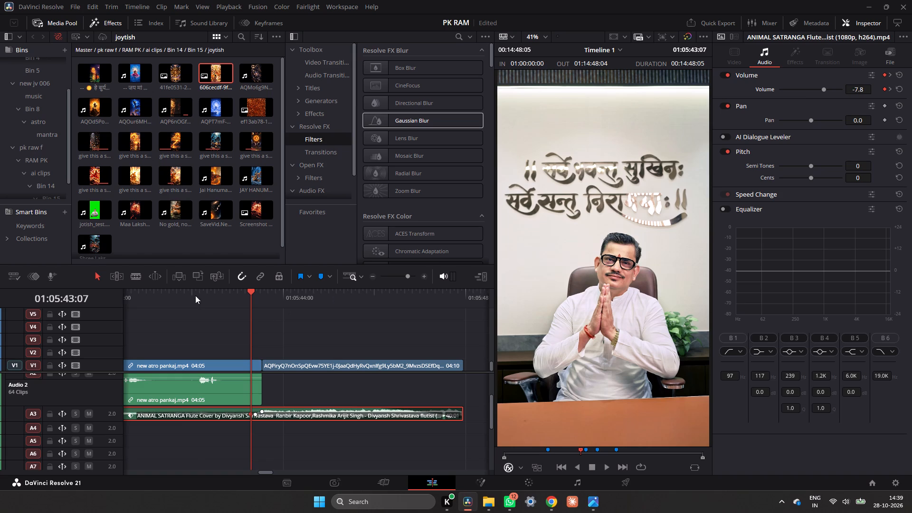
Play the folded-hands ending to about 01:05:43:02 to check the picture and music before the logo.
left_click(195, 295)
key("space")
key("space")
Extend the end of Compound Clip 1 on V13 to 28:08 long, so its dark gradient covers the folded-hands ending up to the logo cut.
scroll(305, 318, "down", 2)
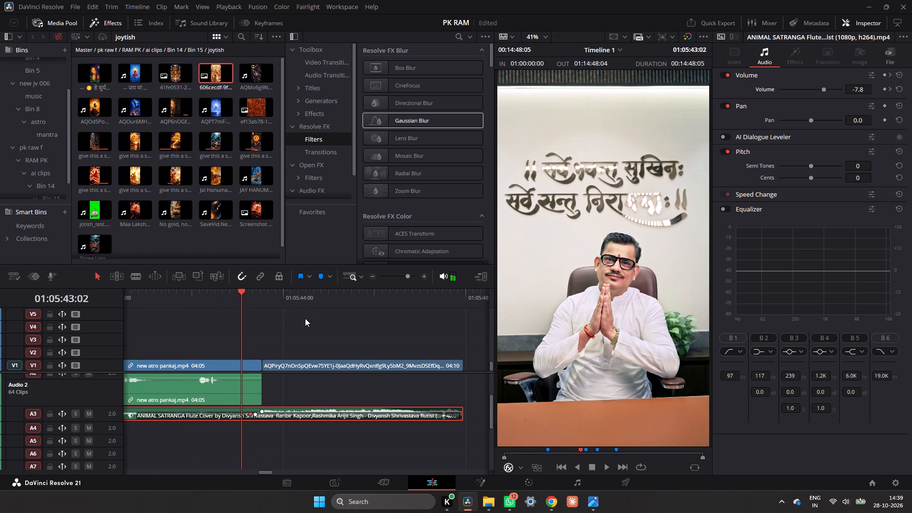
scroll(277, 328, "up", 2)
scroll(277, 328, "down", 1)
scroll(262, 329, "up", 1)
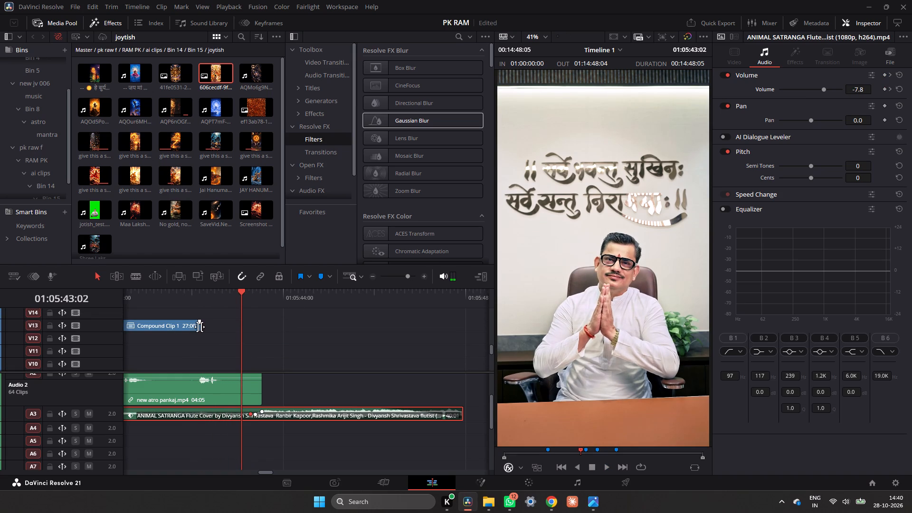
left_click_drag(199, 327, 258, 331)
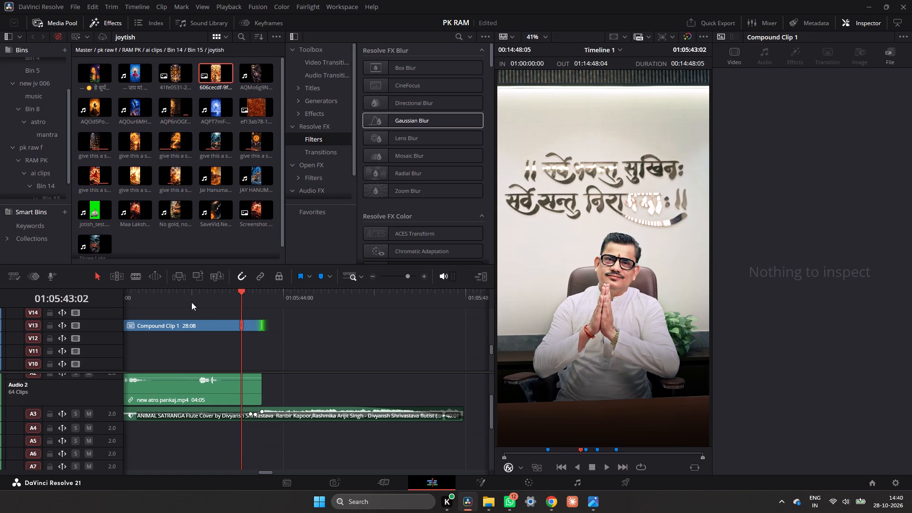
Play from the folded hands through the logo, to about 01:05:45:09, to check the extended gradient and the music.
left_click(181, 299)
key("space")
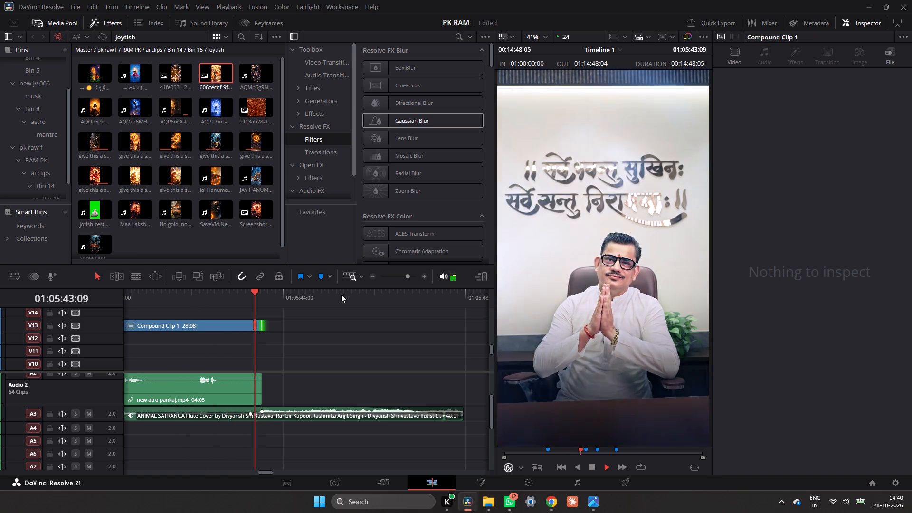
triple_click(374, 277)
left_click(374, 276)
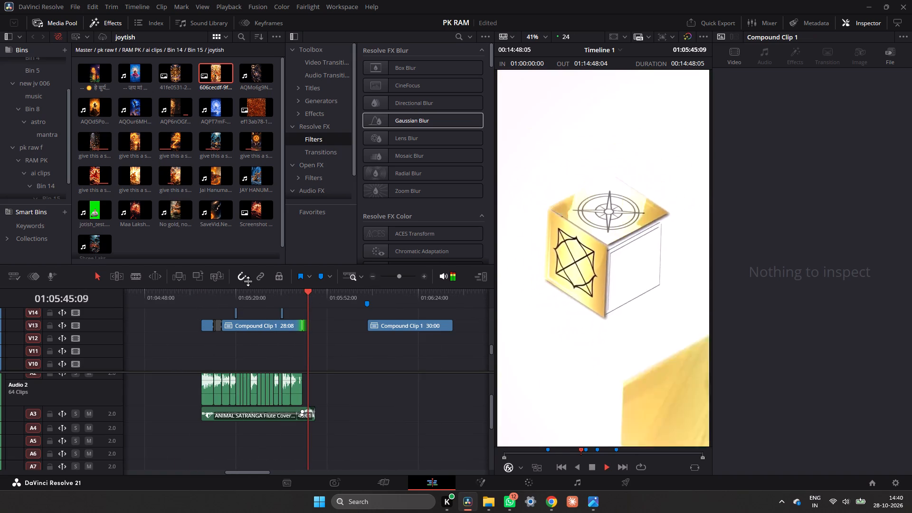
Review the video from its opening at about 01:05:08:20 to 01:05:18:13, scrubbing past the planets shot and playing the speaker's cut near 01:05:18.
left_click(205, 293)
key("space")
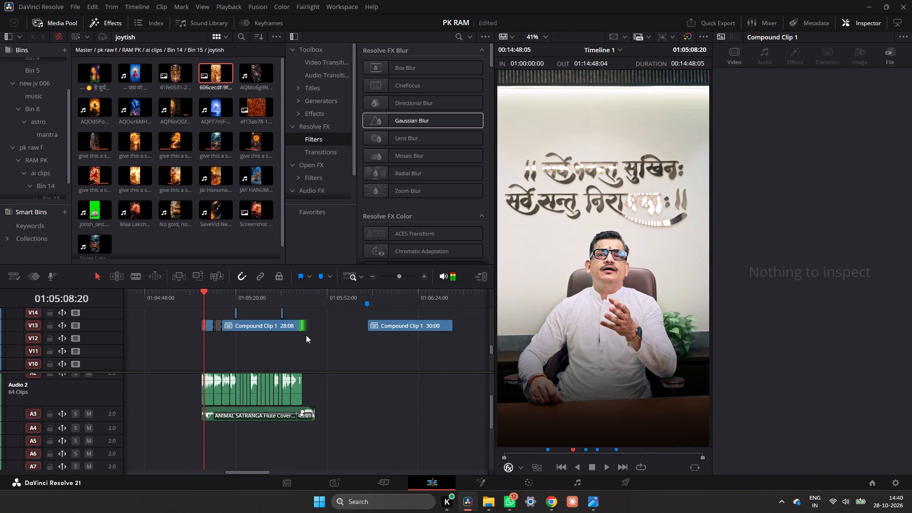
scroll(302, 340, "down", 4)
triple_click(427, 276)
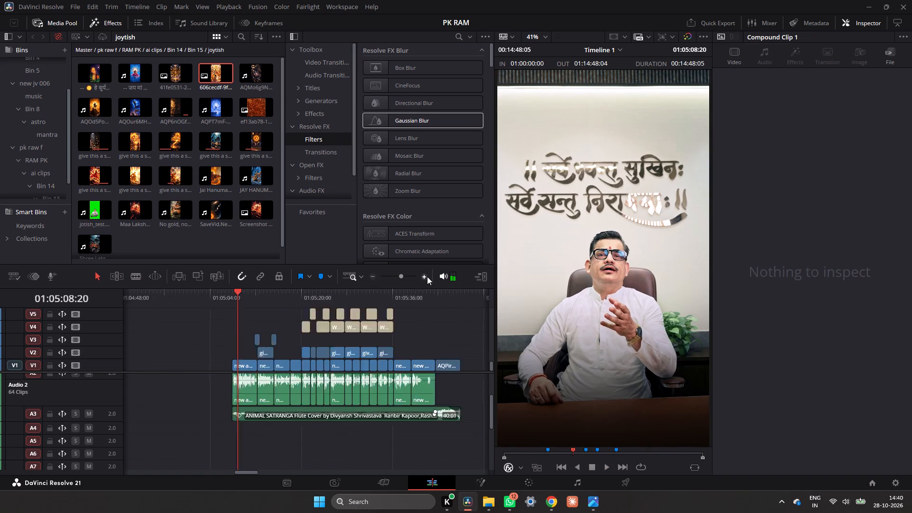
left_click_drag(383, 293, 415, 293)
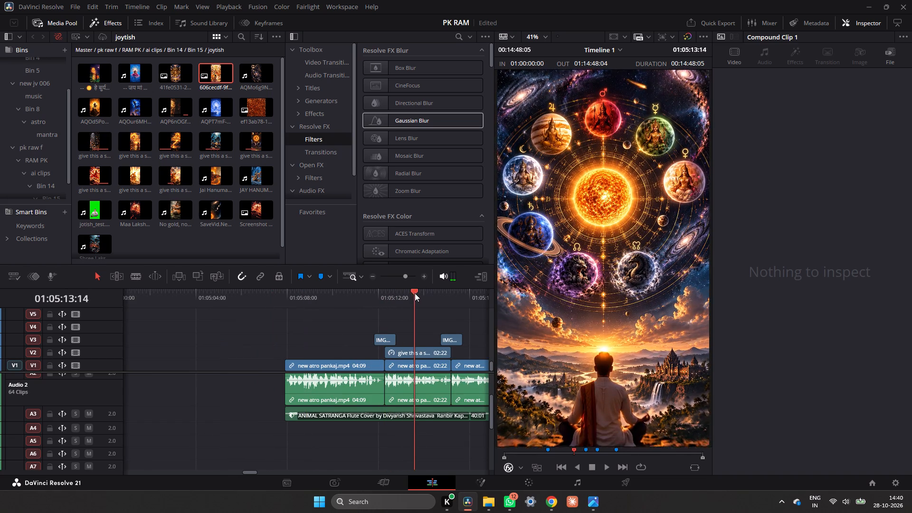
left_click_drag(415, 293, 424, 297)
scroll(424, 297, "down", 4, "ctrl")
left_click_drag(243, 296, 279, 299)
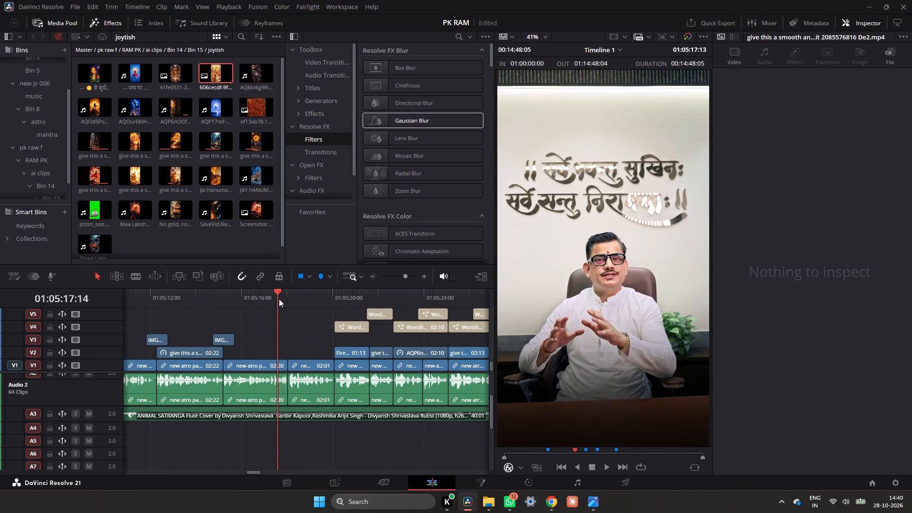
left_click_drag(279, 299, 275, 303)
key("space")
key("space")
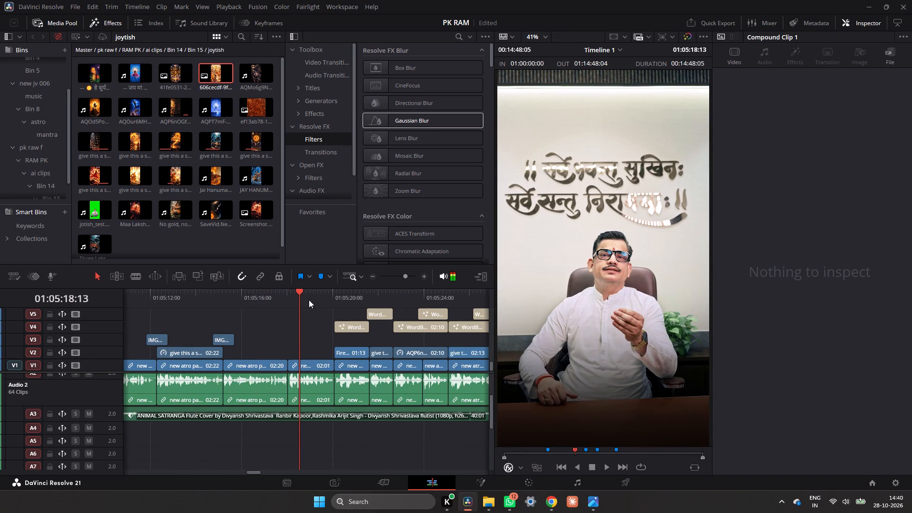
Look over the whole segment's stacked video tracks to see where the overlays and compound clips sit.
triple_click(370, 277)
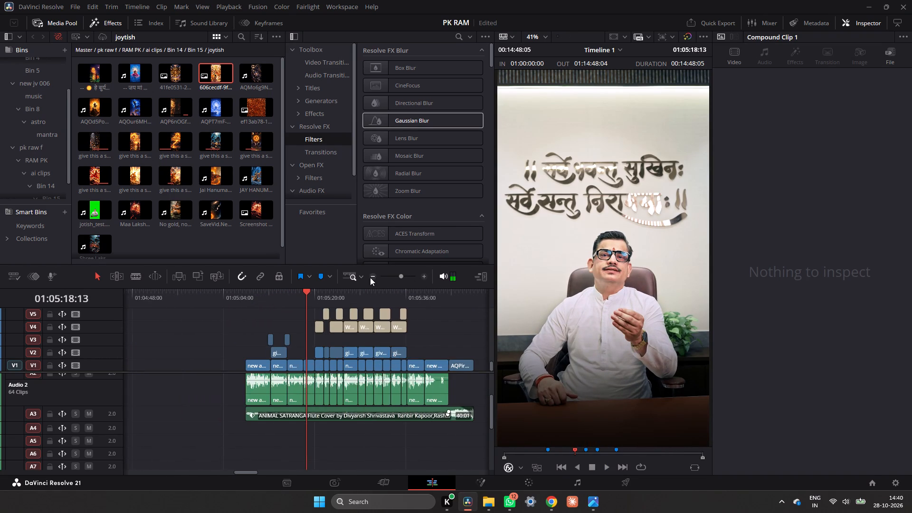
scroll(359, 318, "up", 2)
scroll(359, 318, "down", 5)
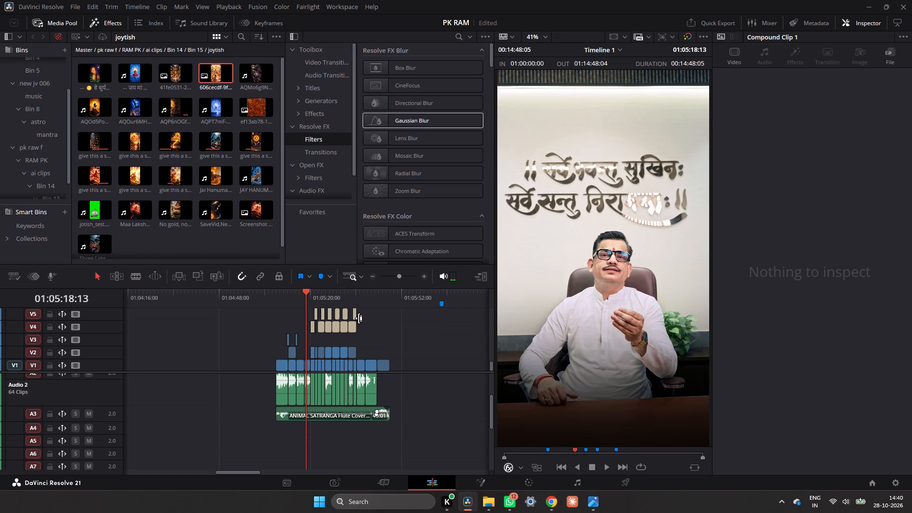
scroll(345, 315, "up", 3)
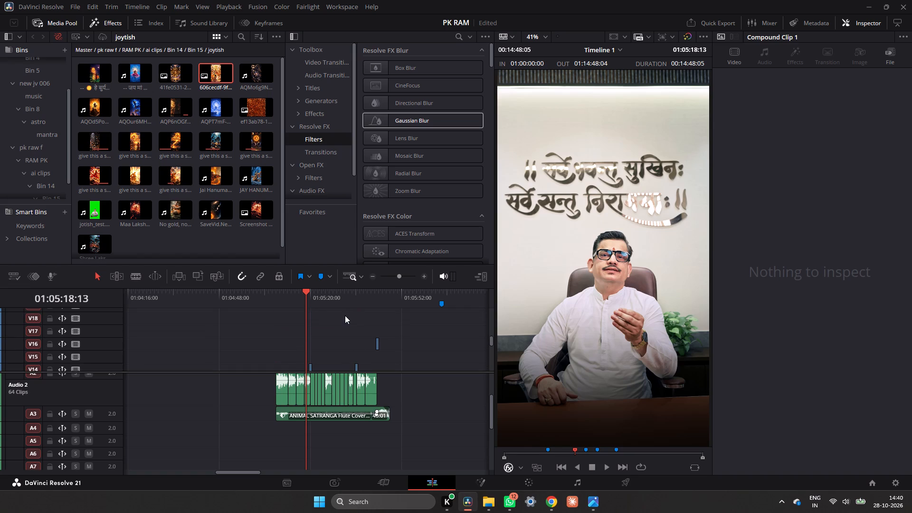
scroll(345, 315, "down", 1)
scroll(345, 315, "up", 1)
scroll(345, 315, "down", 1)
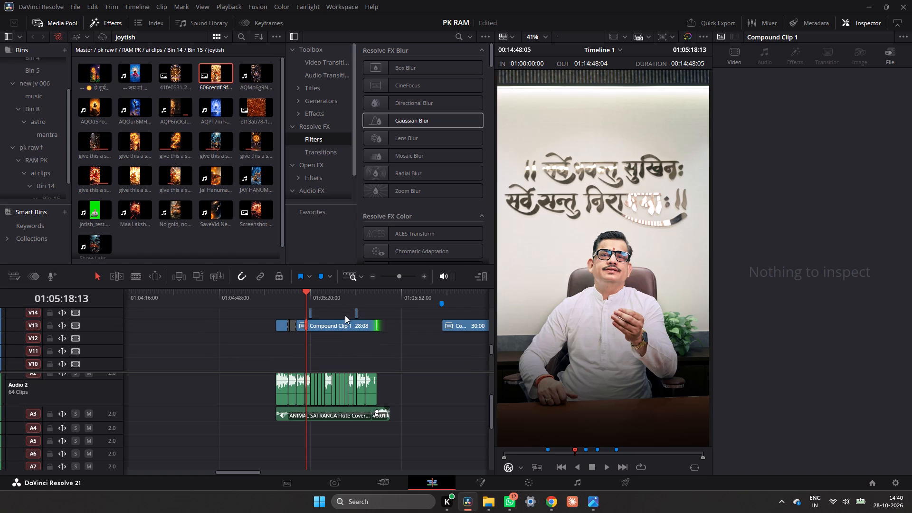
Locate the speaker's cut at 01:05:18:01 by playback and split Compound Clip 1 on V13 there.
triple_click(423, 275)
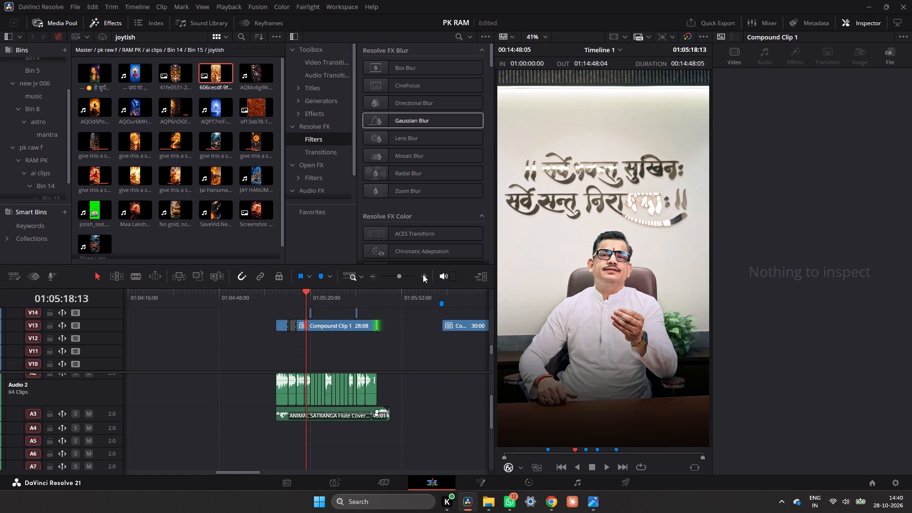
left_click(422, 275)
left_click_drag(299, 298, 287, 302)
left_click(287, 302)
left_click_drag(275, 292, 245, 301)
key("space")
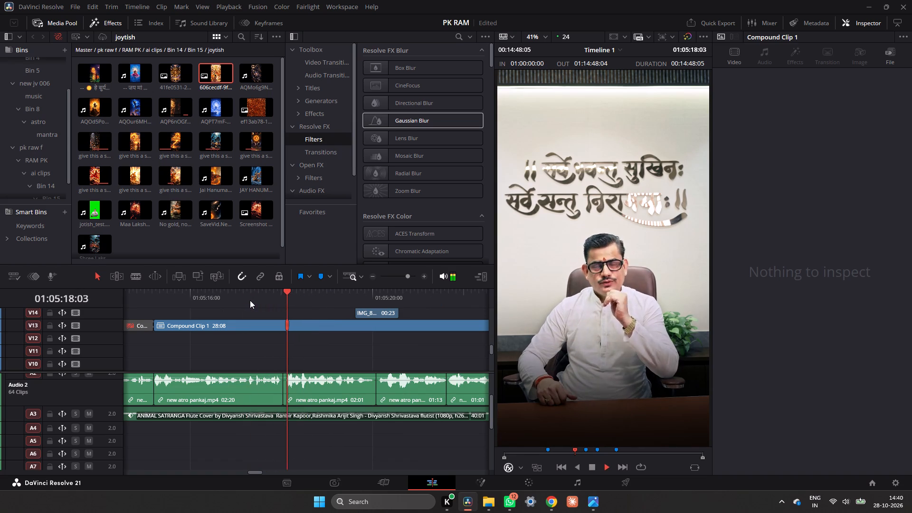
key("space")
left_click_drag(299, 300, 285, 305)
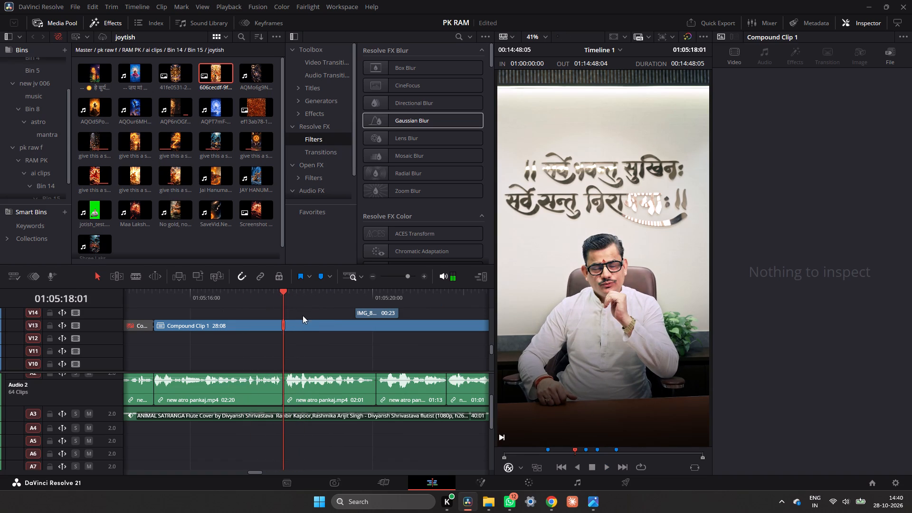
scroll(303, 315, "up", 2)
scroll(304, 316, "down", 2)
left_click(303, 321)
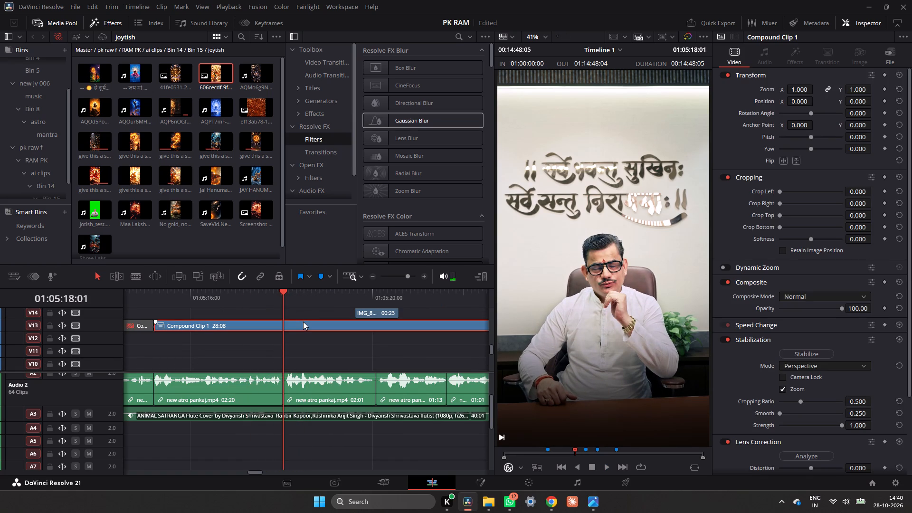
key("ctrl+b")
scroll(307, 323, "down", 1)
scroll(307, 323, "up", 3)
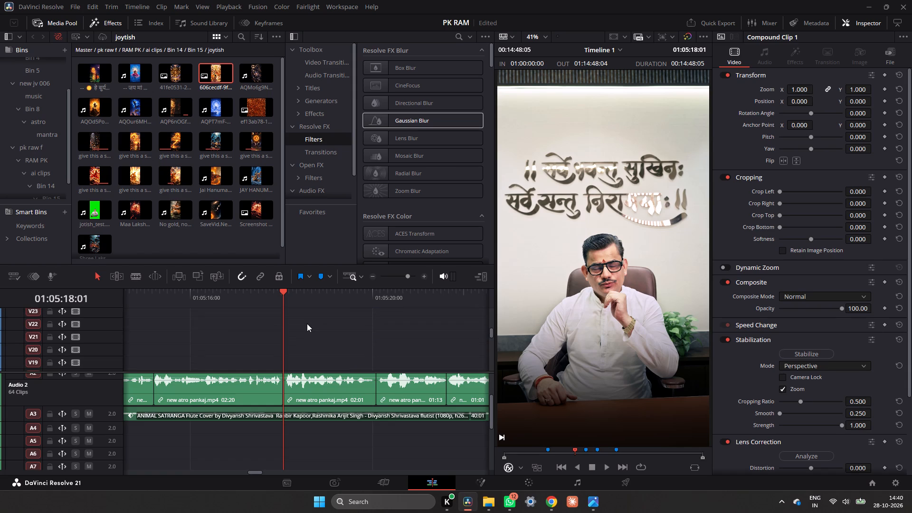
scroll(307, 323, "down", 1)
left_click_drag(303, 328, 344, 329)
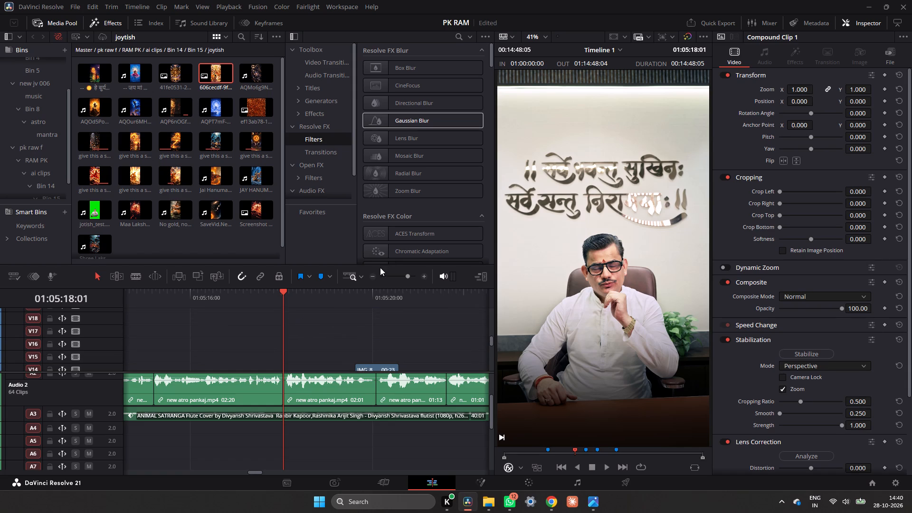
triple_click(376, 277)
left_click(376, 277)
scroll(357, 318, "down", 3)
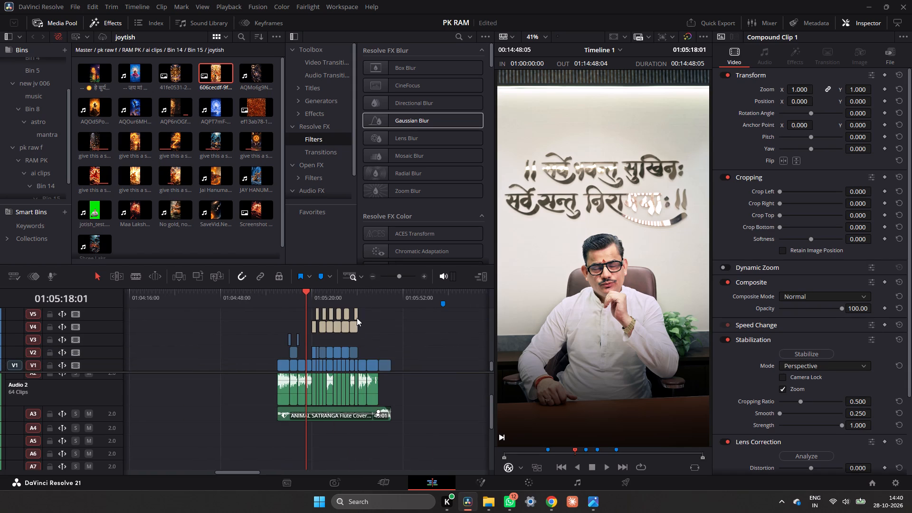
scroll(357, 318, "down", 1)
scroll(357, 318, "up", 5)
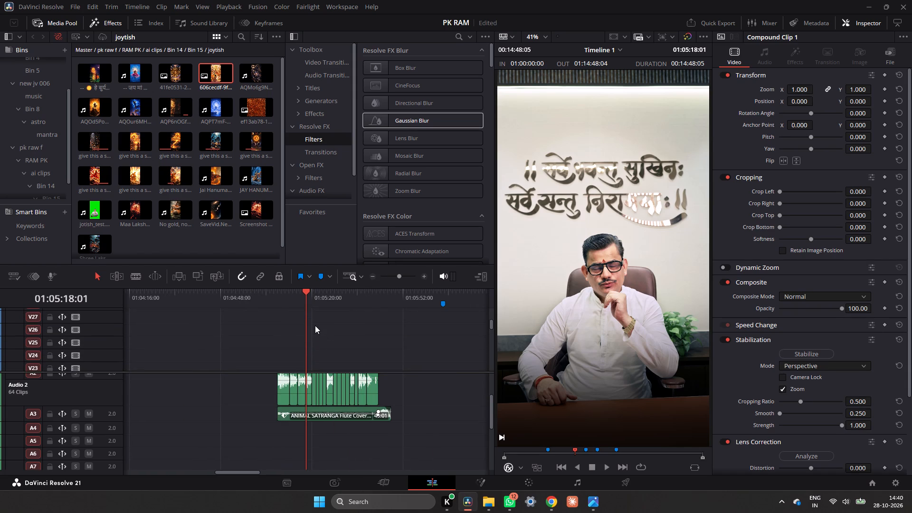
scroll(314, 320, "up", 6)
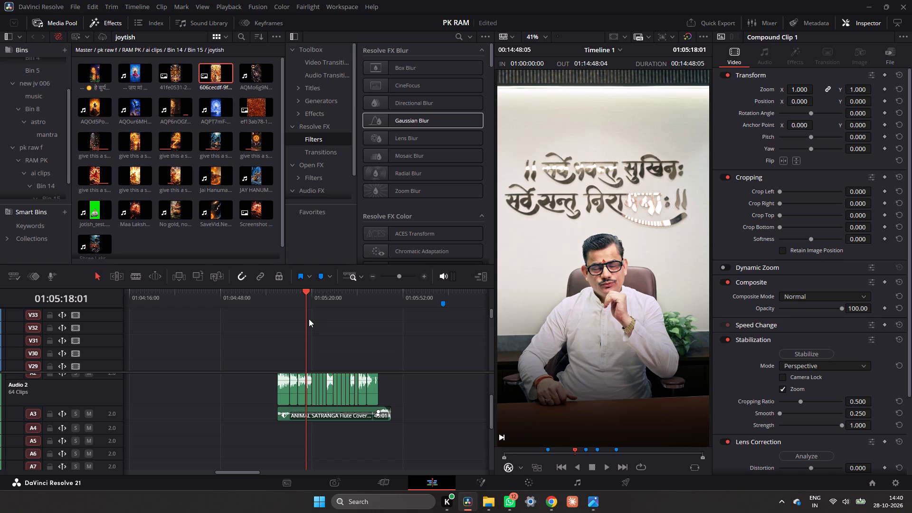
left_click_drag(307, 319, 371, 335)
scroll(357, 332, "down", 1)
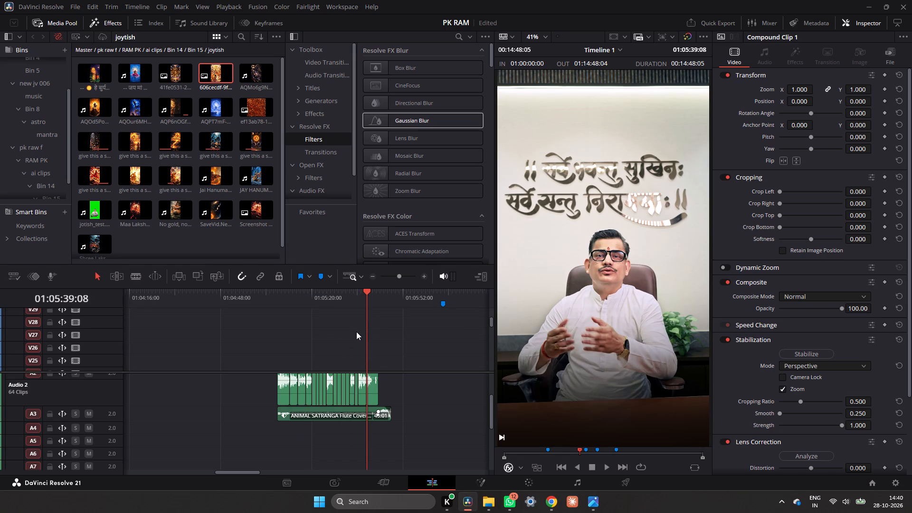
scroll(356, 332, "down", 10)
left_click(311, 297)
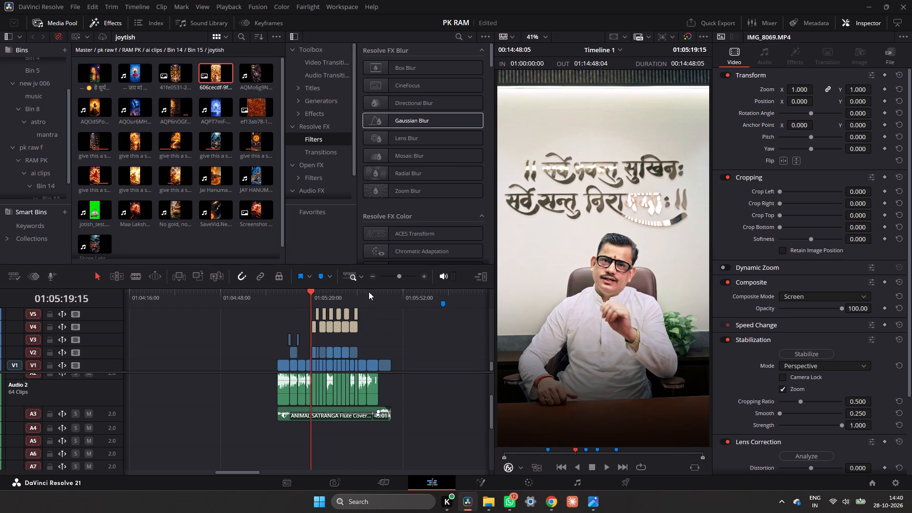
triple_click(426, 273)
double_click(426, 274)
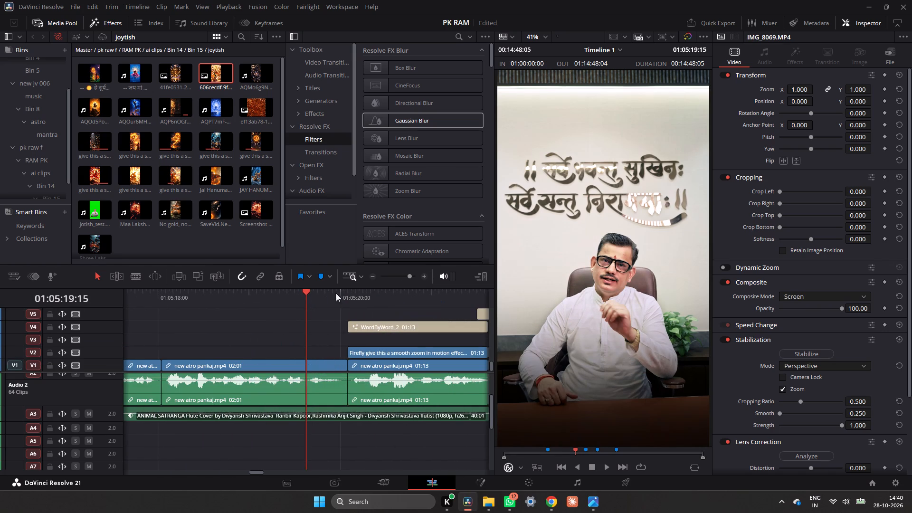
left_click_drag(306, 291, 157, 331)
Select the clips just after the 01:05:18:01 cut across the stacked tracks, including Compound Clip 1 on V13, but exclude the A3 flute music.
scroll(196, 331, "up", 4)
scroll(198, 331, "down", 2)
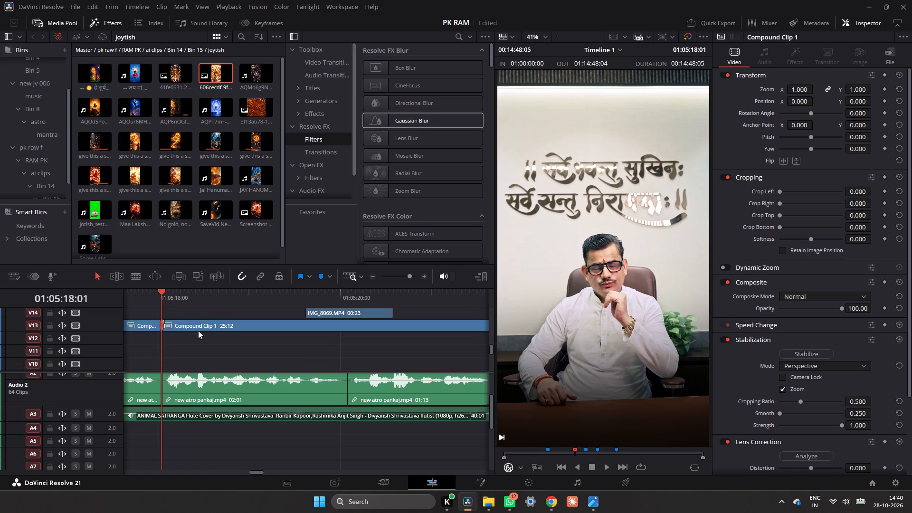
scroll(198, 331, "up", 5)
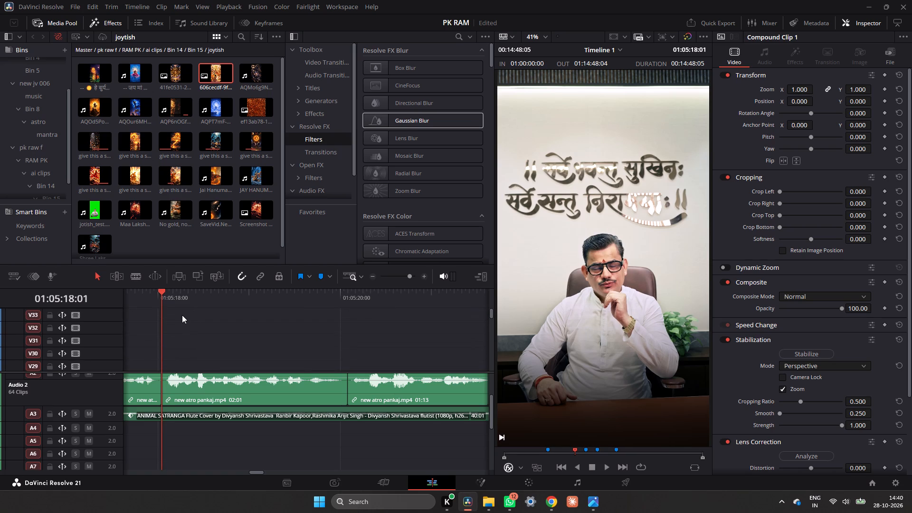
left_click_drag(171, 311, 476, 405)
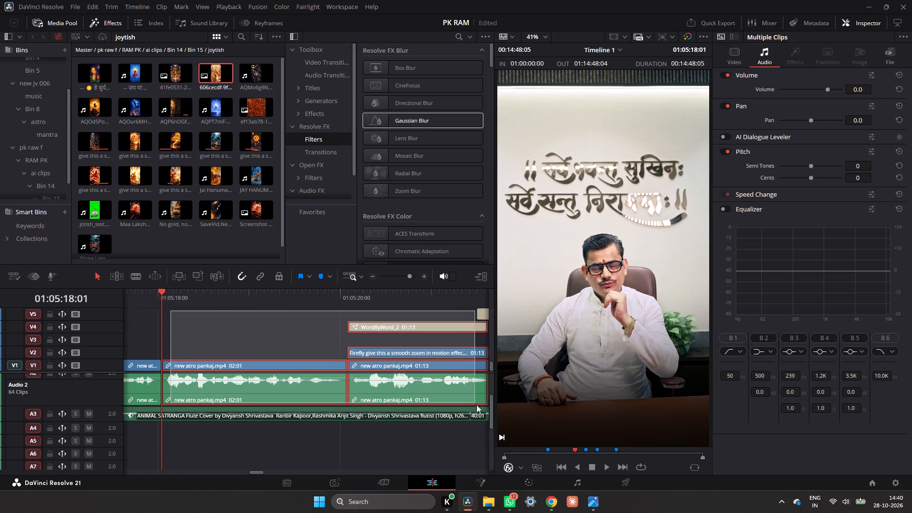
left_click_drag(476, 405, 483, 427)
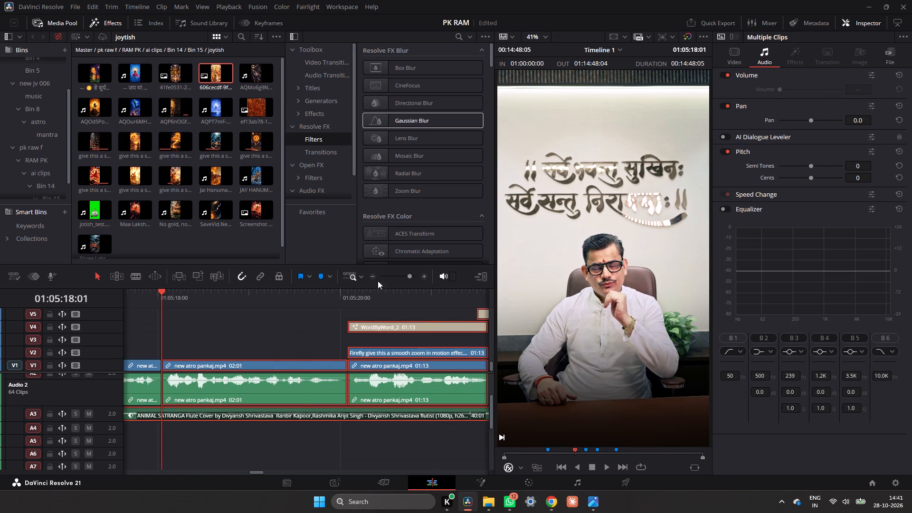
triple_click(373, 274)
left_click(373, 274)
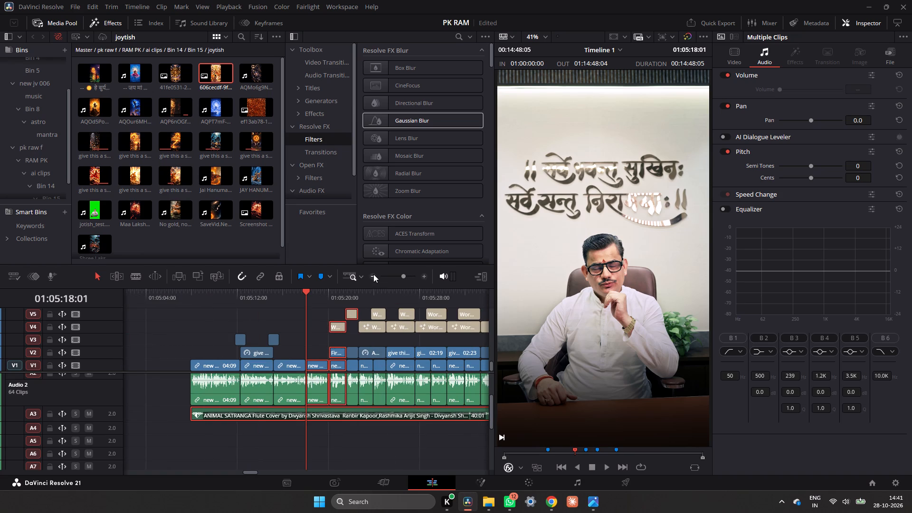
left_click(373, 274)
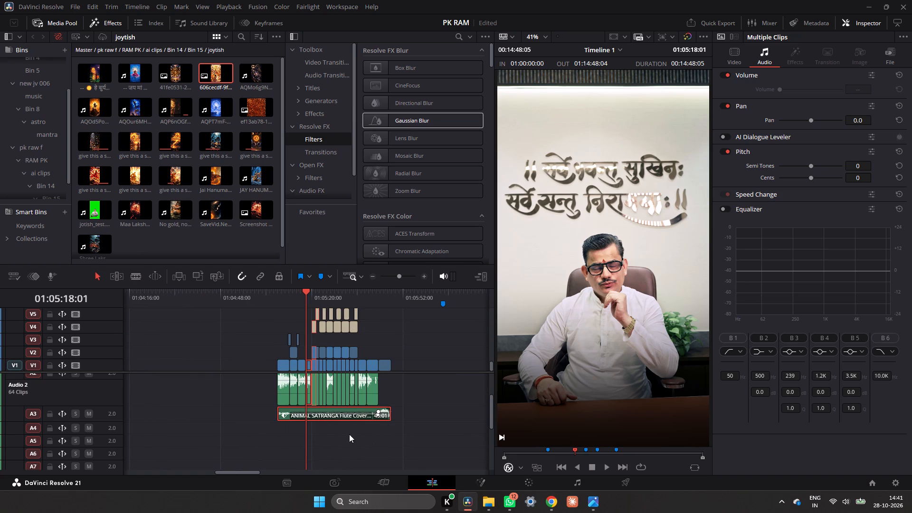
left_click(343, 418, "ctrl")
scroll(427, 355, "up", 2)
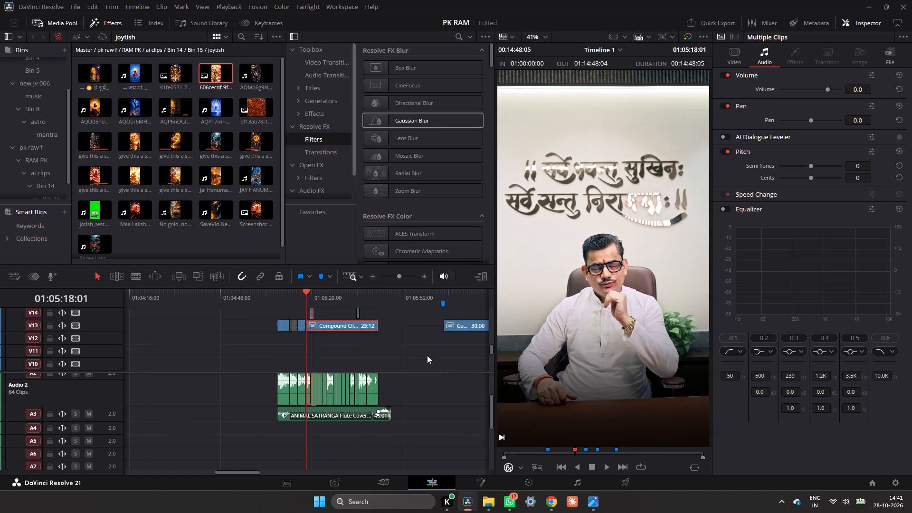
Extend the selection to the segment's remaining video, overlay, caption and dialogue clips after 01:05:18:01, leaving the A3 flute music out.
scroll(427, 355, "up", 1)
scroll(425, 354, "down", 1)
scroll(425, 354, "up", 2)
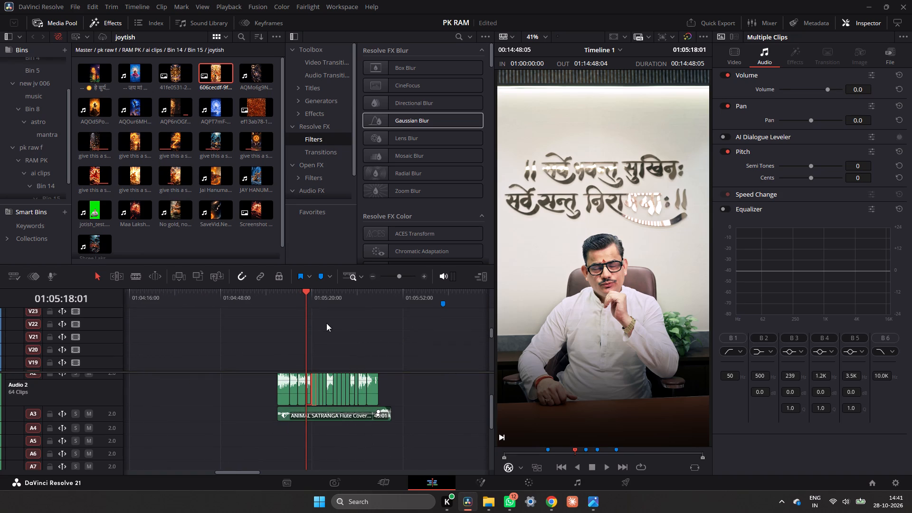
left_click_drag(324, 320, 390, 397, "ctrl")
scroll(365, 349, "up", 2, "ctrl")
scroll(365, 349, "down", 3, "ctrl")
scroll(339, 344, "up", 2)
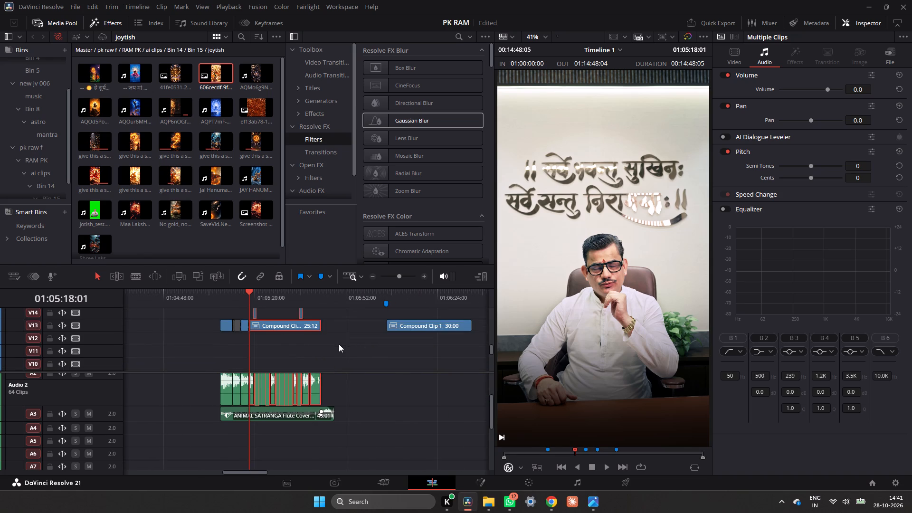
scroll(339, 344, "down", 1)
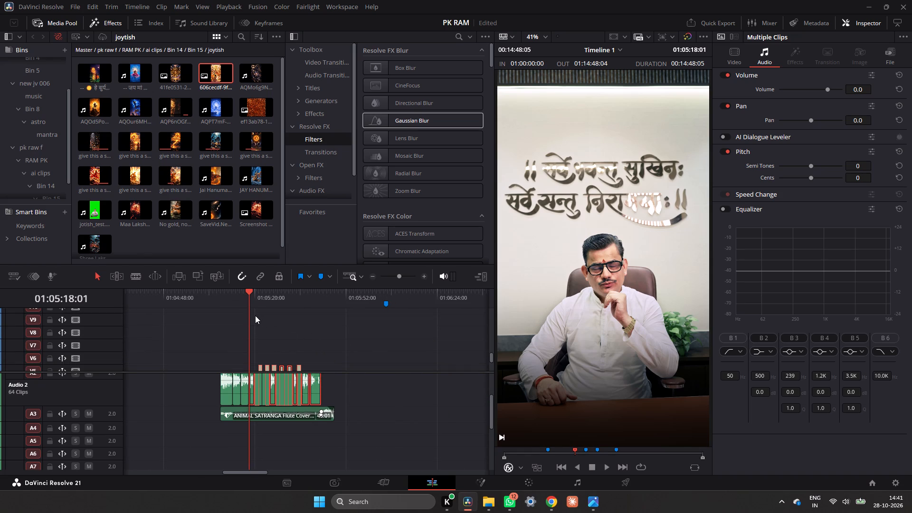
left_click_drag(255, 315, 292, 400, "ctrl")
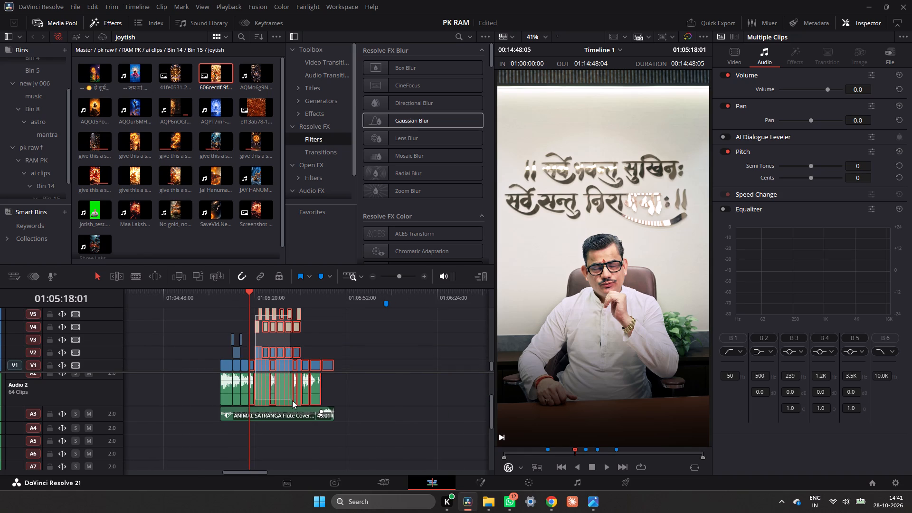
left_click_drag(292, 400, 307, 401, "ctrl")
Look over the stacked video and audio tracks to check which clips after 01:05:18:01 are included in the selection.
scroll(338, 386, "up", 3)
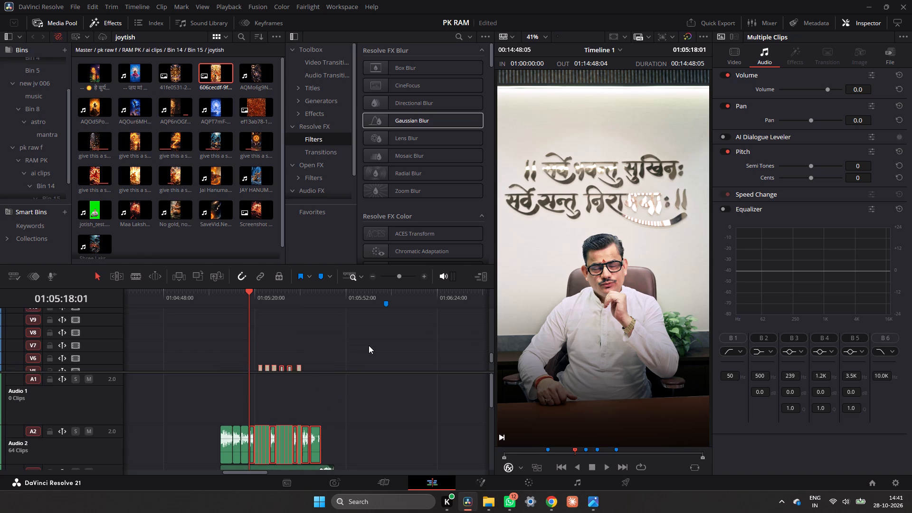
scroll(369, 345, "up", 1)
scroll(369, 345, "down", 3)
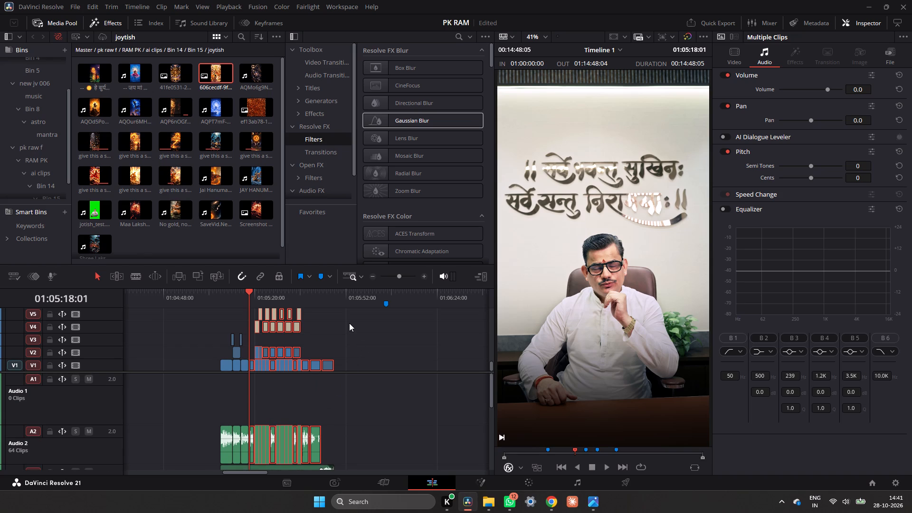
scroll(349, 323, "up", 4)
scroll(349, 323, "down", 3)
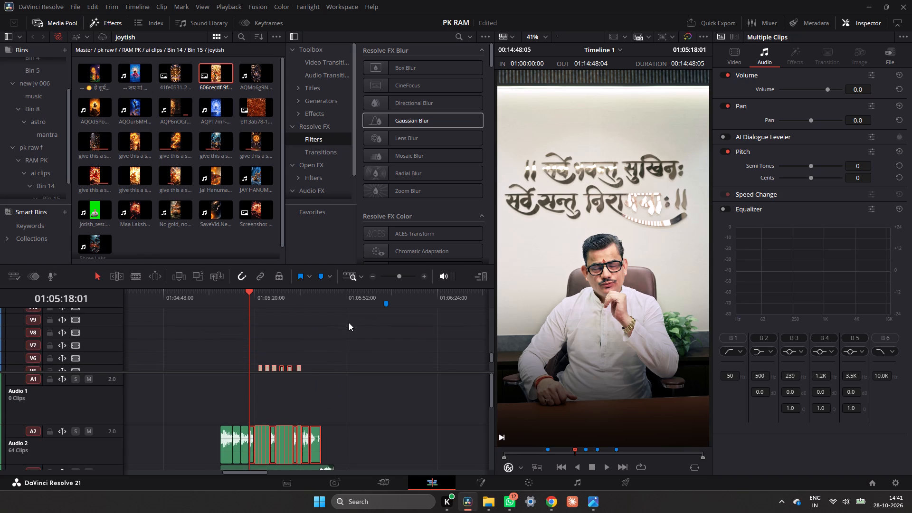
scroll(349, 323, "down", 3)
scroll(349, 323, "up", 3)
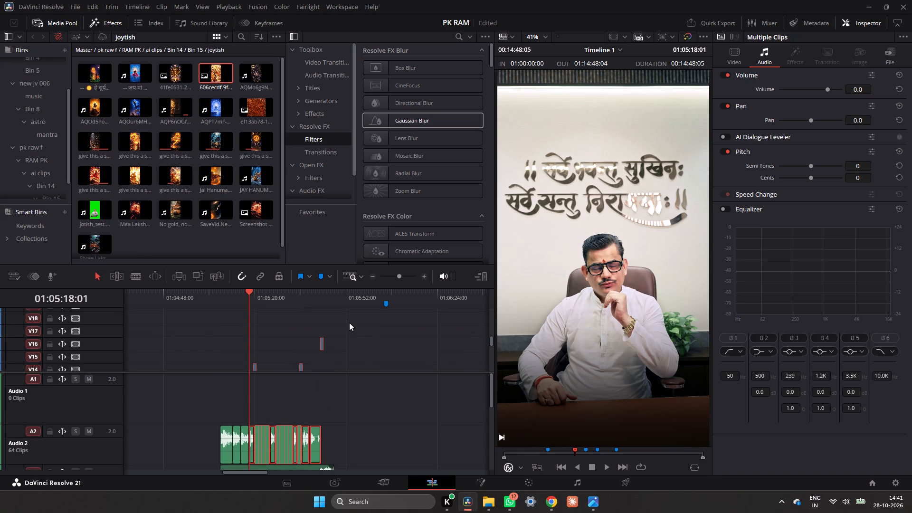
scroll(349, 323, "up", 6)
scroll(349, 323, "down", 5)
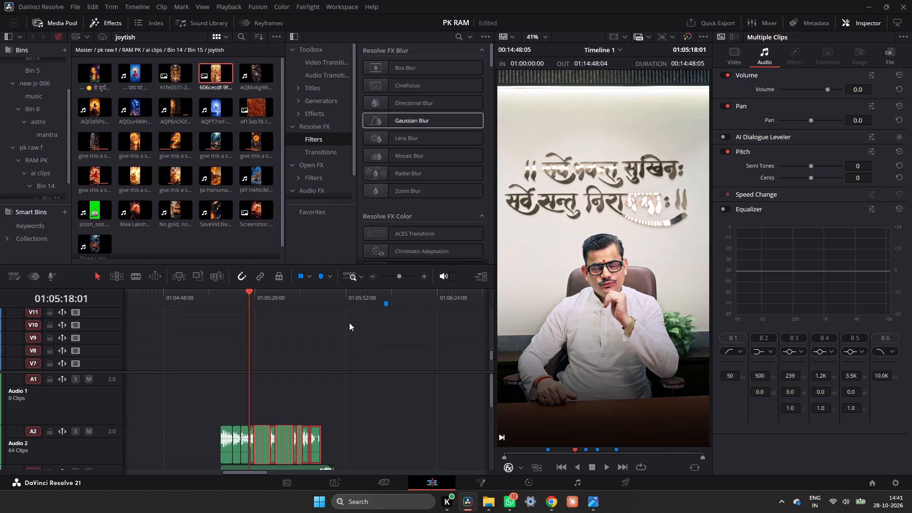
scroll(349, 323, "up", 13)
scroll(348, 322, "down", 14)
scroll(348, 322, "up", 1)
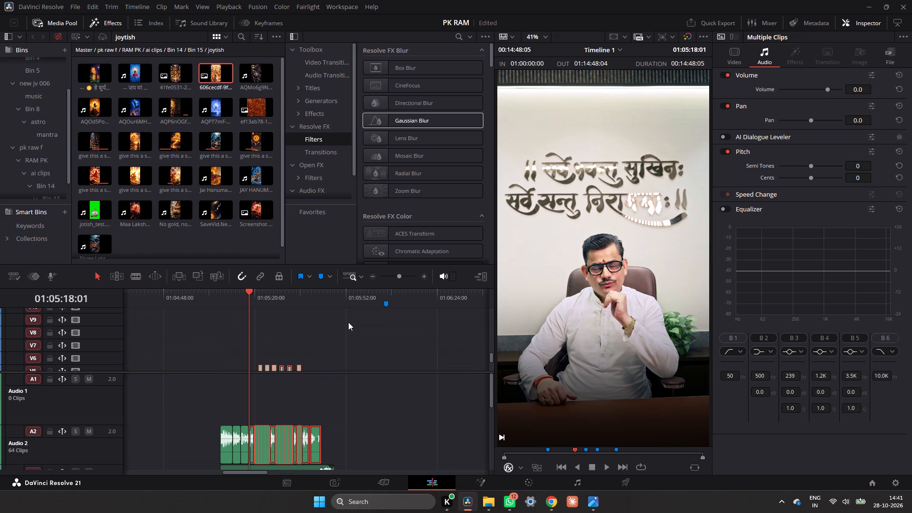
scroll(317, 358, "down", 4)
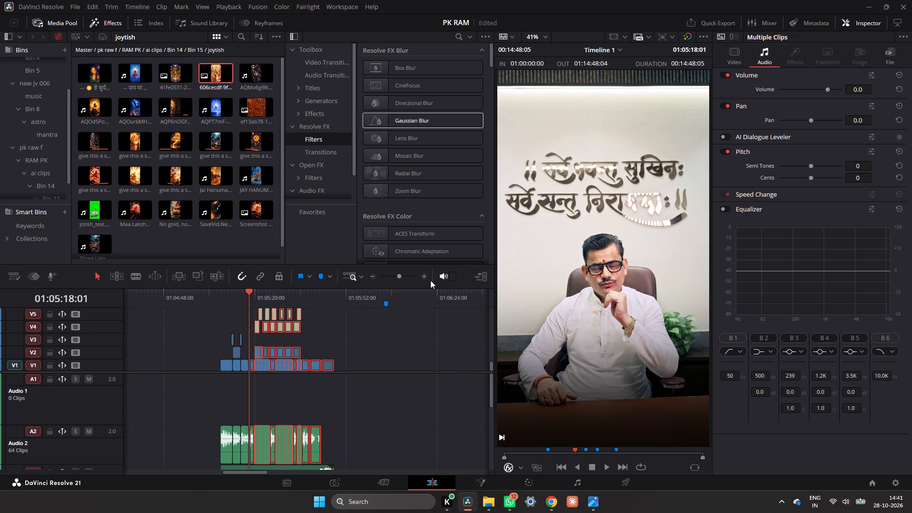
double_click(424, 279)
scroll(352, 355, "up", 2)
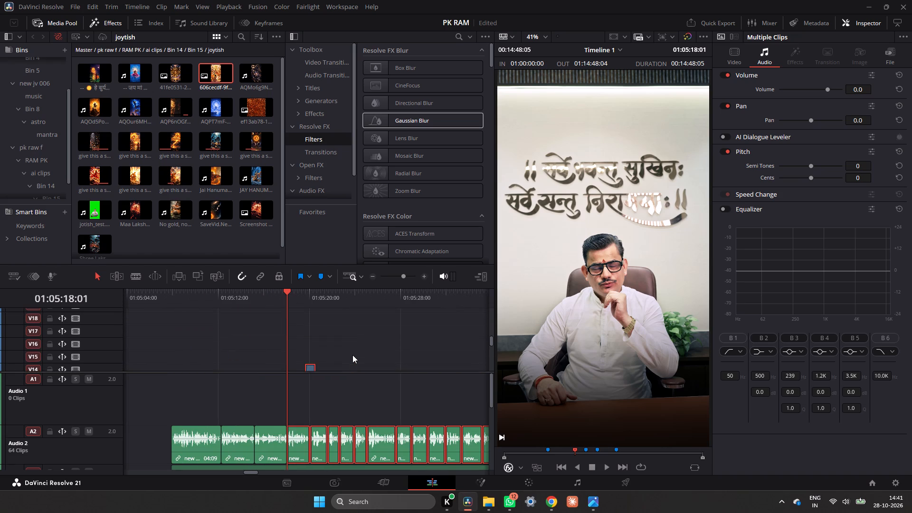
scroll(352, 355, "up", 3)
scroll(352, 355, "down", 3)
scroll(352, 355, "up", 5)
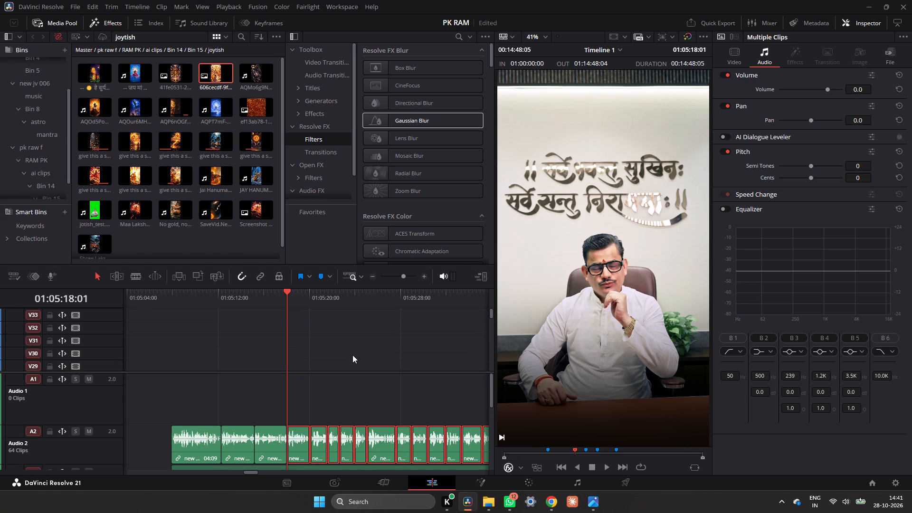
scroll(352, 355, "up", 3)
scroll(352, 355, "down", 9)
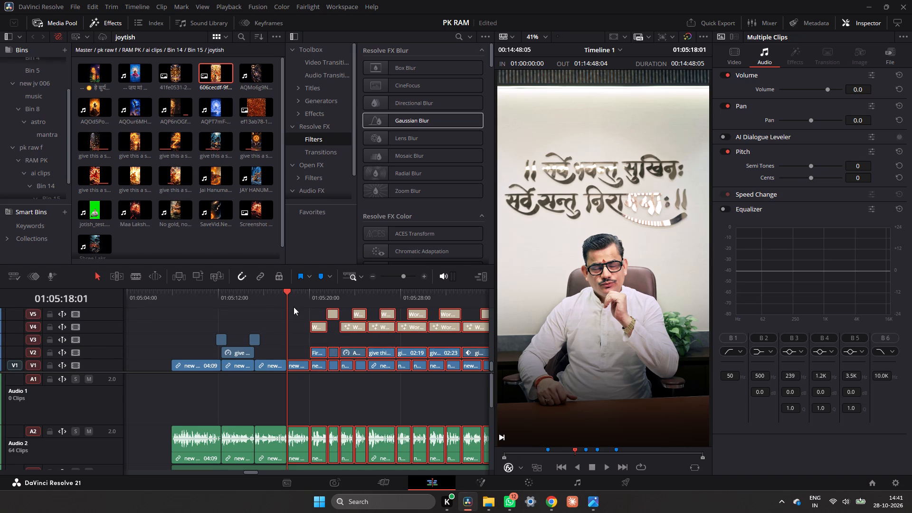
Shift the selected clips a few frames later, opening a small gap on V1 and A2 after the speaker's cut at 01:05:18:01.
left_click_drag(283, 296, 289, 302)
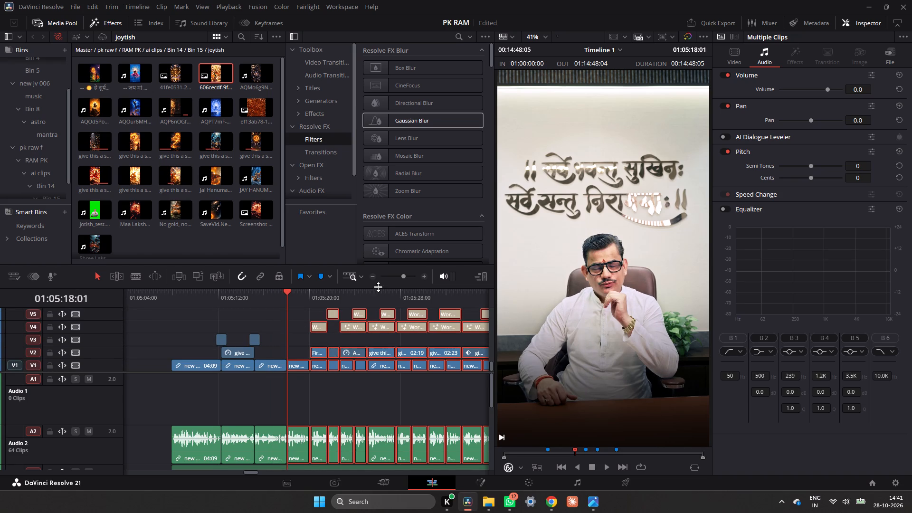
triple_click(375, 278)
scroll(365, 356, "down", 3)
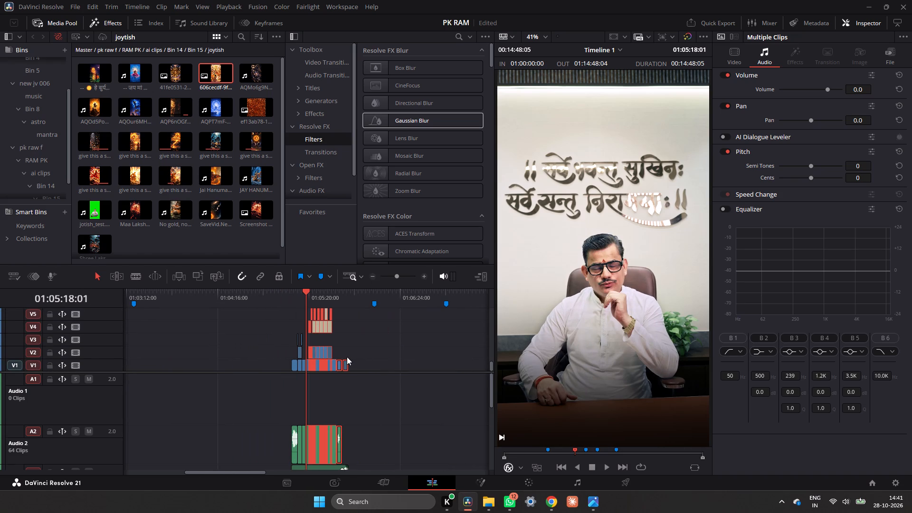
left_click(346, 363)
triple_click(427, 276)
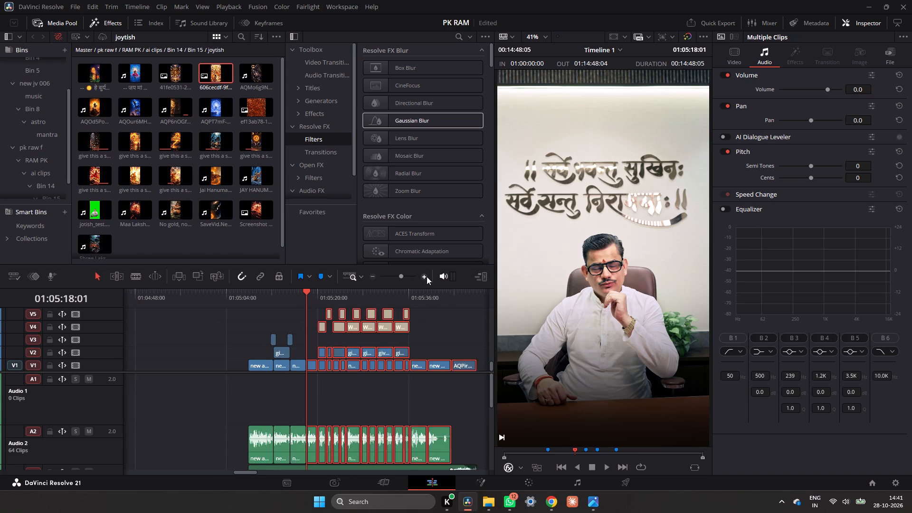
double_click(427, 276)
left_click_drag(340, 363, 345, 363)
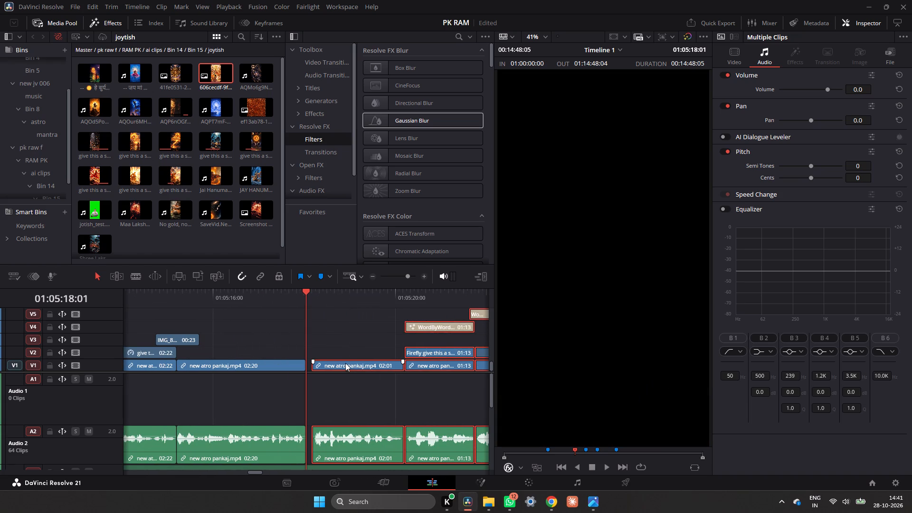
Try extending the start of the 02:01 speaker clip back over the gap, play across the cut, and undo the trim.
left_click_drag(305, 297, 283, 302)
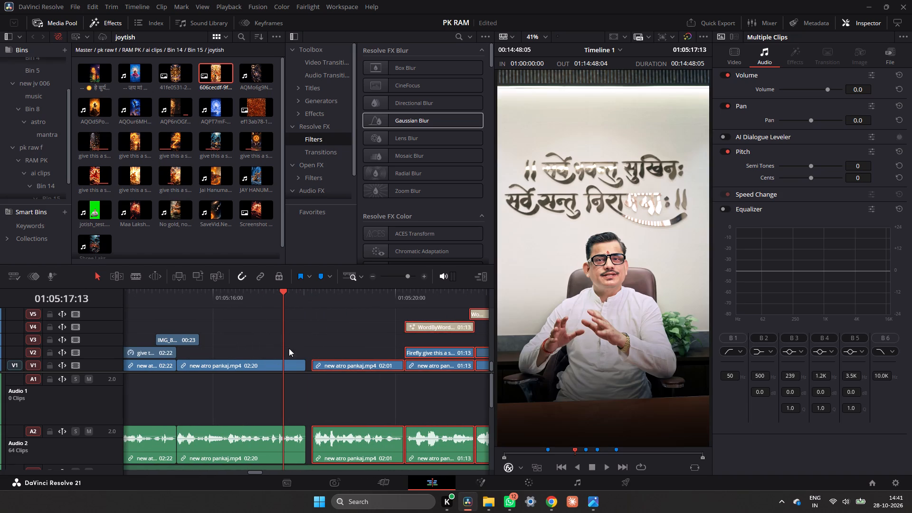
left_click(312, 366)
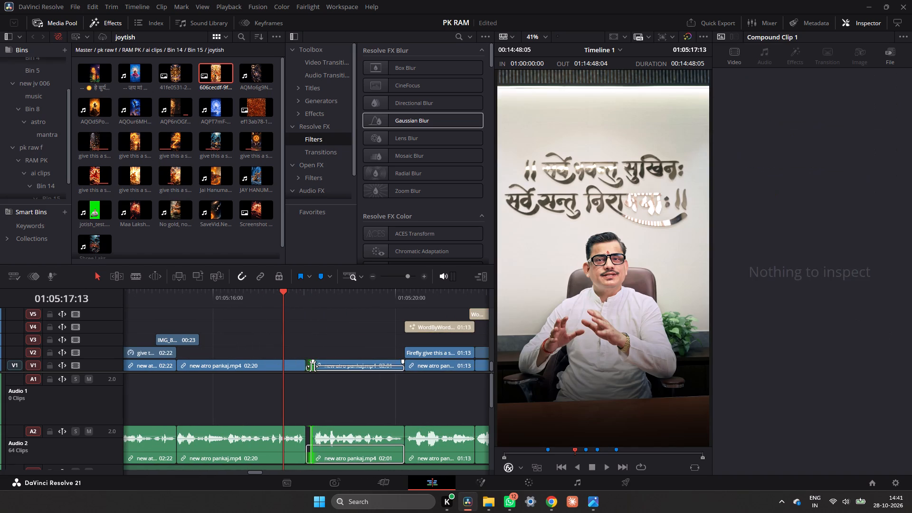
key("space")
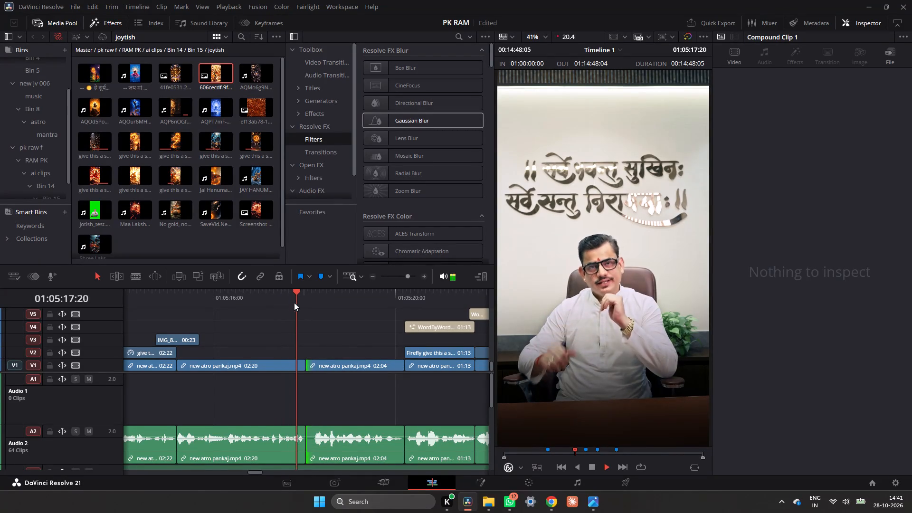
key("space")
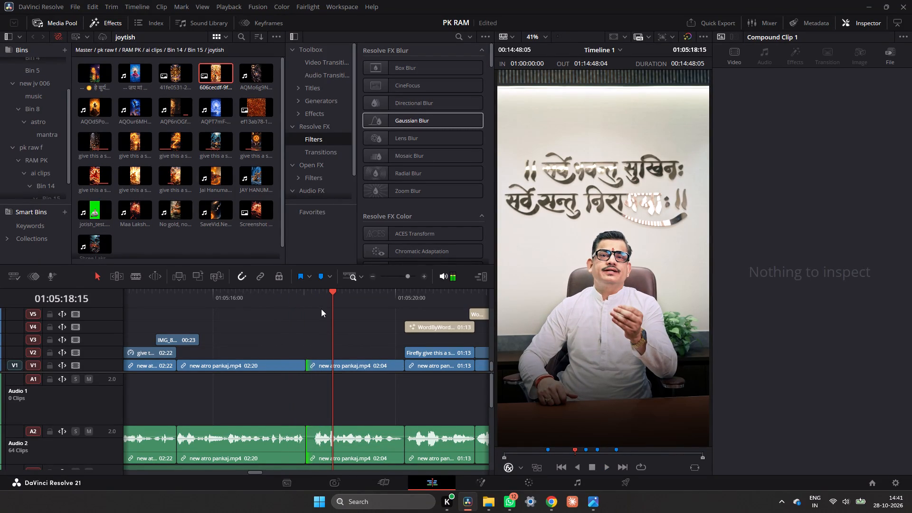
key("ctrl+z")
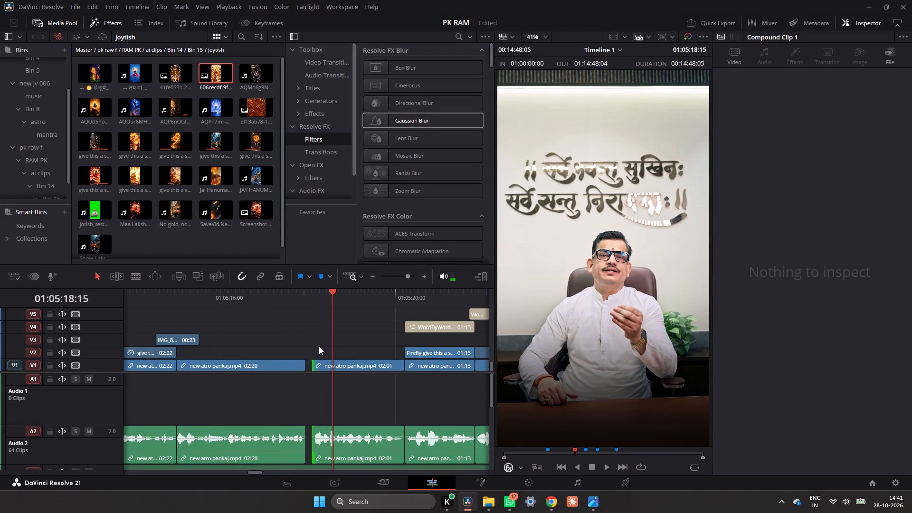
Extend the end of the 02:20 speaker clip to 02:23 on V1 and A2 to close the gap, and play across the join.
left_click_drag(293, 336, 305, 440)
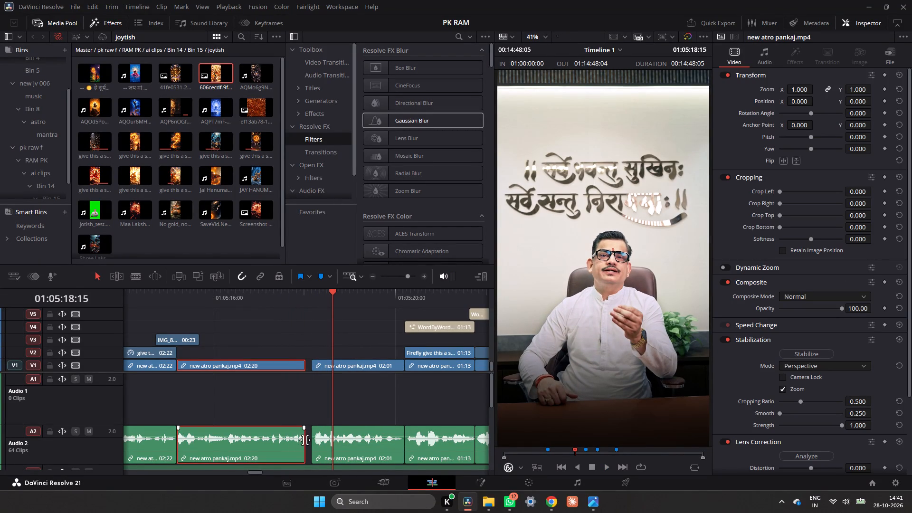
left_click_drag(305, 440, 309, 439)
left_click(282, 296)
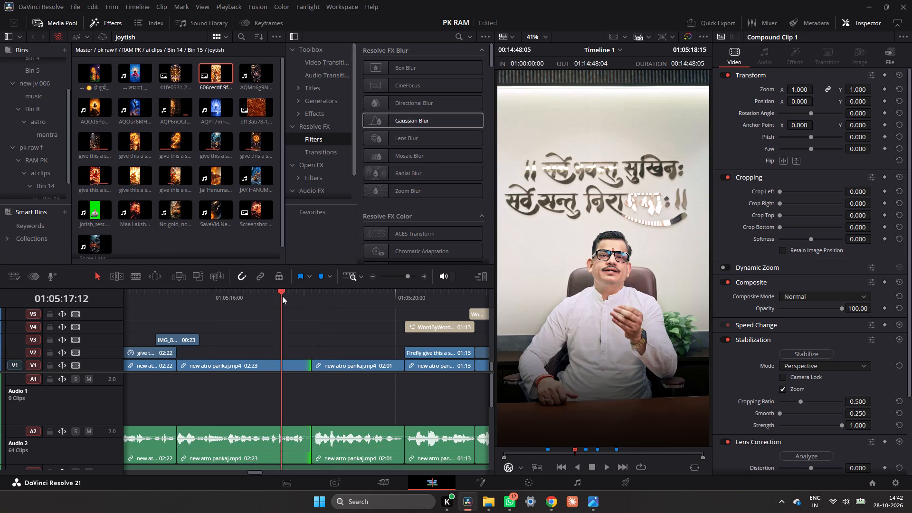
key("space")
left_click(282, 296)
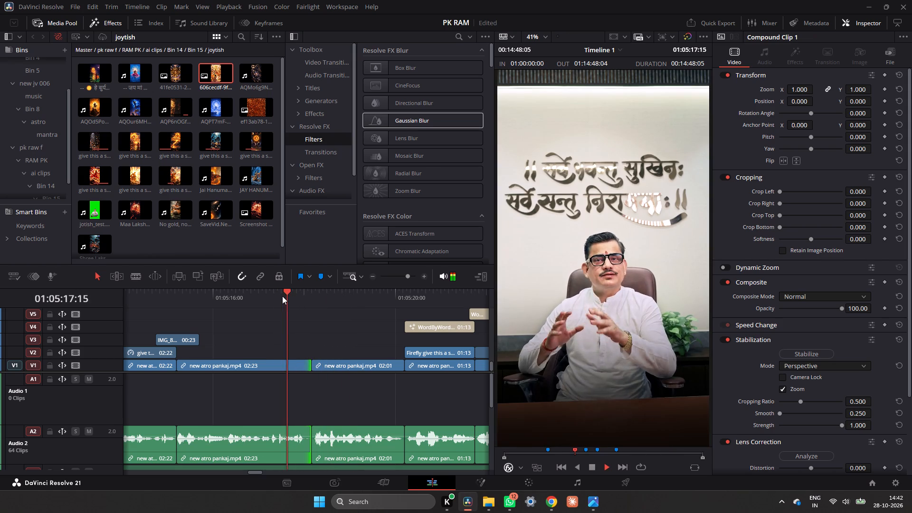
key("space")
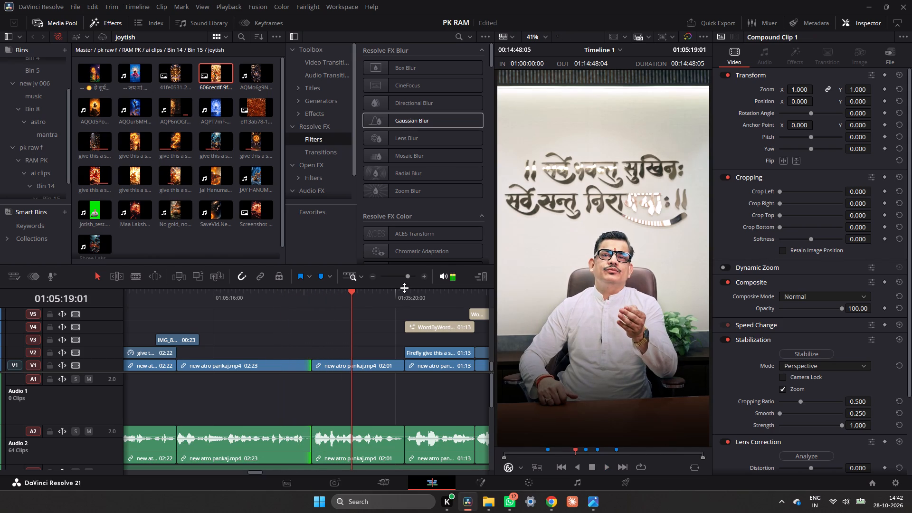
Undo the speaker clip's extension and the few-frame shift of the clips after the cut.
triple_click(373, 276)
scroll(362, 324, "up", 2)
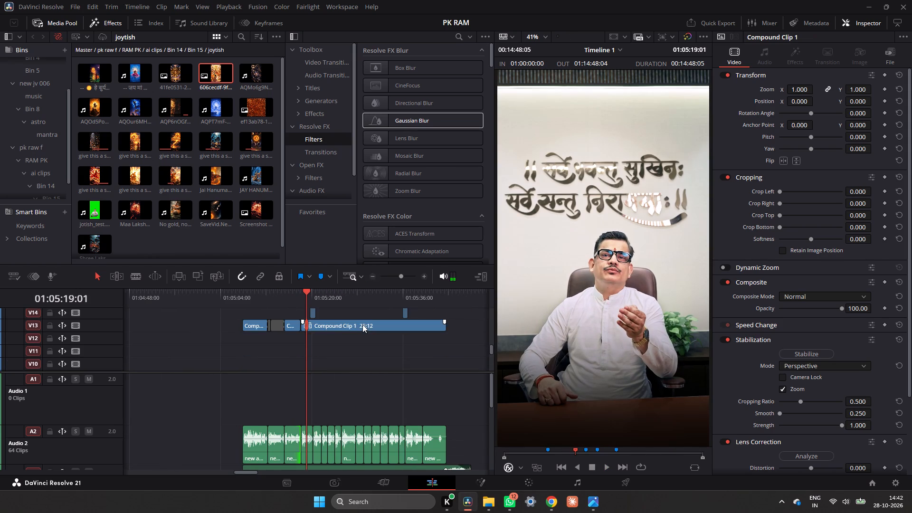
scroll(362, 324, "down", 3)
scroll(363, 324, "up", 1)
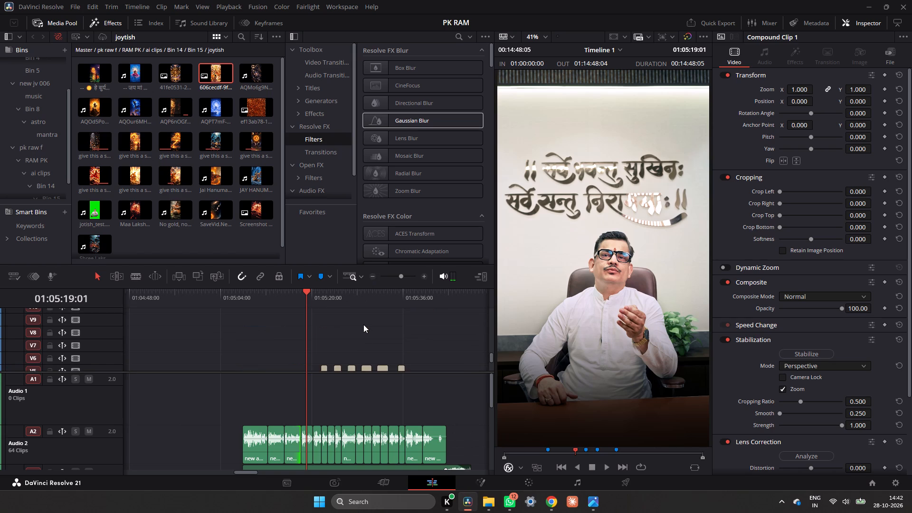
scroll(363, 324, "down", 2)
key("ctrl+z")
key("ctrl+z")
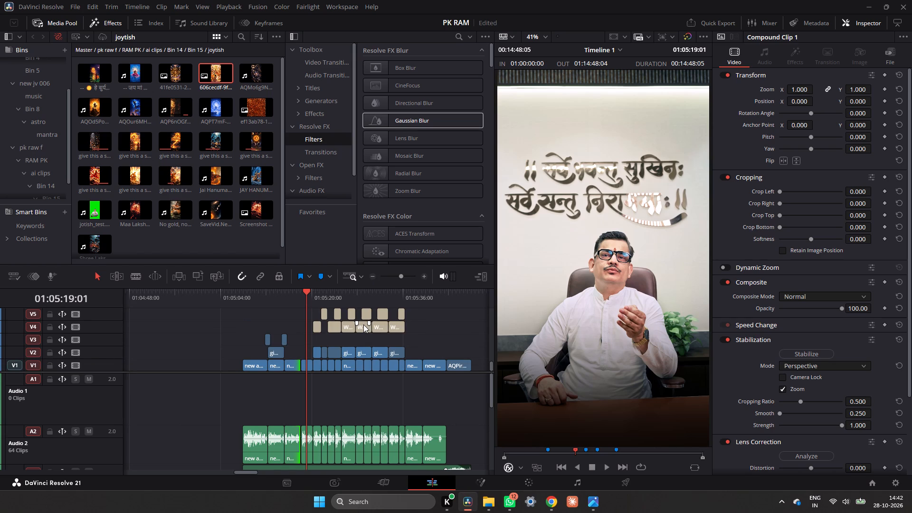
Select the clips after the 01:05:18:01 cut across all the stacked video and audio tracks through the segment's end.
left_click(301, 295)
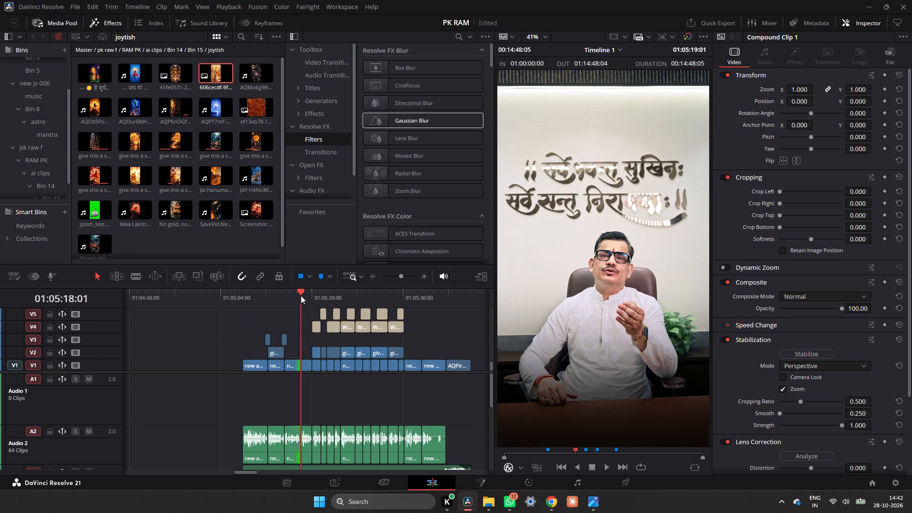
left_click(428, 276)
triple_click(425, 275)
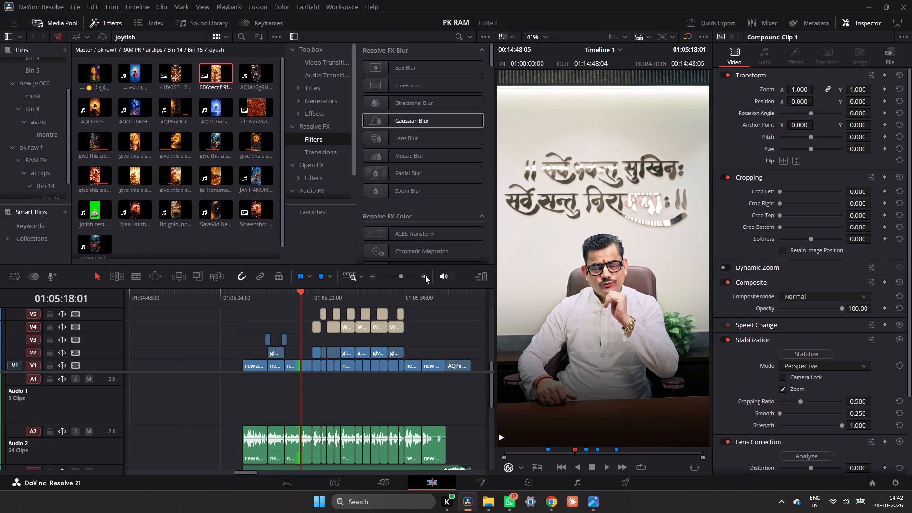
scroll(373, 323, "down", 1)
scroll(372, 324, "up", 4)
scroll(371, 324, "down", 2)
scroll(371, 324, "up", 2)
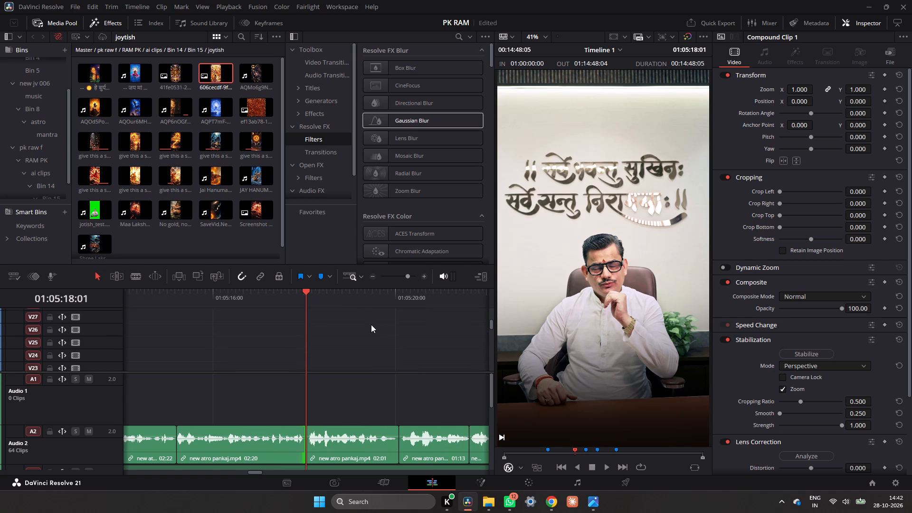
scroll(371, 324, "up", 6)
left_click_drag(307, 315, 351, 352)
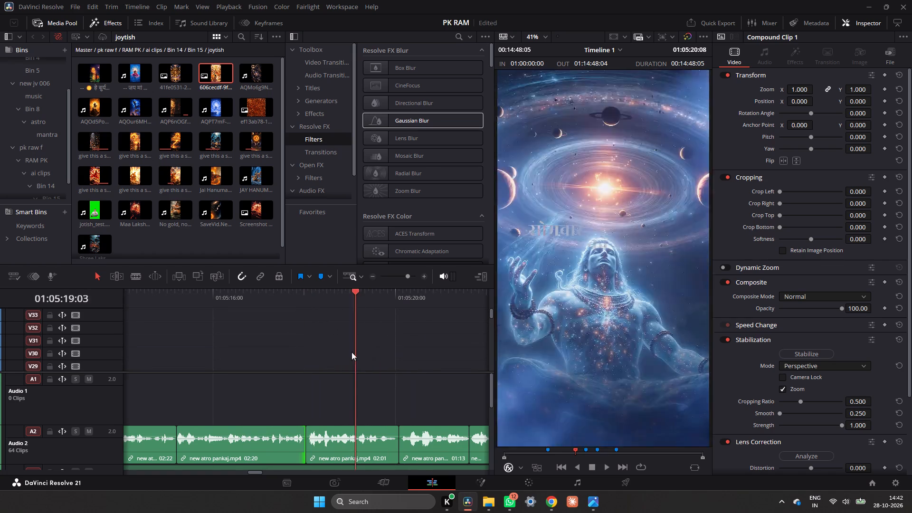
left_click_drag(351, 352, 305, 361)
left_click_drag(315, 317, 461, 363)
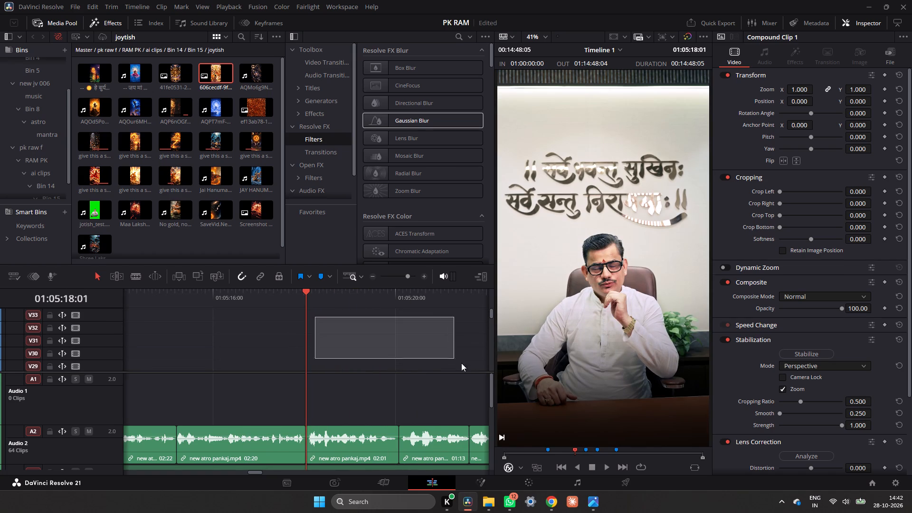
left_click_drag(461, 363, 461, 462)
Remove the A3 flute music from the selection, keeping the video, overlay, caption and dialogue clips after the cut selected.
scroll(424, 418, "up", 9, "ctrl")
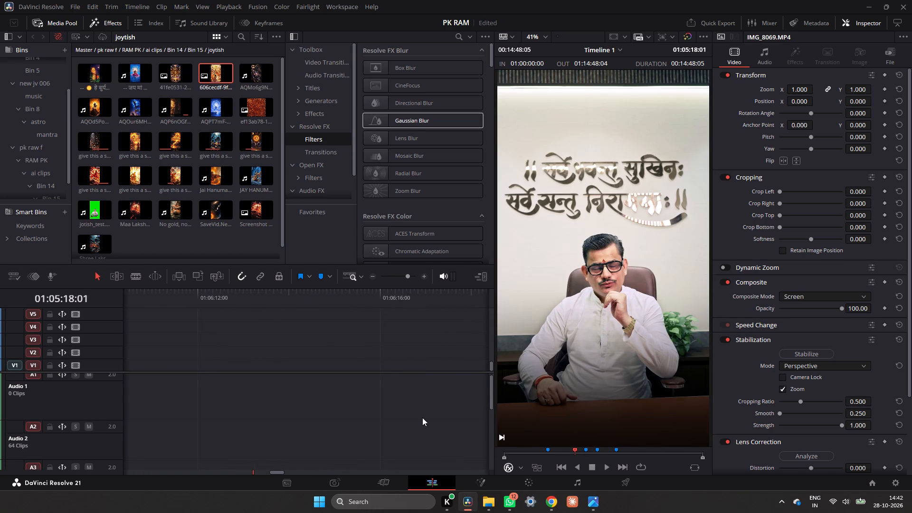
scroll(422, 418, "up", 19, "ctrl")
scroll(424, 417, "down", 1, "ctrl")
scroll(424, 417, "up", 10, "ctrl")
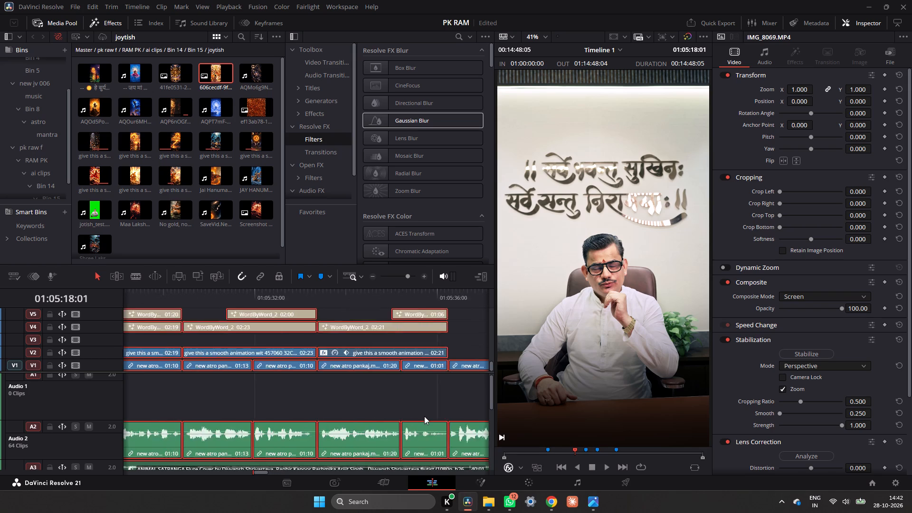
scroll(424, 416, "up", 16, "ctrl")
scroll(426, 416, "down", 2, "ctrl")
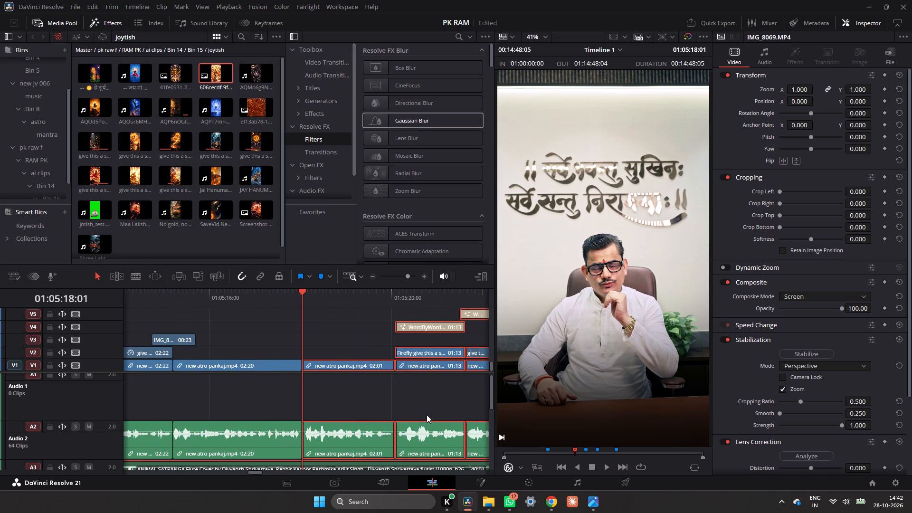
left_click(279, 463, "ctrl")
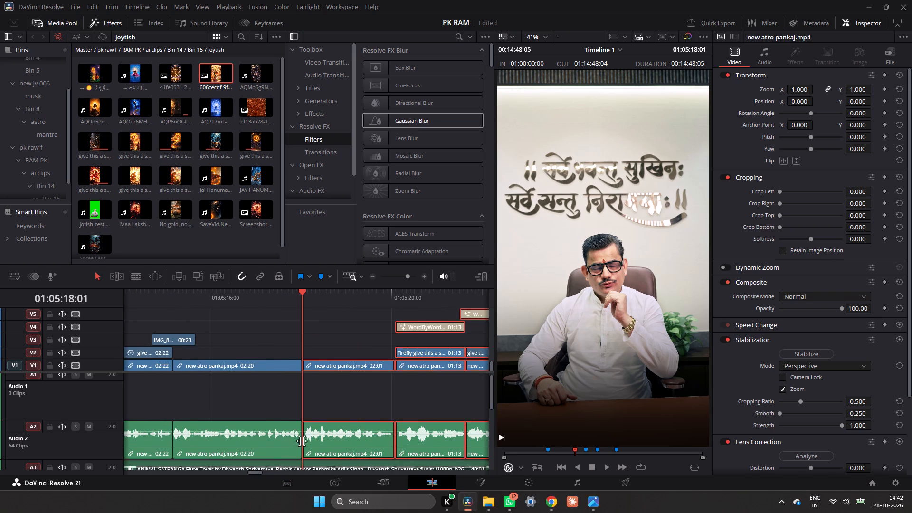
Look over the stacked video and audio tracks to check which clips after 01:05:18:01 are selected.
scroll(302, 441, "down", 3)
scroll(303, 439, "up", 3)
double_click(368, 276)
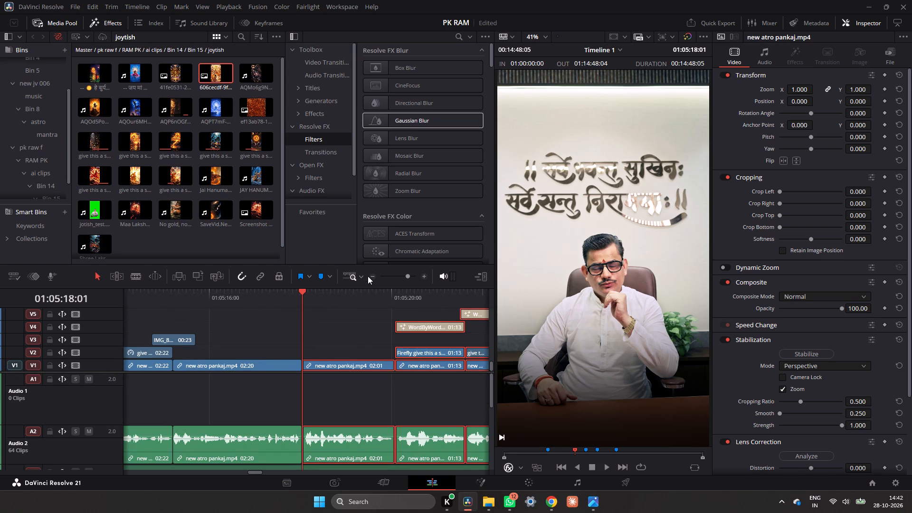
triple_click(372, 275)
scroll(360, 326, "up", 3)
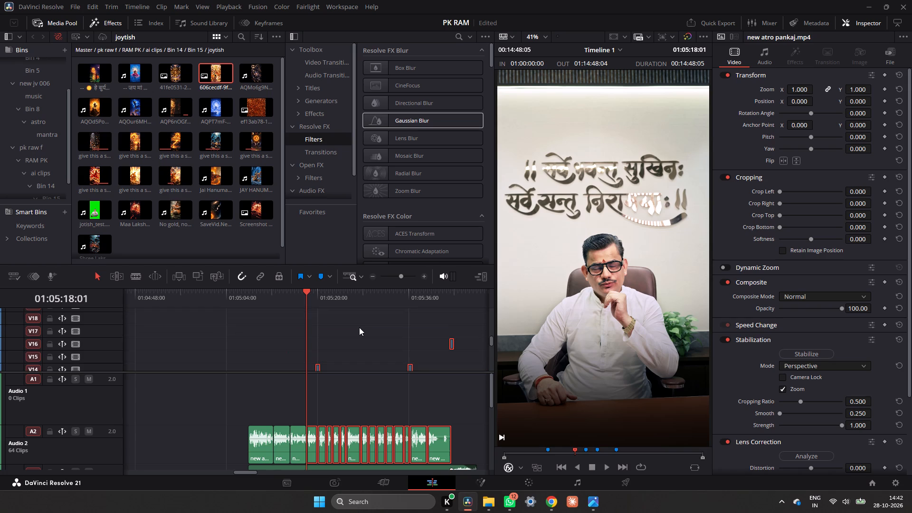
scroll(359, 327, "down", 2)
scroll(359, 327, "up", 4)
scroll(359, 327, "down", 9)
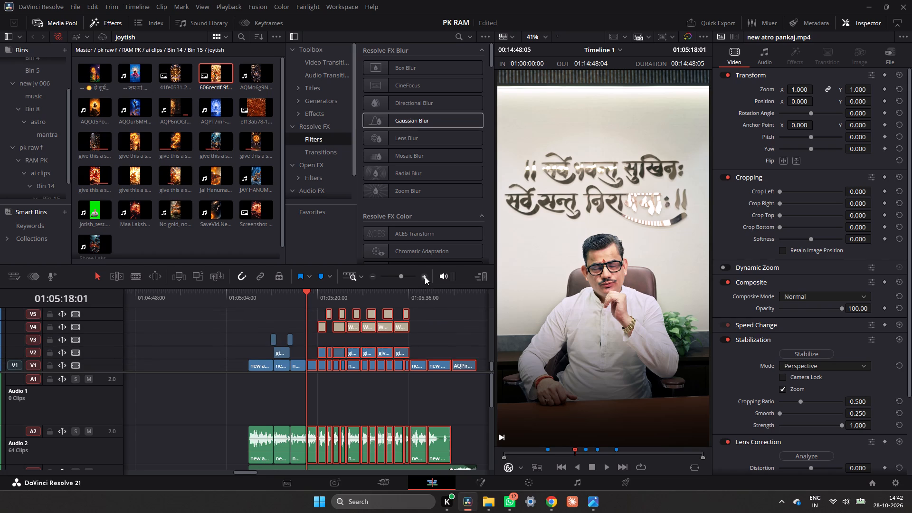
Shift the selected clips about half a second later, opening a gap on V1 and A2 after the 01:05:18:01 cut.
double_click(425, 276)
left_click_drag(331, 368, 342, 369)
Extend the end of the 02:20 speaker clip to 03:07 on V1 and A2 to close the gap, and play across the join.
left_click_drag(303, 296, 285, 301)
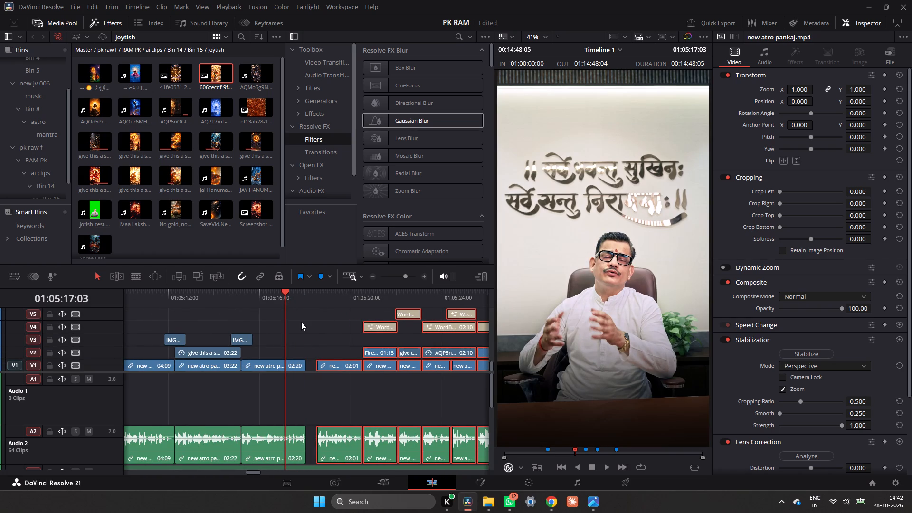
left_click(301, 323)
left_click_drag(296, 348, 285, 449)
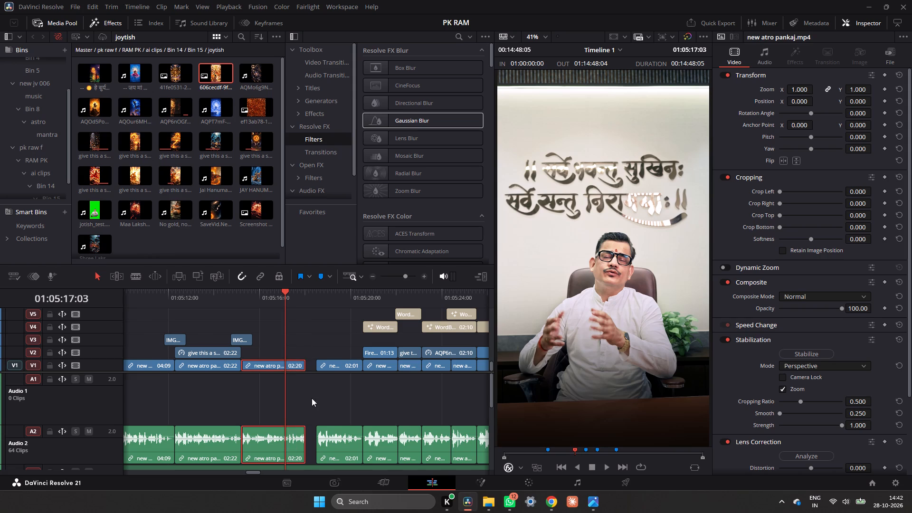
left_click_drag(305, 366, 306, 366)
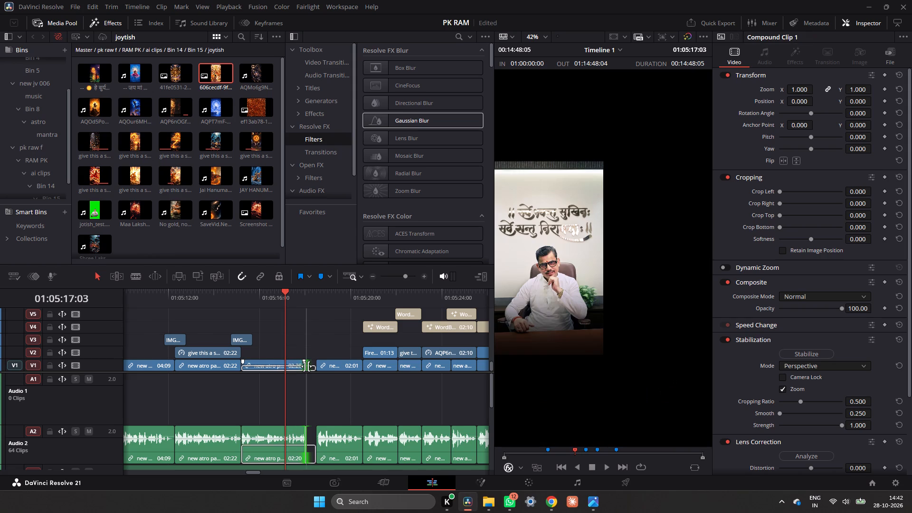
left_click_drag(306, 366, 311, 369)
key("space")
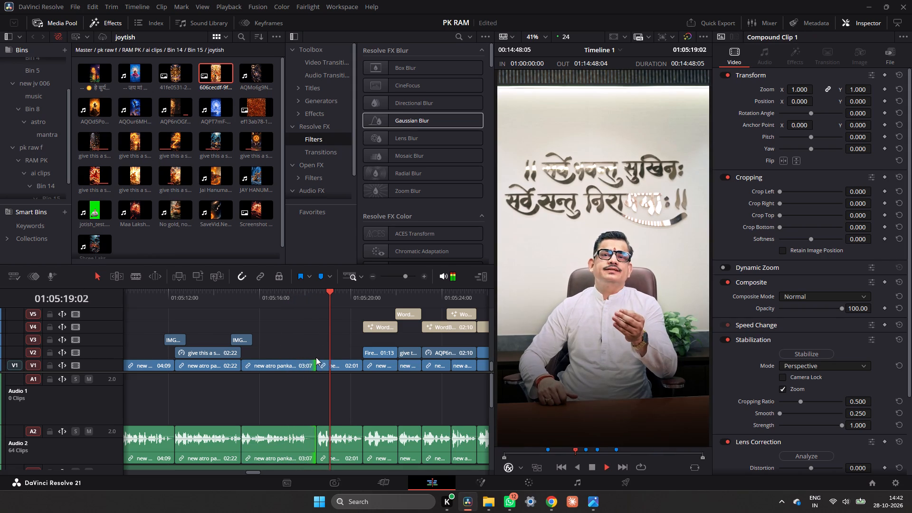
key("space")
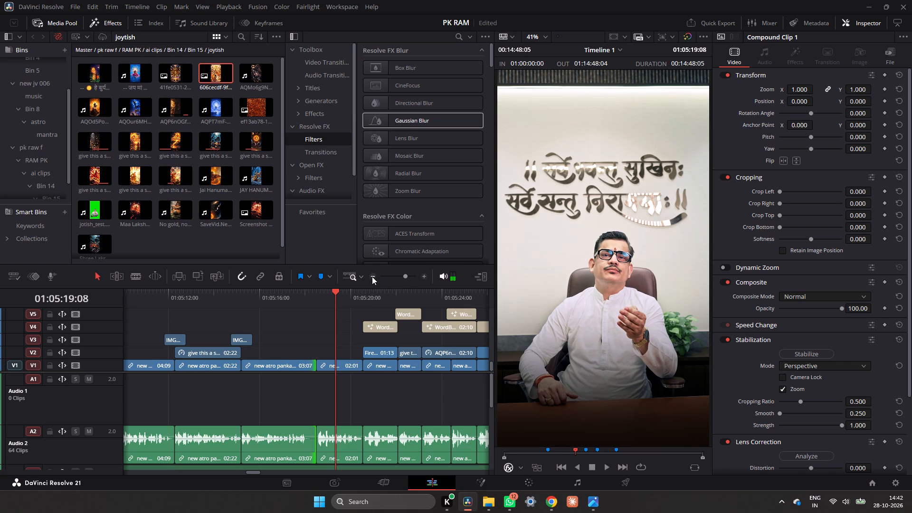